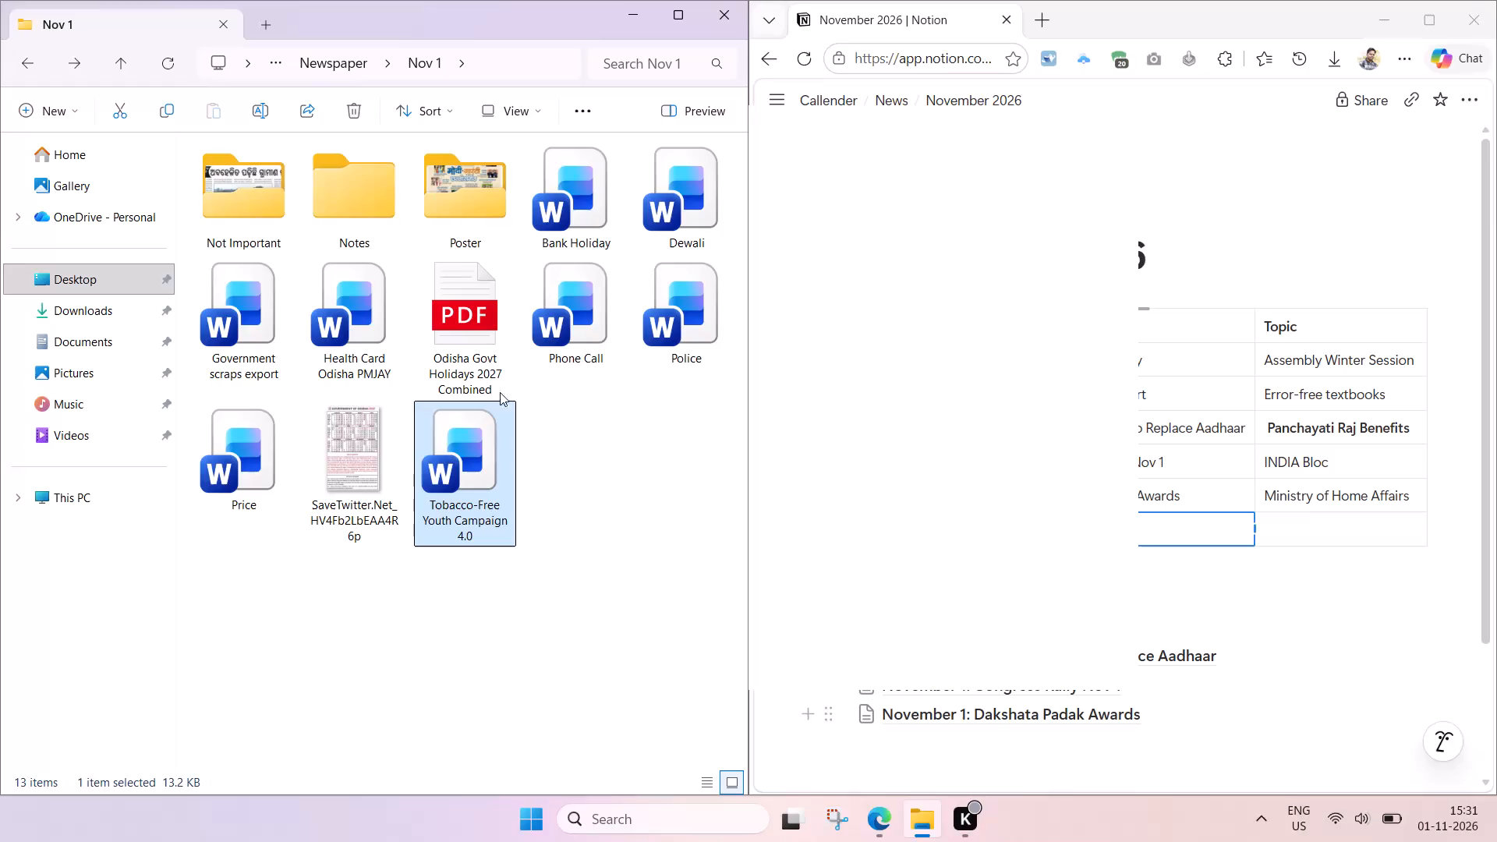
Open the Health Card Odisha PMJAY document from the Nov 1 folder and place it side by side with the Notion page.
left_click(340, 311)
double_click(377, 288)
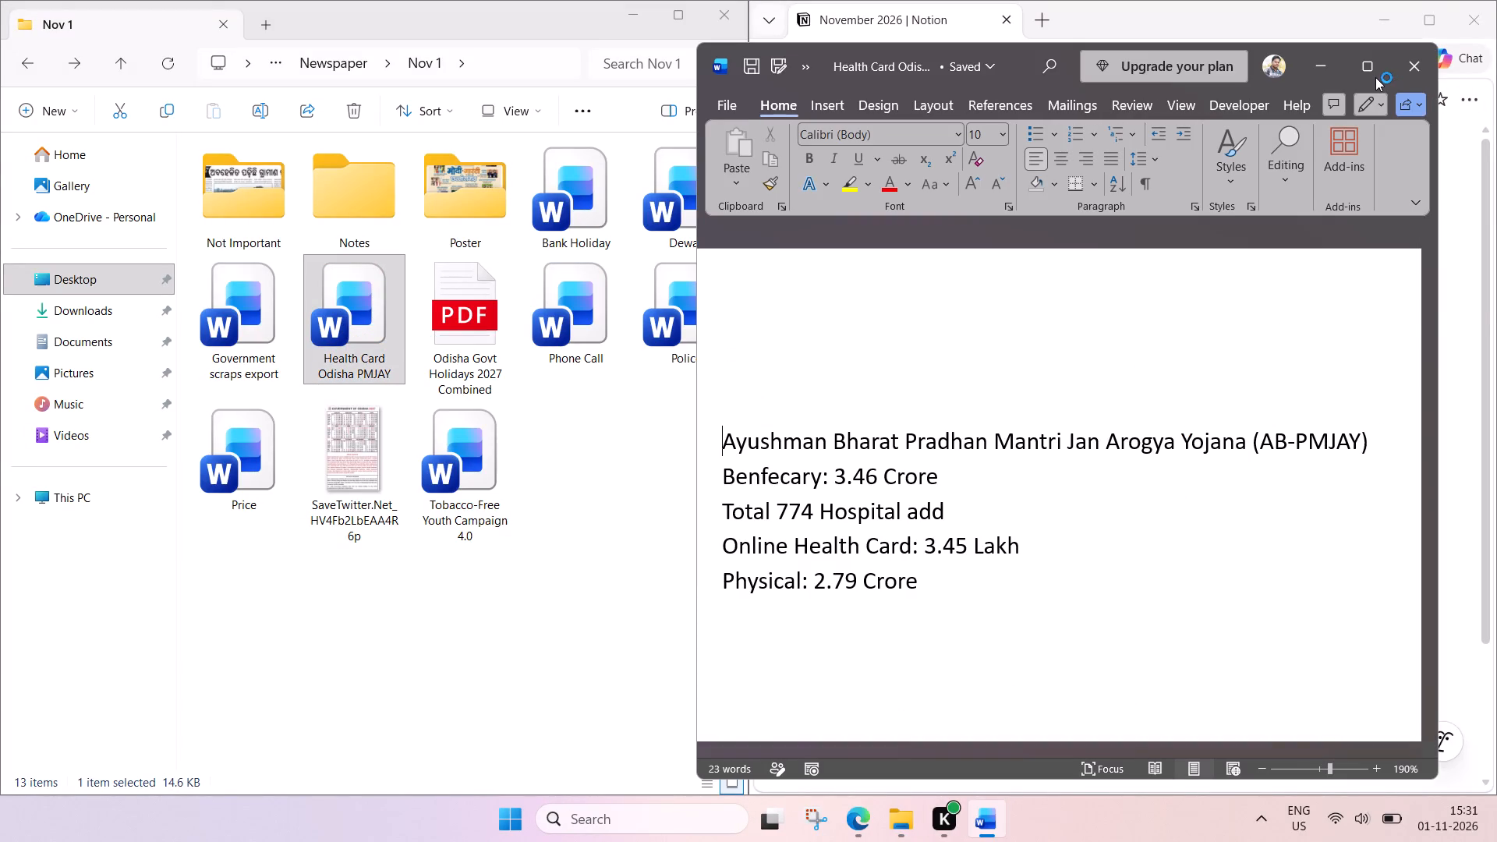
left_click(1297, 189)
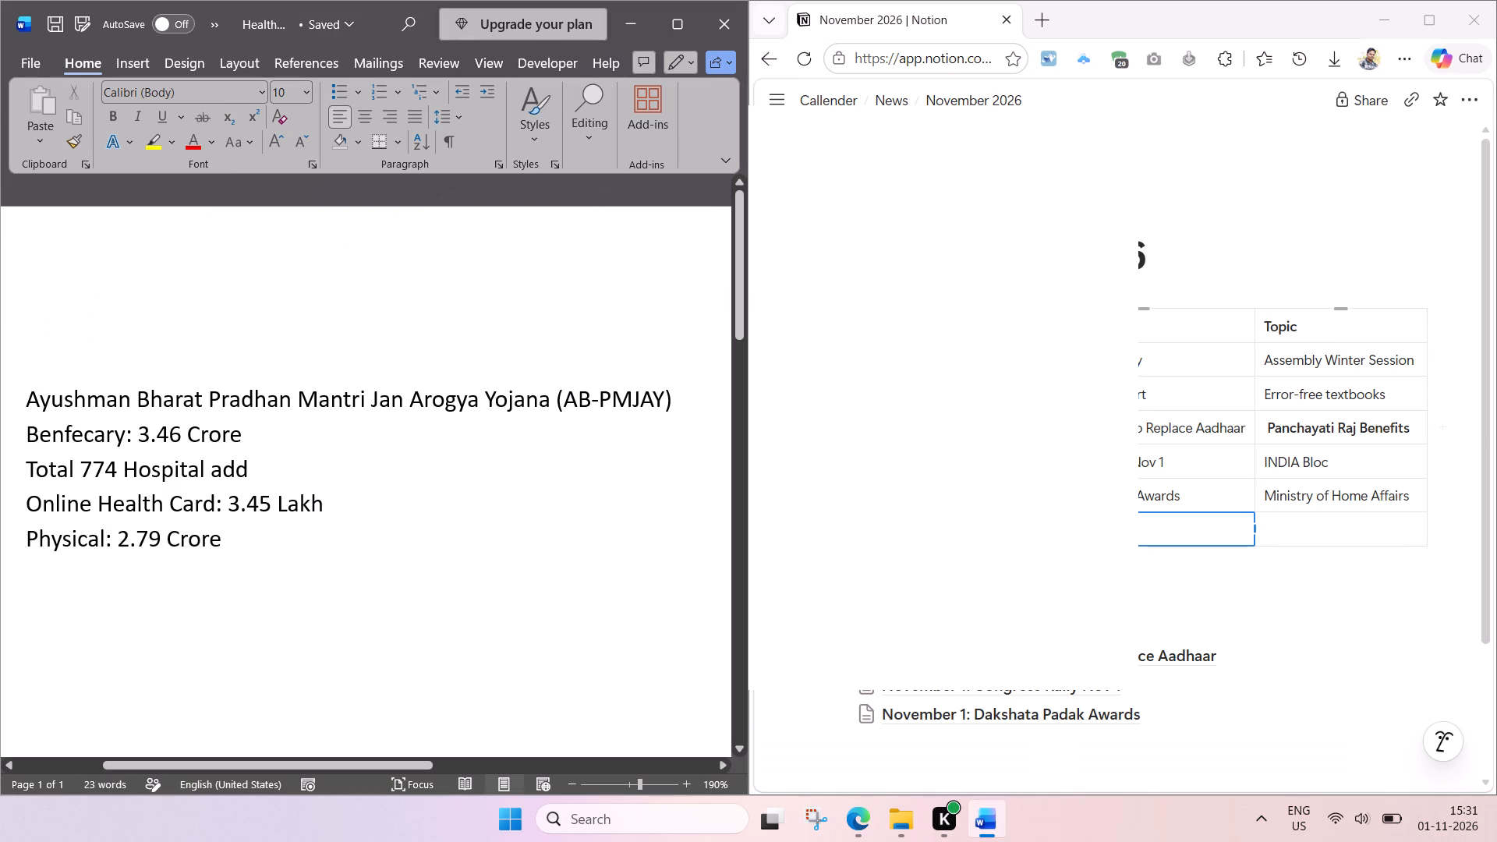
In the empty last row of the November 2026 table, enter the date November 1 and the location Odisha.
left_click(1279, 494)
scroll(1009, 488, "down", 1)
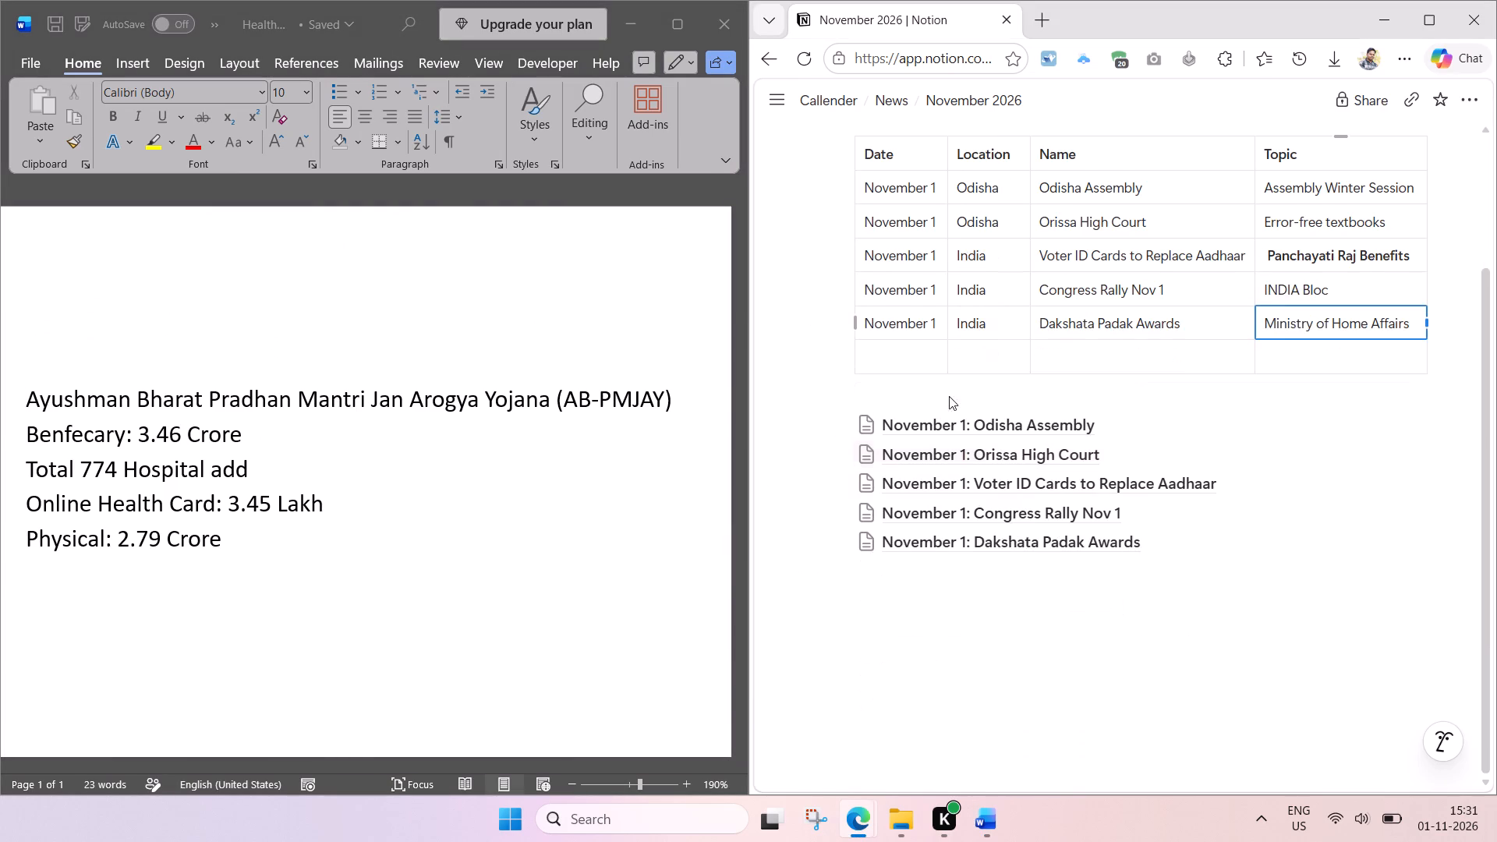
scroll(949, 396, "down", 1)
left_click(929, 340)
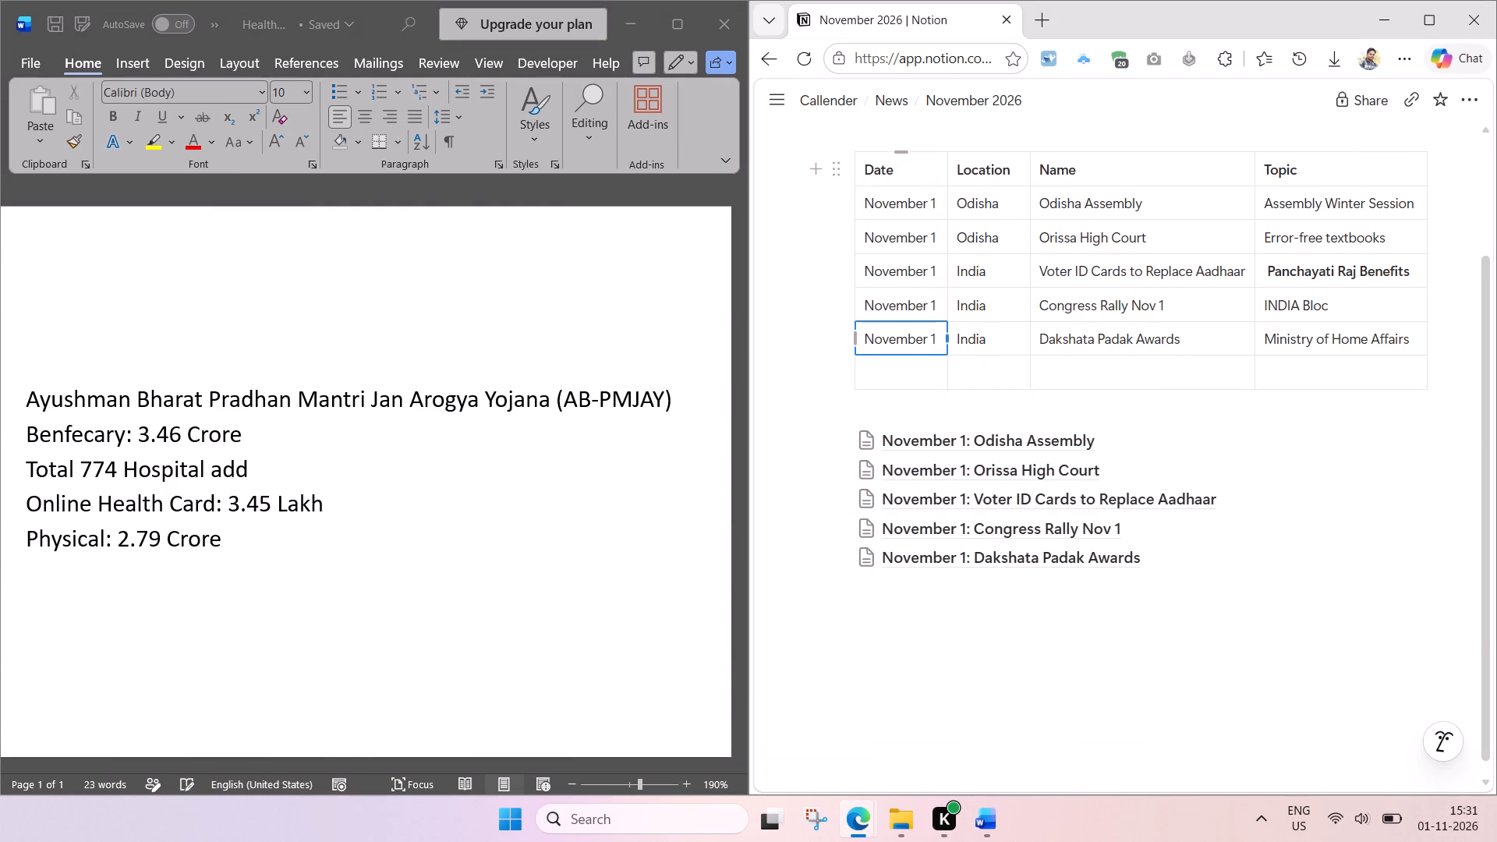
key("ctrl+a")
key("ctrl+c")
left_click(925, 377)
key("ctrl+v")
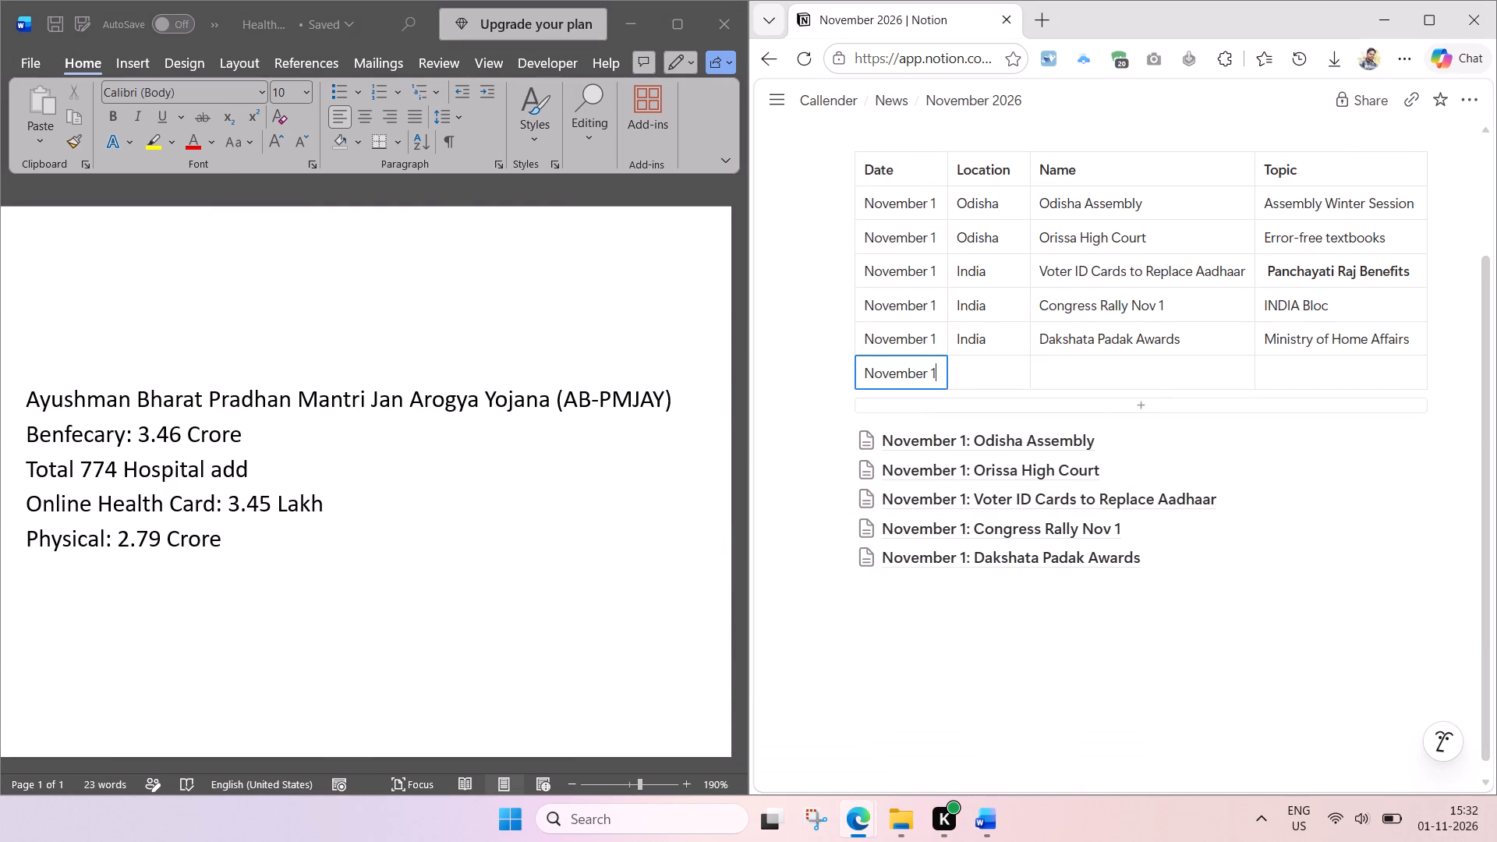
left_click(984, 382)
type("Odisha")
key("Tab")
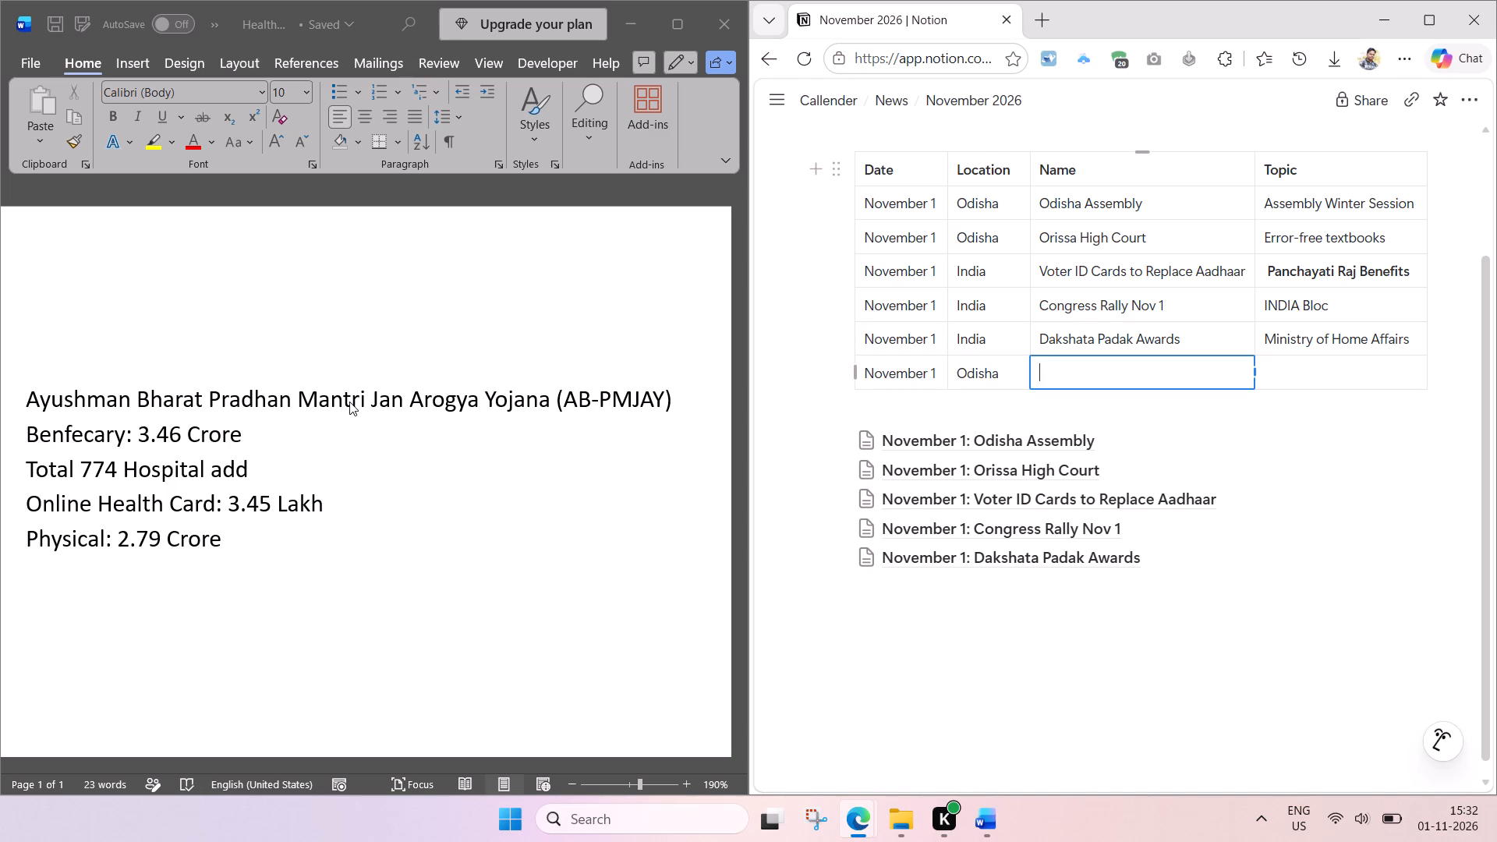
Fill the same row with the name Ayushman Bharat (AB-PMJAY), copying its first words from the Word document, and the topic Health Card.
left_click(98, 394)
double_click(101, 394)
left_click(142, 411)
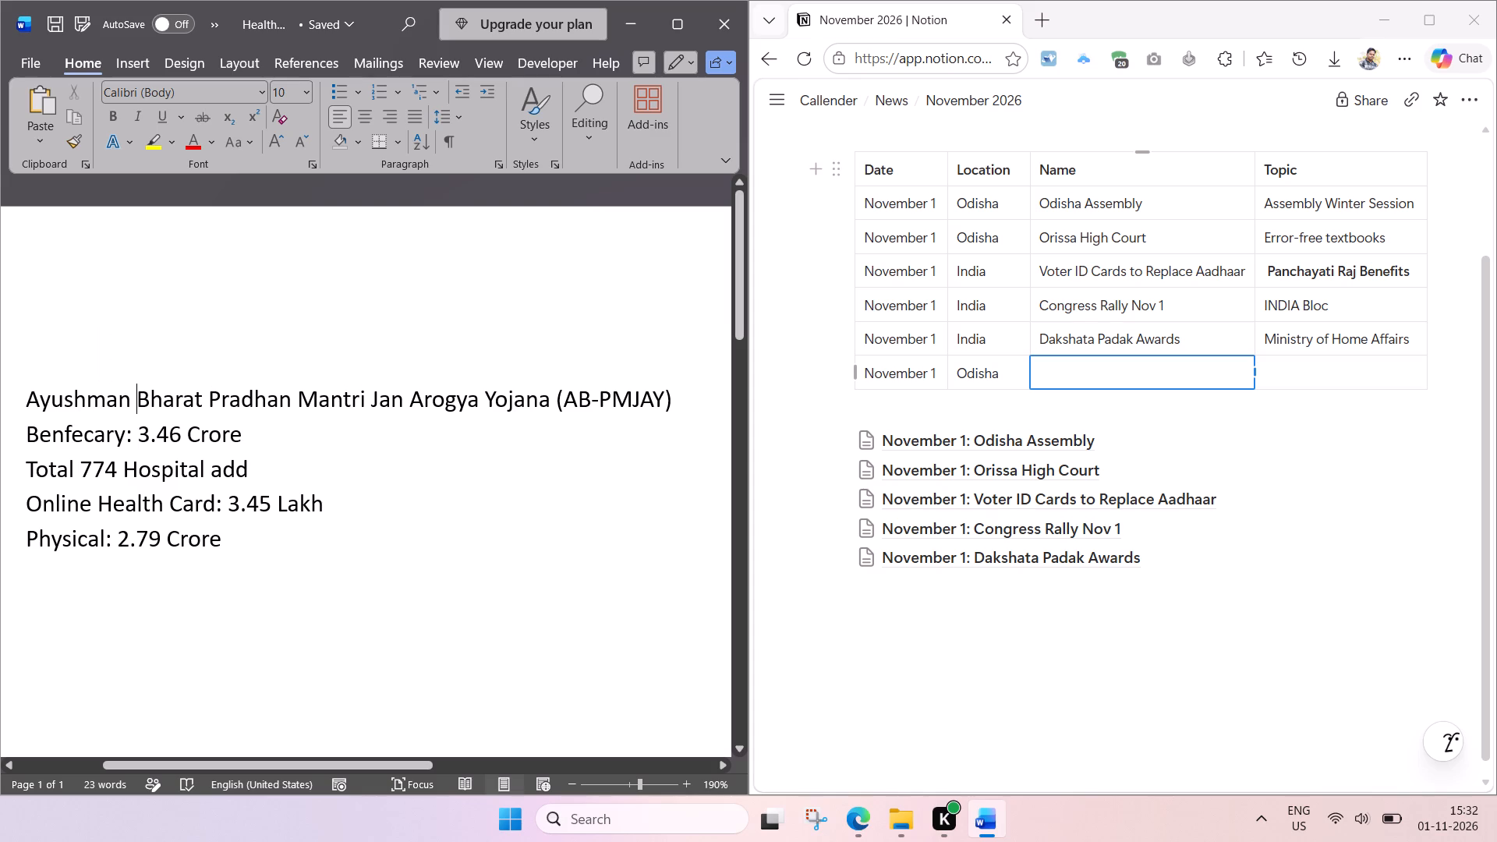
left_click_drag(202, 396, 48, 398)
key("ctrl+c")
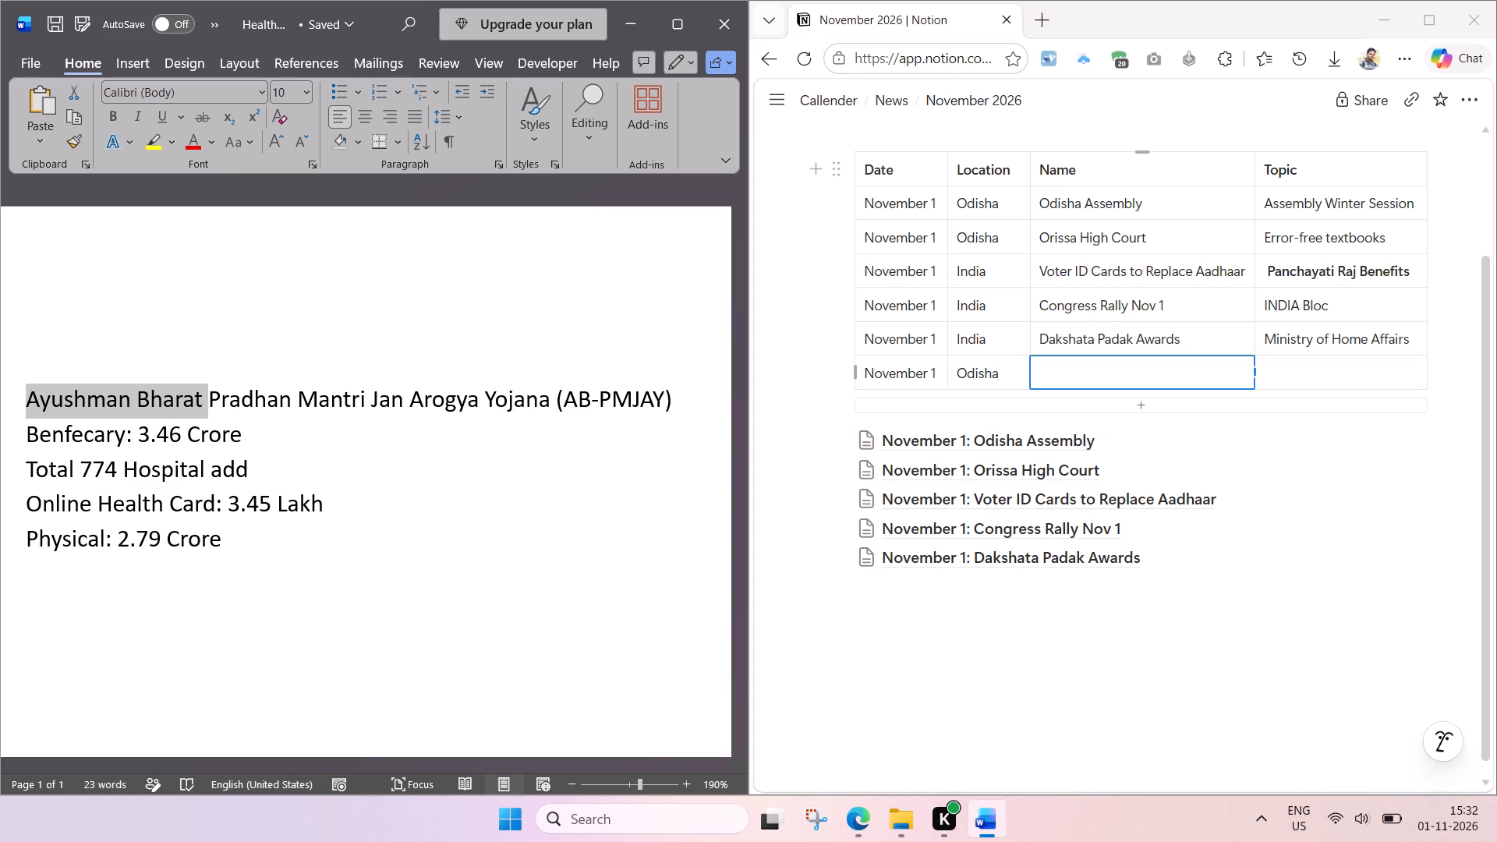
left_click(1087, 375)
key("ctrl+v")
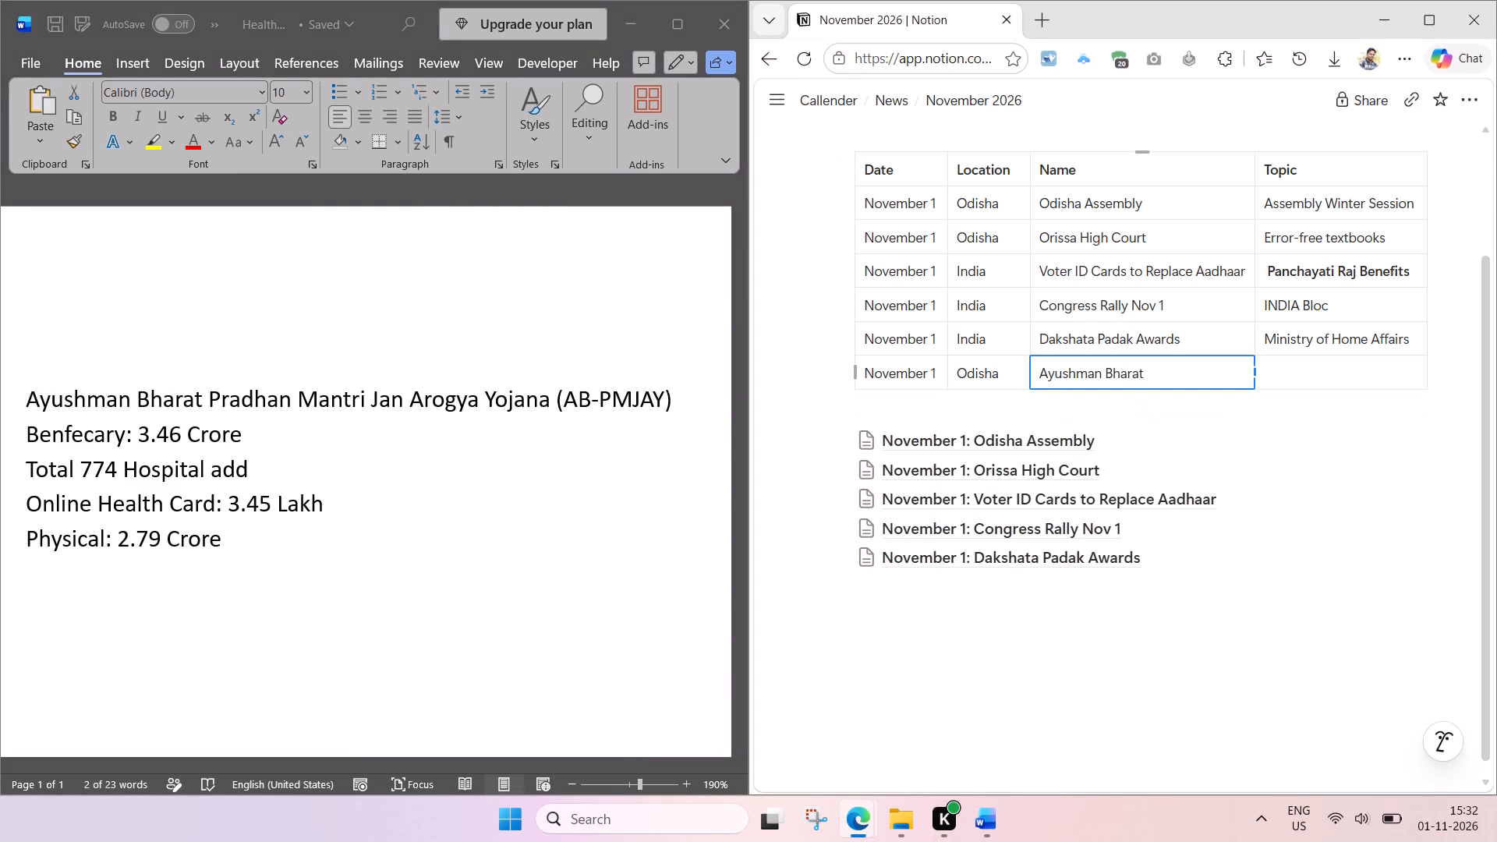
key("shift+parenleft")
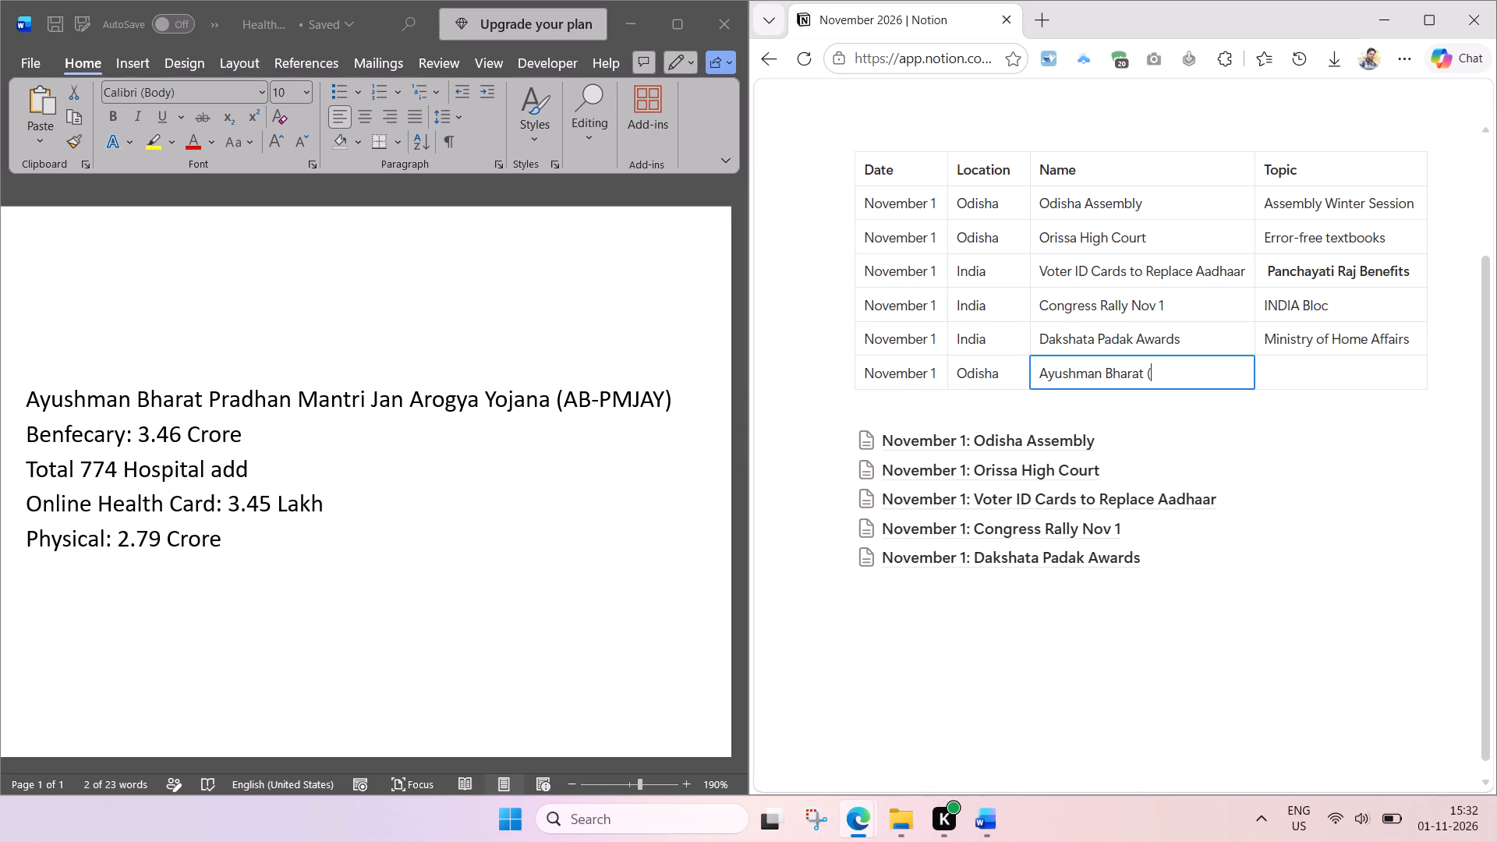
type("AB")
type("-PM")
type("JAY")
key("shift+parenright")
key("Tab")
type("Health C")
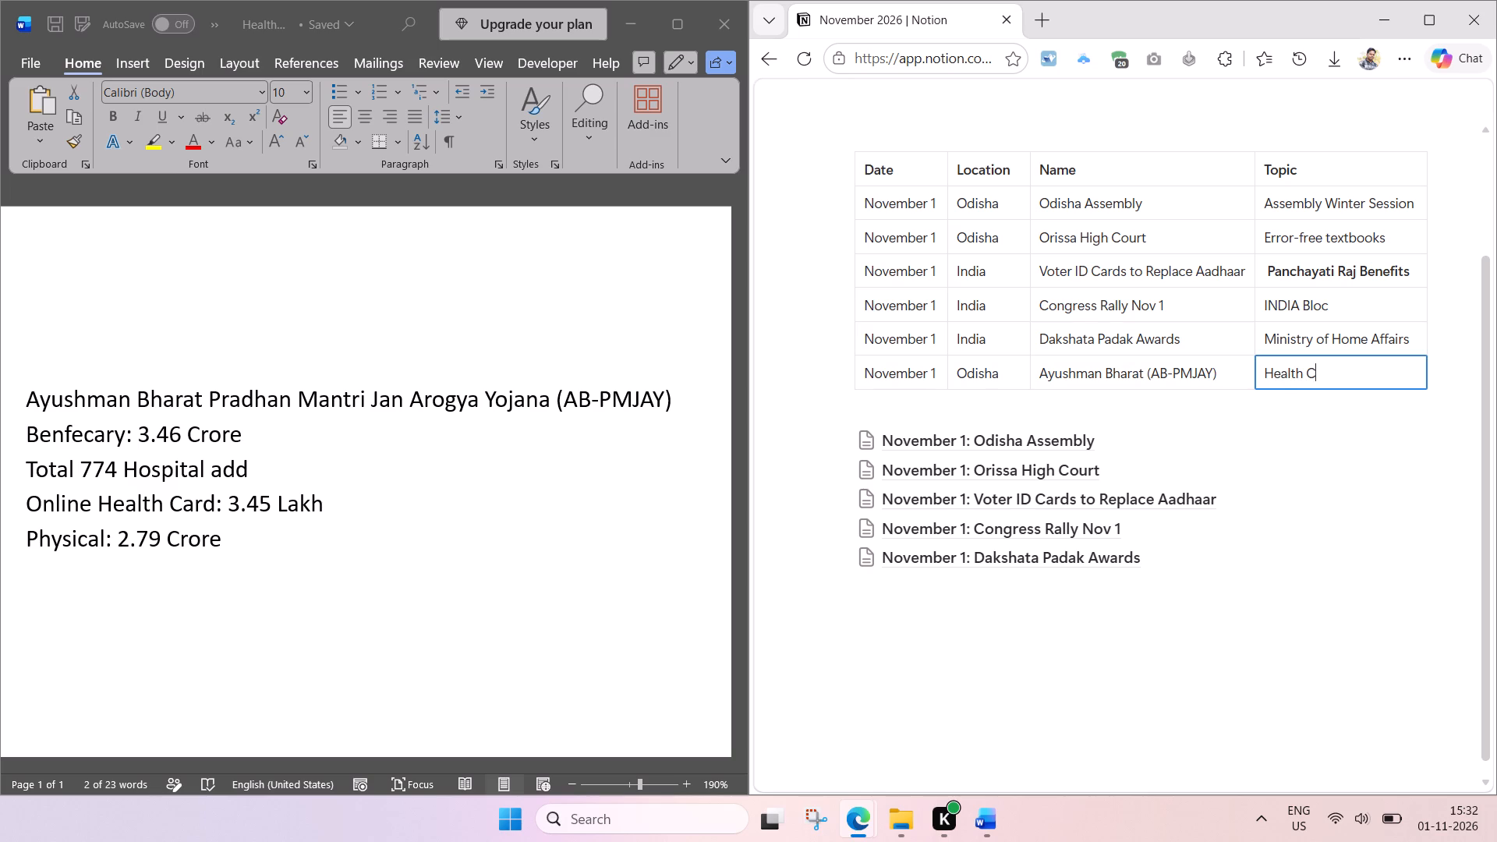
type("ard")
Duplicate the "November 1: Dakshata Padak Awards" page in the list below the table.
left_click(830, 563)
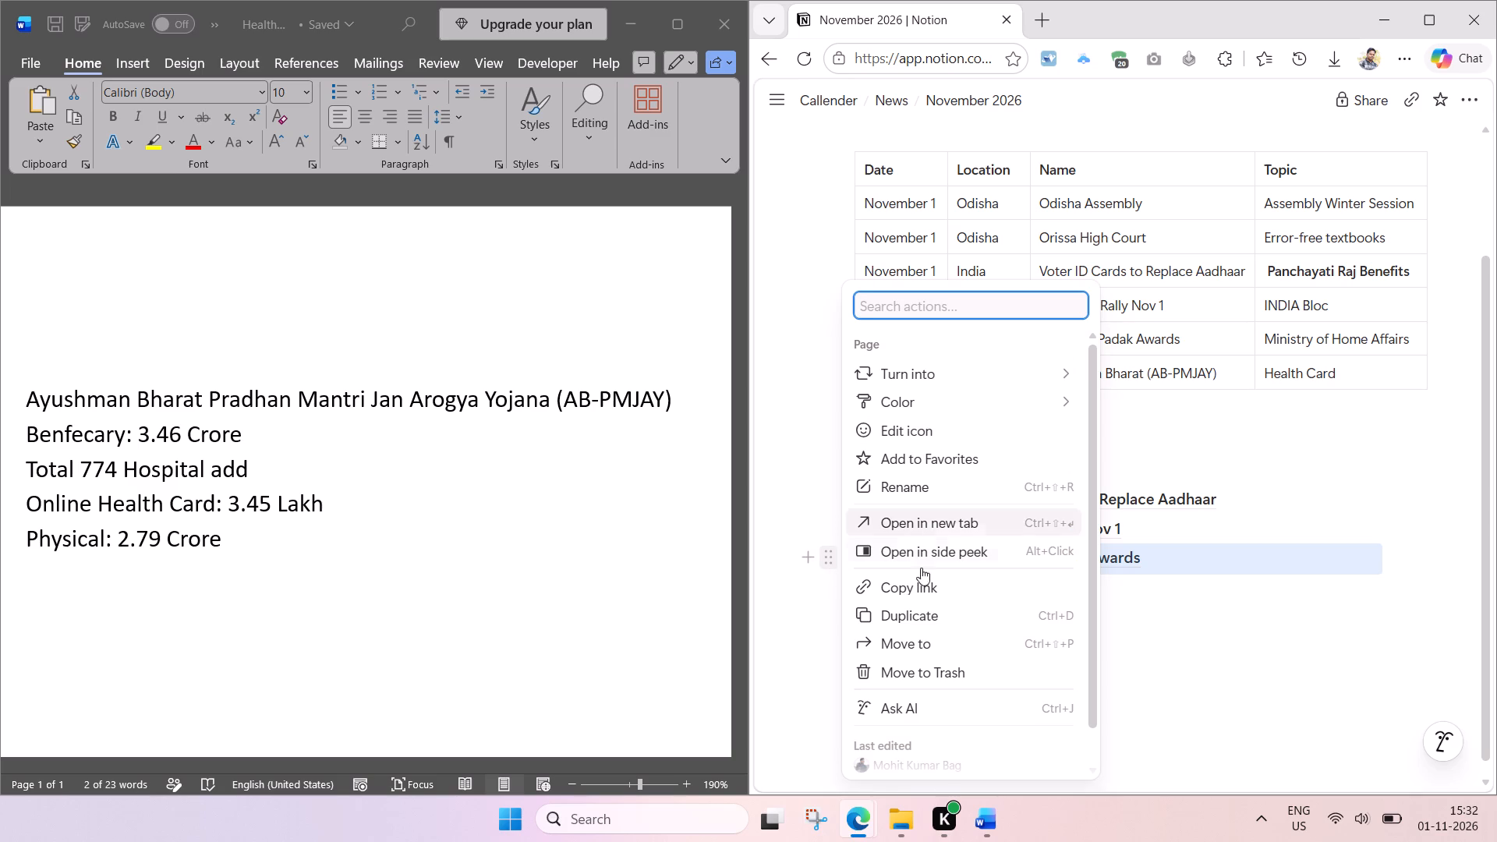
left_click(918, 608)
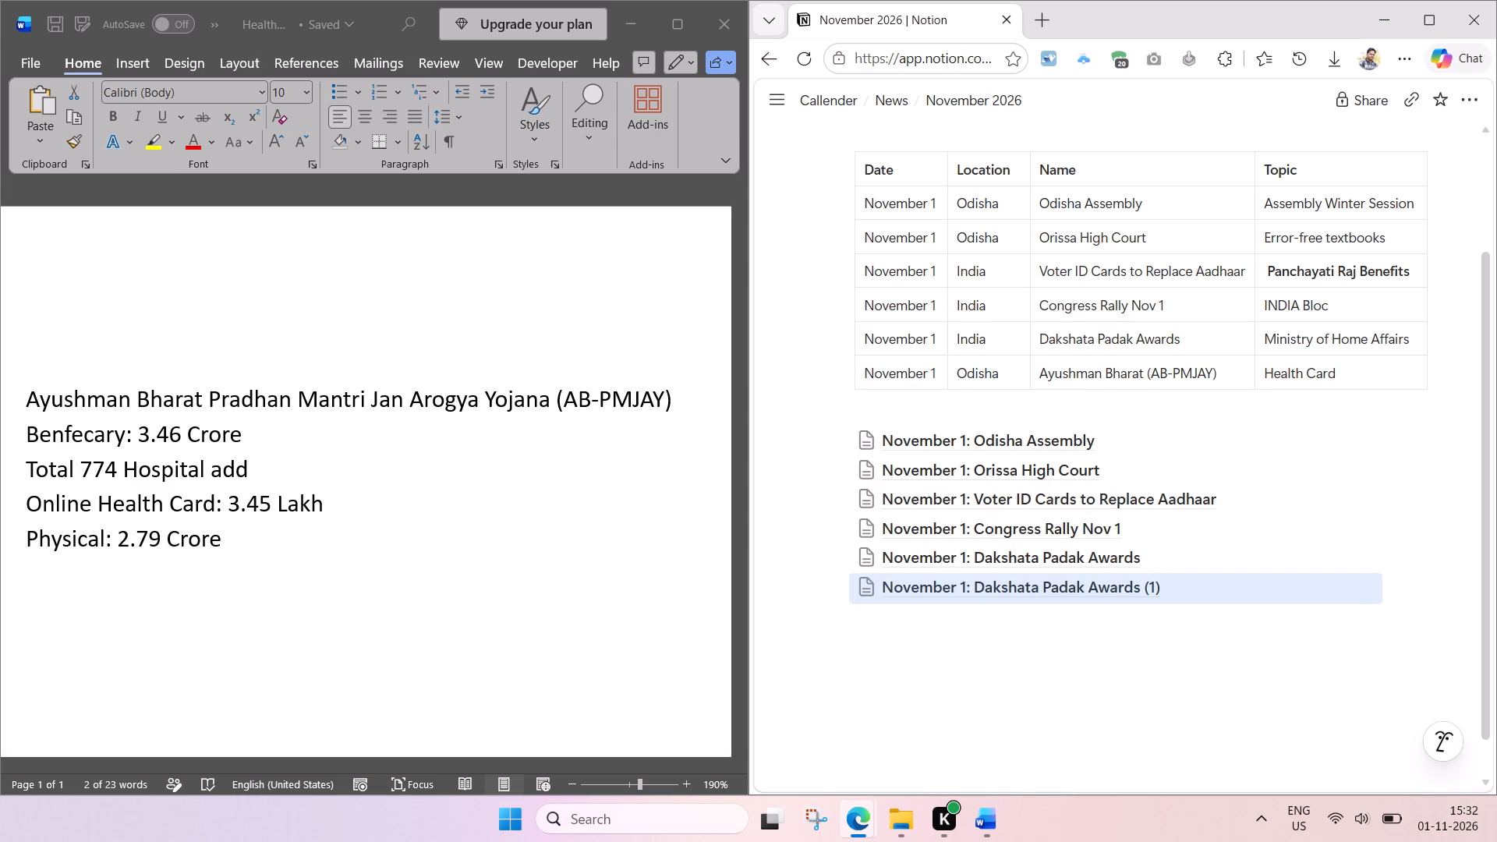
Retitle the duplicated page "November 1: Ayushman Bharat (AB-PMJAY)" using the name copied from the table's last row.
left_click(1222, 369)
key("ctrl+a")
key("ctrl+c")
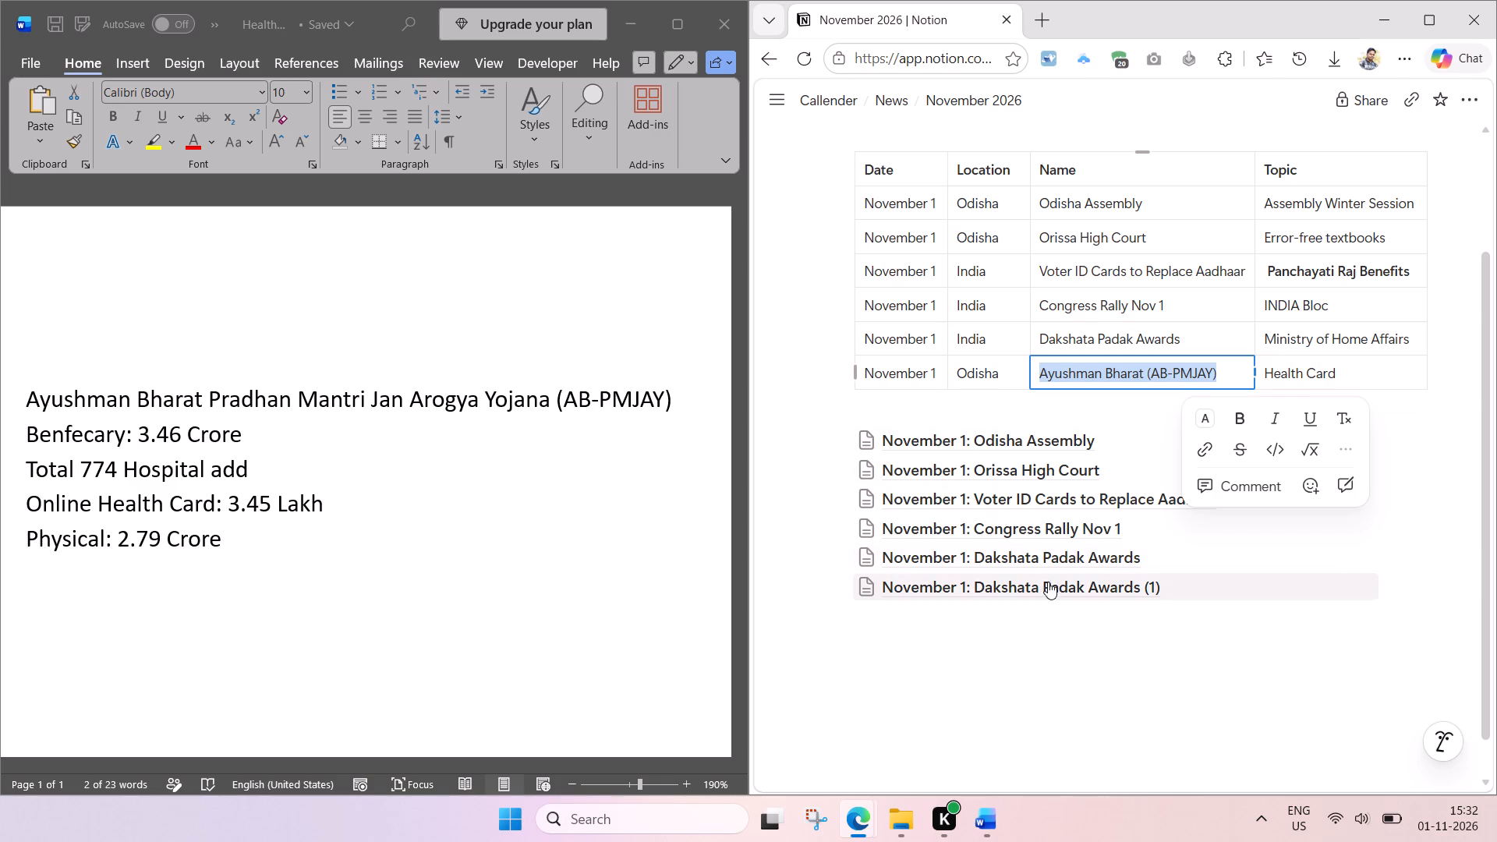
left_click(1043, 586)
left_click_drag(1159, 306, 1098, 250)
key("ctrl+v")
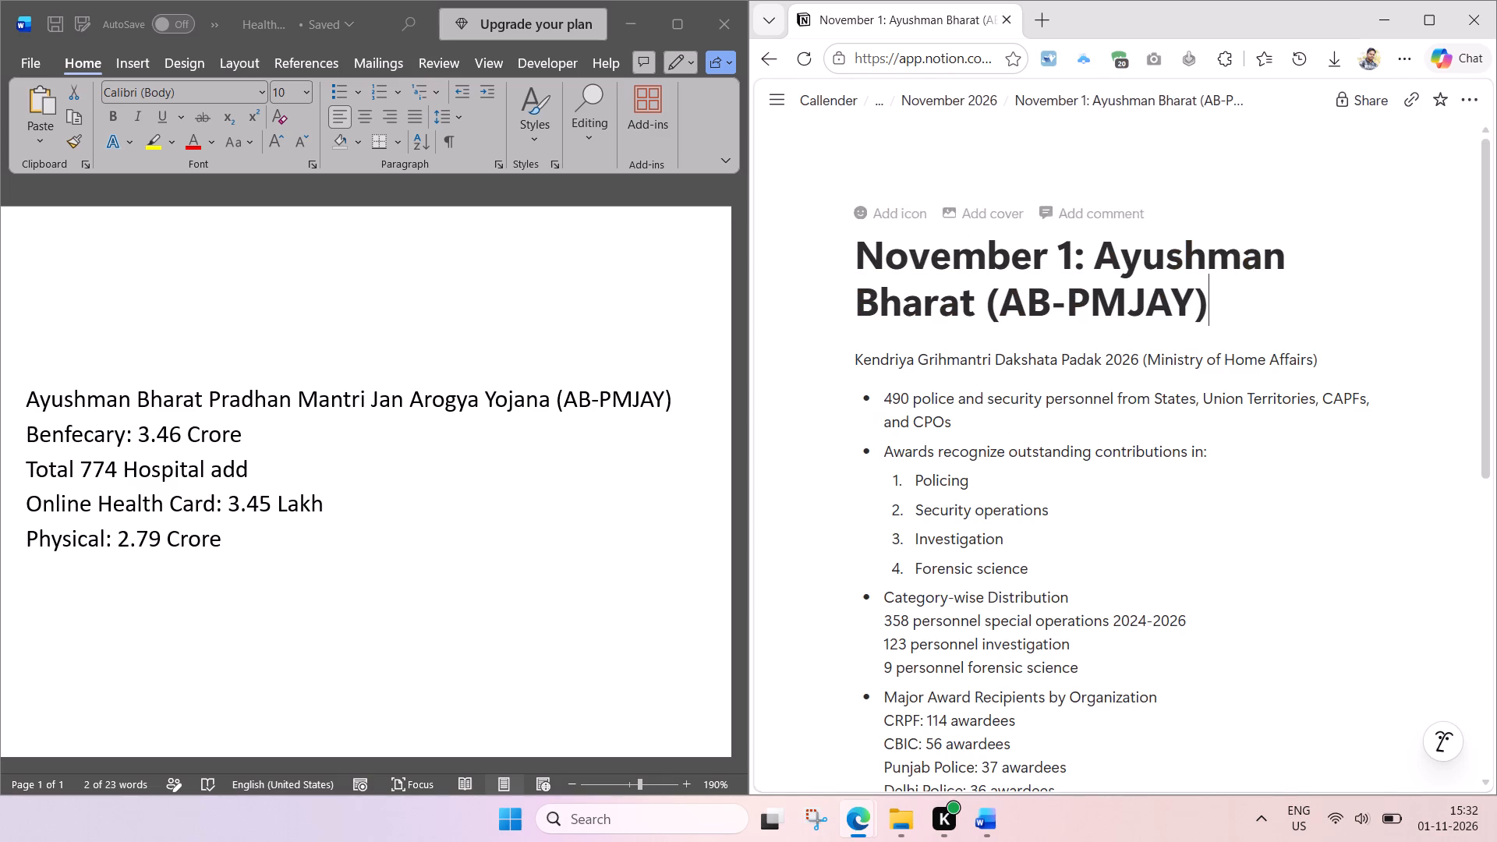
Delete all the Dakshata Padak body content from the retitled page.
scroll(958, 458, "down", 1)
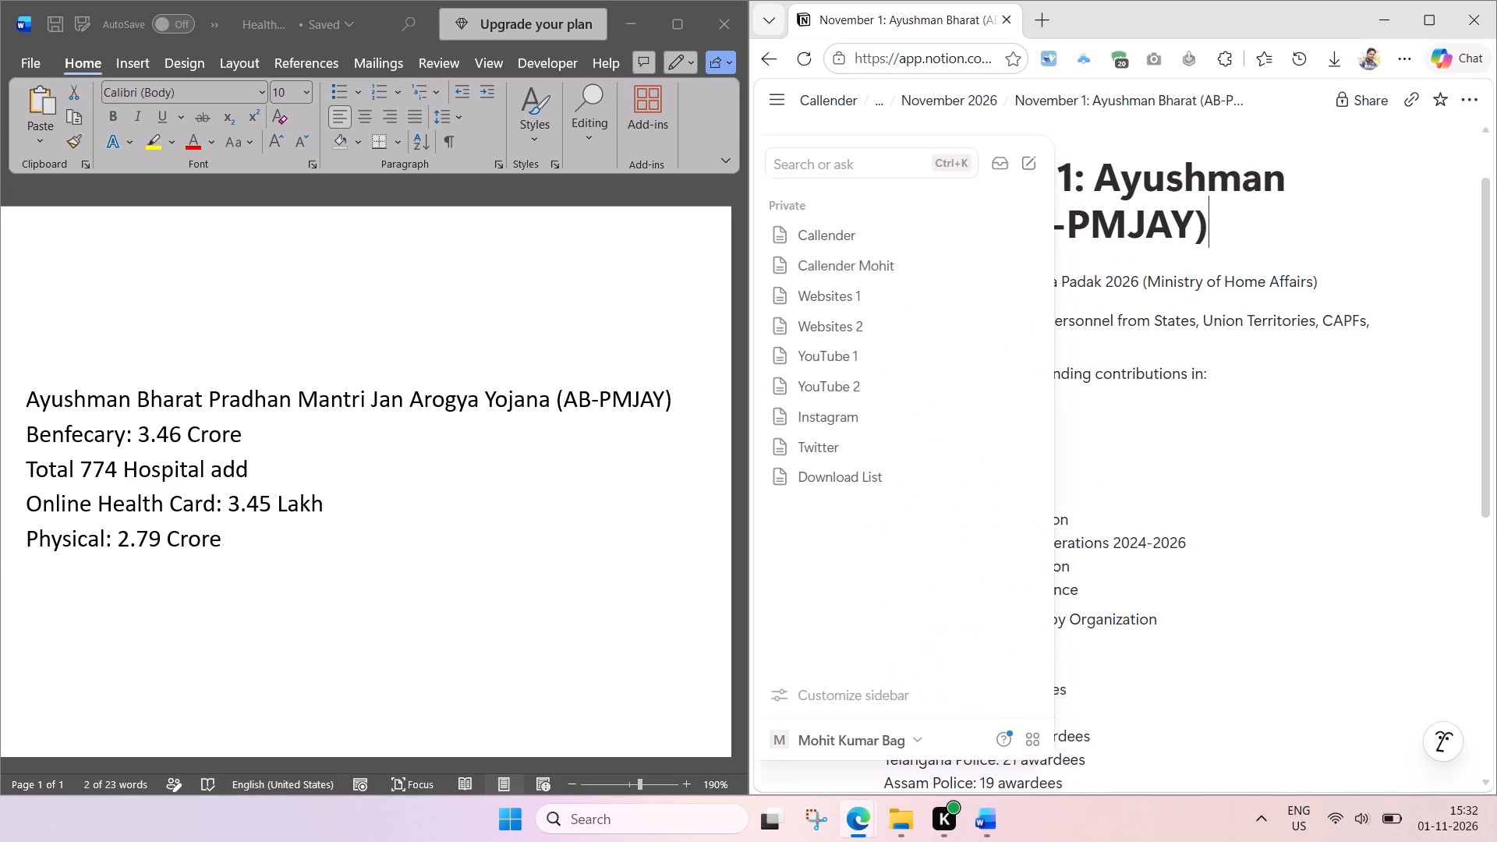
left_click_drag(791, 273, 850, 269)
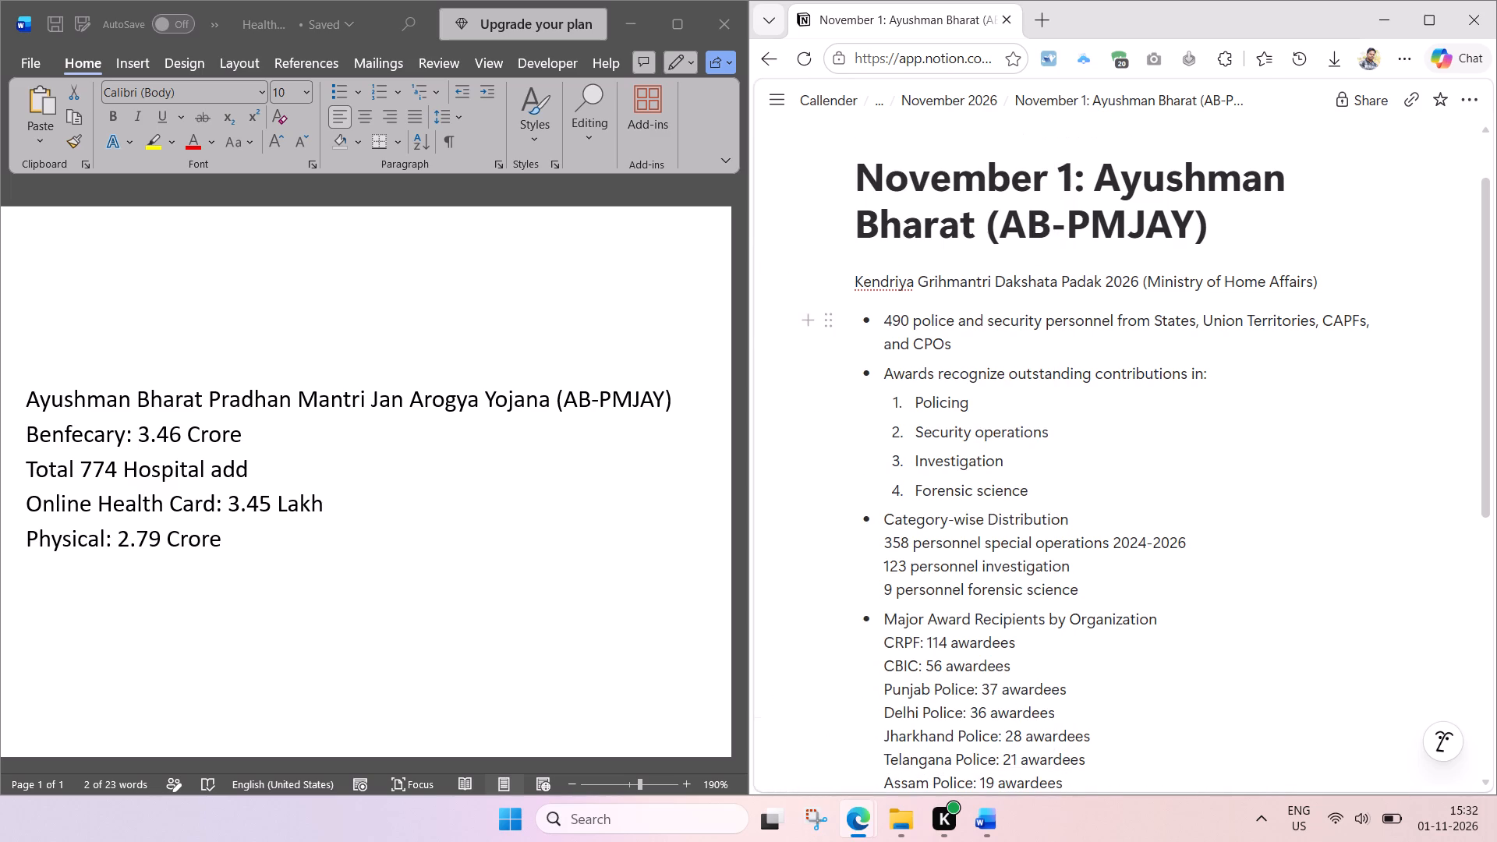
left_click_drag(783, 271, 1089, 800)
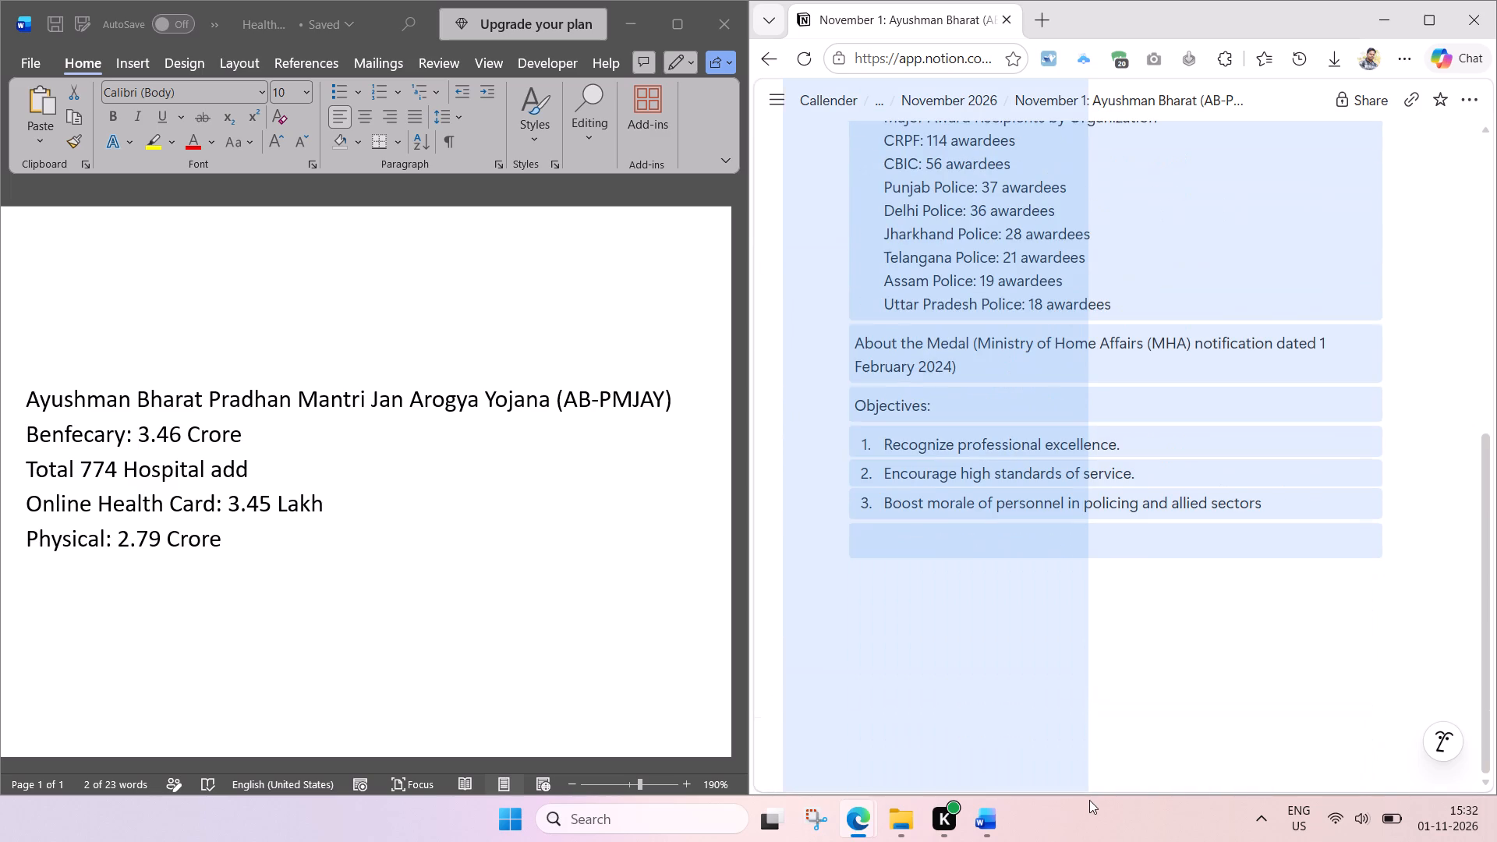
left_click_drag(1089, 800, 1089, 786)
key("Delete")
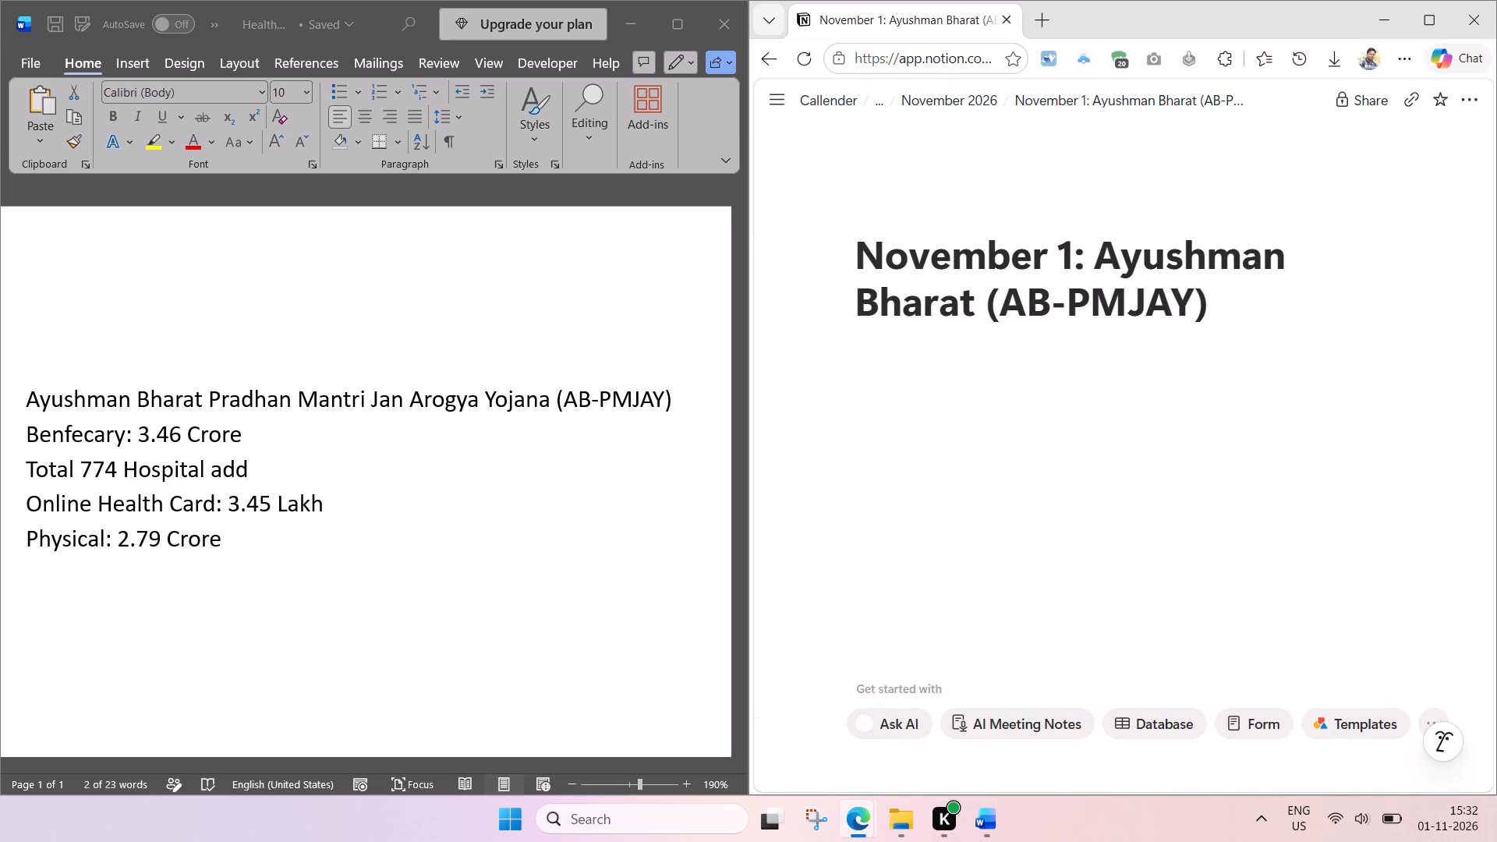
Copy the line "Ayushman Bharat Pradhan Mantri Jan Arogya Yojana (AB-PMJAY)" from the Word document into the empty page body.
left_click(1155, 346)
left_click(589, 400)
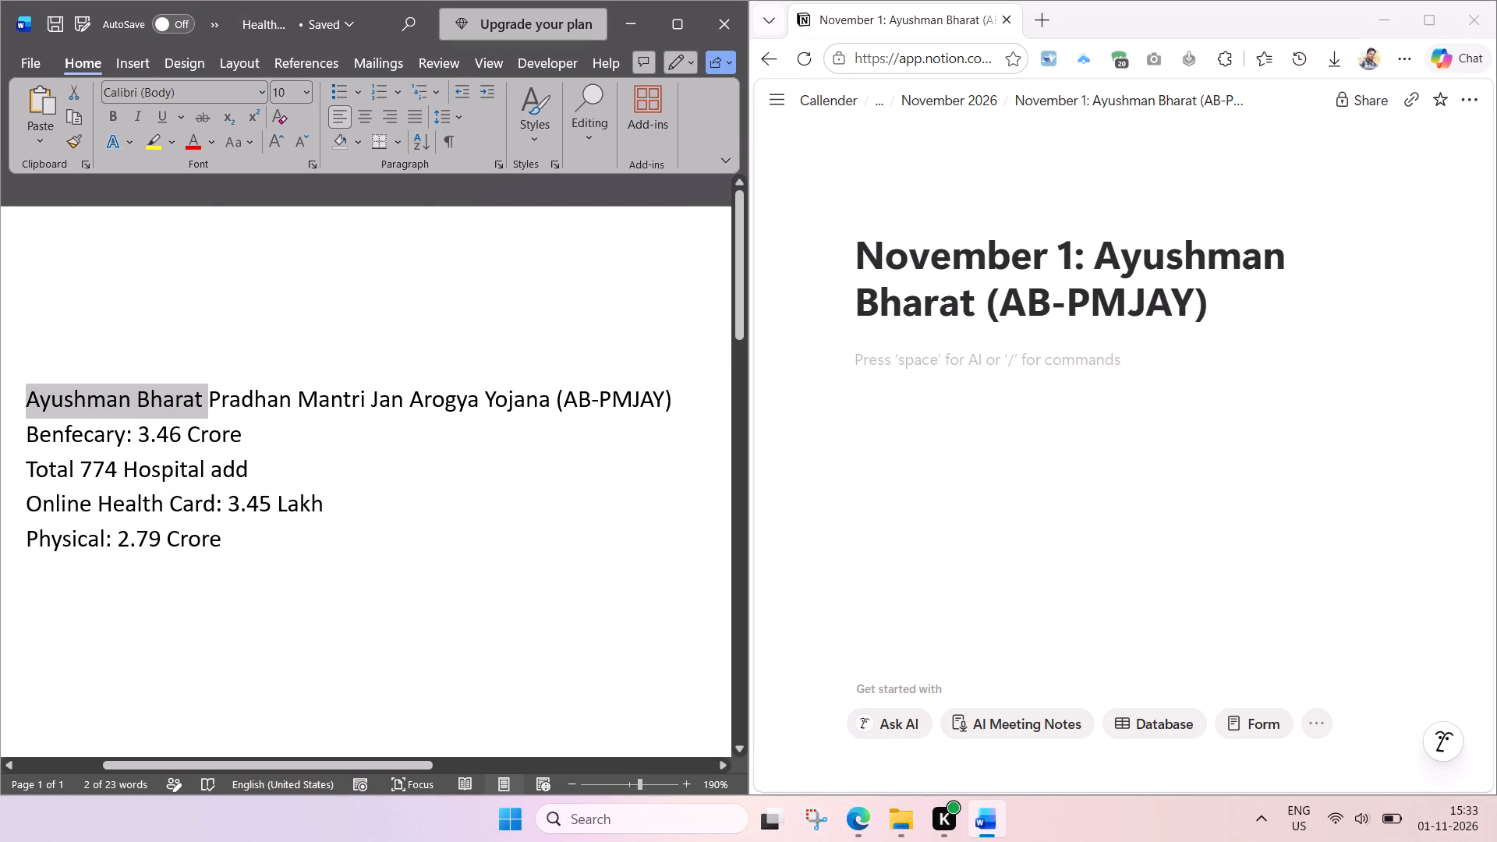
left_click(610, 430)
left_click_drag(678, 398, 95, 380)
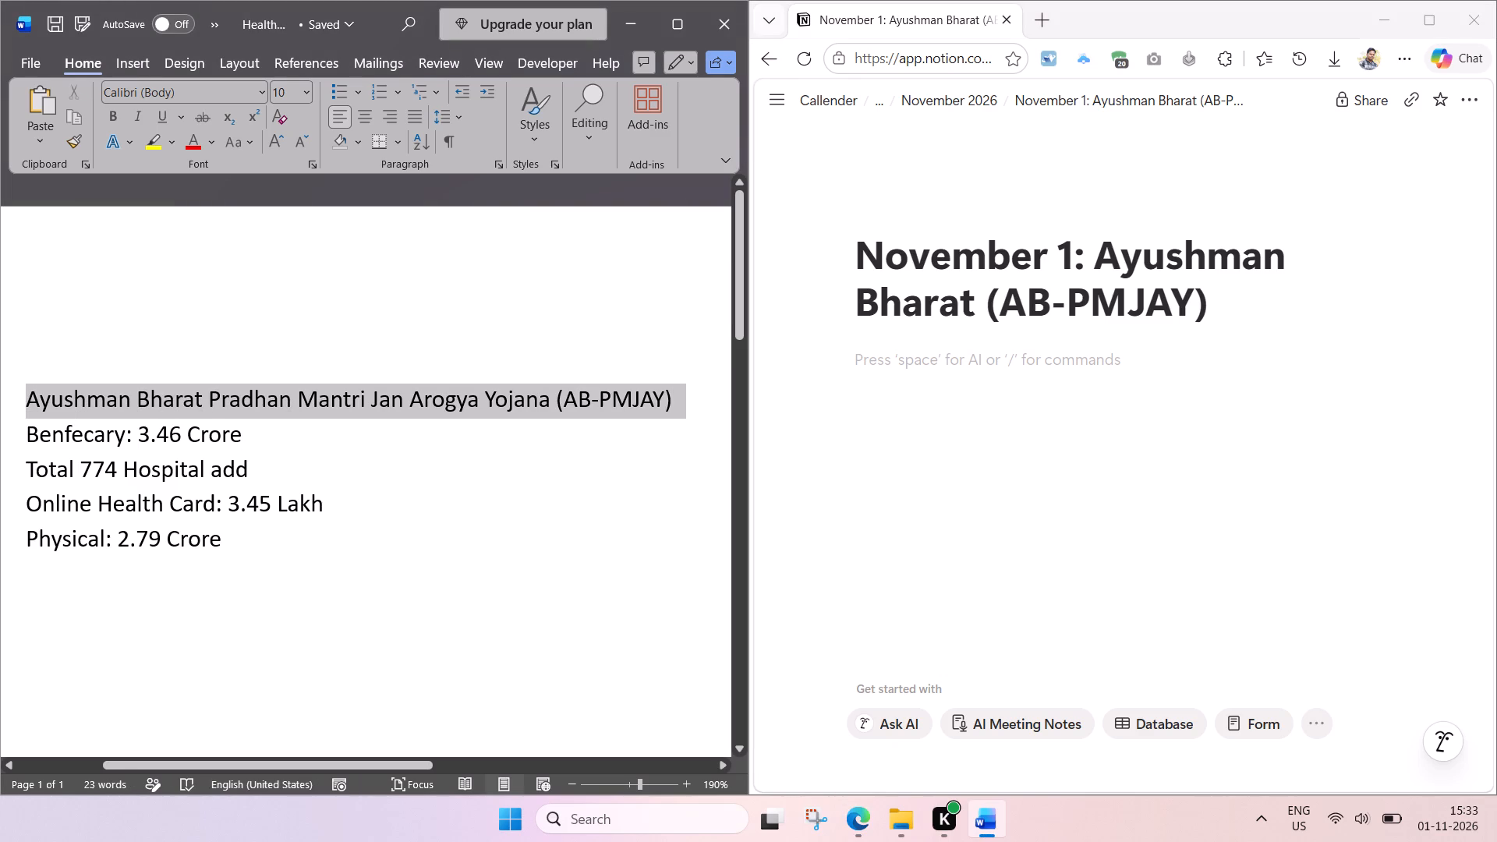
left_click_drag(95, 380, 96, 380)
key("ctrl+c")
left_click(941, 382)
key("ctrl+v")
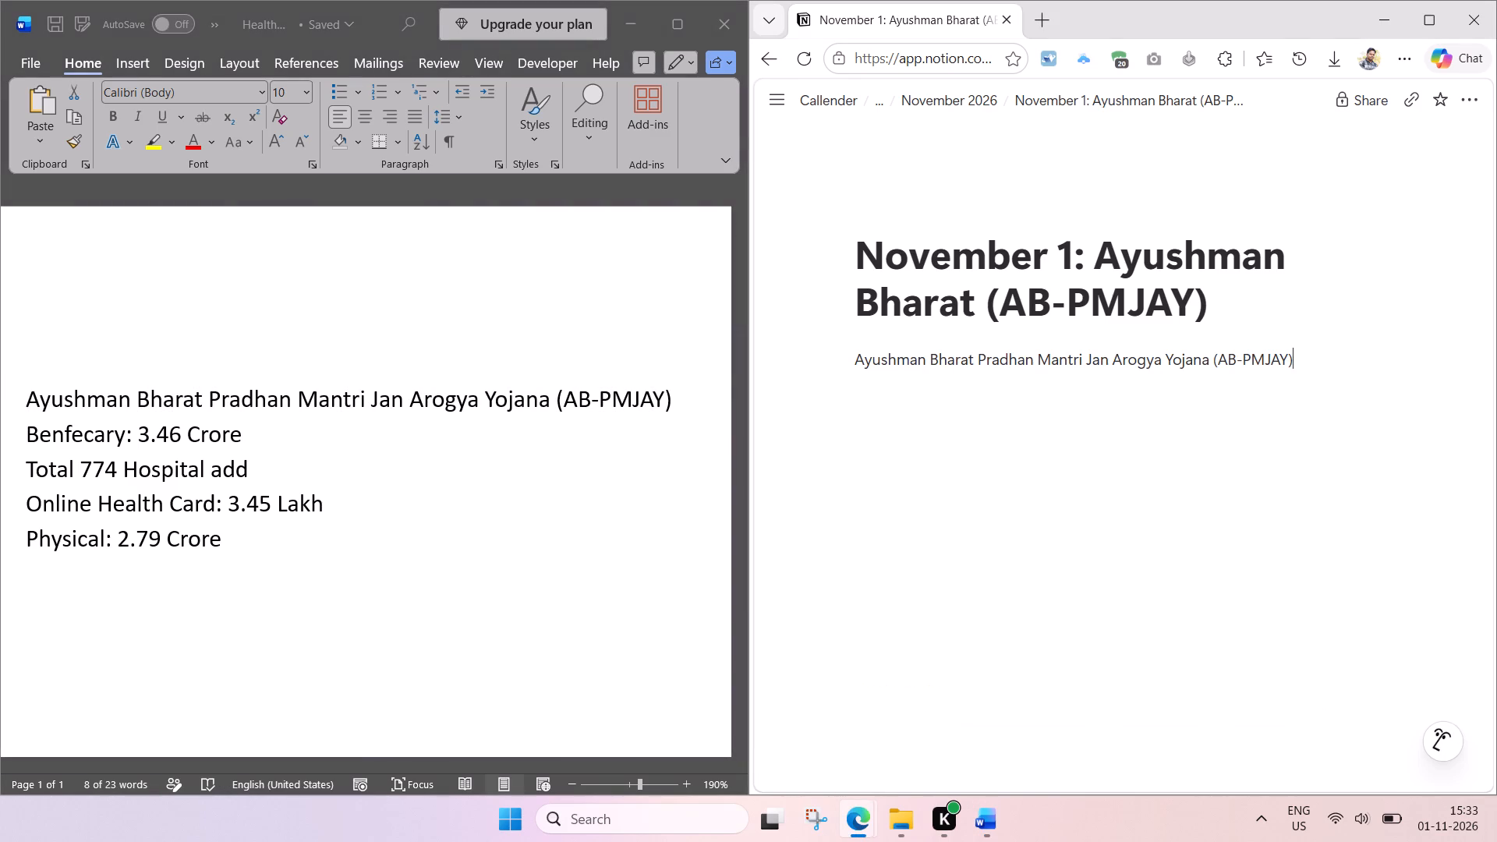
Copy the four detail lines, from "Benfecary: 3.46 Crore" to "Physical: 2.79 Crore", from Word into the page below the scheme name.
left_click(225, 554)
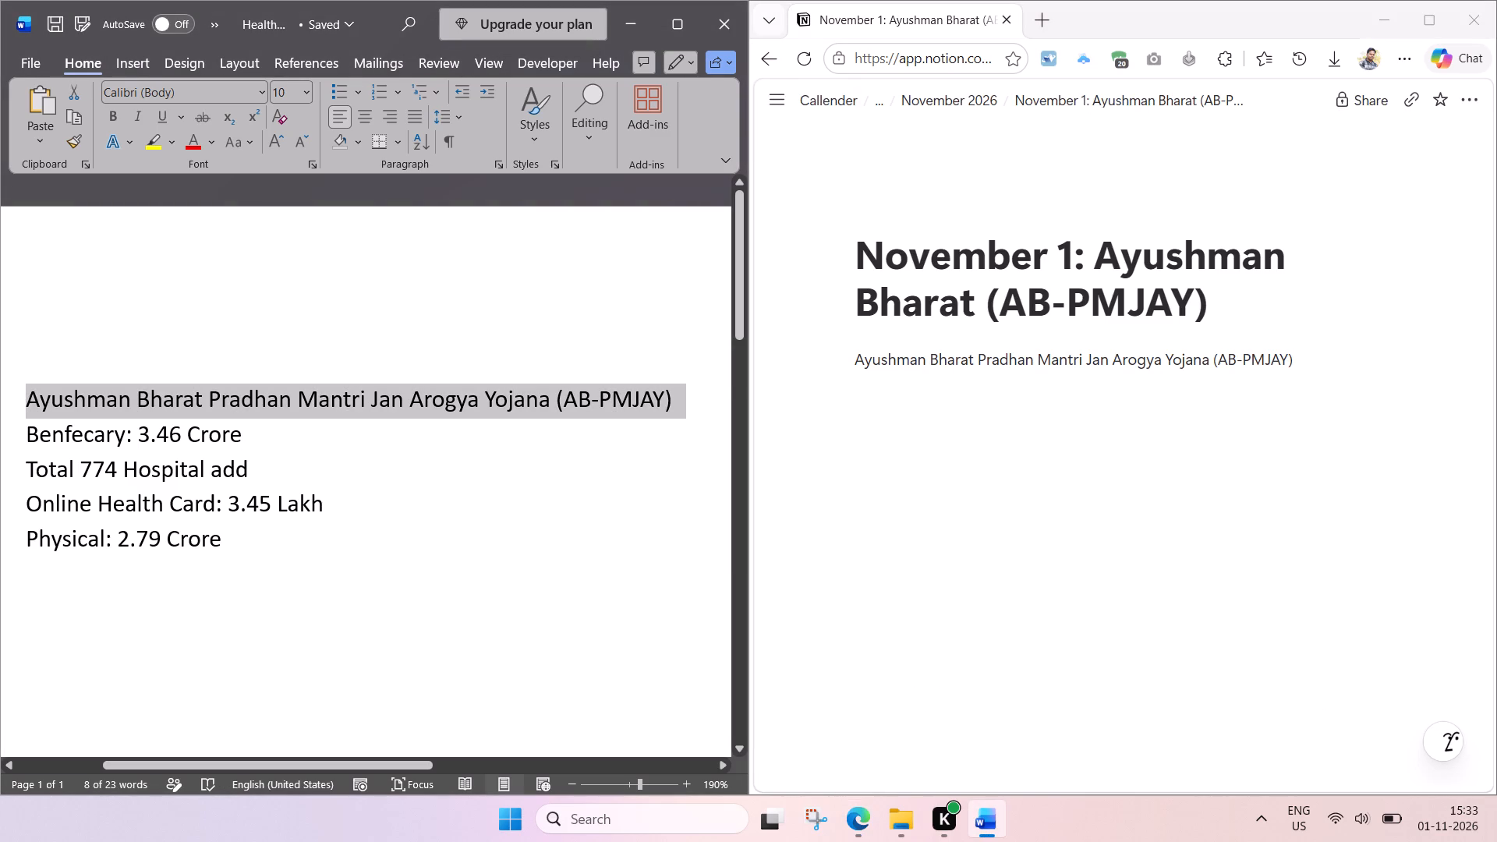
left_click_drag(225, 544, 5, 432)
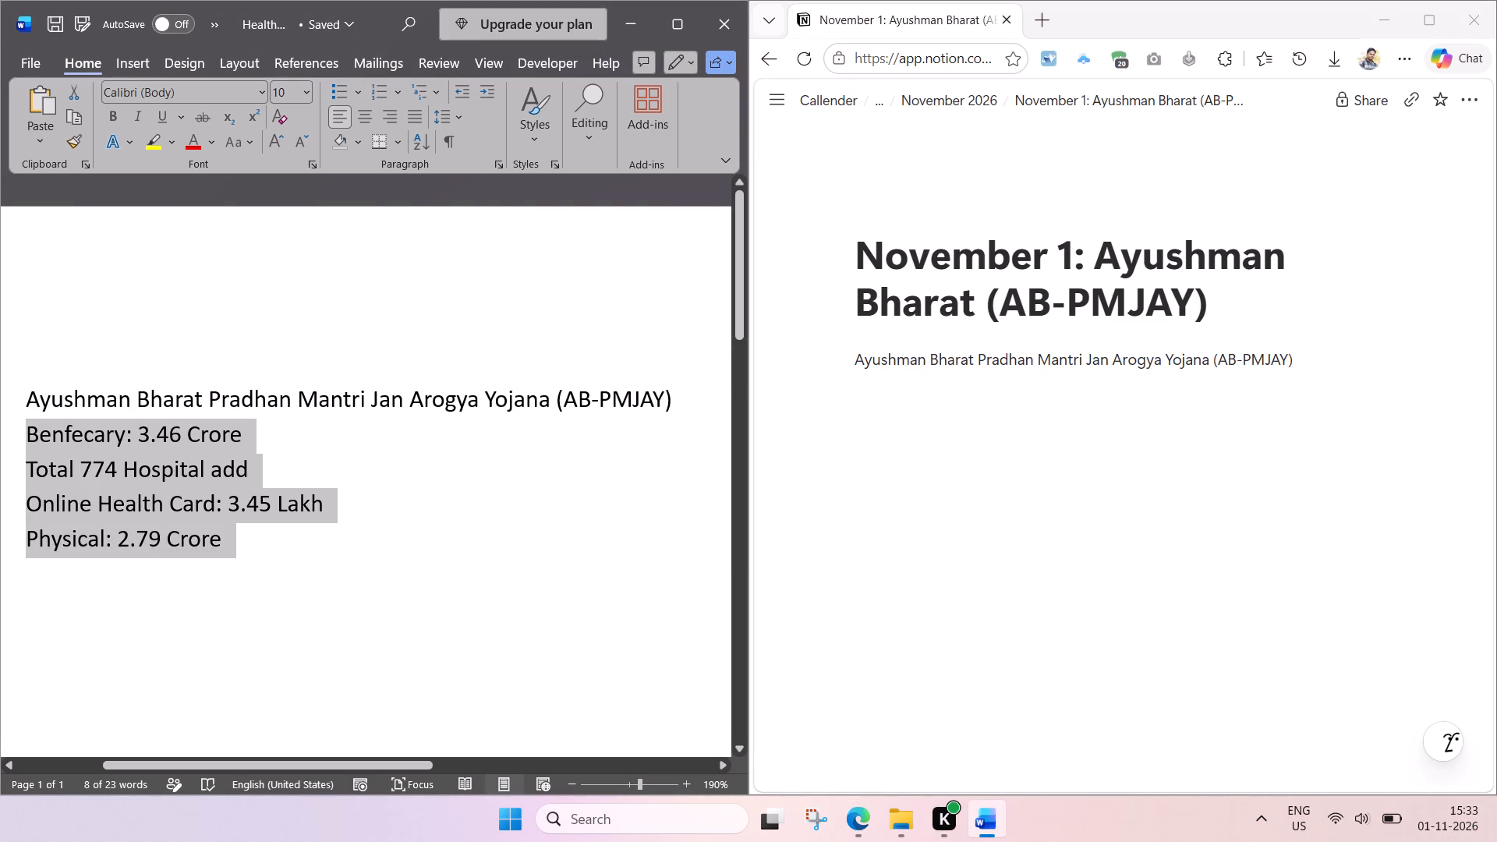
key("ctrl+c")
left_click(929, 406)
key("ctrl+v")
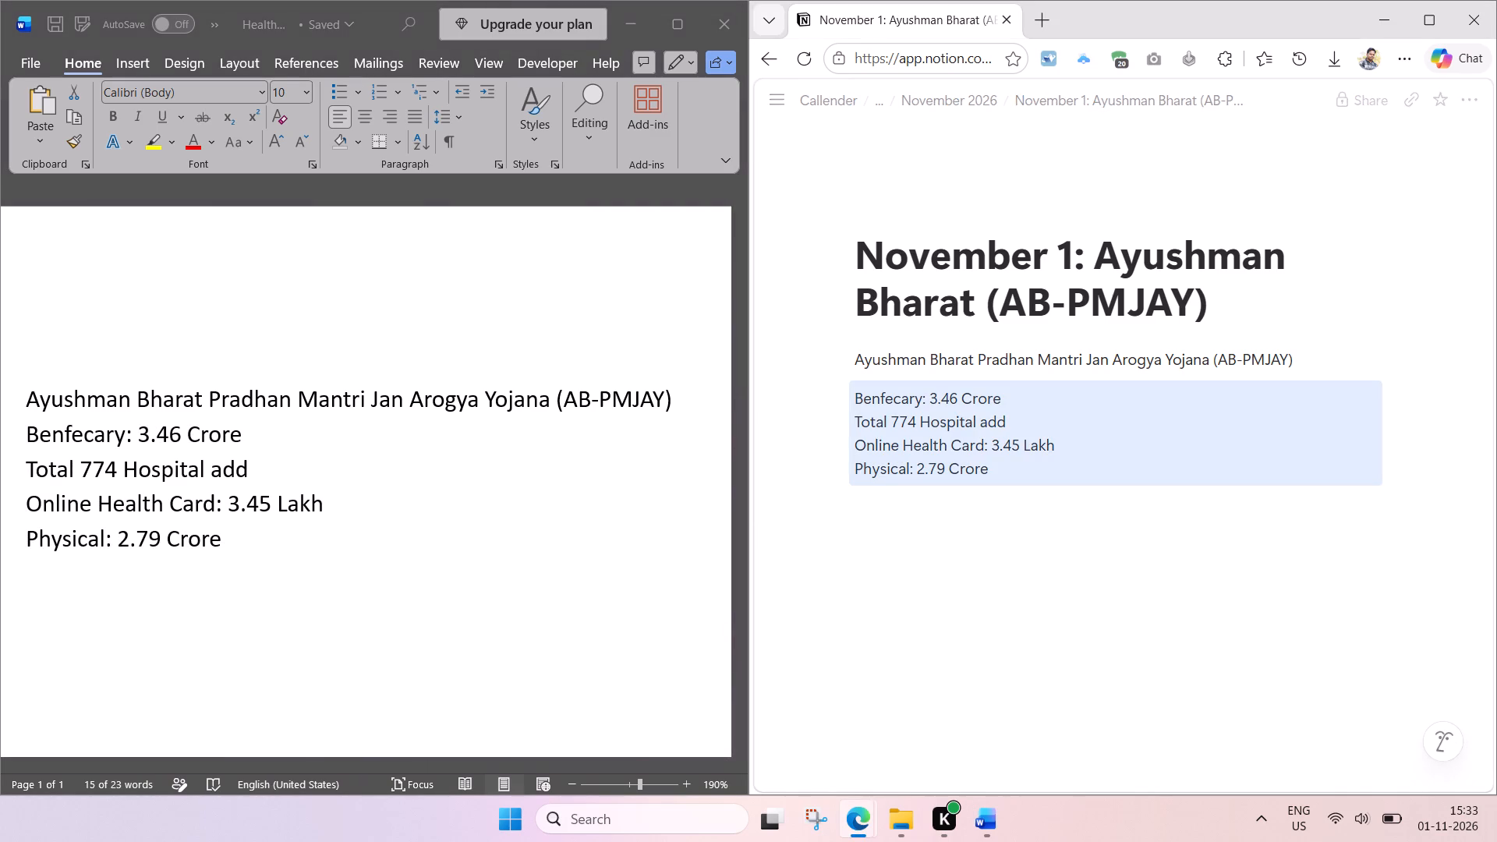
left_click(913, 501)
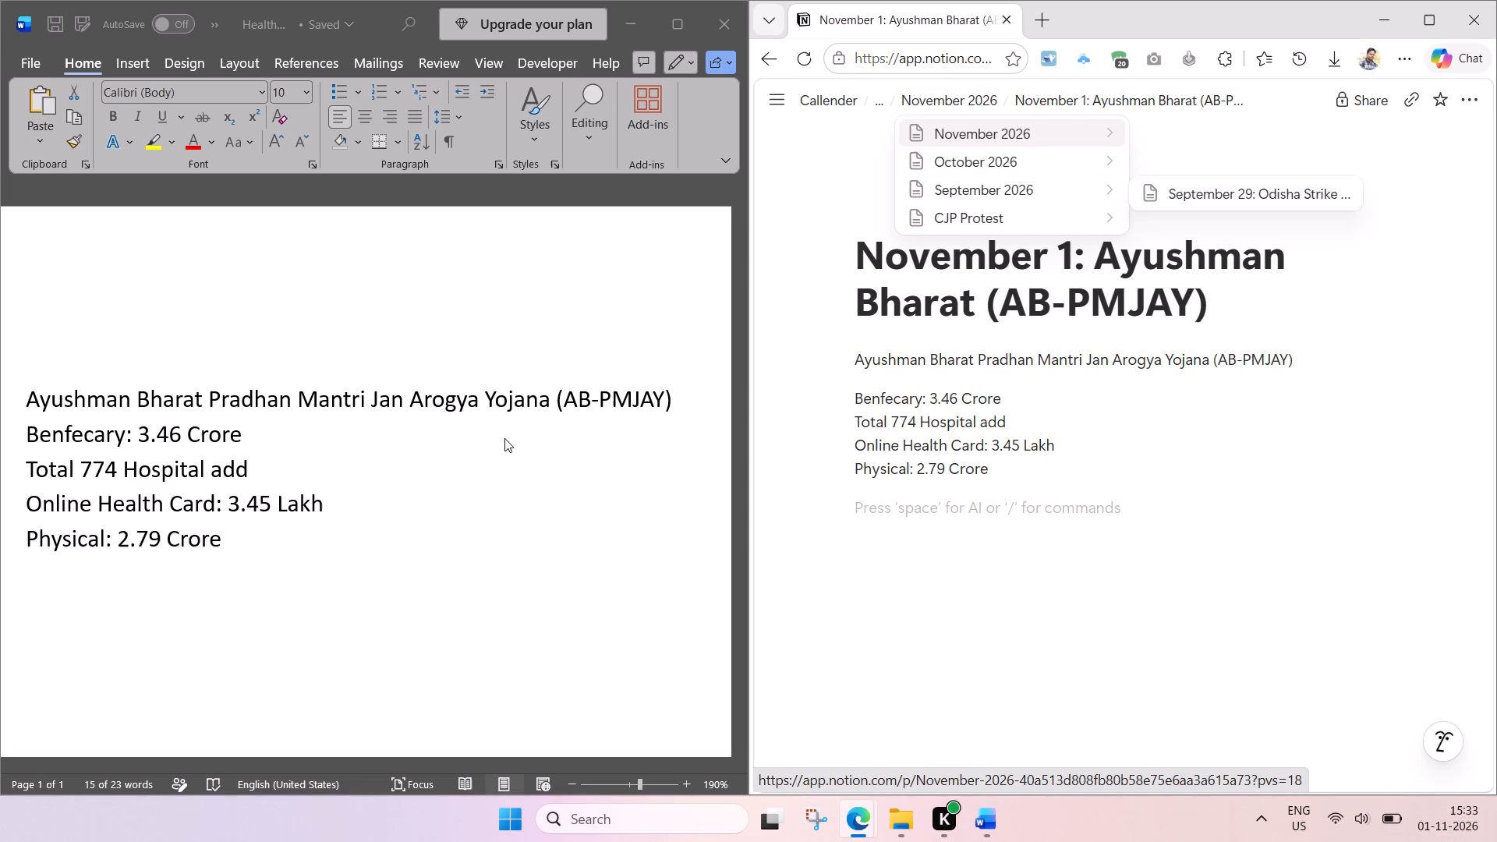
Switch to the Google browser window and place it side by side with the Word document.
left_click(276, 529)
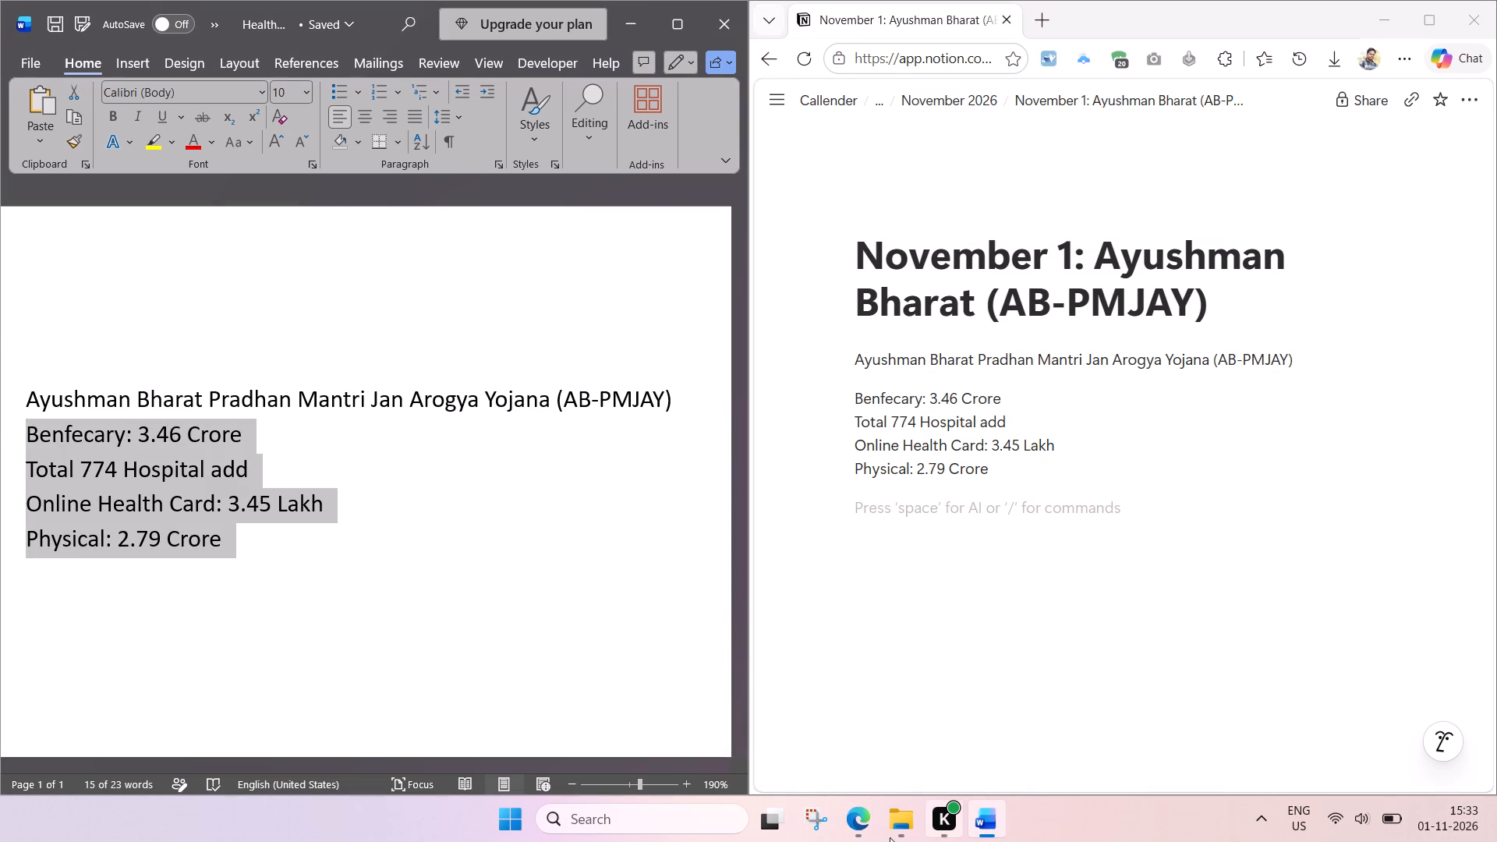
left_click(856, 837)
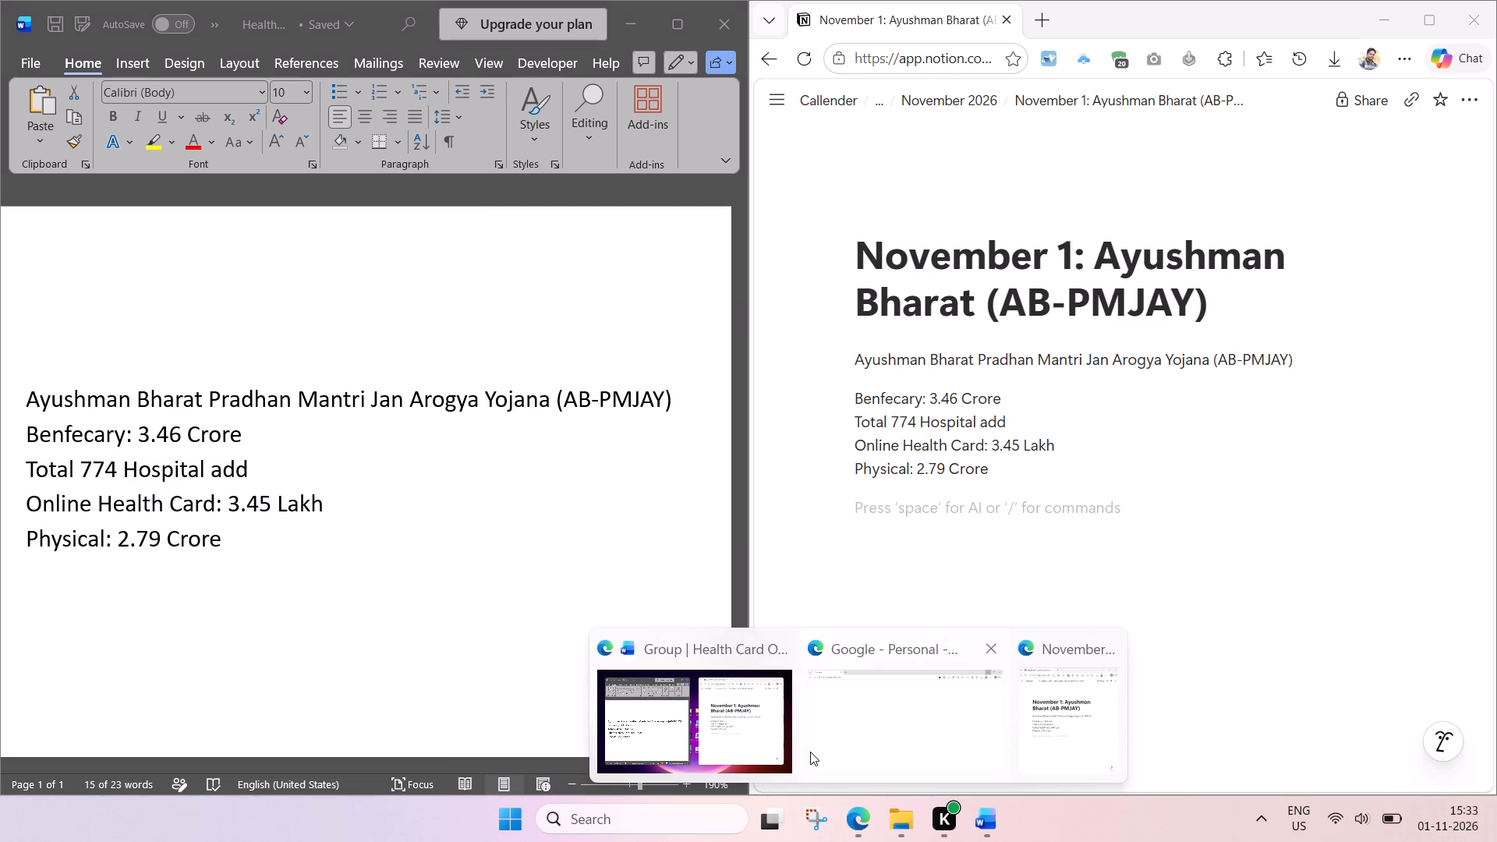
left_click(882, 725)
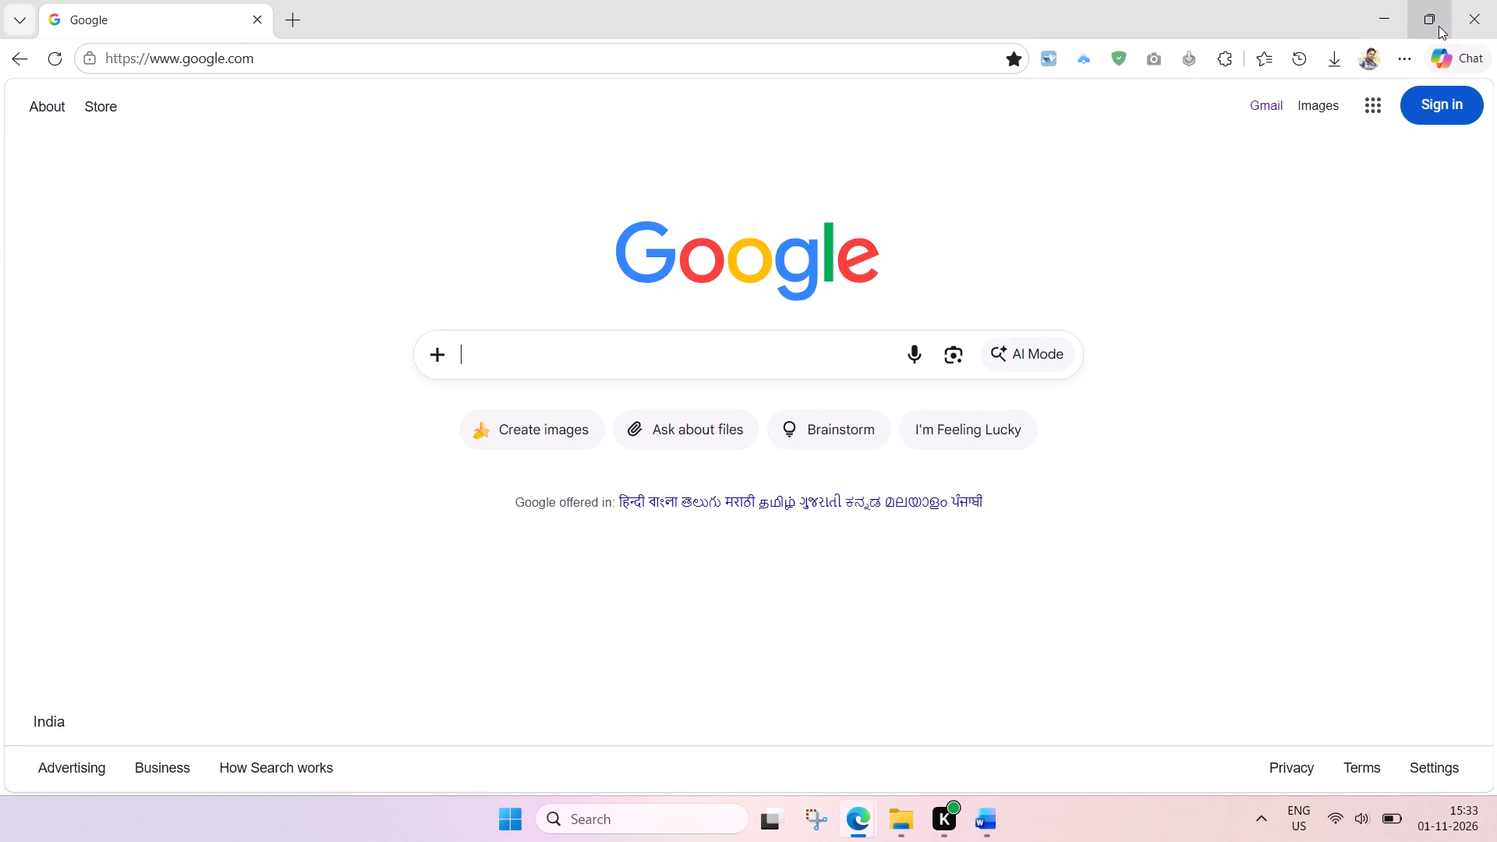
left_click(1308, 80)
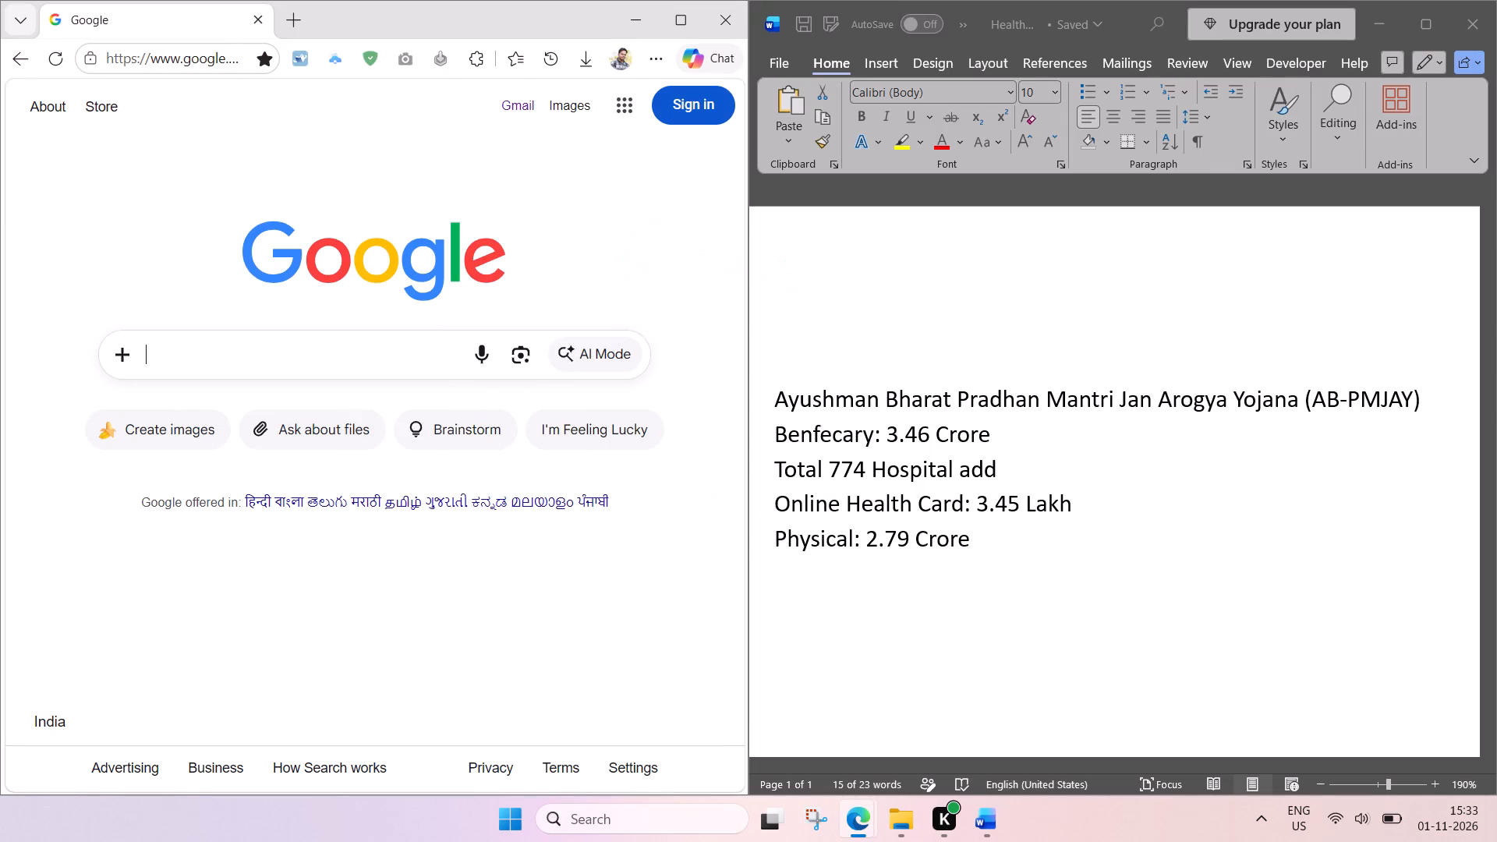
Search Google for the word "beneficiary" to look up its correct spelling.
left_click(355, 362)
type("beneficary")
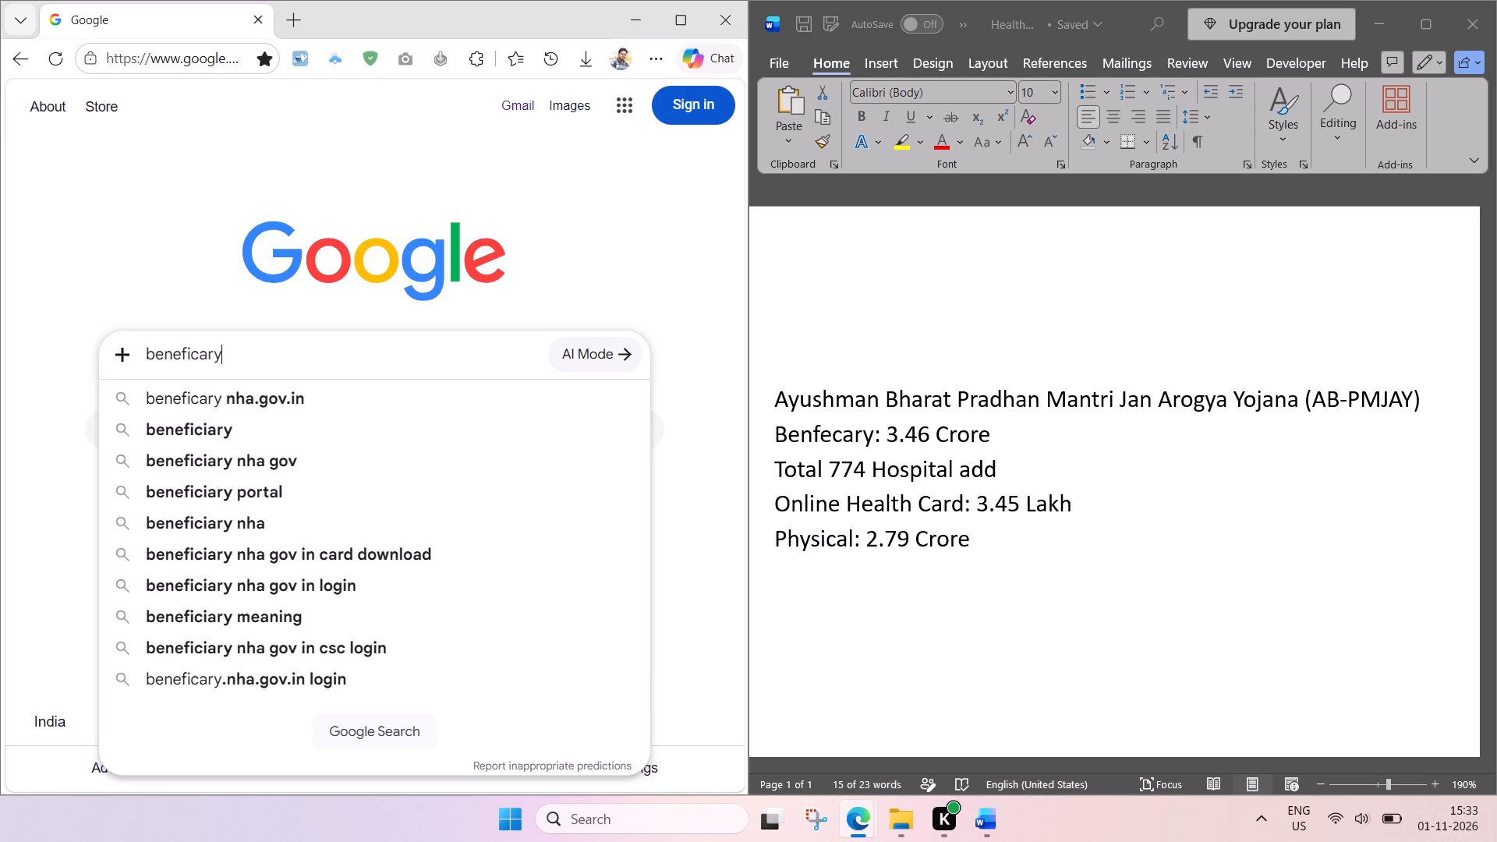
left_click(249, 433)
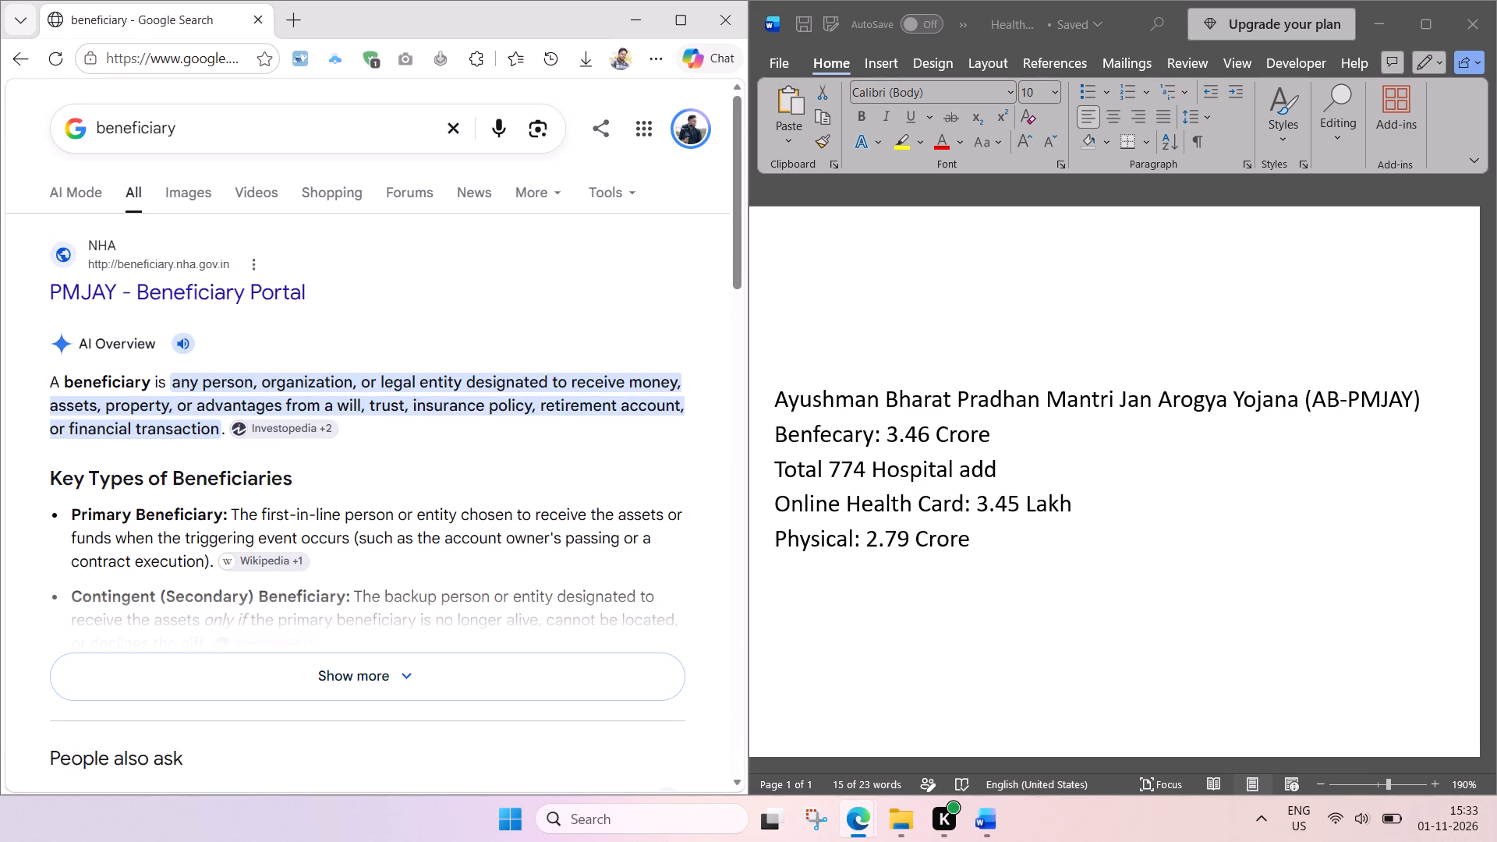
Replace the misspelled "Benfecary" in the Word document with "Beneficiary" copied from the search results, keeping text only.
left_click(171, 521)
double_click(178, 505)
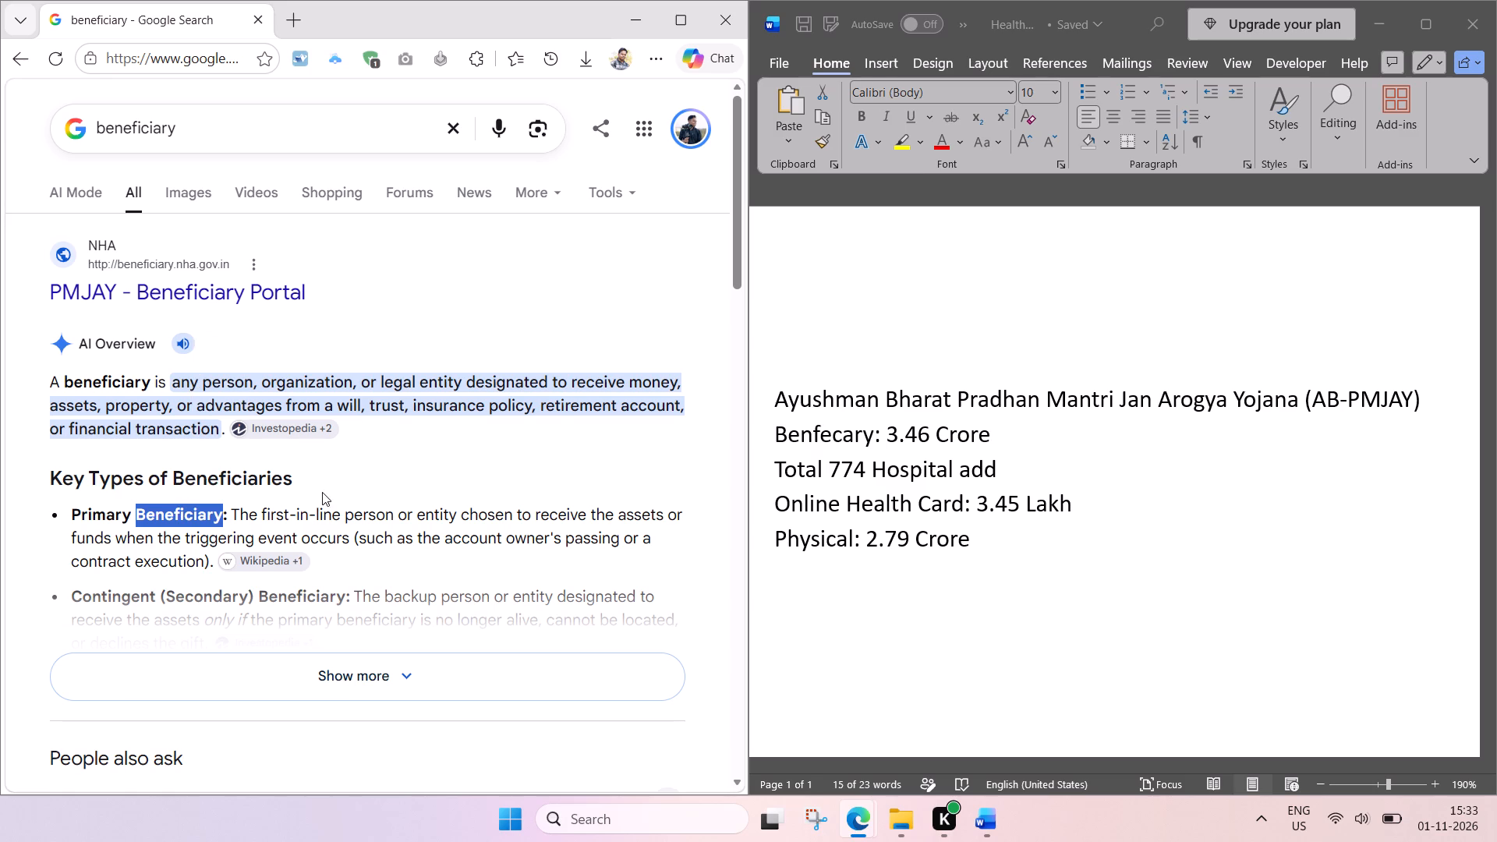
key("ctrl+c")
left_click(793, 433)
left_click(824, 429)
double_click(833, 438)
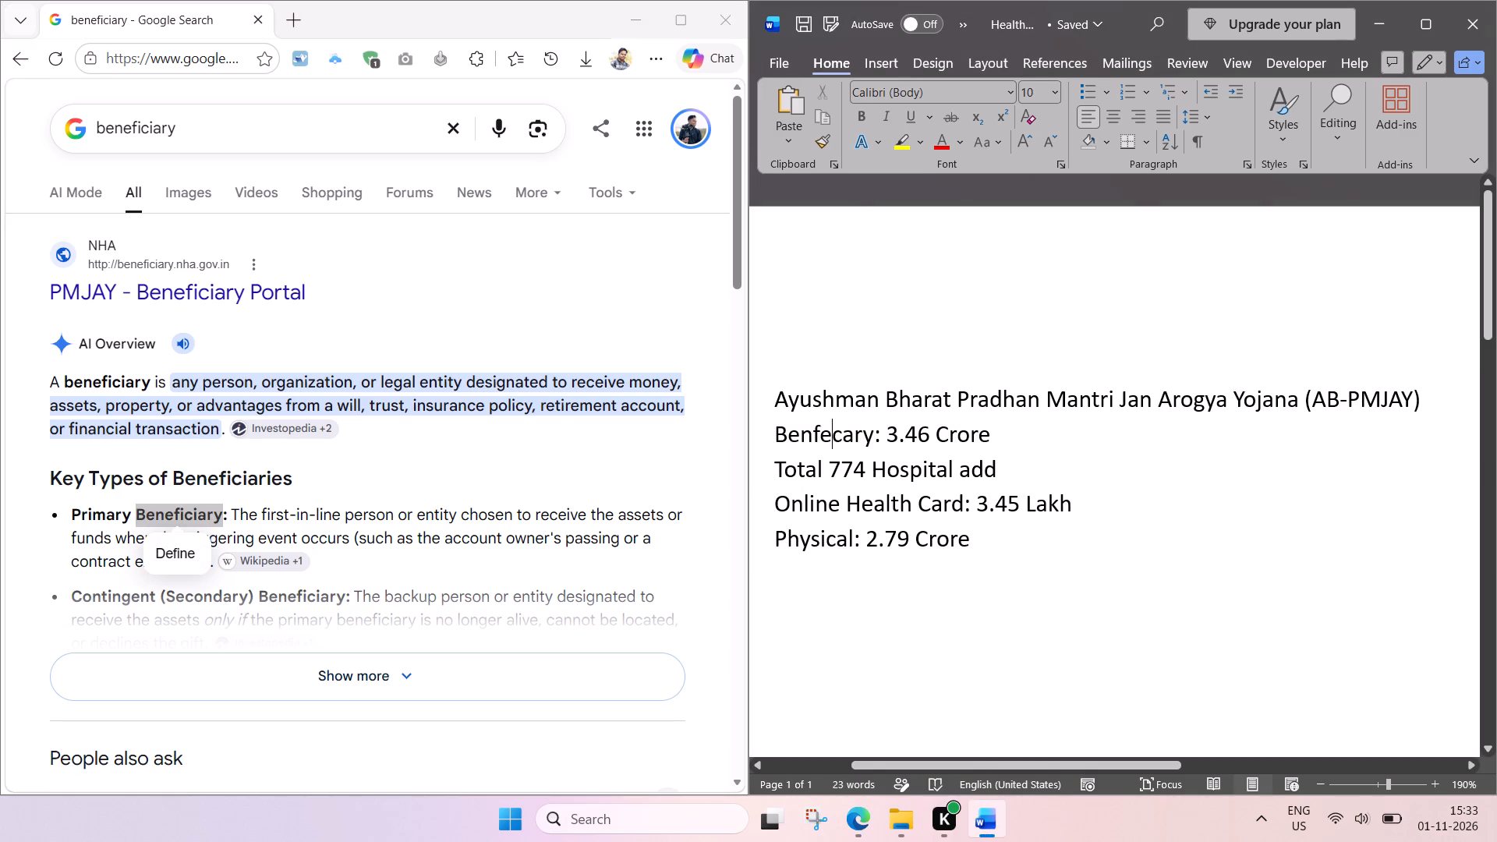
right_click(828, 433)
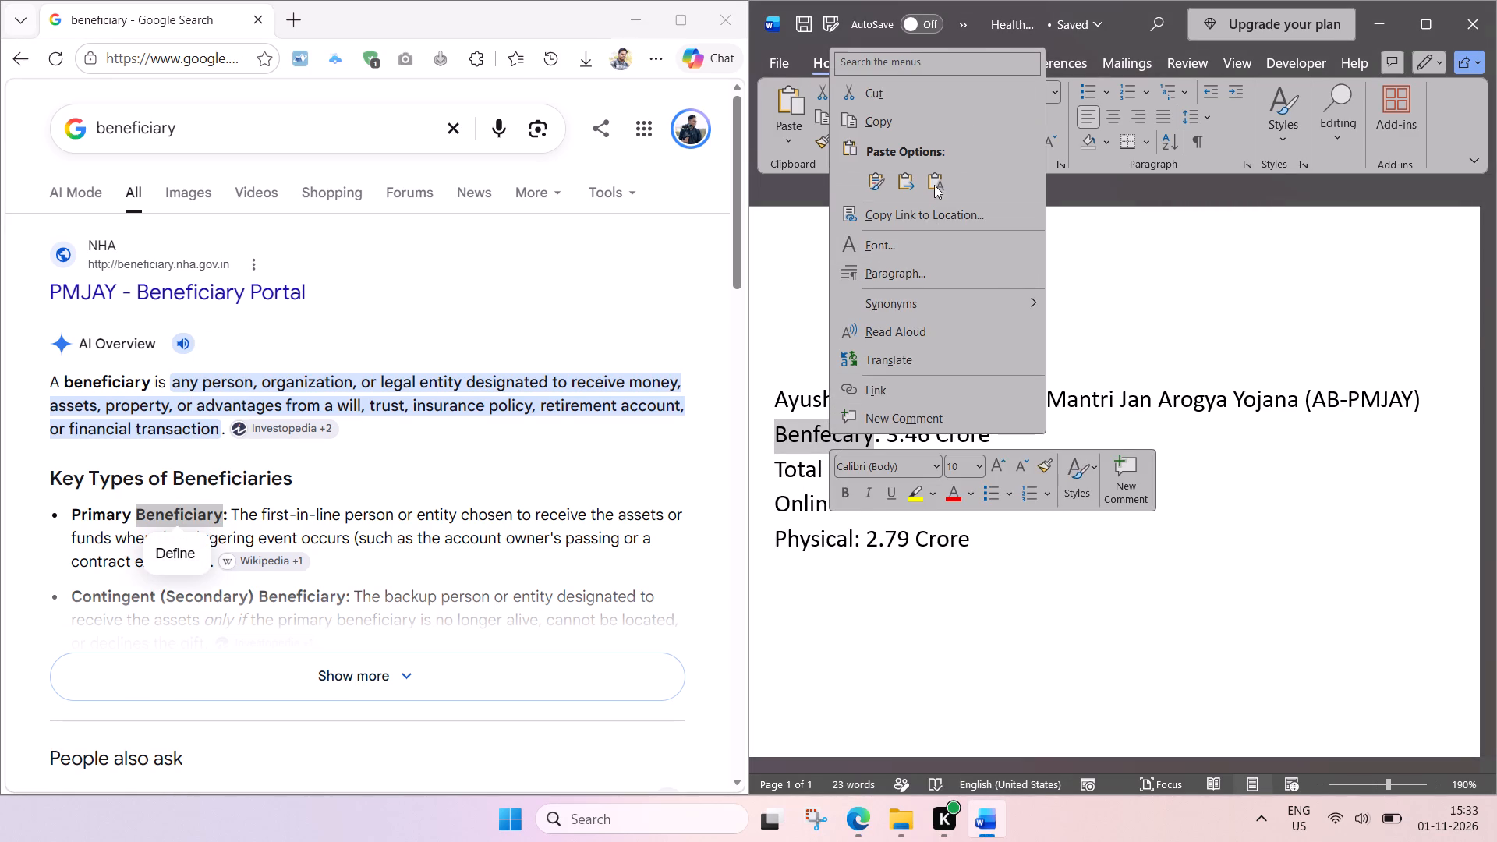
left_click(935, 184)
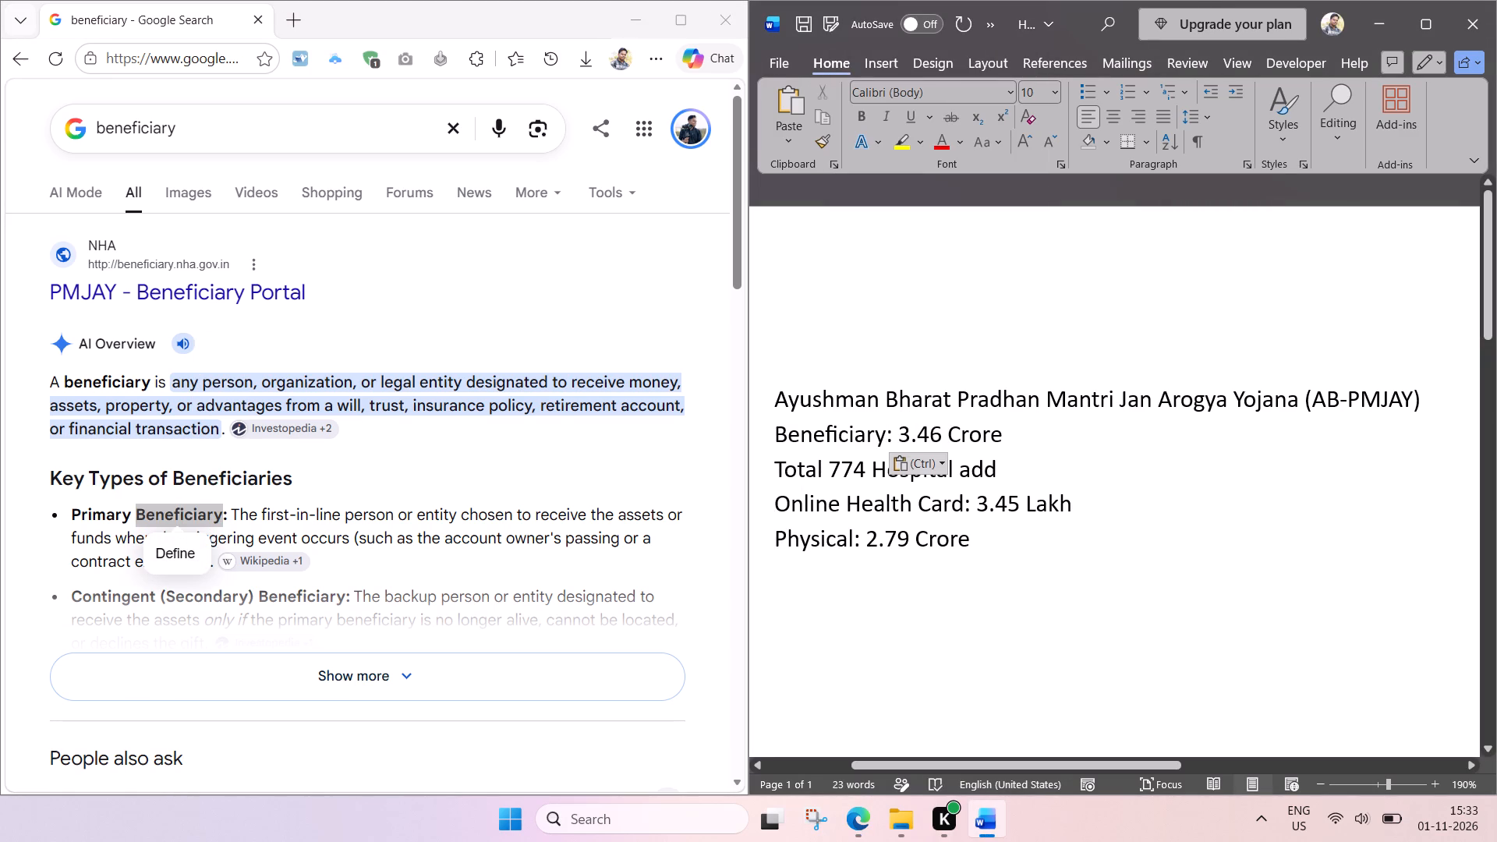
Replace the line "Total 774 Hospital add" in the Word document with "Hospital List: 774" below the Beneficiary line.
left_click(1016, 446)
key("Return")
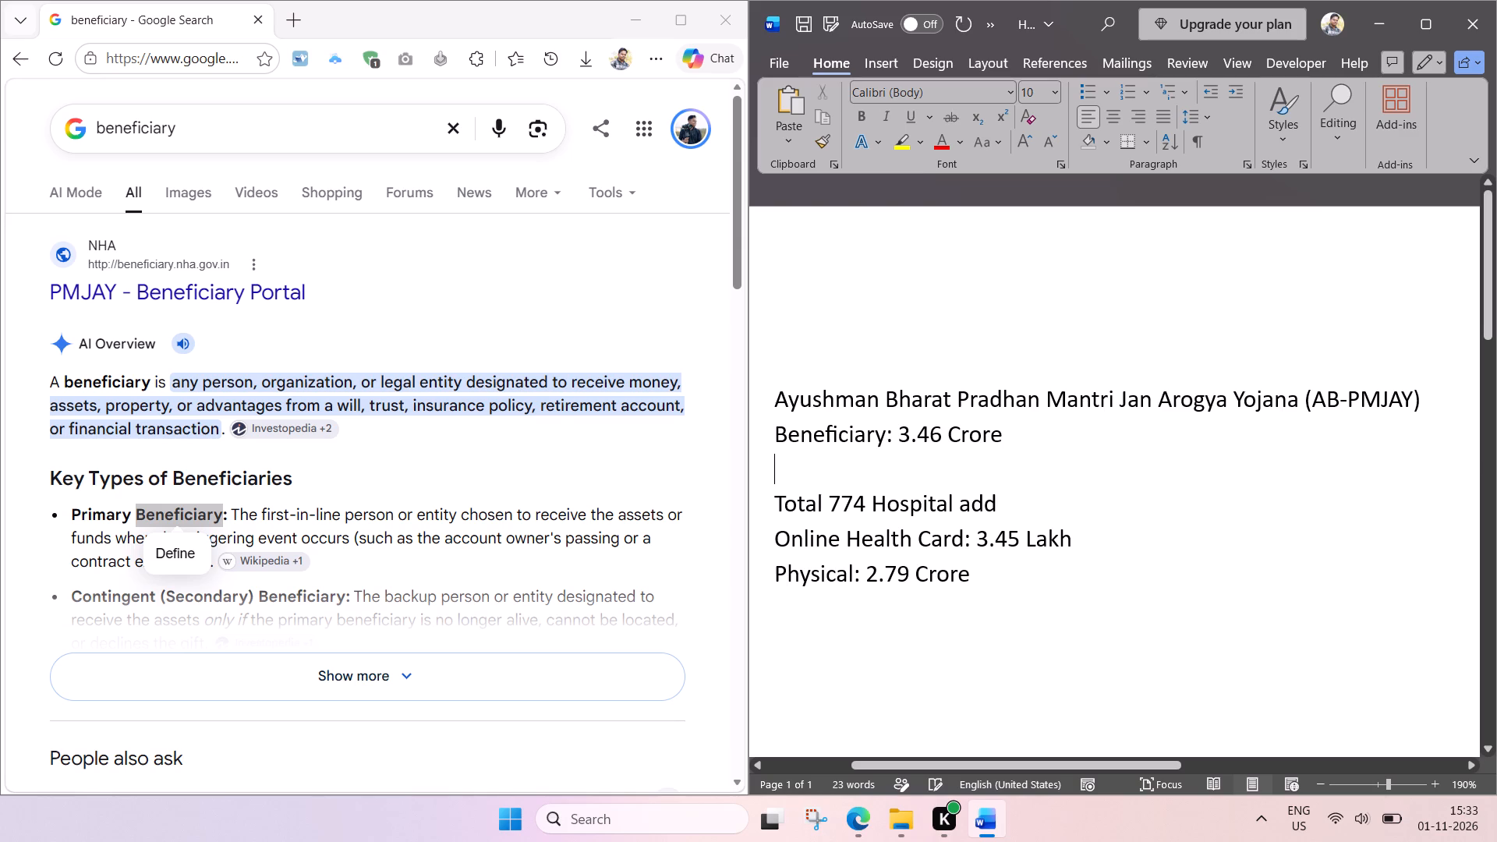
scroll(1010, 444, "down", 1)
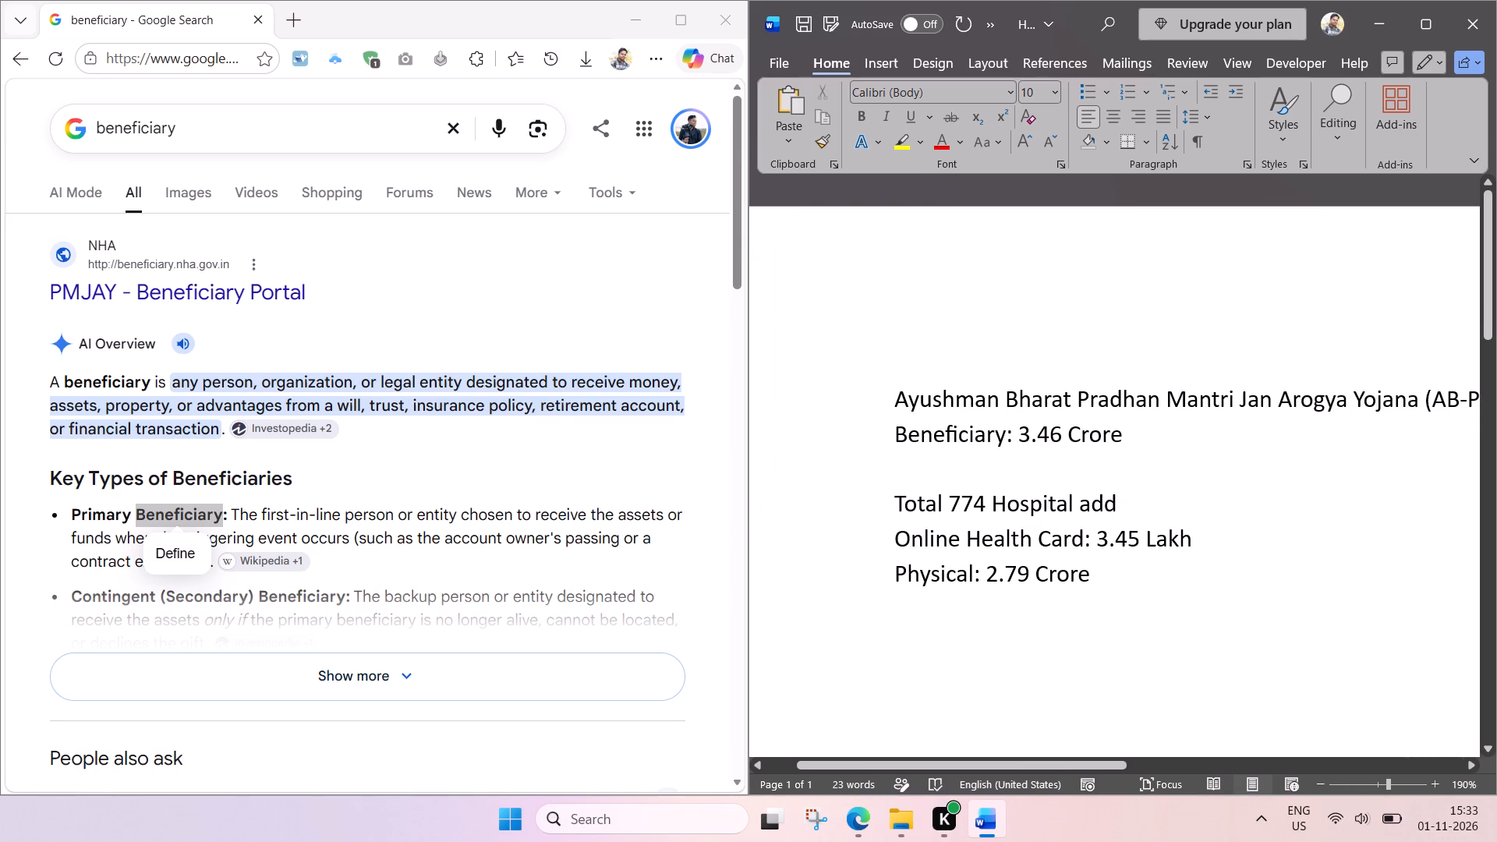
scroll(1010, 467, "down", 1)
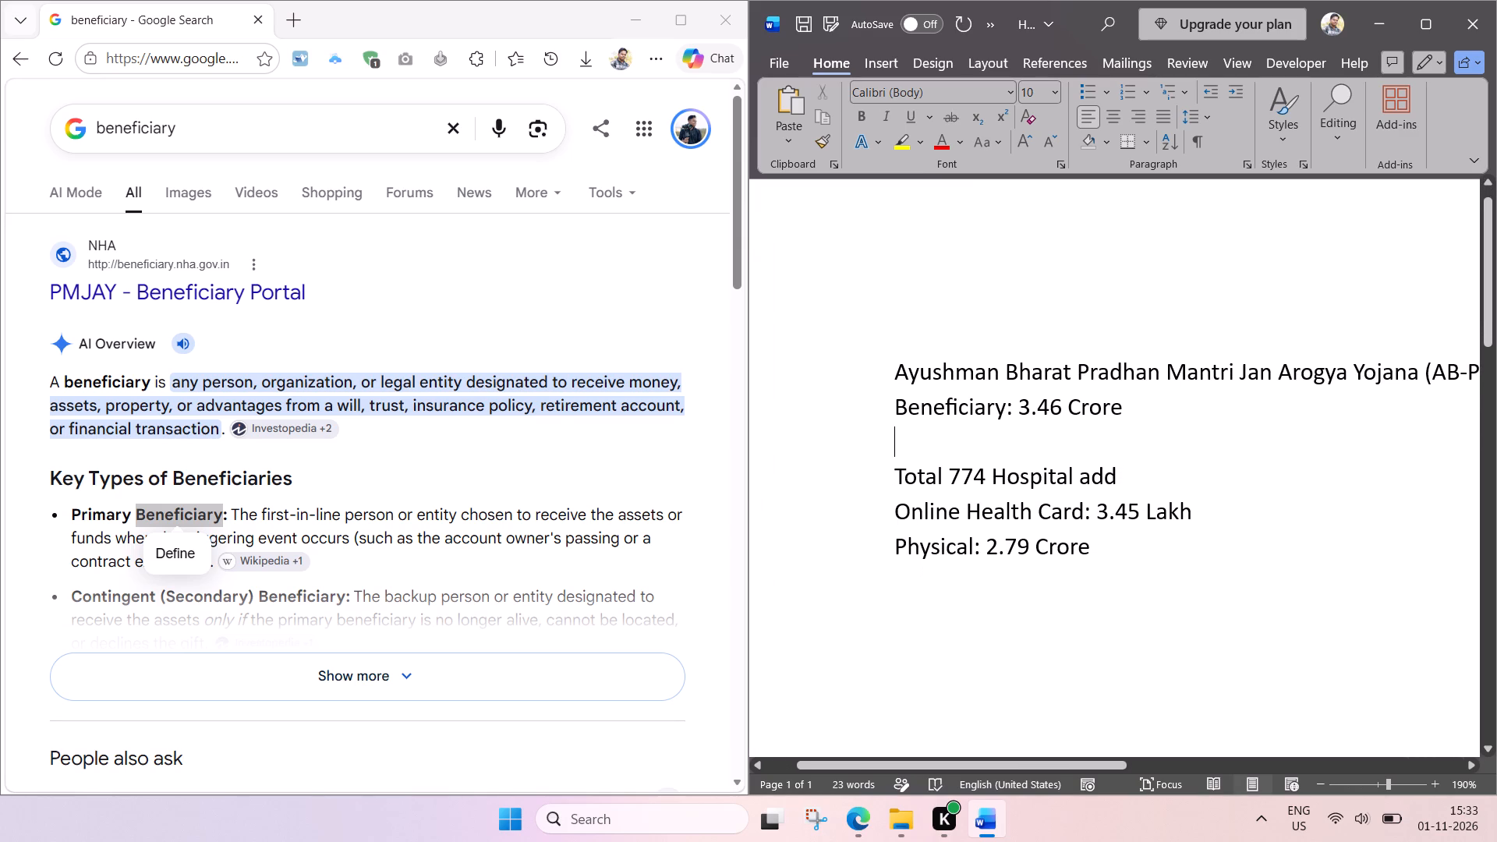
left_click(957, 461)
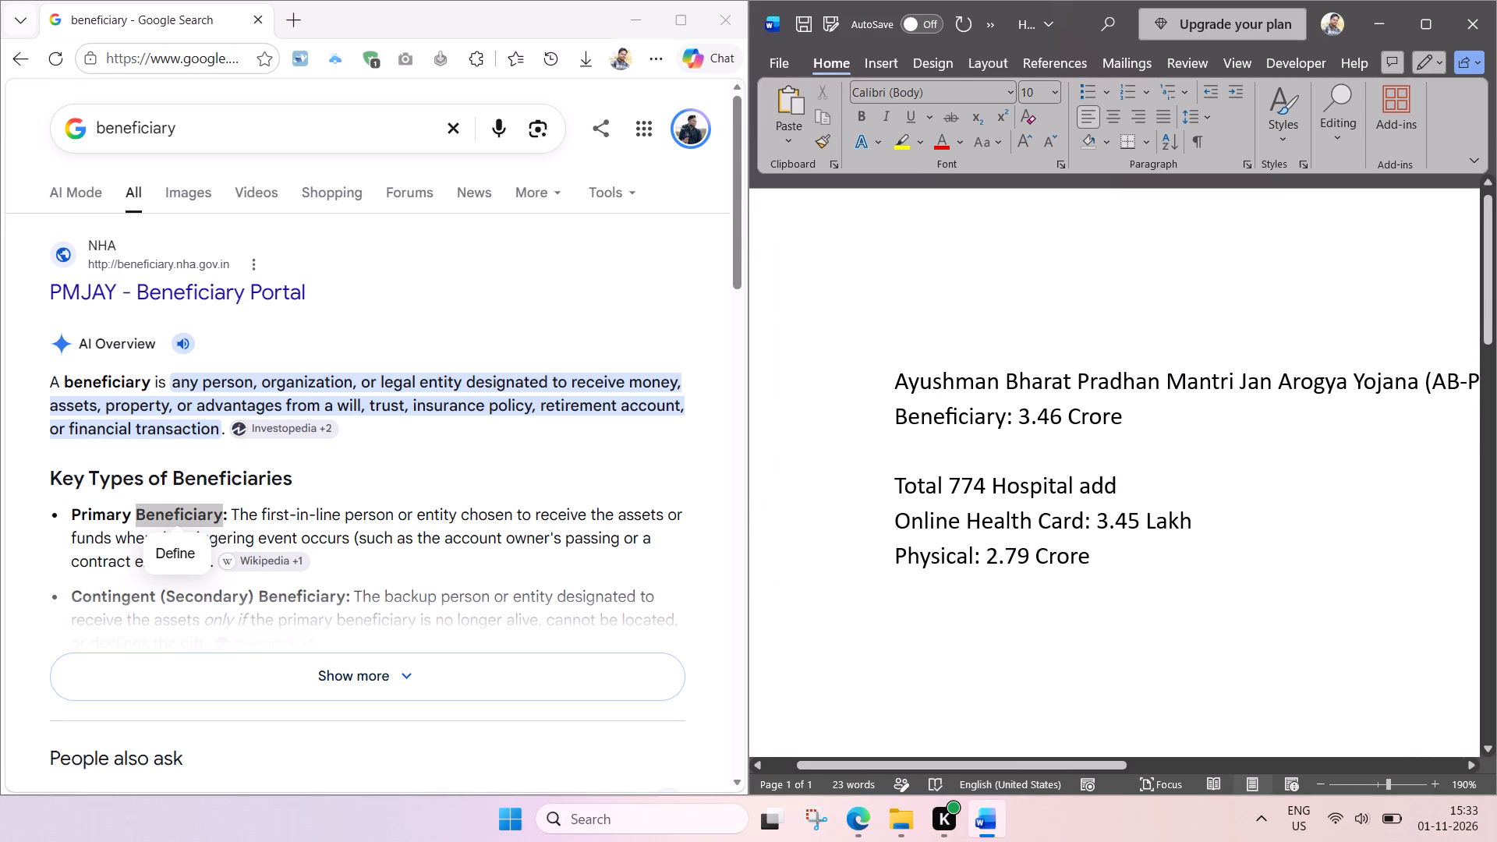
double_click(1030, 490)
key("ctrl+c")
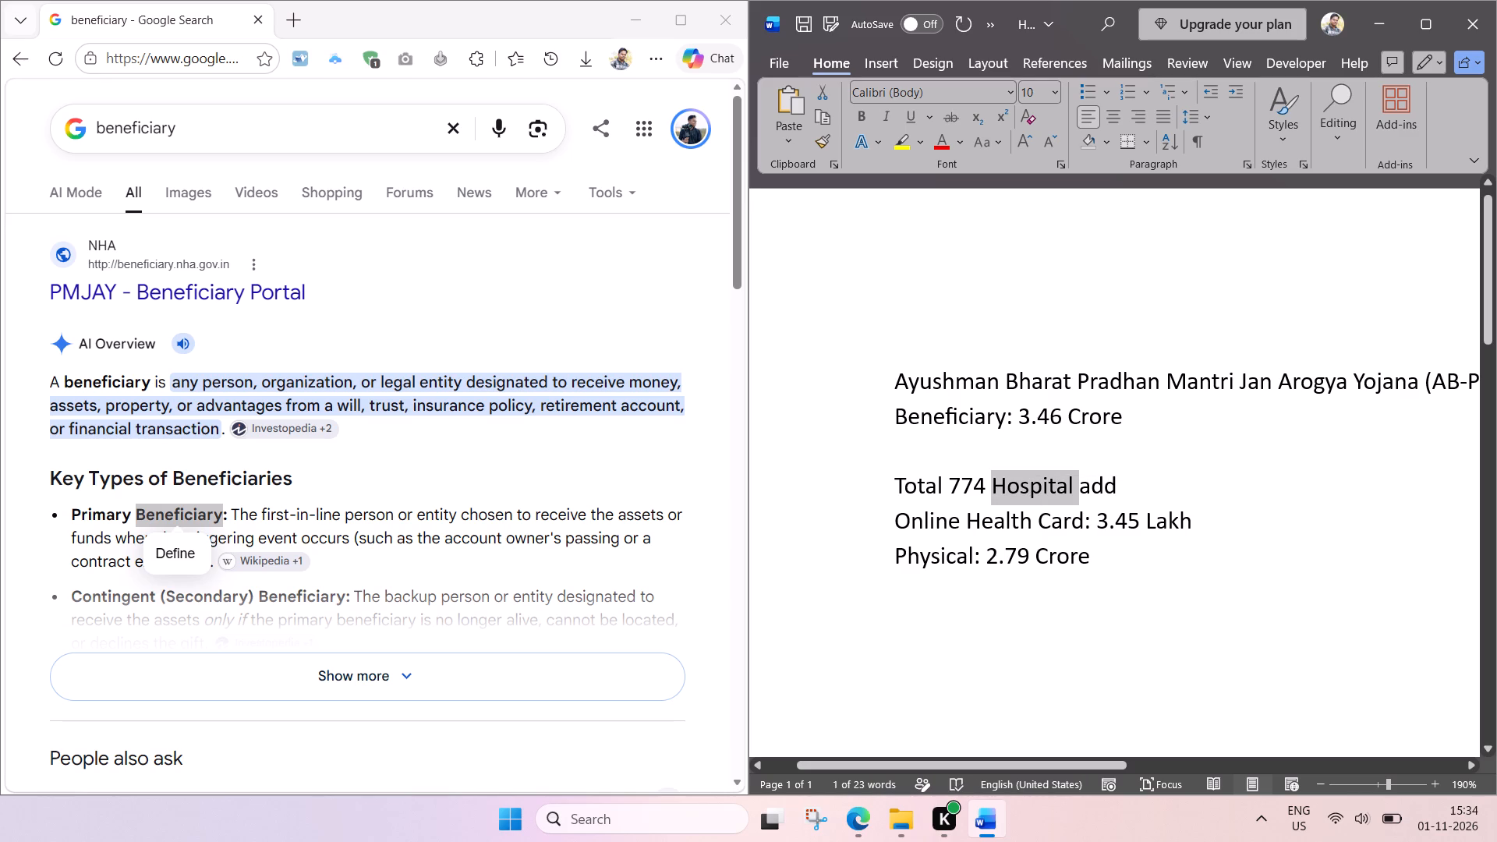
left_click(924, 455)
key("ctrl+v")
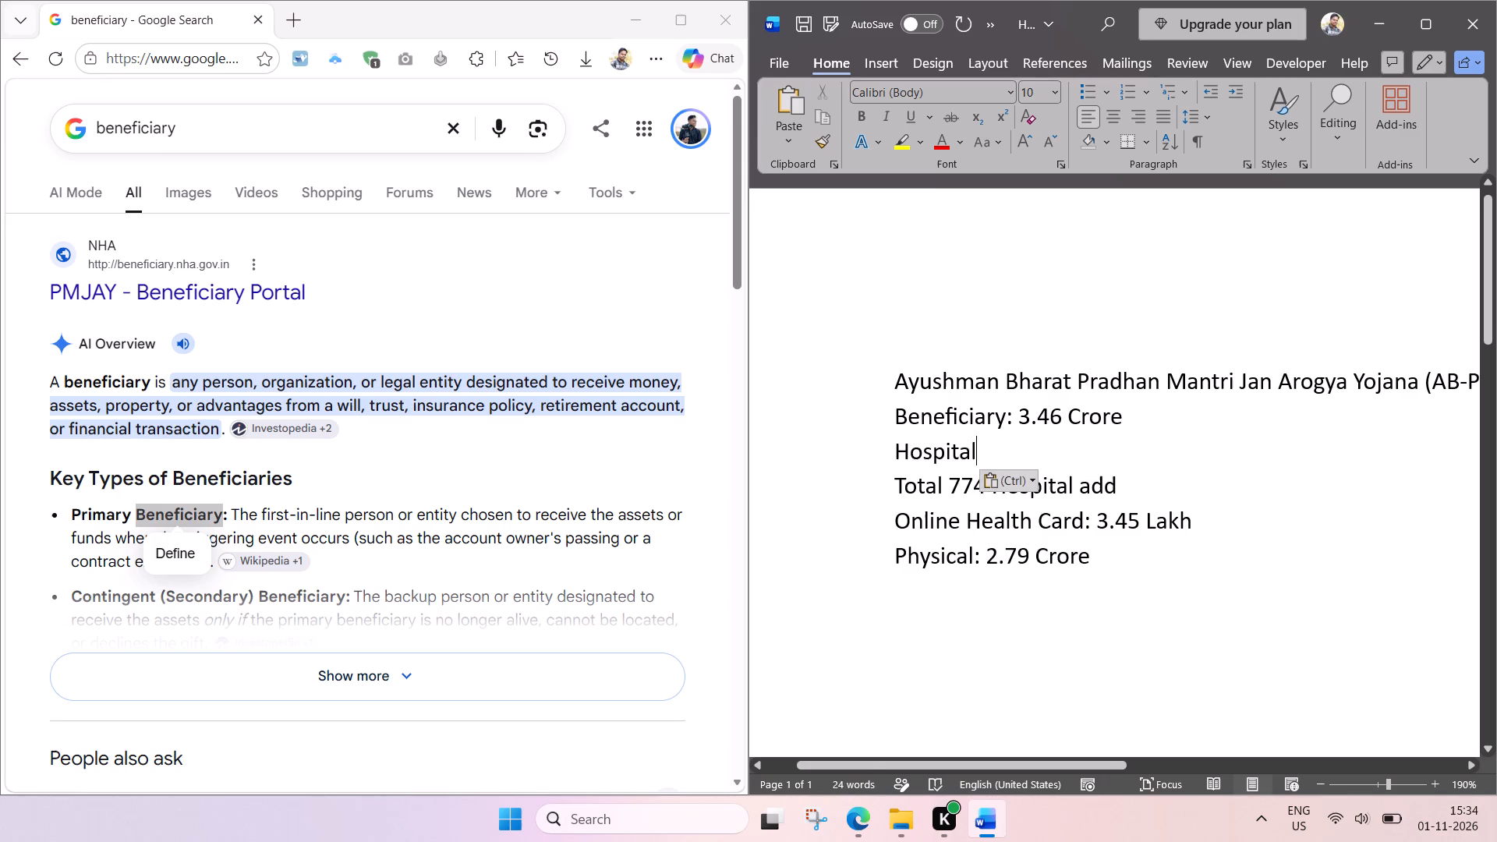
key("space")
type("List")
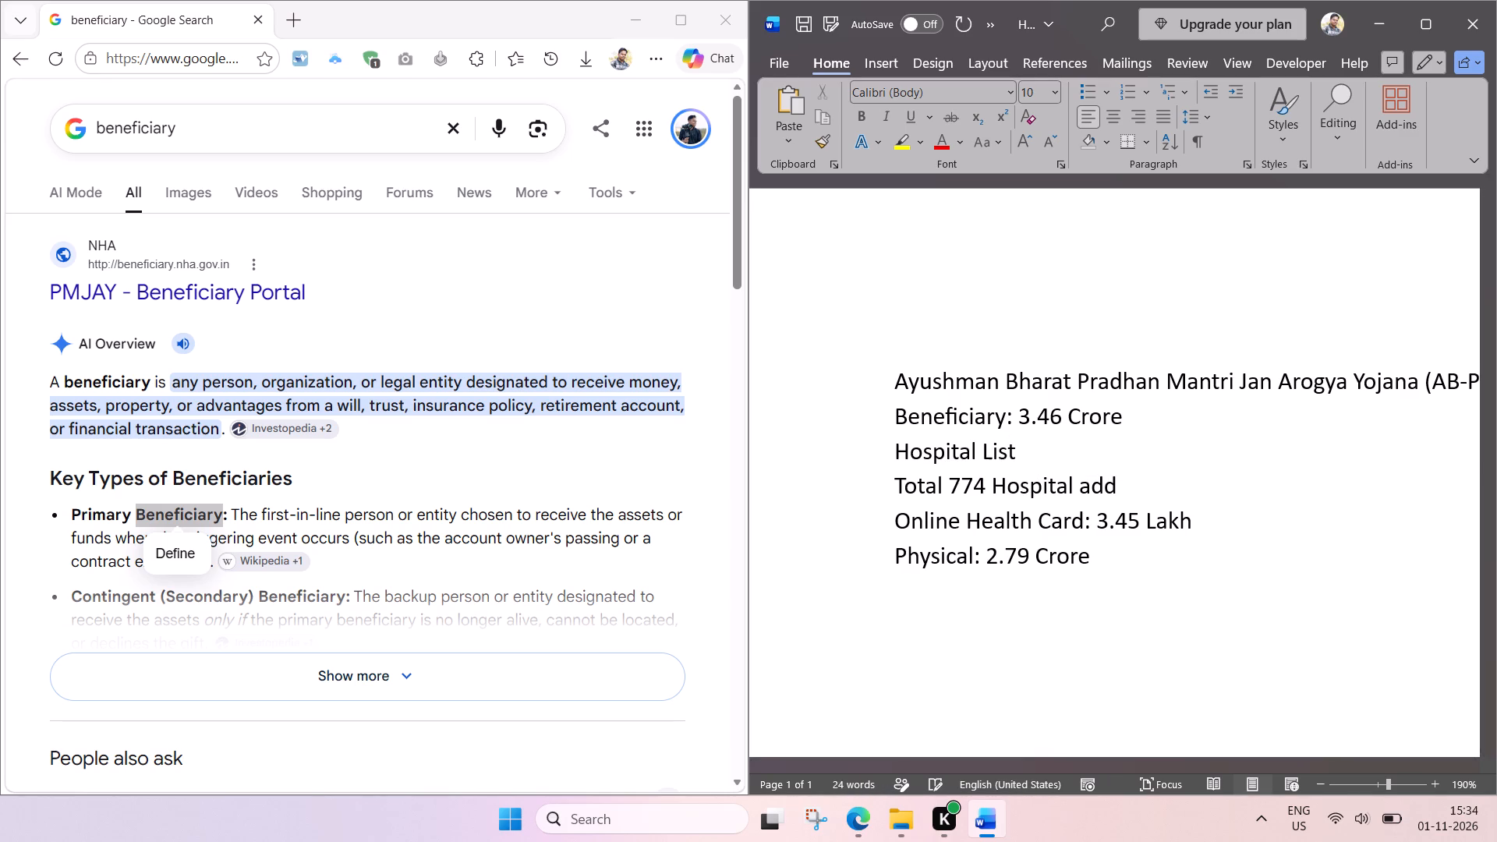
type(":")
key("space")
type("774")
left_click_drag(1126, 484, 815, 477)
key("BackSpace")
Copy the lines "Beneficiary: 3.46 Crore" and "Hospital List: 774" from Word into the Notion page below the existing details.
scroll(1013, 335, "down", 2, "ctrl")
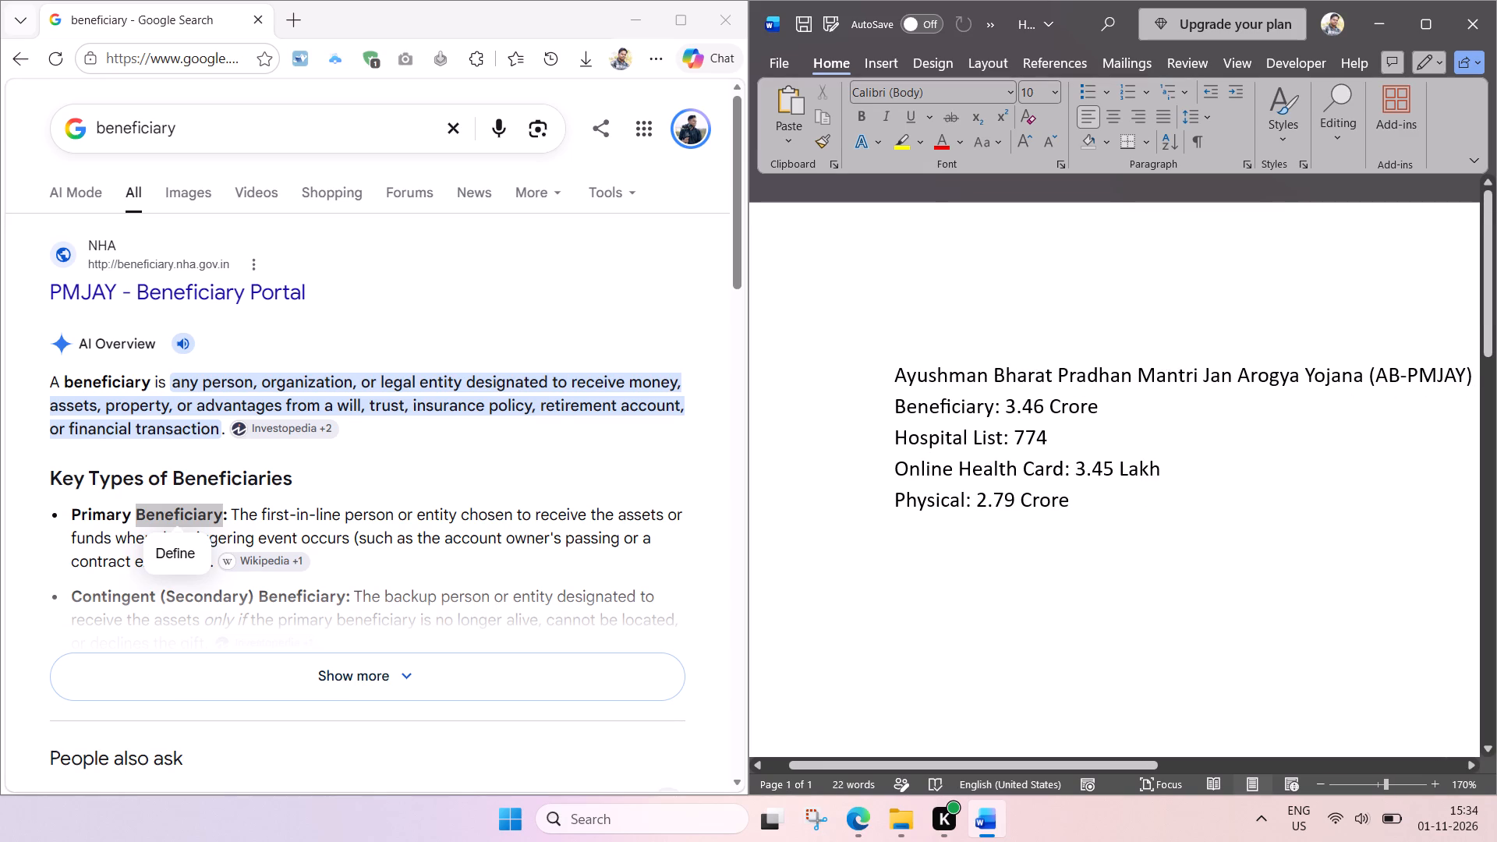
scroll(1049, 370, "up", 1, "ctrl")
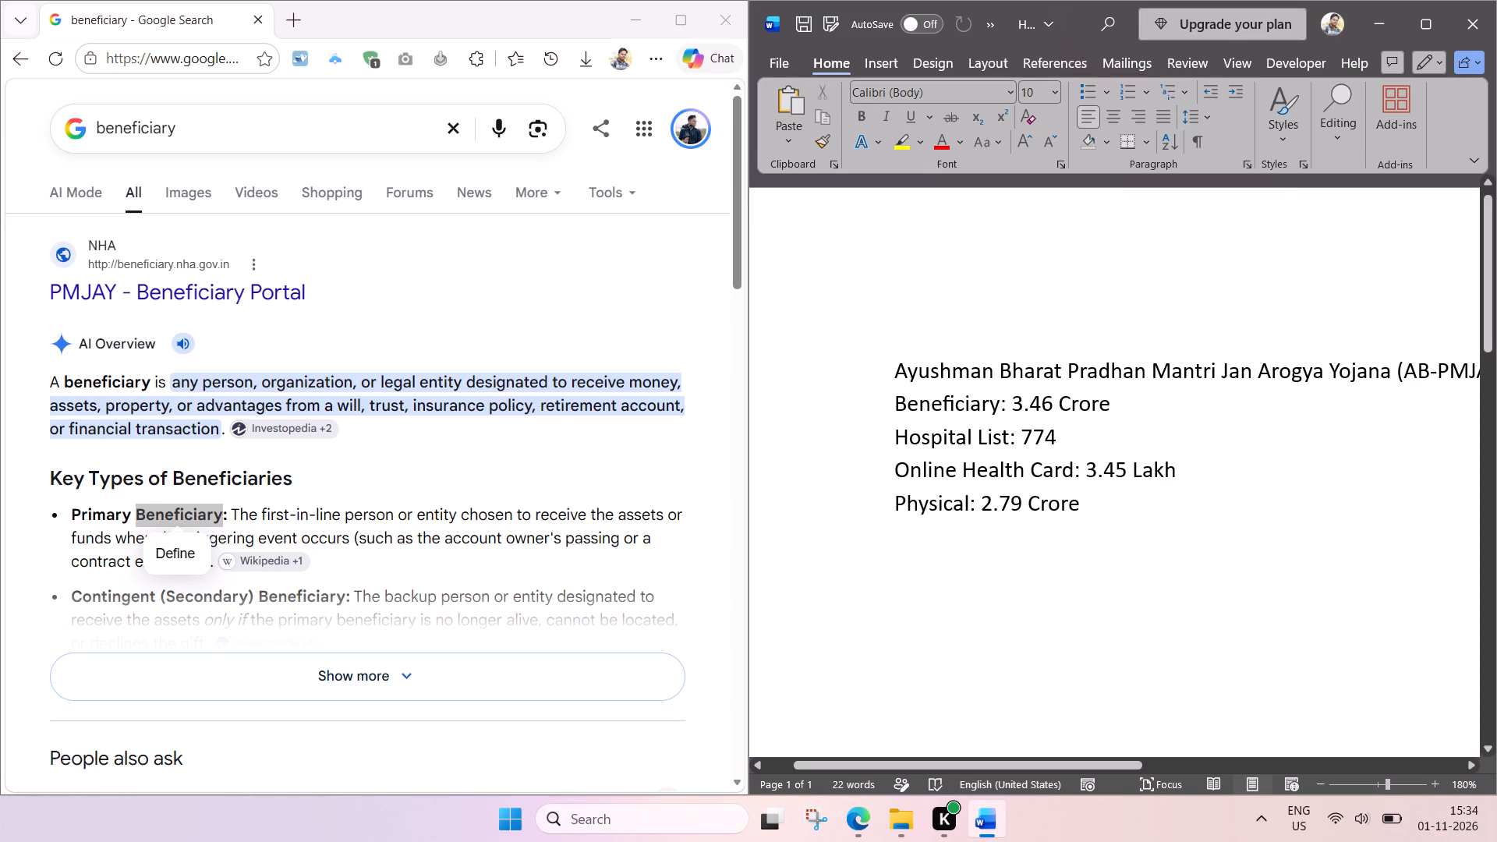
left_click(1063, 439)
left_click_drag(1065, 433, 877, 394)
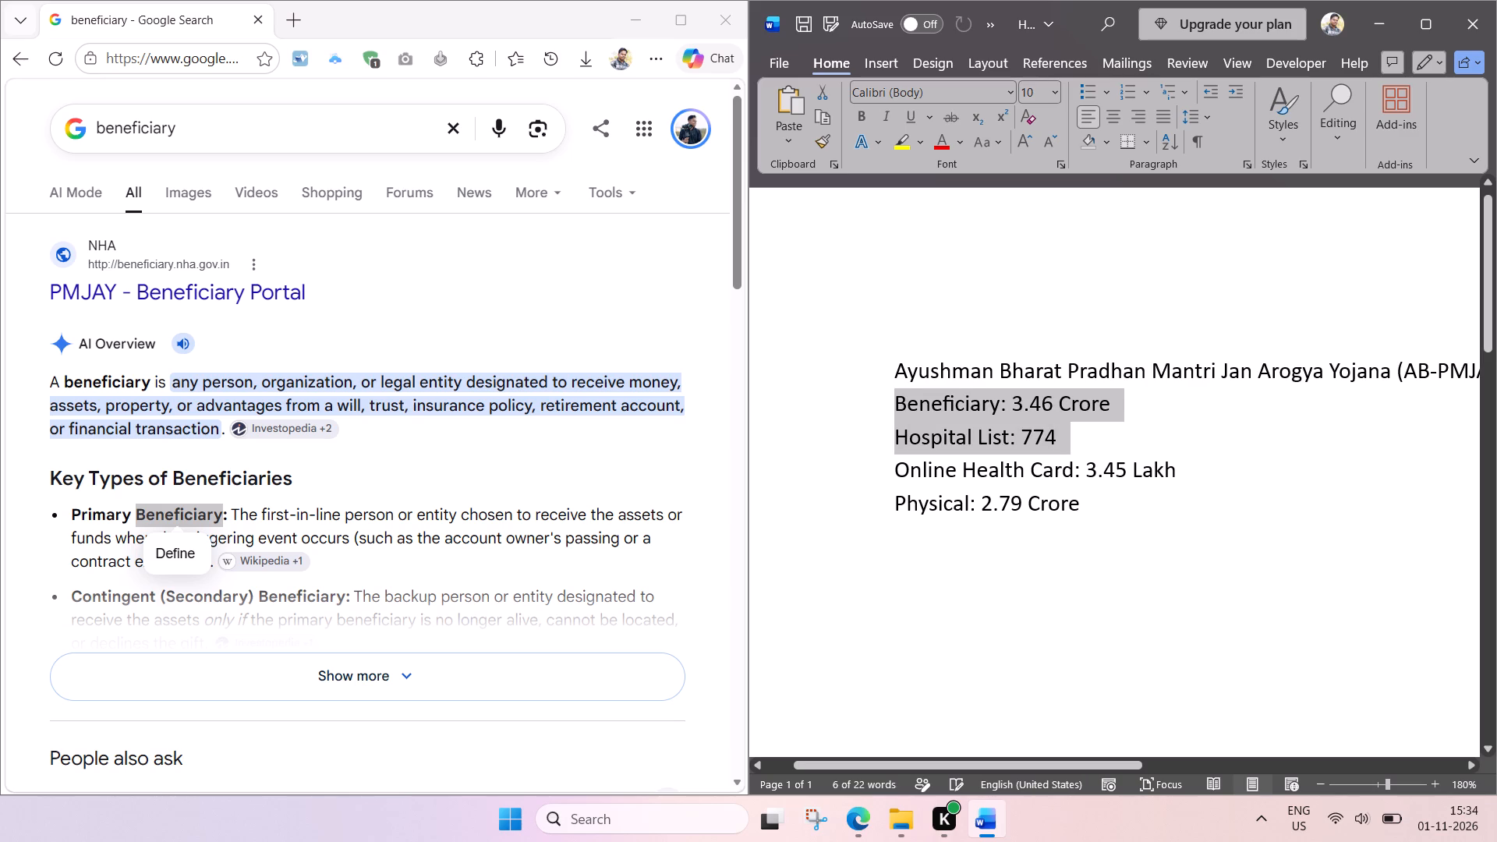
key("ctrl+c")
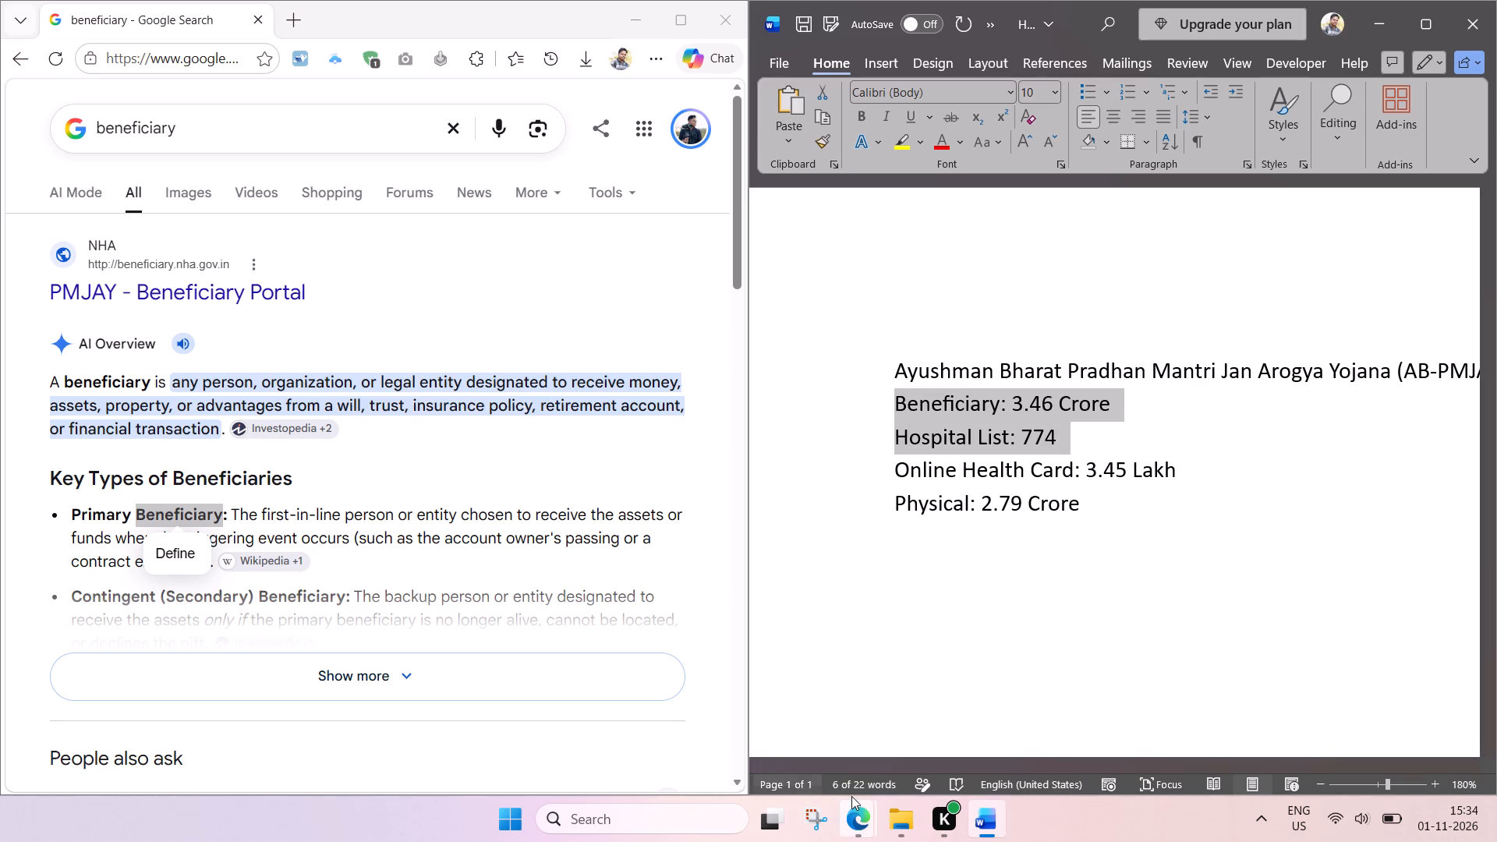
left_click(1014, 731)
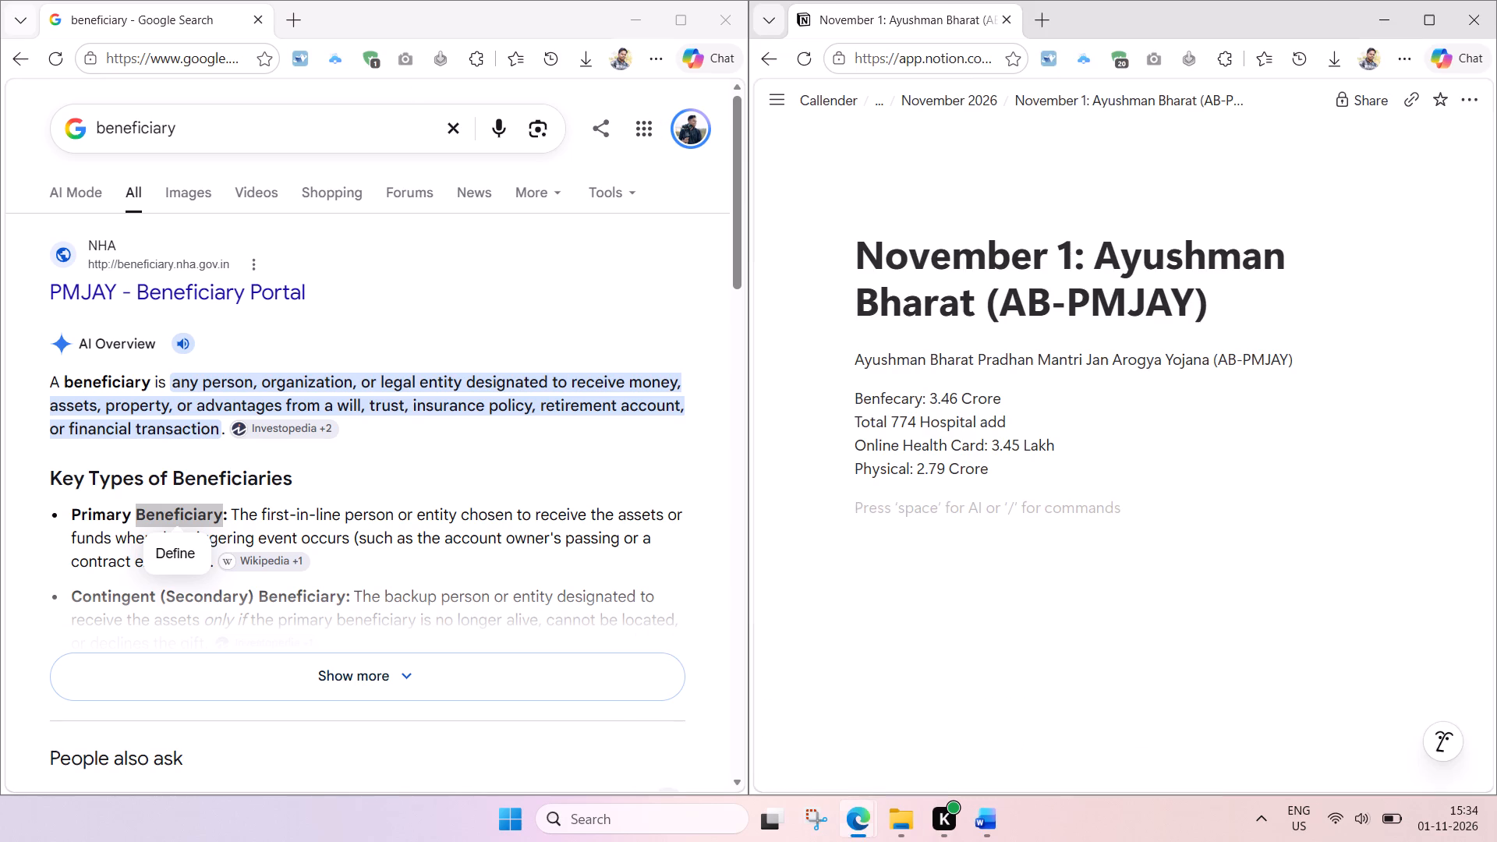
left_click(1017, 396)
left_click(922, 503)
key("ctrl+v")
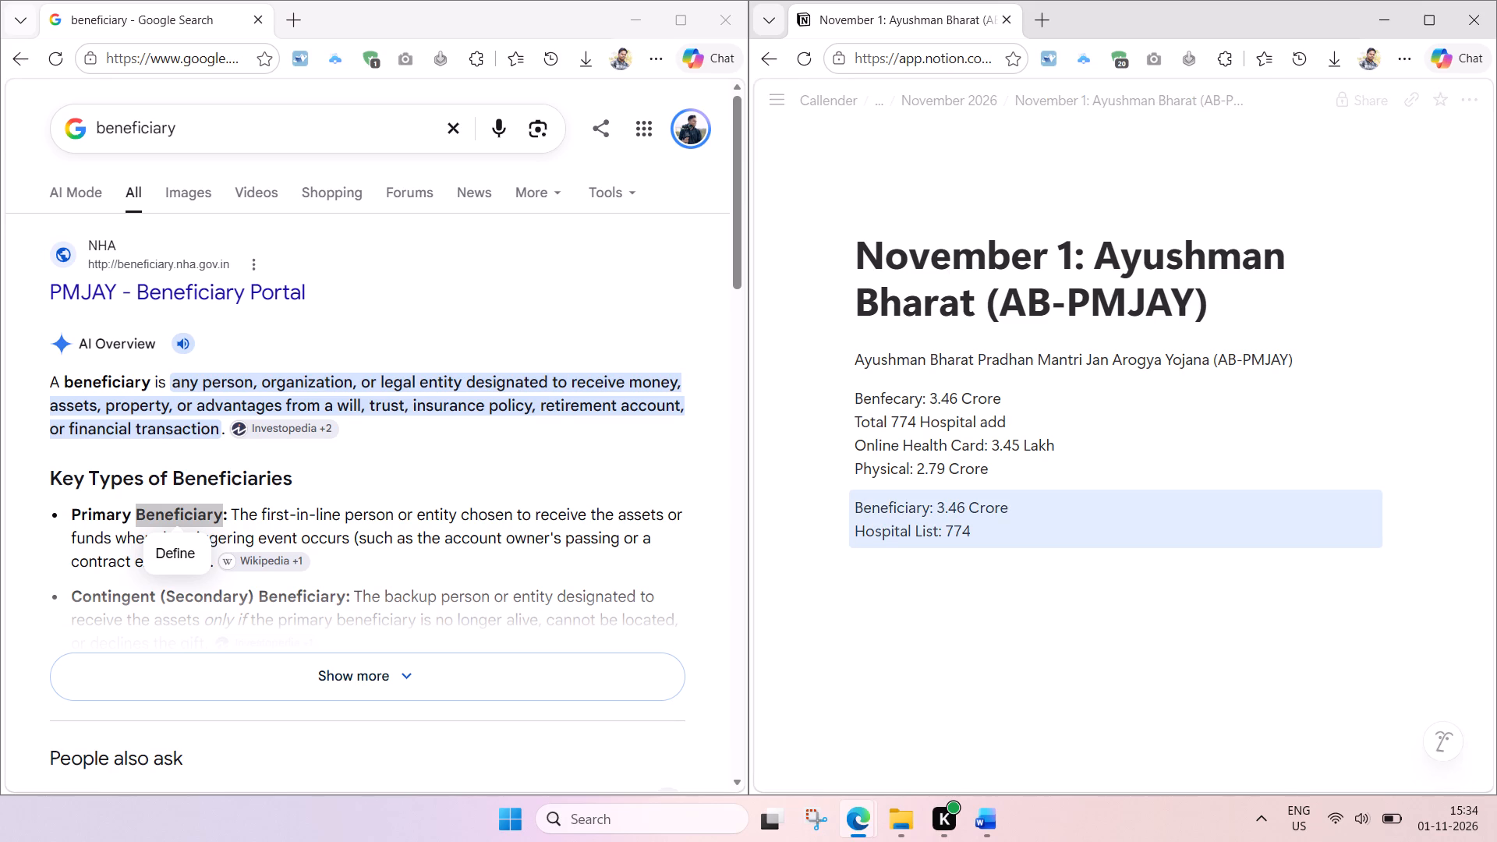
Split the pasted text so "Hospital List: 774" is a separate block below "Beneficiary: 3.46 Crore", without an empty line between.
left_click(1030, 501)
key("Return")
key("BackSpace")
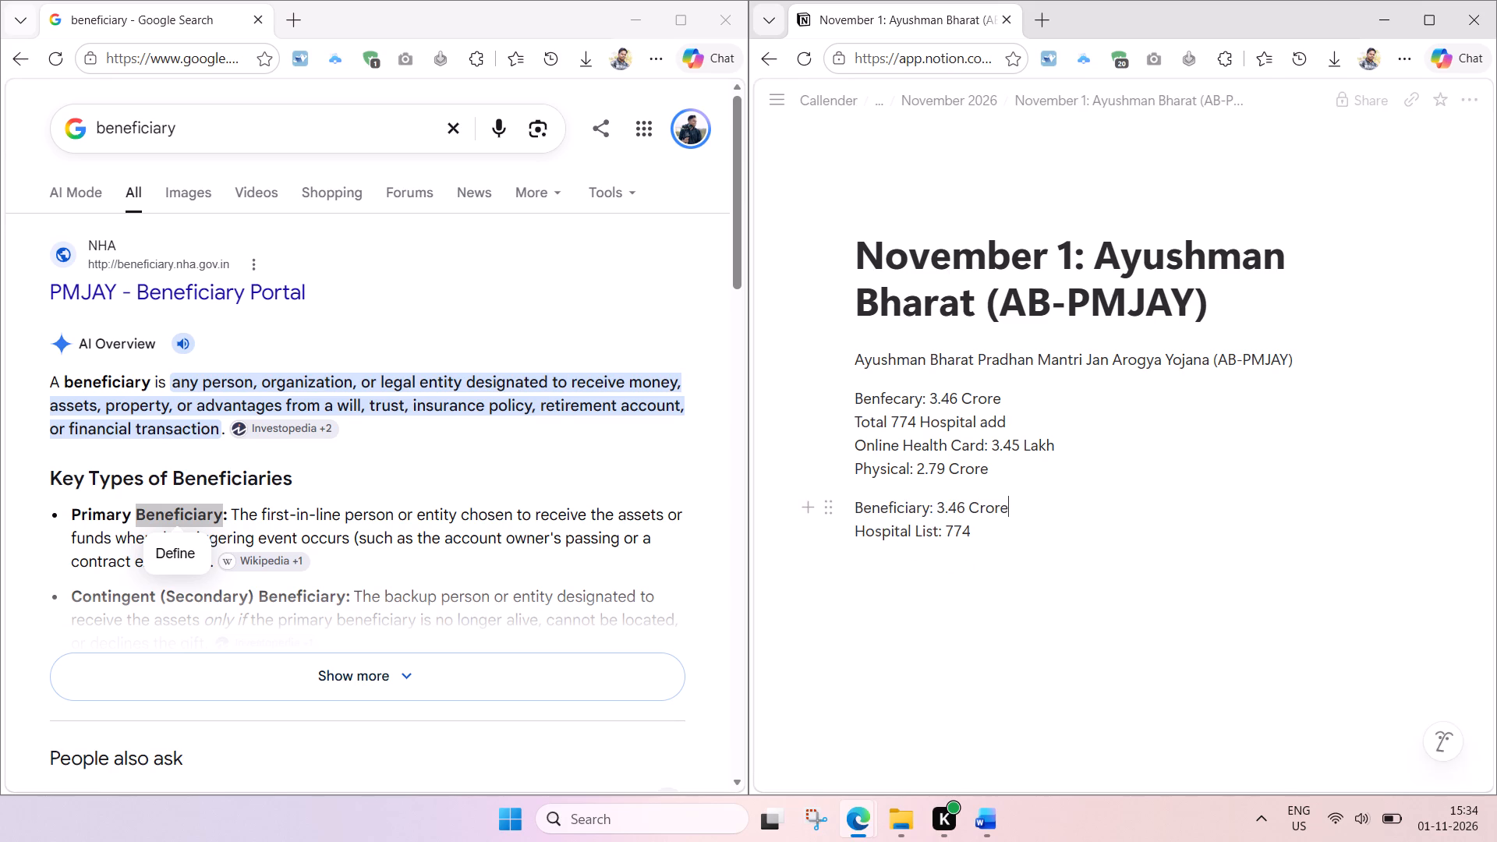
left_click(853, 532)
key("Return")
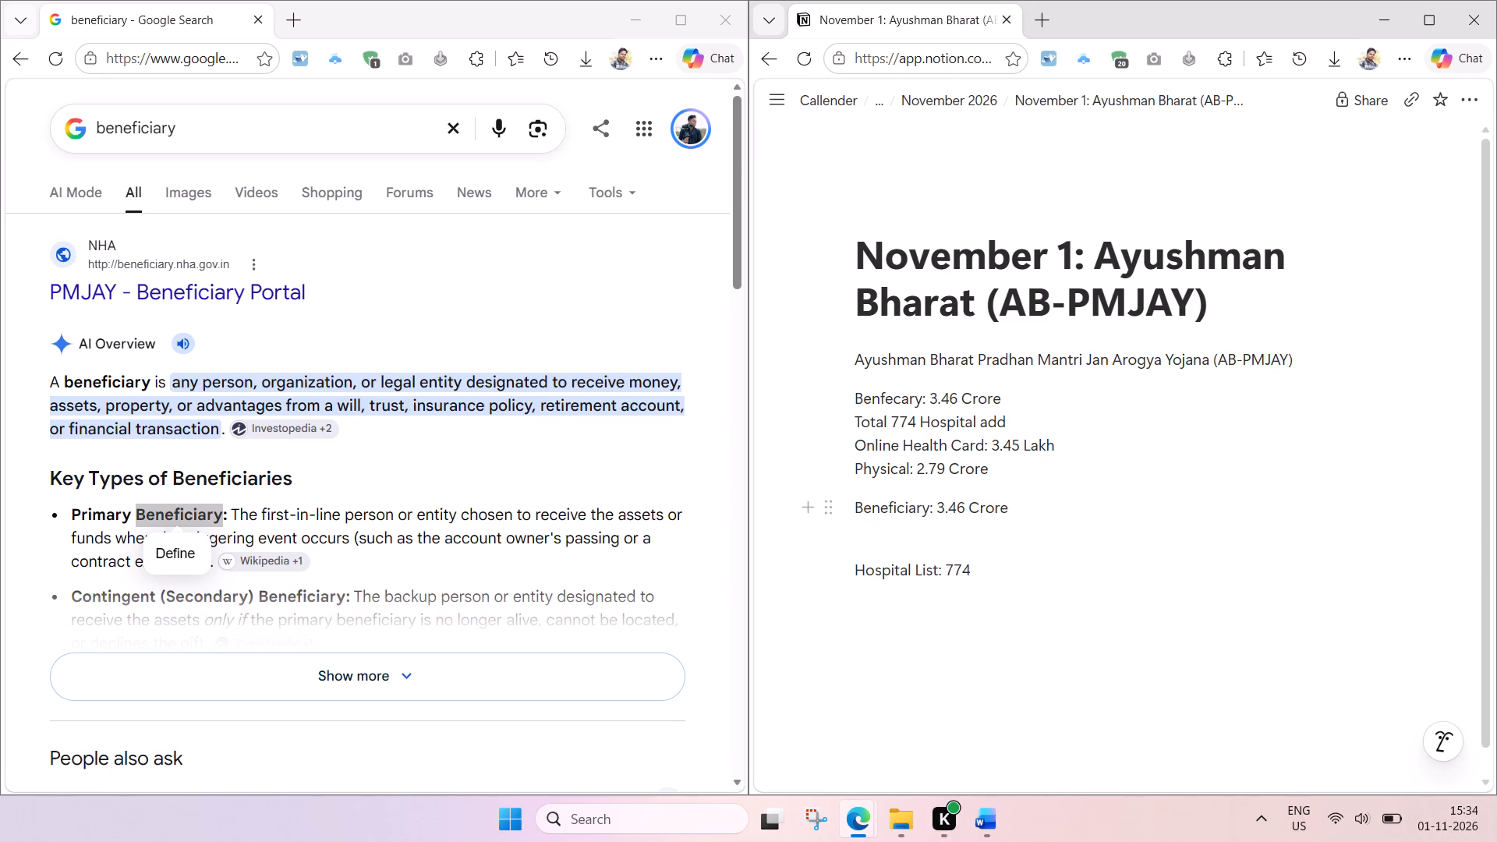
key("BackSpace")
key("Return")
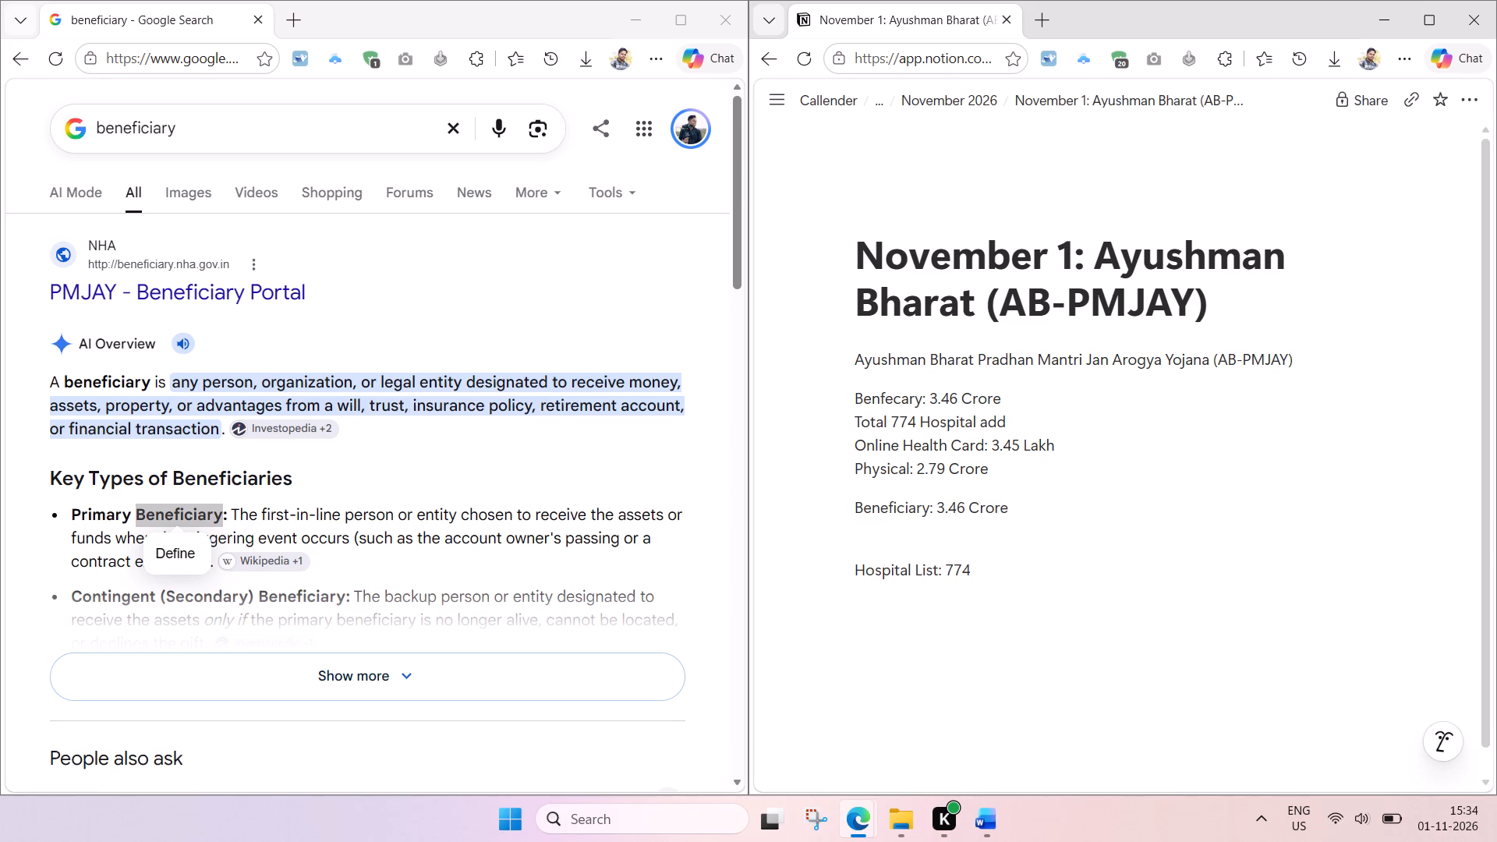
left_click(957, 656)
left_click(885, 525)
key("BackSpace")
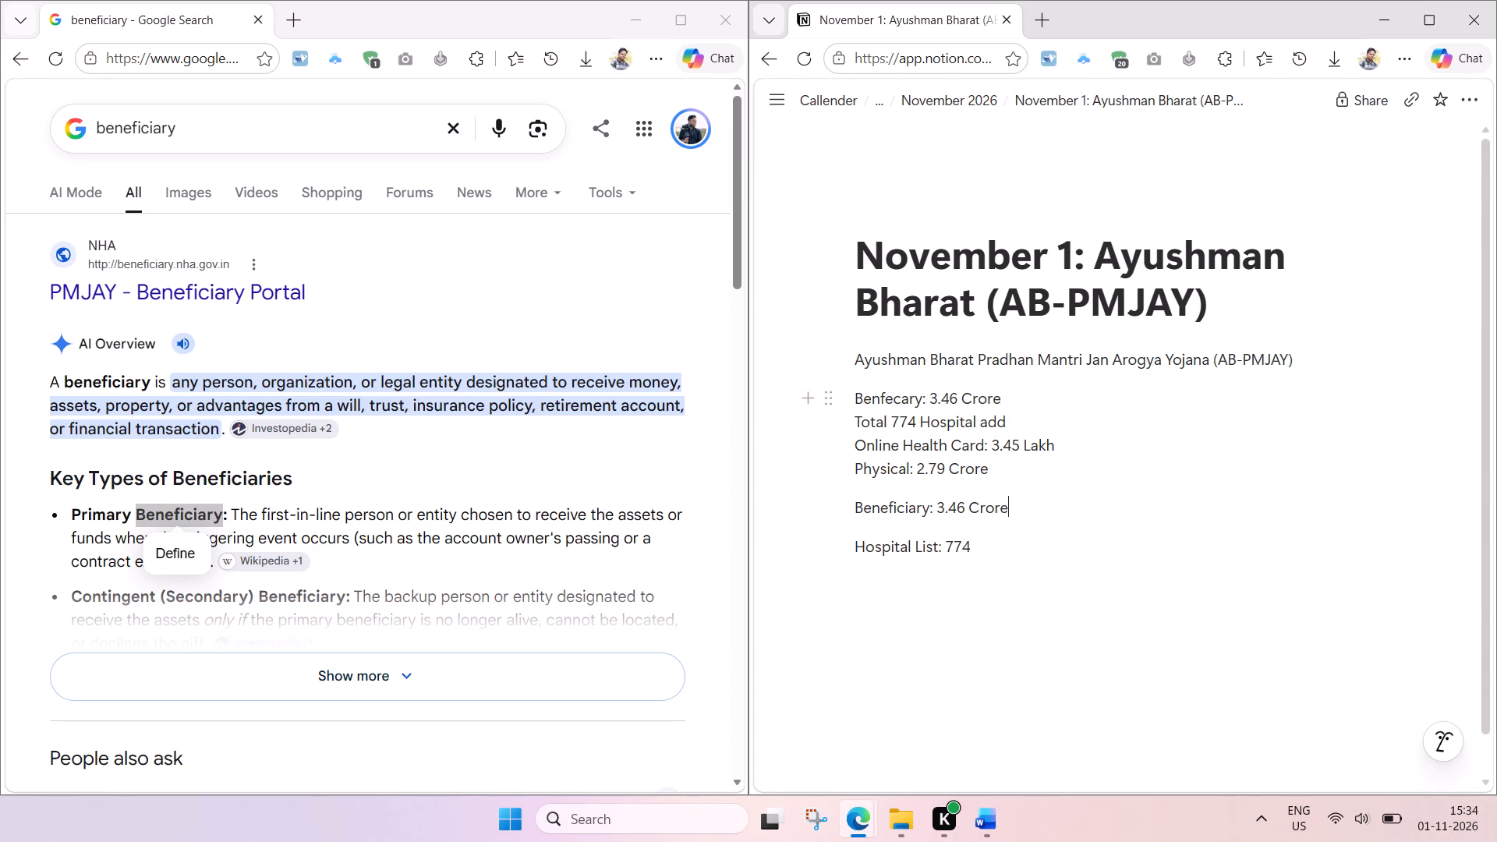
Delete the old "Benfecary: 3.46 Crore" and "Total 774 Hospital add" lines from the Notion page.
left_click_drag(1014, 421, 851, 402)
key("BackSpace")
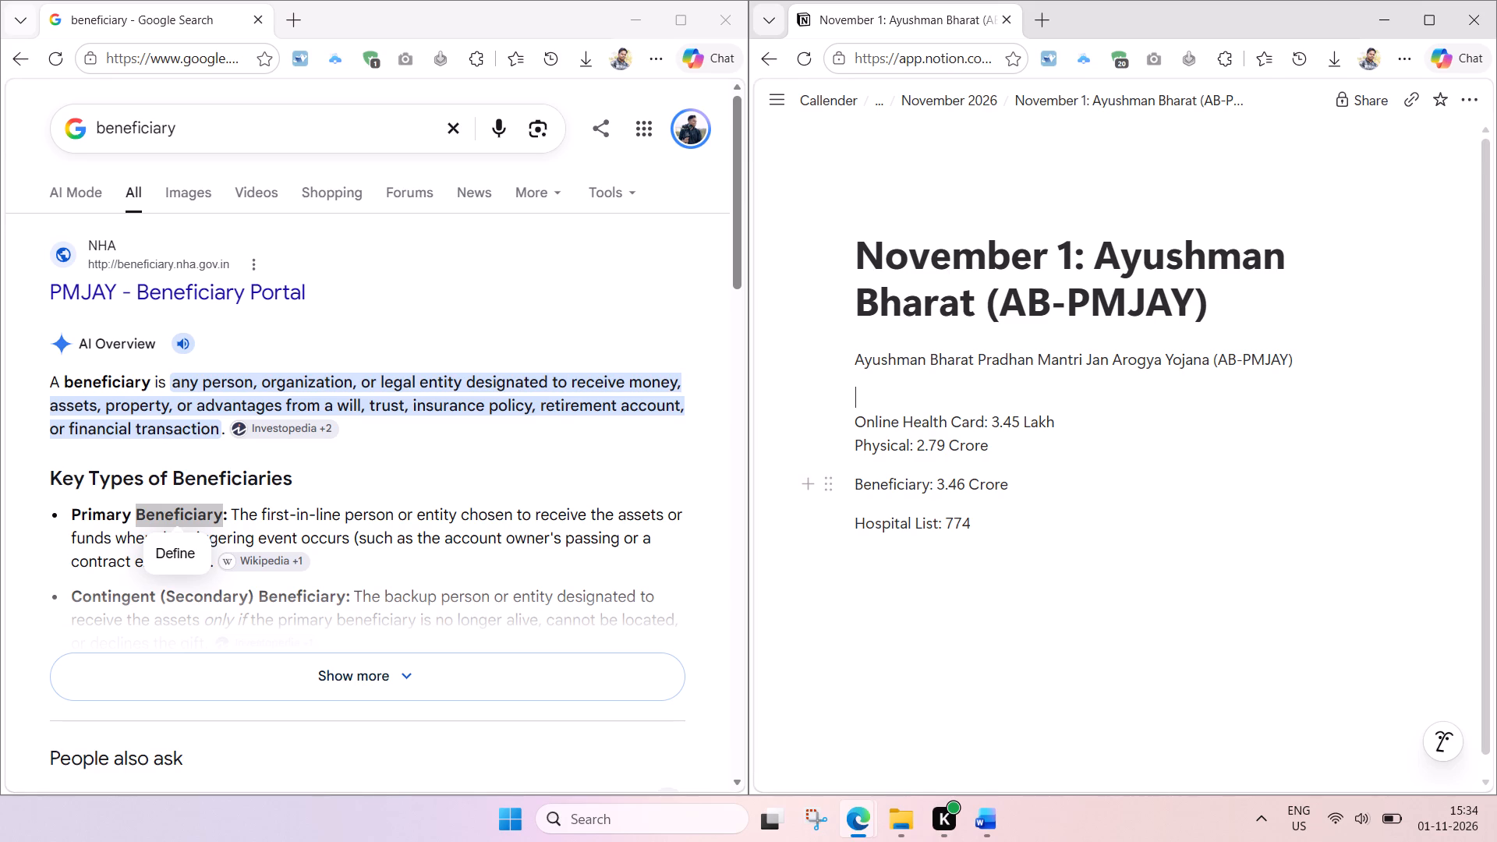
Add a separate "Online:" line between "Beneficiary: 3.46 Crore" and "Hospital List: 774".
left_click(1026, 482)
key("space")
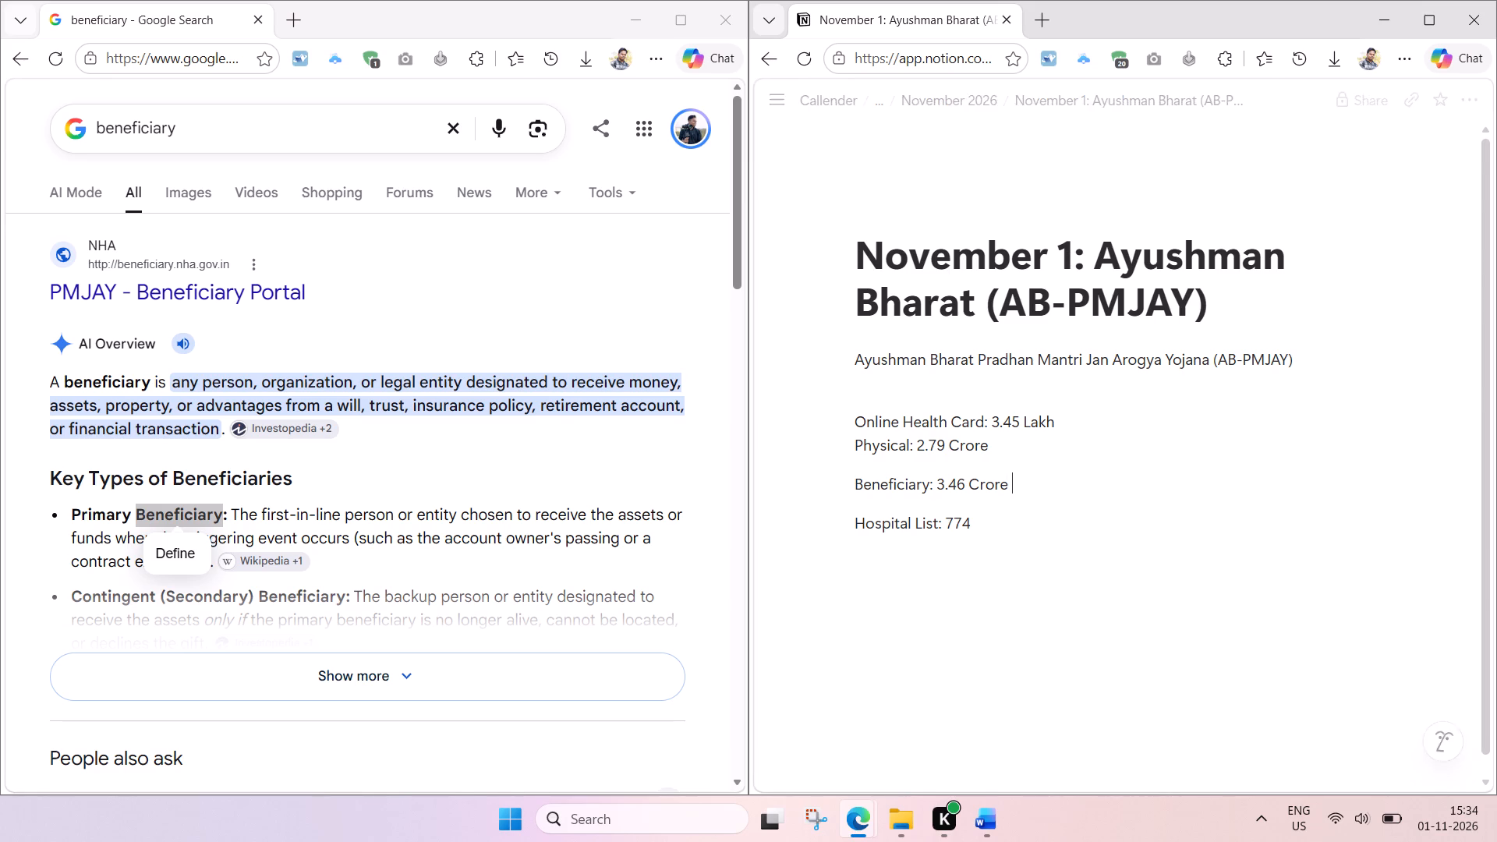
type("(")
type("Online:")
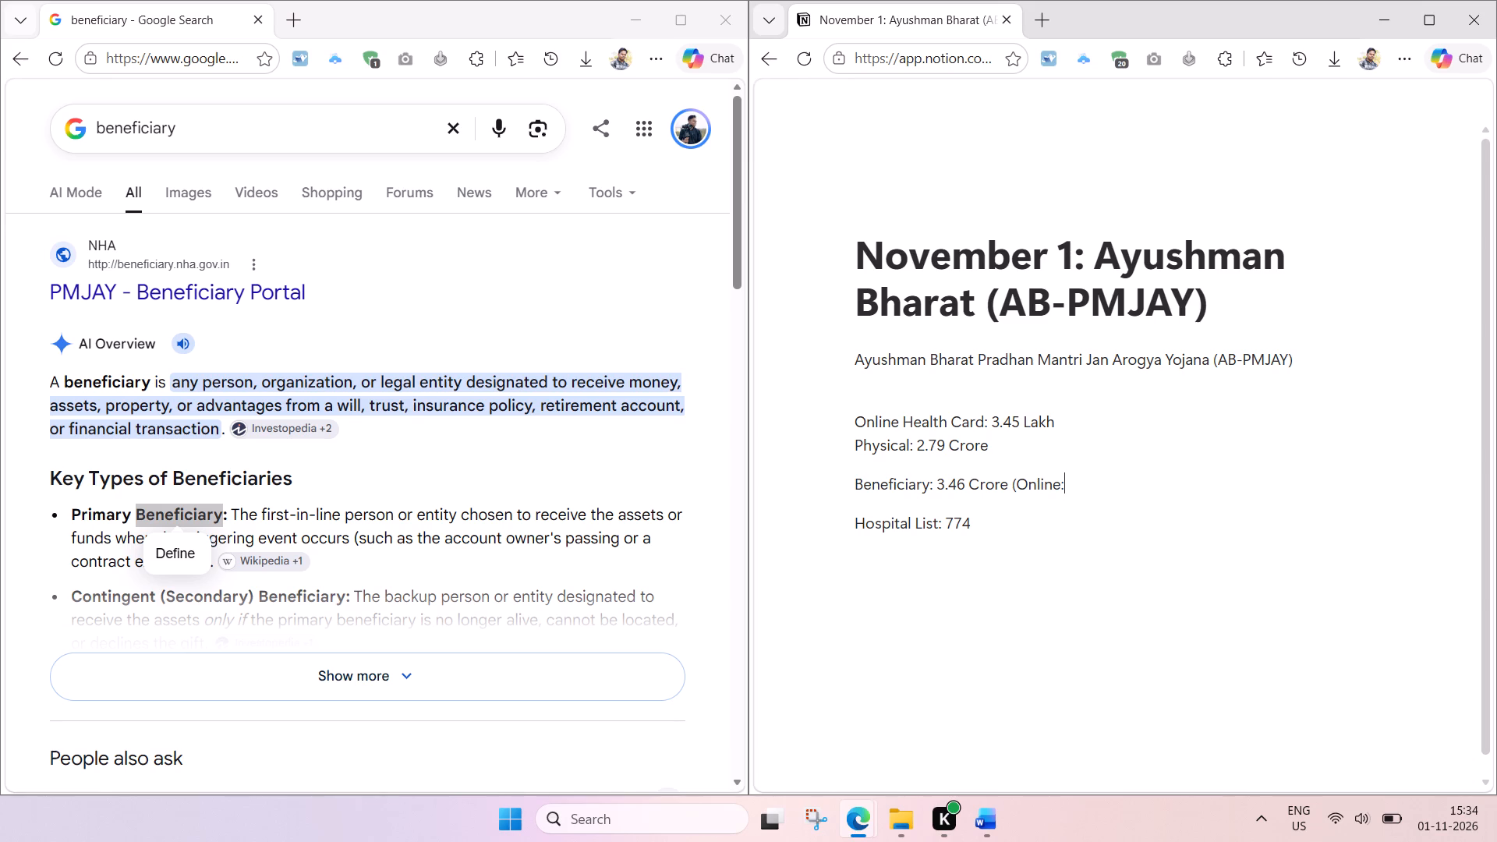
key("space")
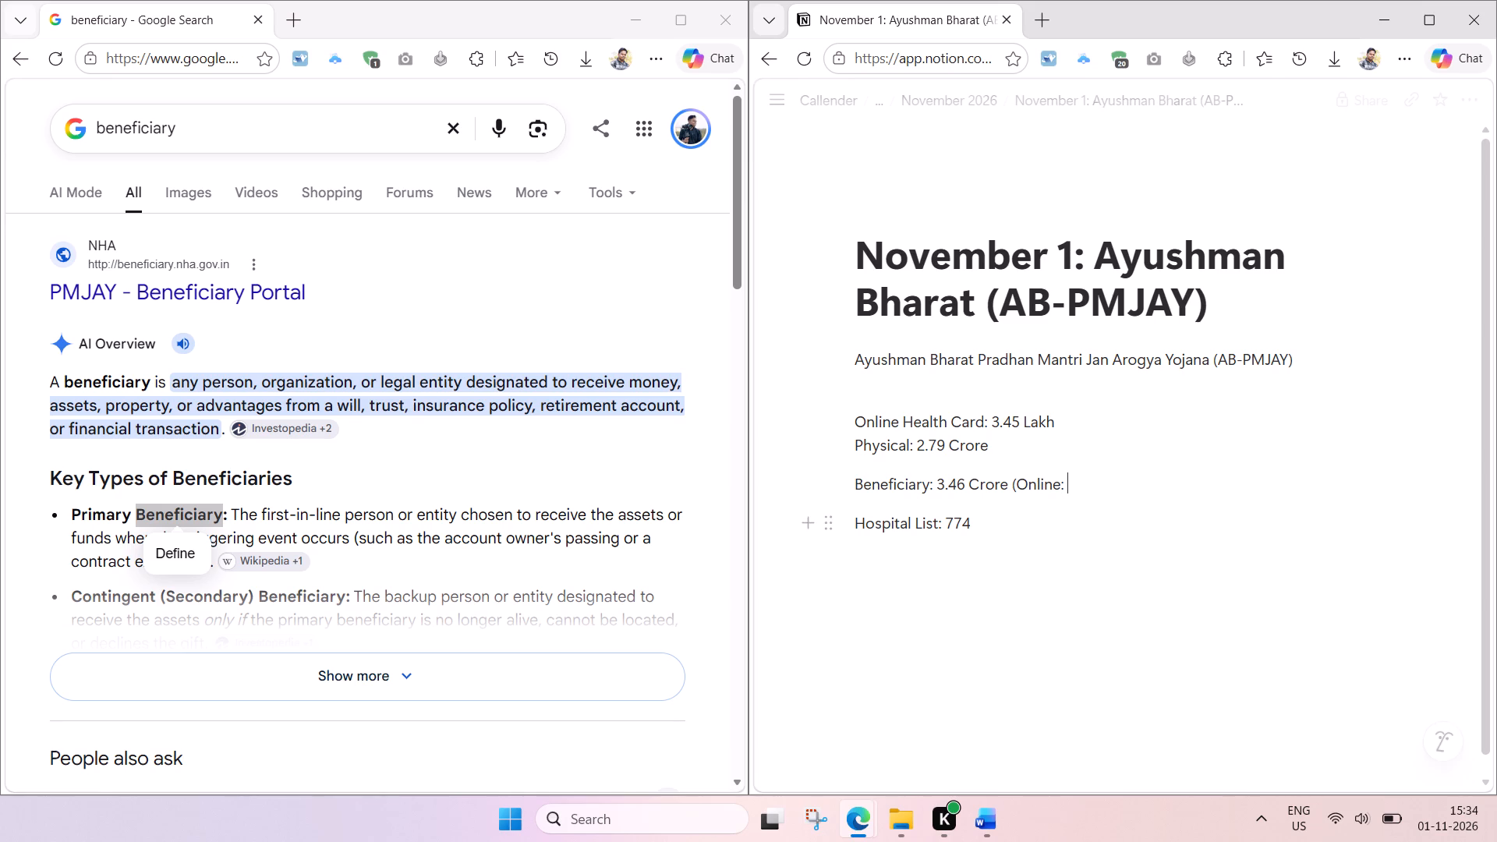
left_click(1015, 489)
key("BackSpace")
key("BackSpace")
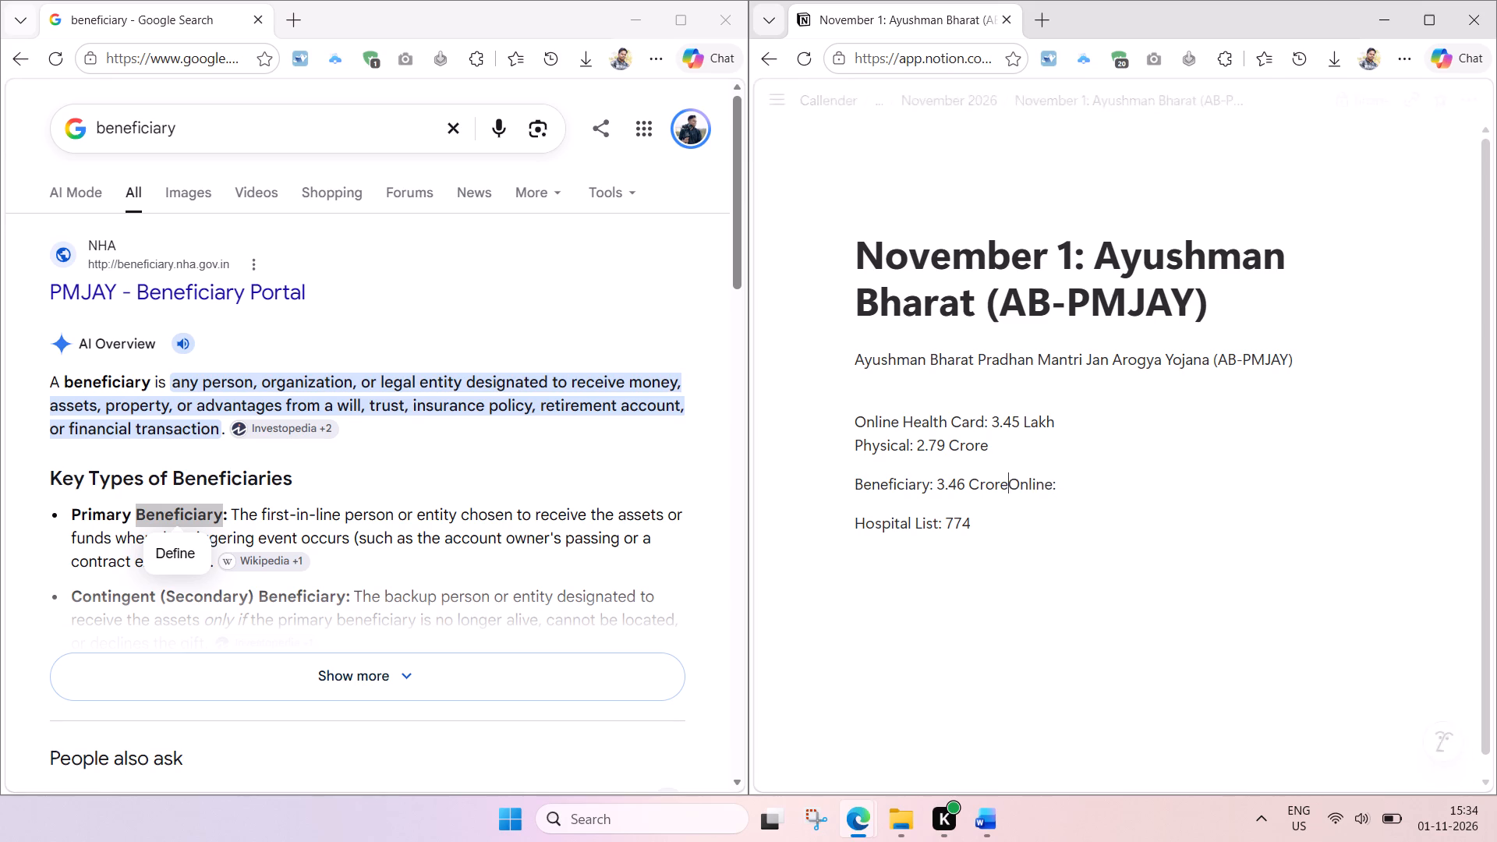
key("Return")
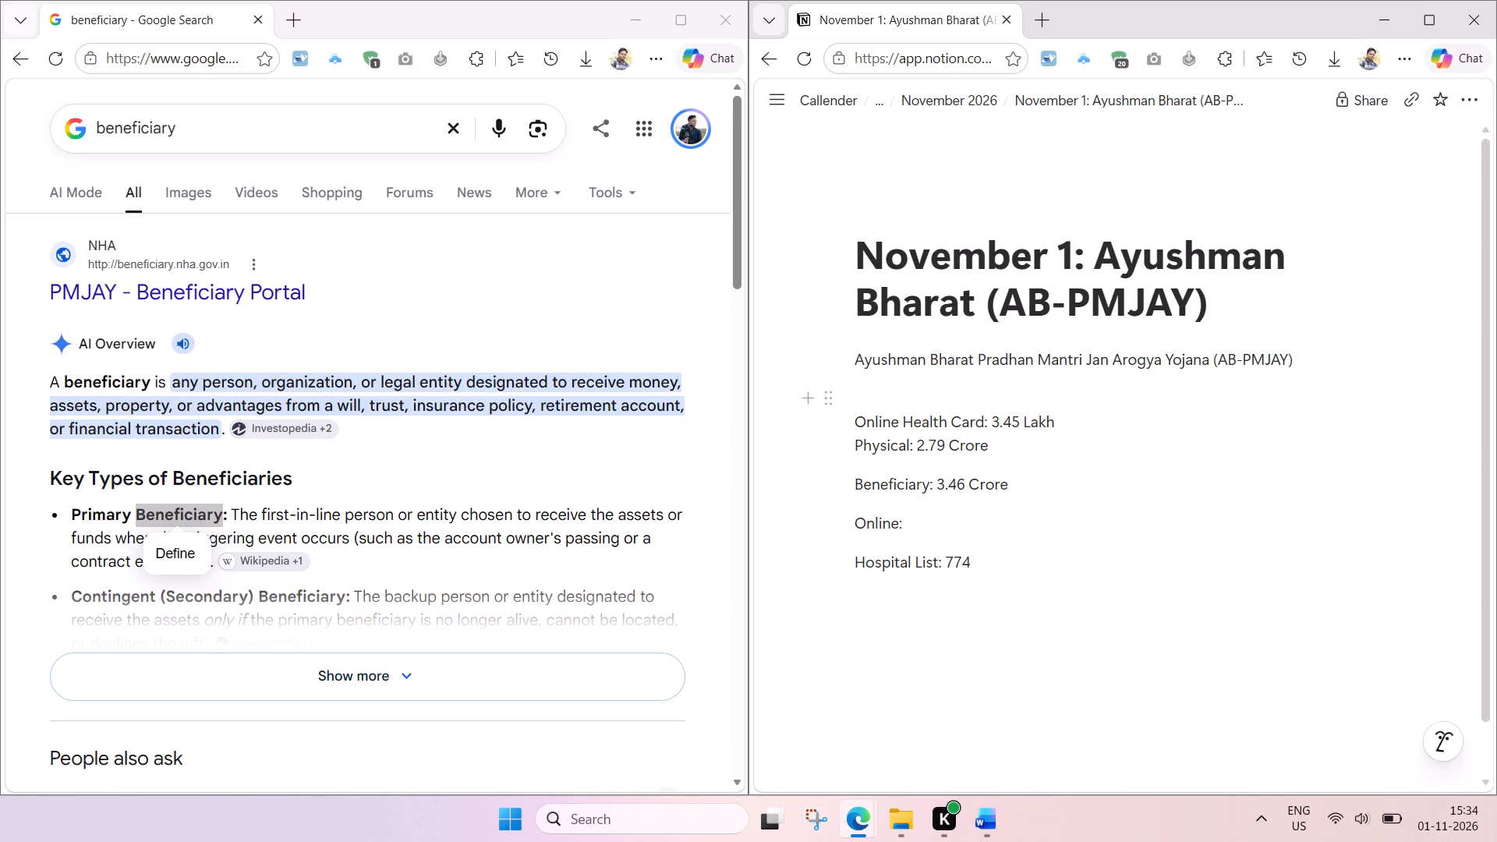
Extend the "Online:" label to "Online Health Card:" using "Health Card" copied from the old detail line.
left_click_drag(986, 413, 907, 428)
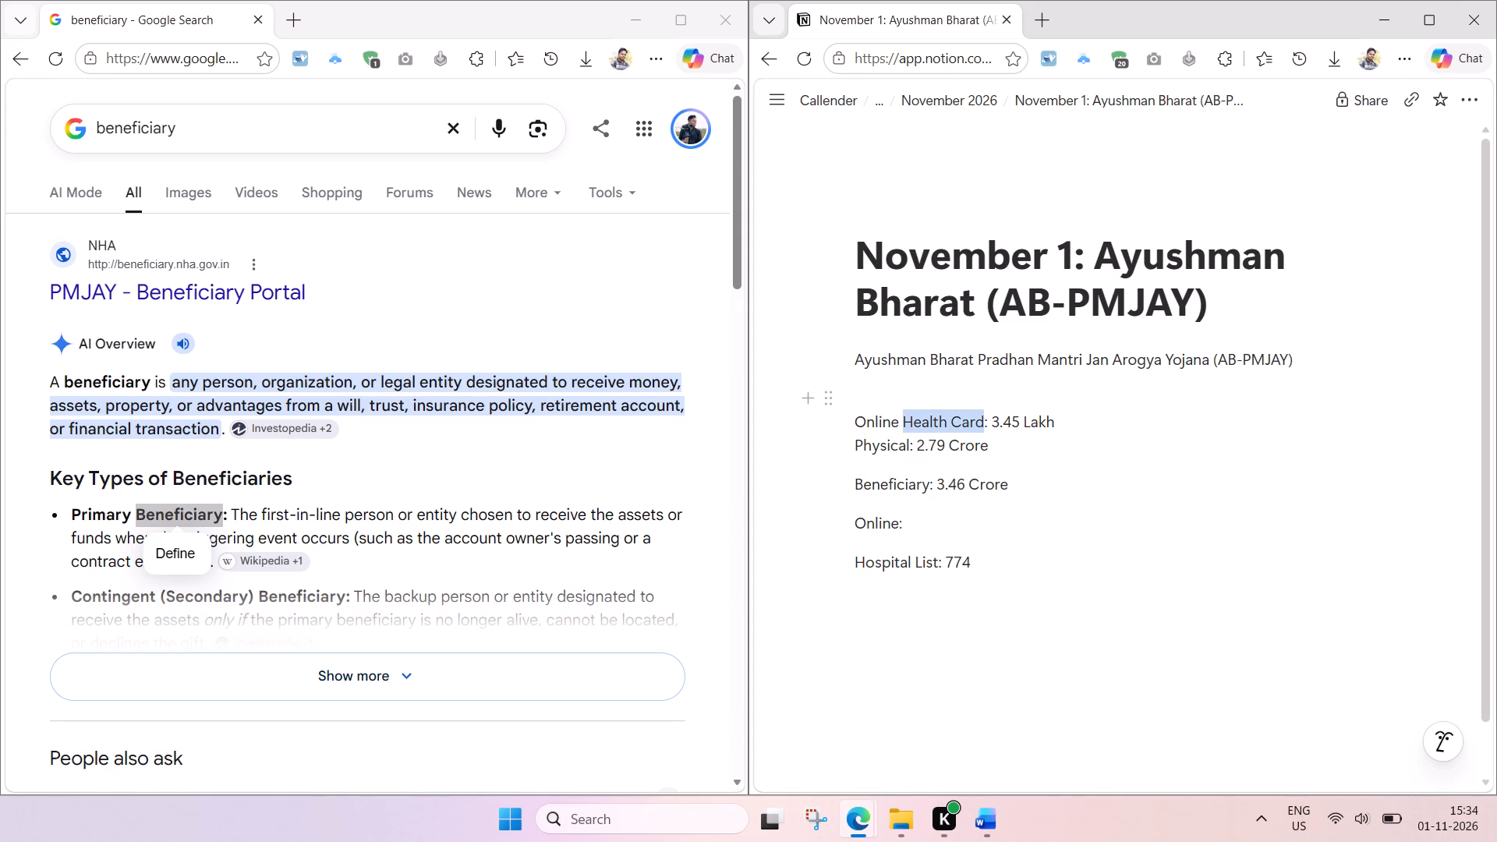
key("ctrl+c")
left_click(898, 526)
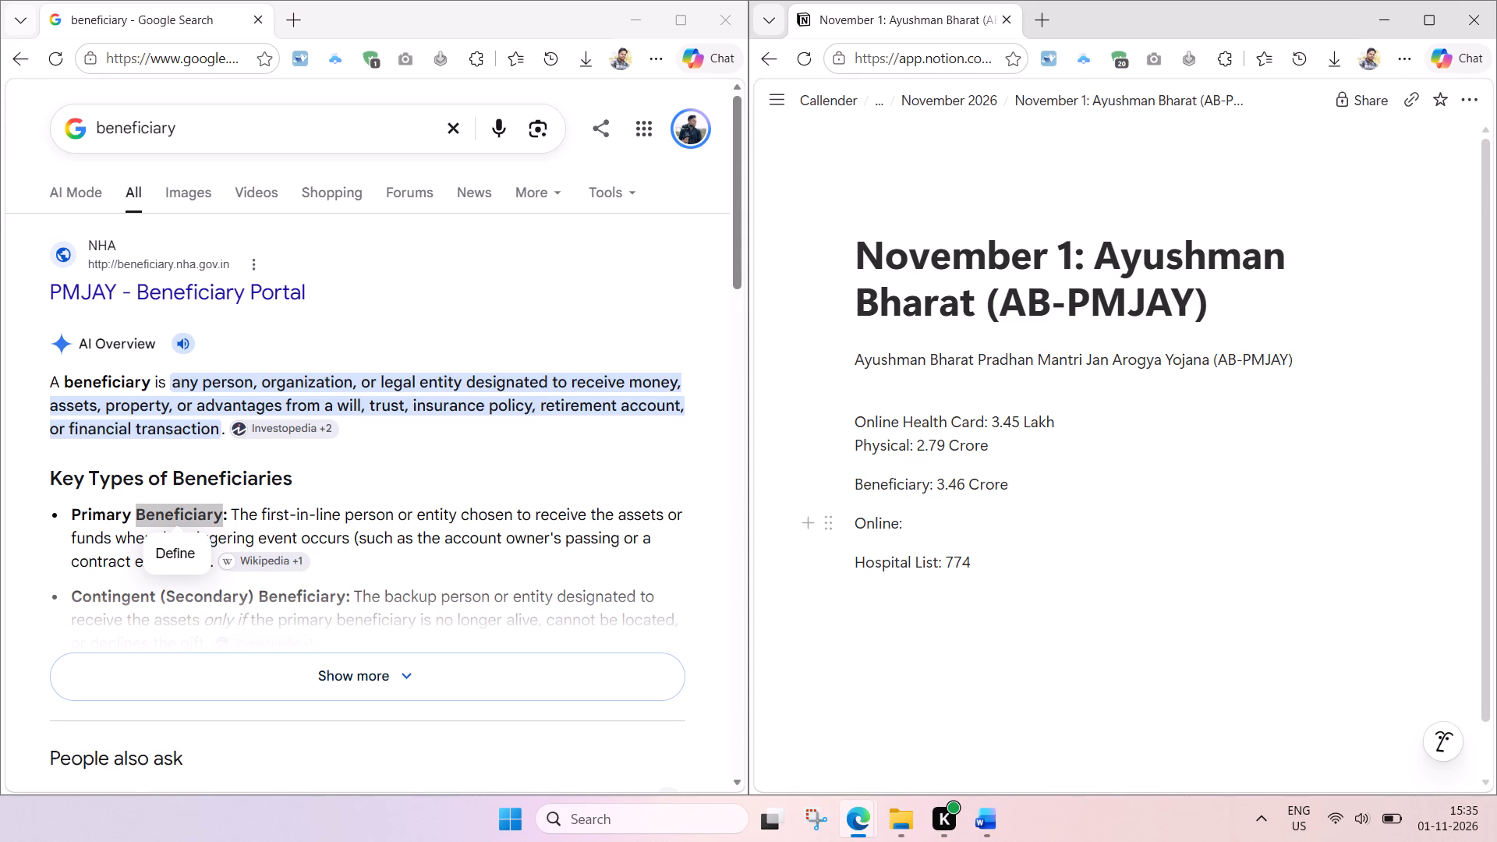
key("space")
type("Apply")
key("BackSpace")
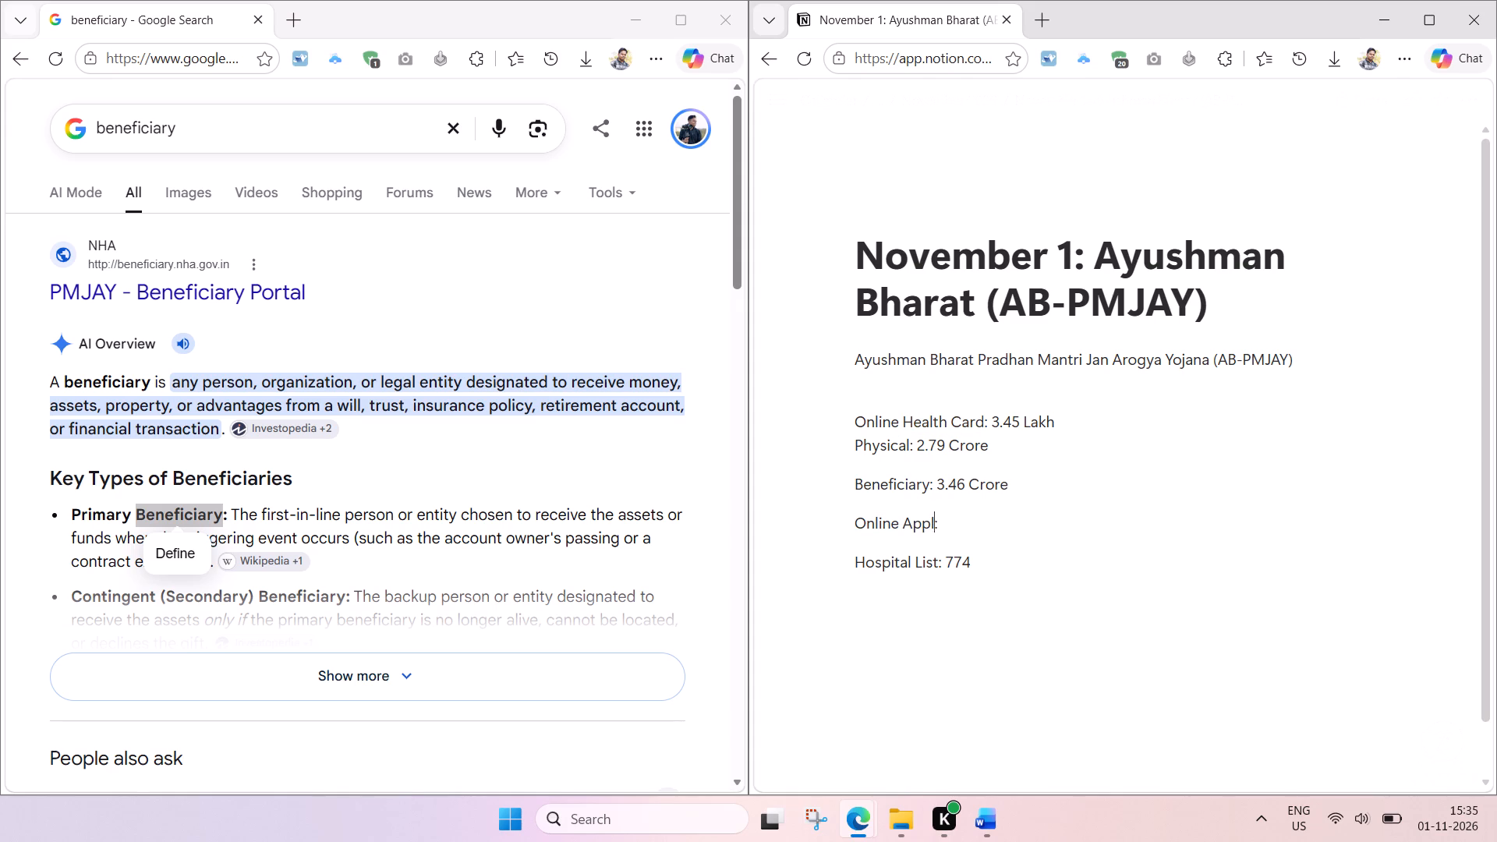
key("BackSpace")
key("BackSpace")
key("BackSpace")
key("BackSpace")
key("ctrl+v")
Complete the new "Online Health Card:" line with "3.45 Lakh" copied from the old detail line.
left_click_drag(1064, 414, 1013, 426)
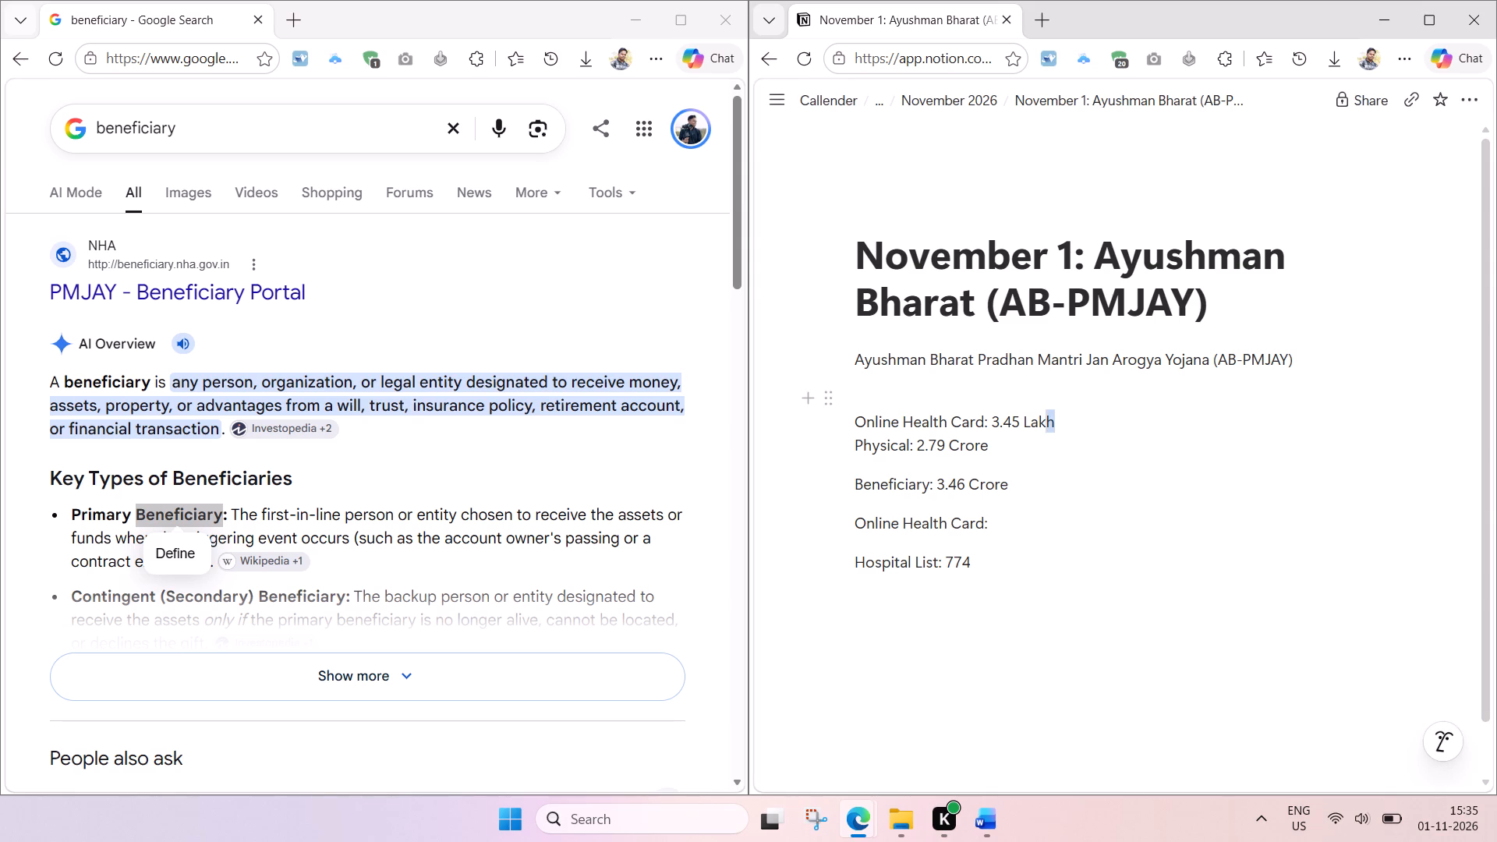
left_click_drag(1013, 426, 993, 426)
key("ctrl+c")
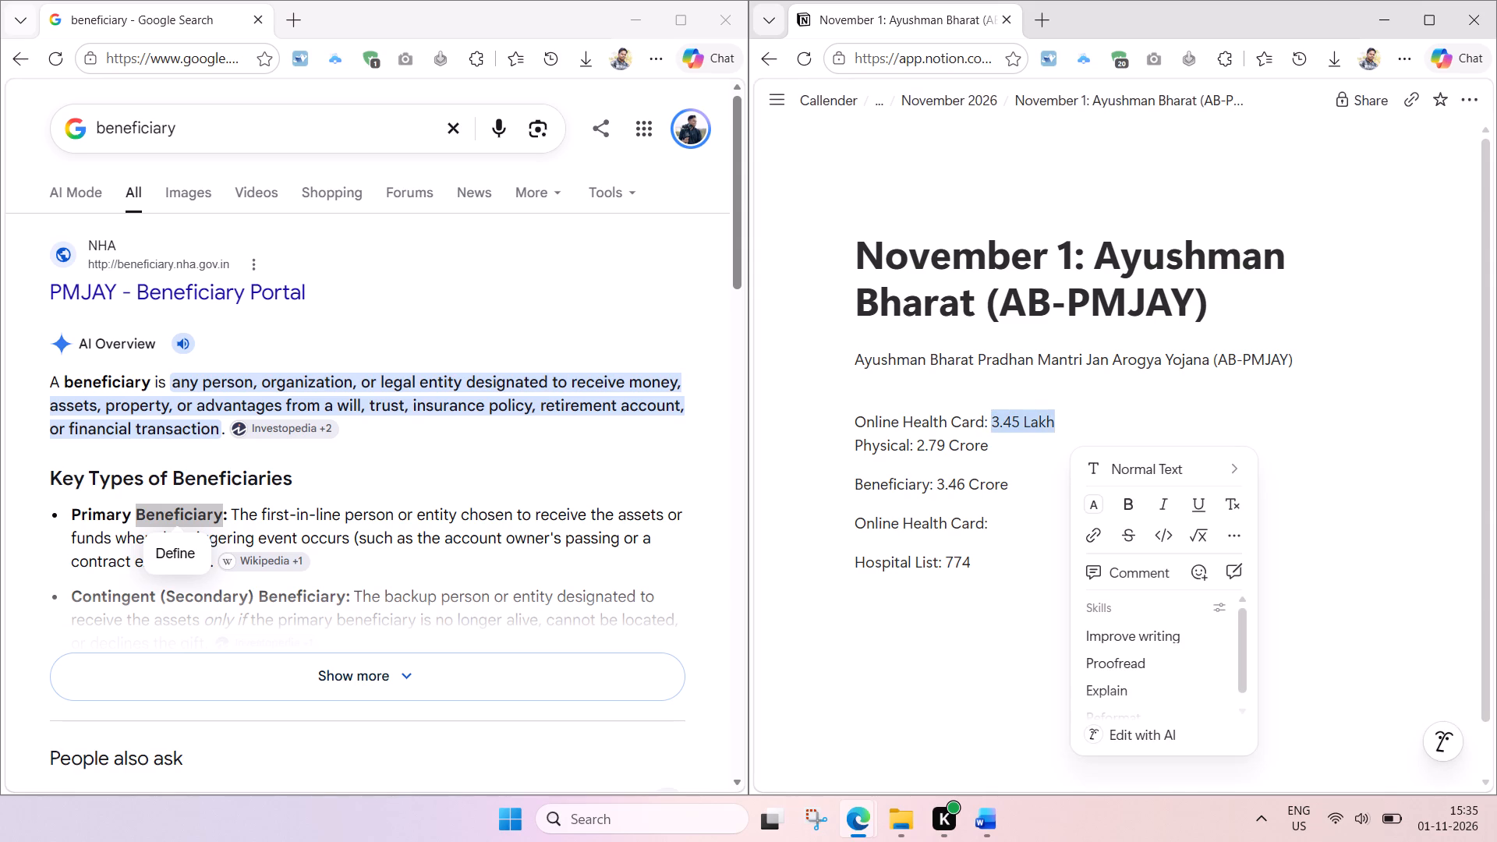
left_click(997, 522)
key("ctrl+v")
Add an "Offline Health Card:" line below the new online card line, reusing the copied "Online Health Card:" label.
key("Return")
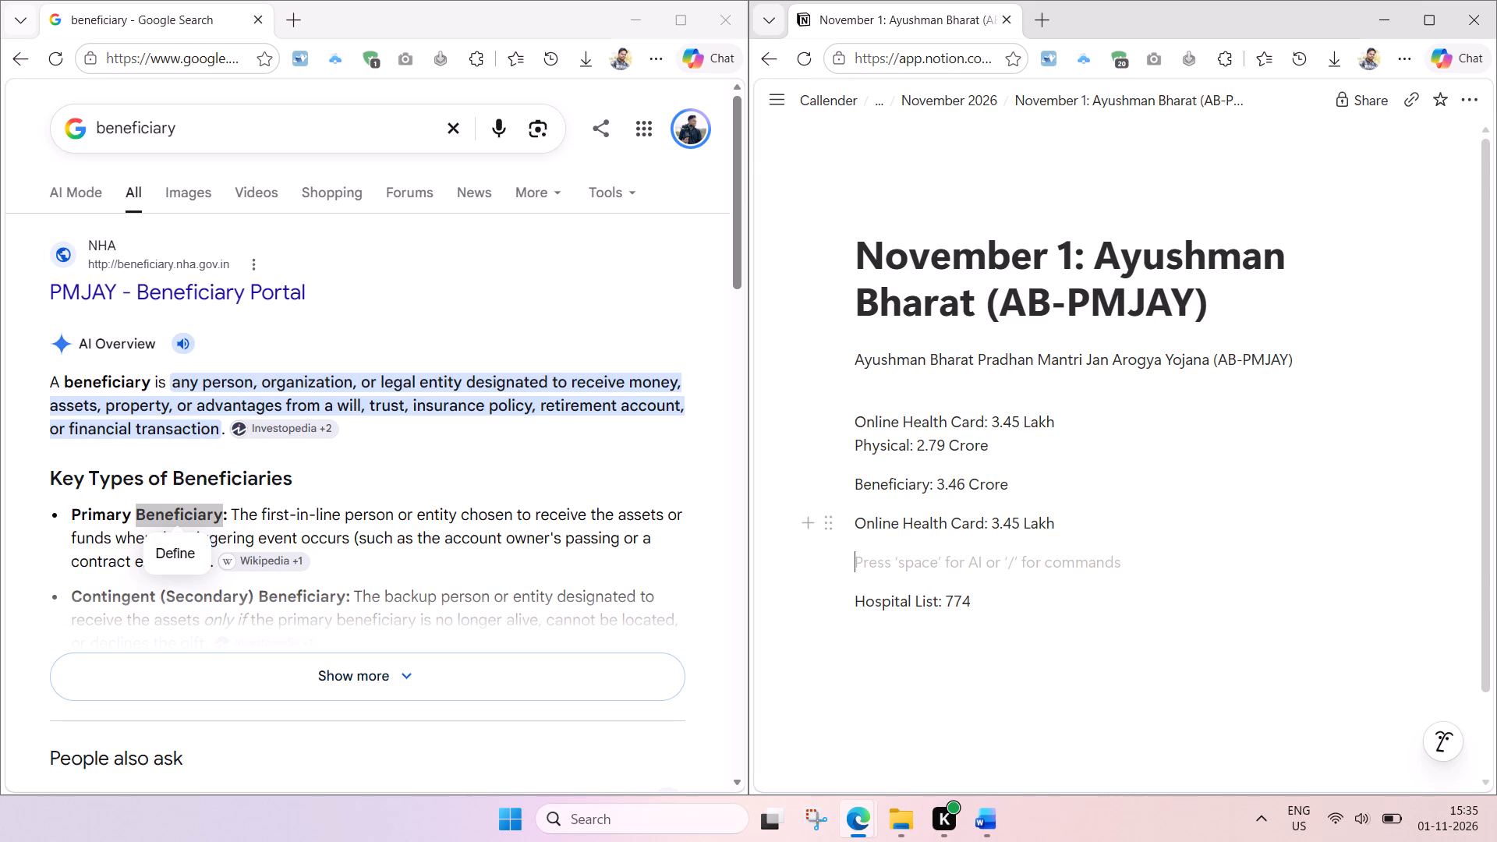
left_click_drag(992, 524, 791, 522)
key("ctrl+c")
left_click(894, 567)
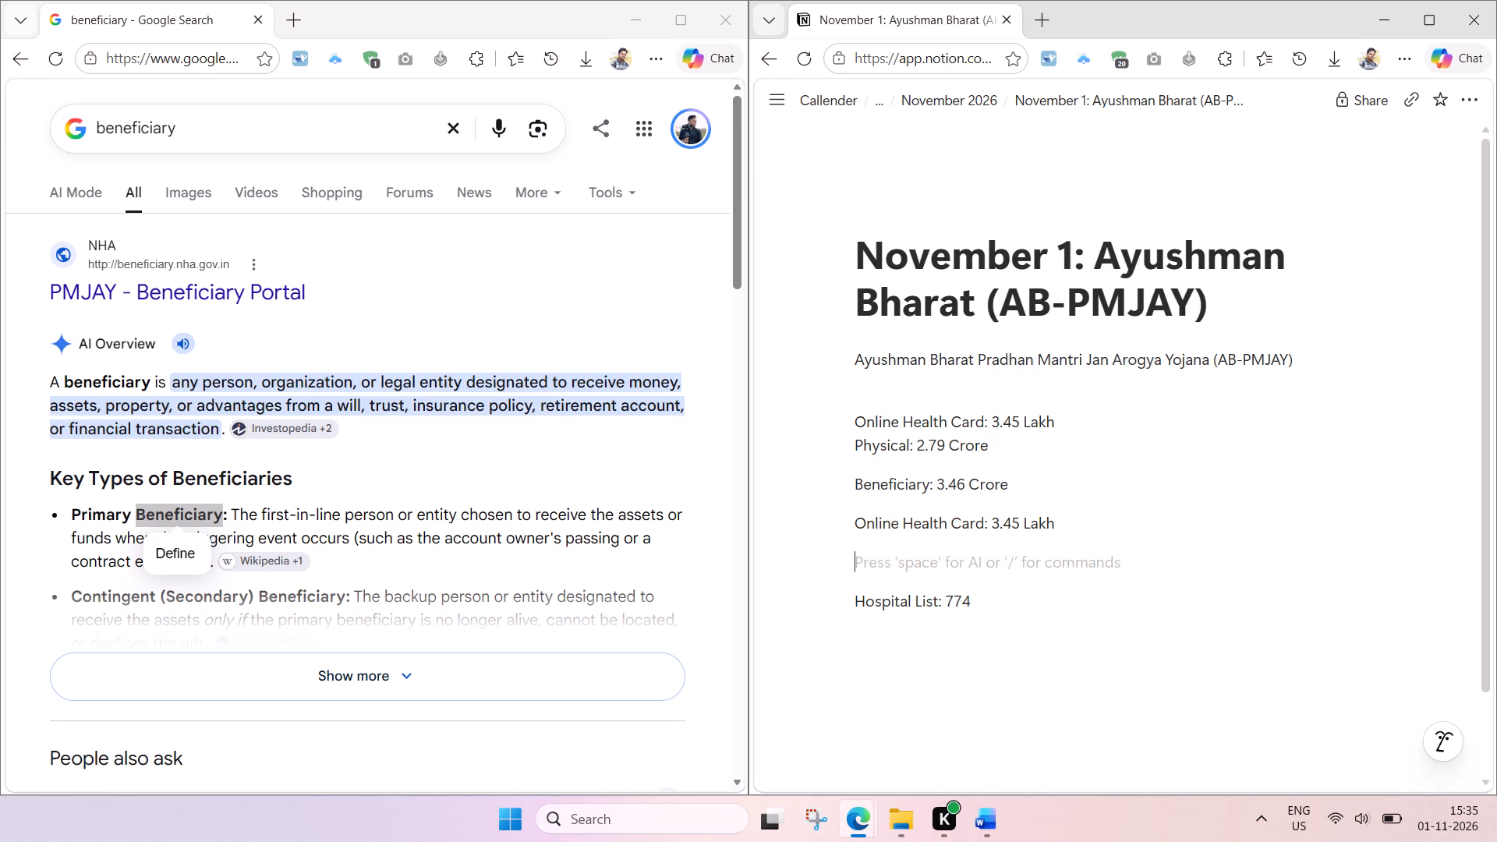
left_click(884, 568, "ctrl")
key("ctrl+v")
double_click(878, 564)
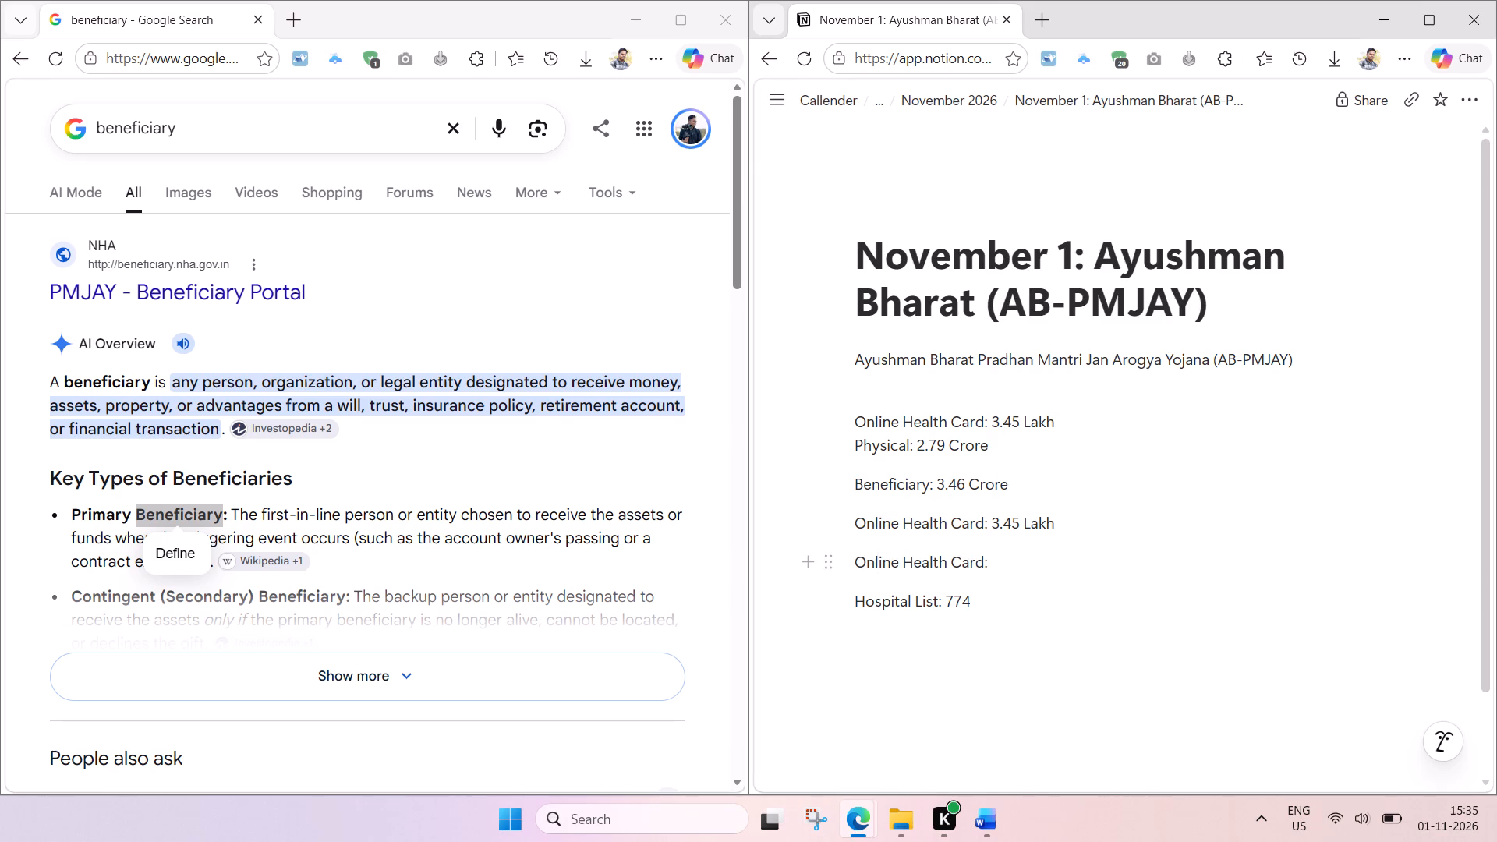
type("Offline")
key("space")
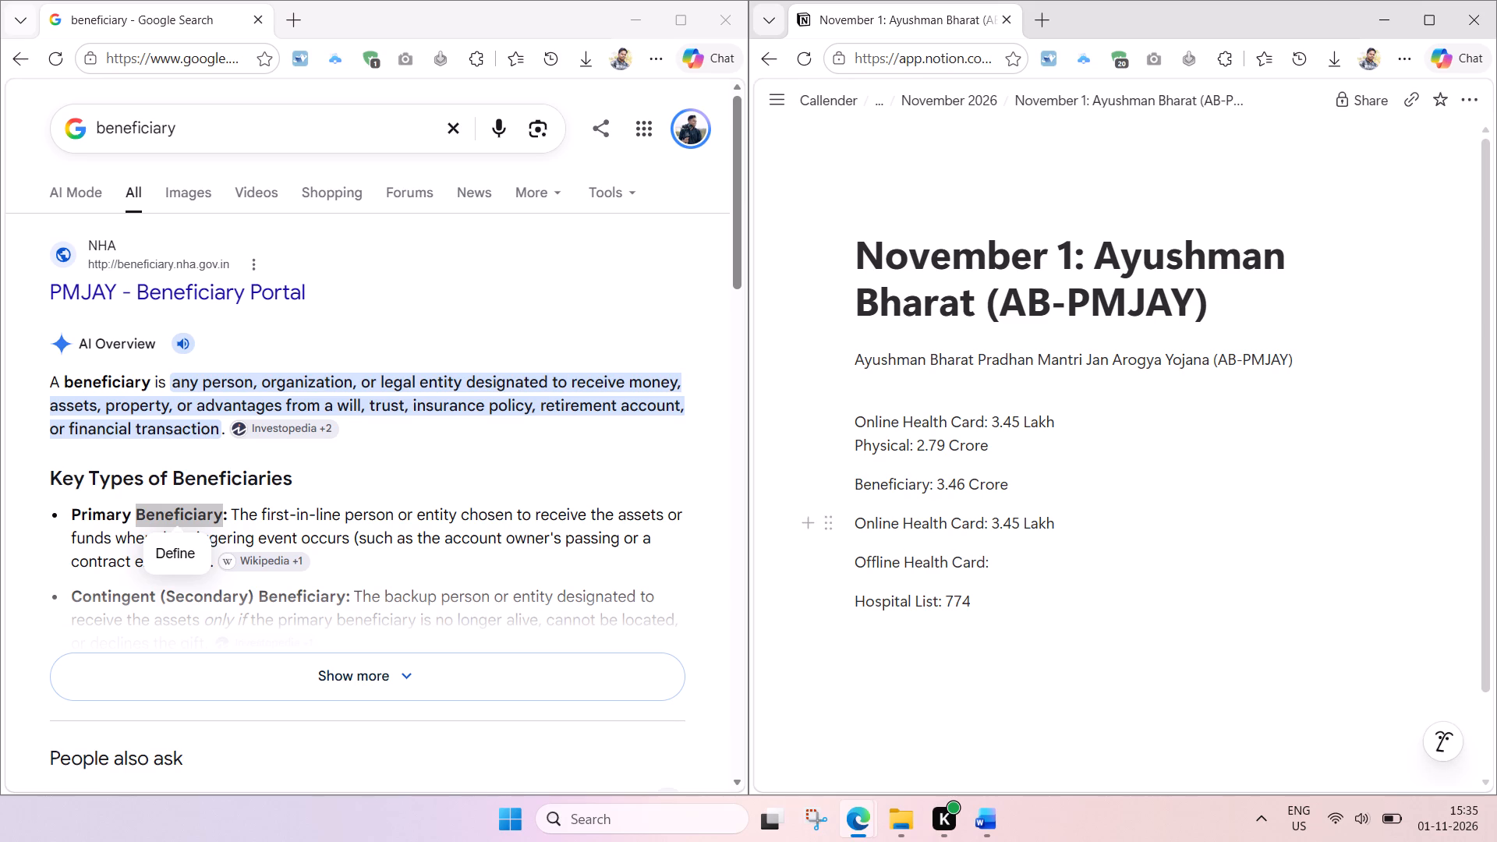
Complete the "Offline Health Card:" line with "2.79 Crore" copied from the old "Physical:" line.
left_click(971, 453)
left_click_drag(997, 448, 925, 458)
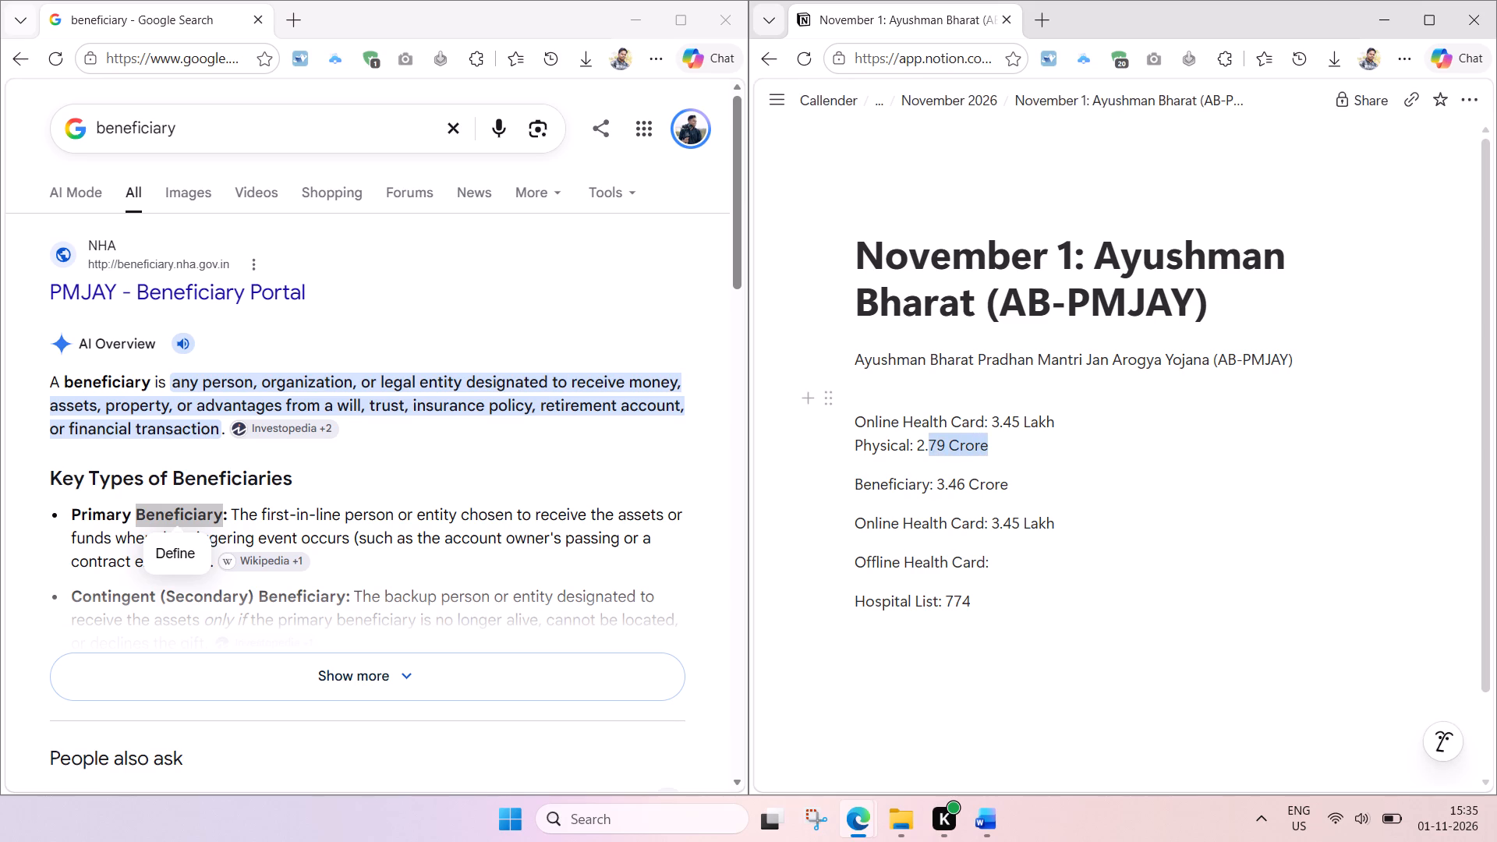
left_click_drag(925, 458, 919, 459)
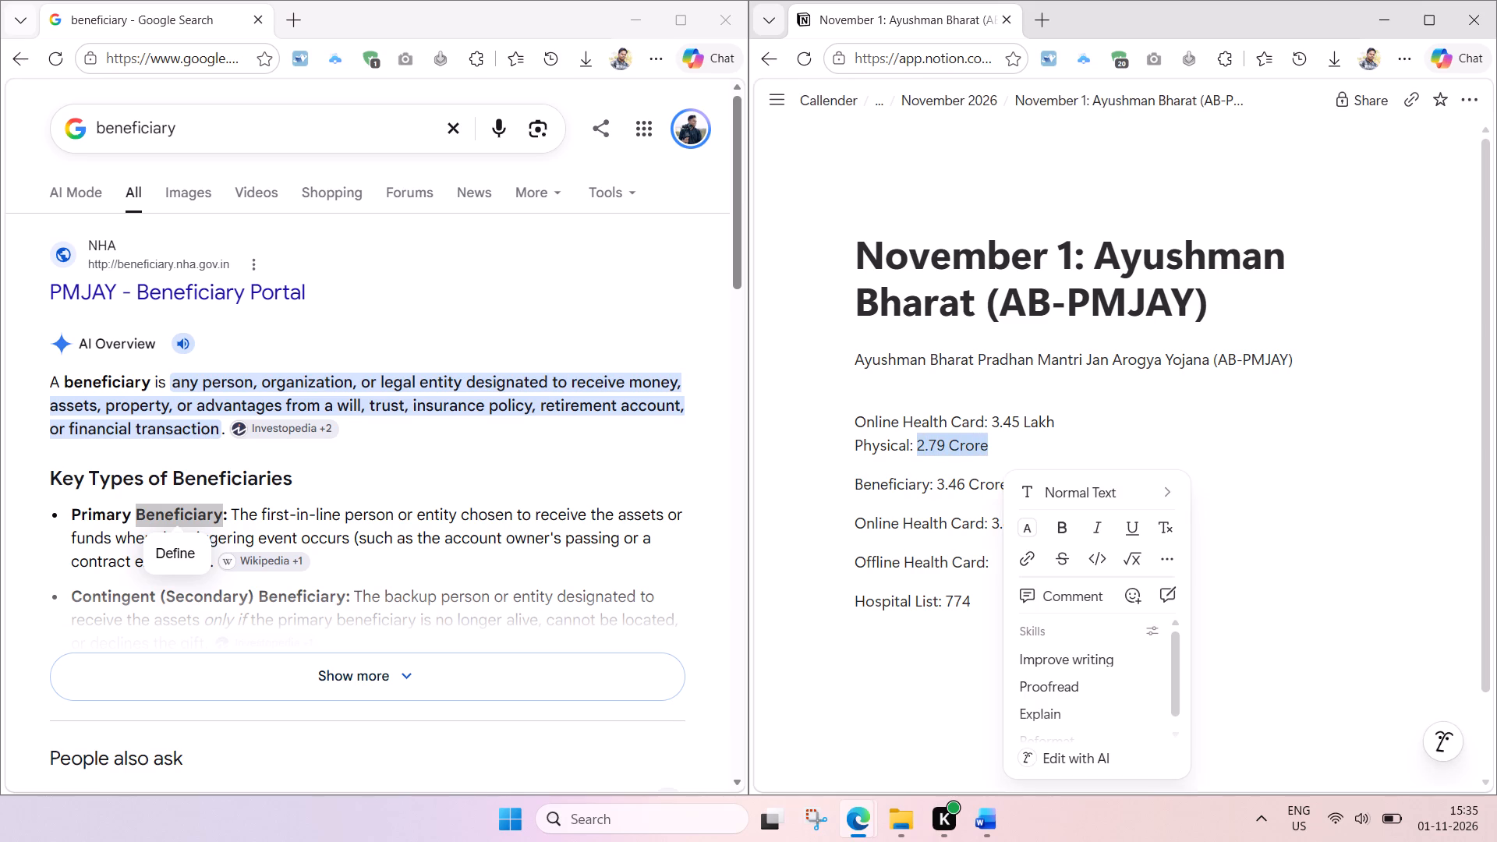
key("ctrl+c")
left_click(997, 571)
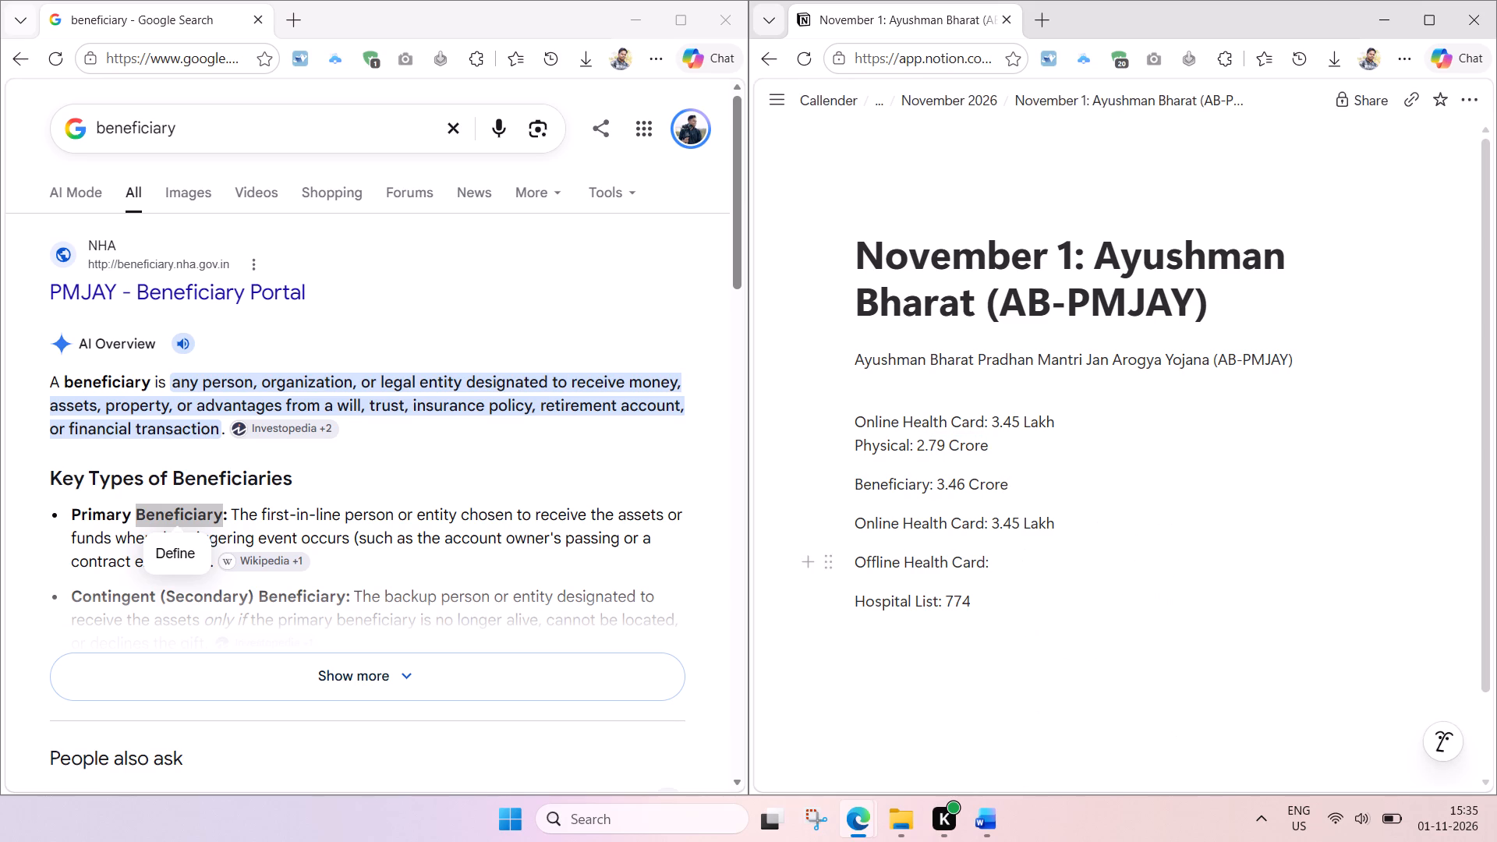
key("ctrl+v")
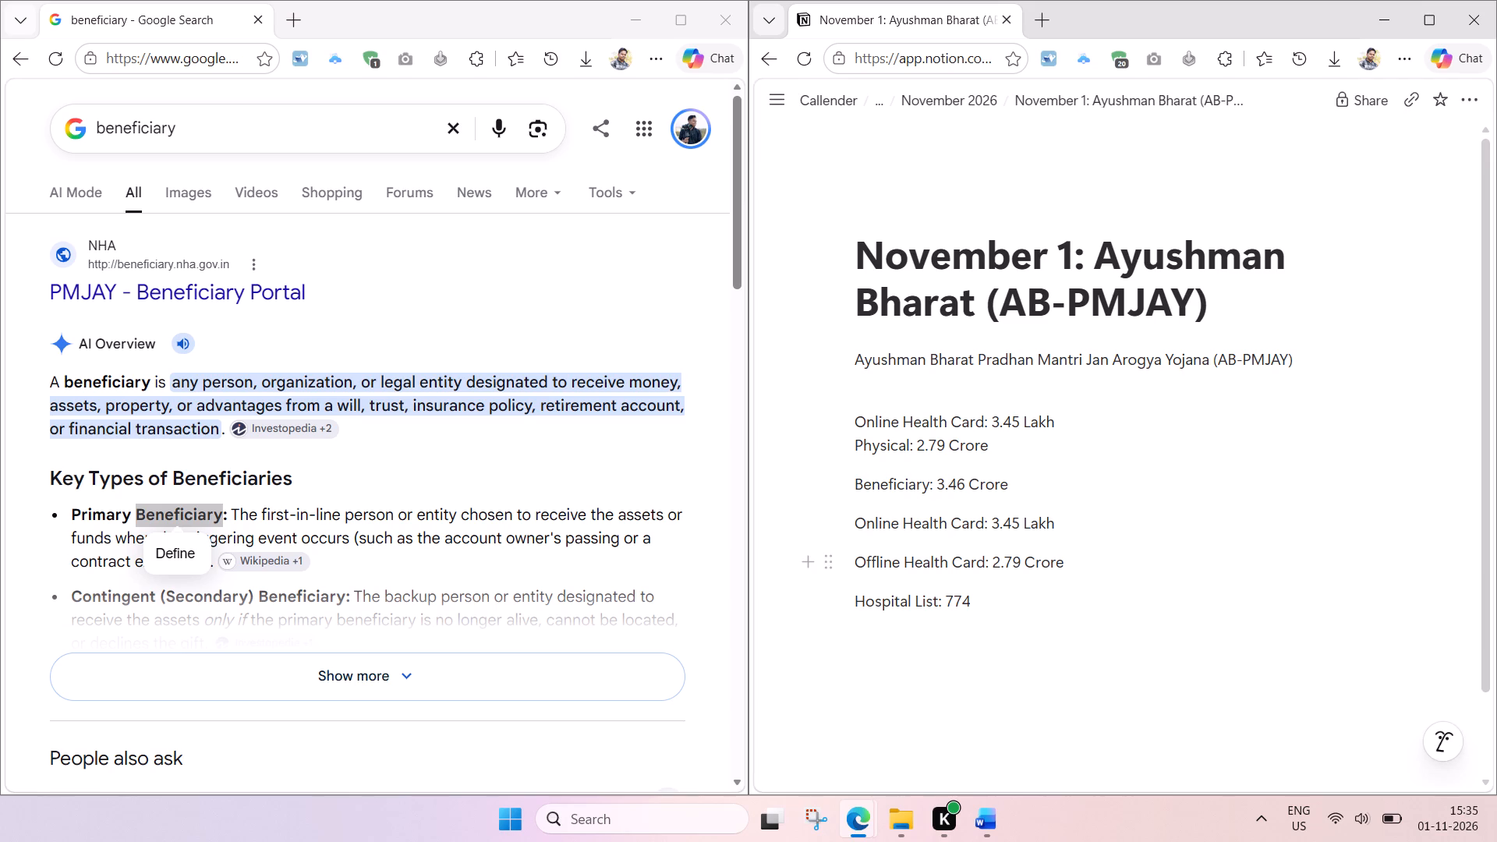
Replace the word "Offline" with "Physical" in the health card label.
double_click(879, 562)
type("Physical")
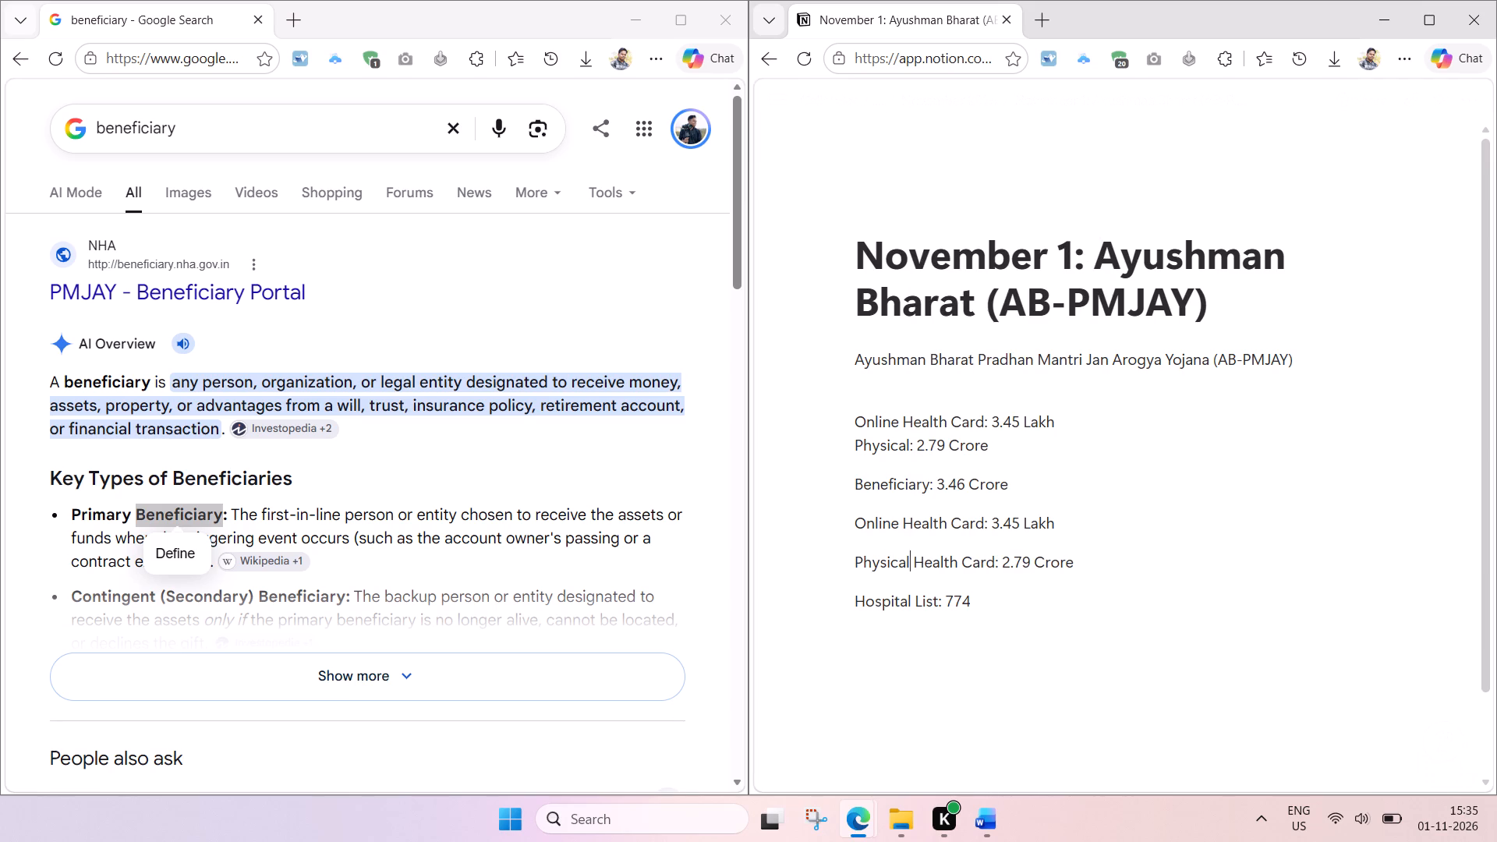
Delete the old online and physical card lines above "Beneficiary: 3.46 Crore", including the empty block they leave.
left_click(997, 496)
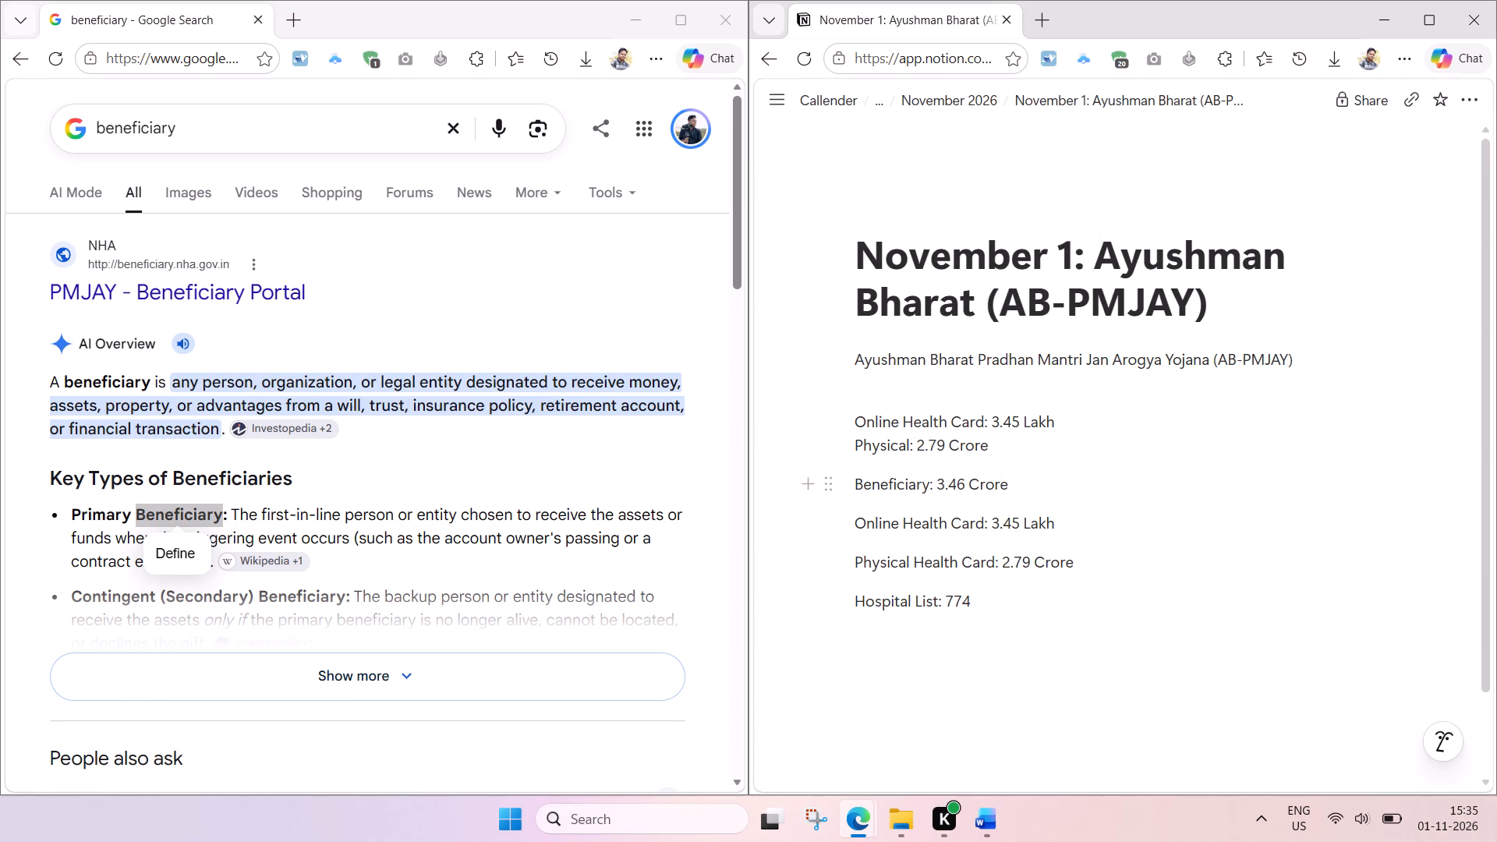
left_click_drag(1017, 453, 805, 402)
key("BackSpace")
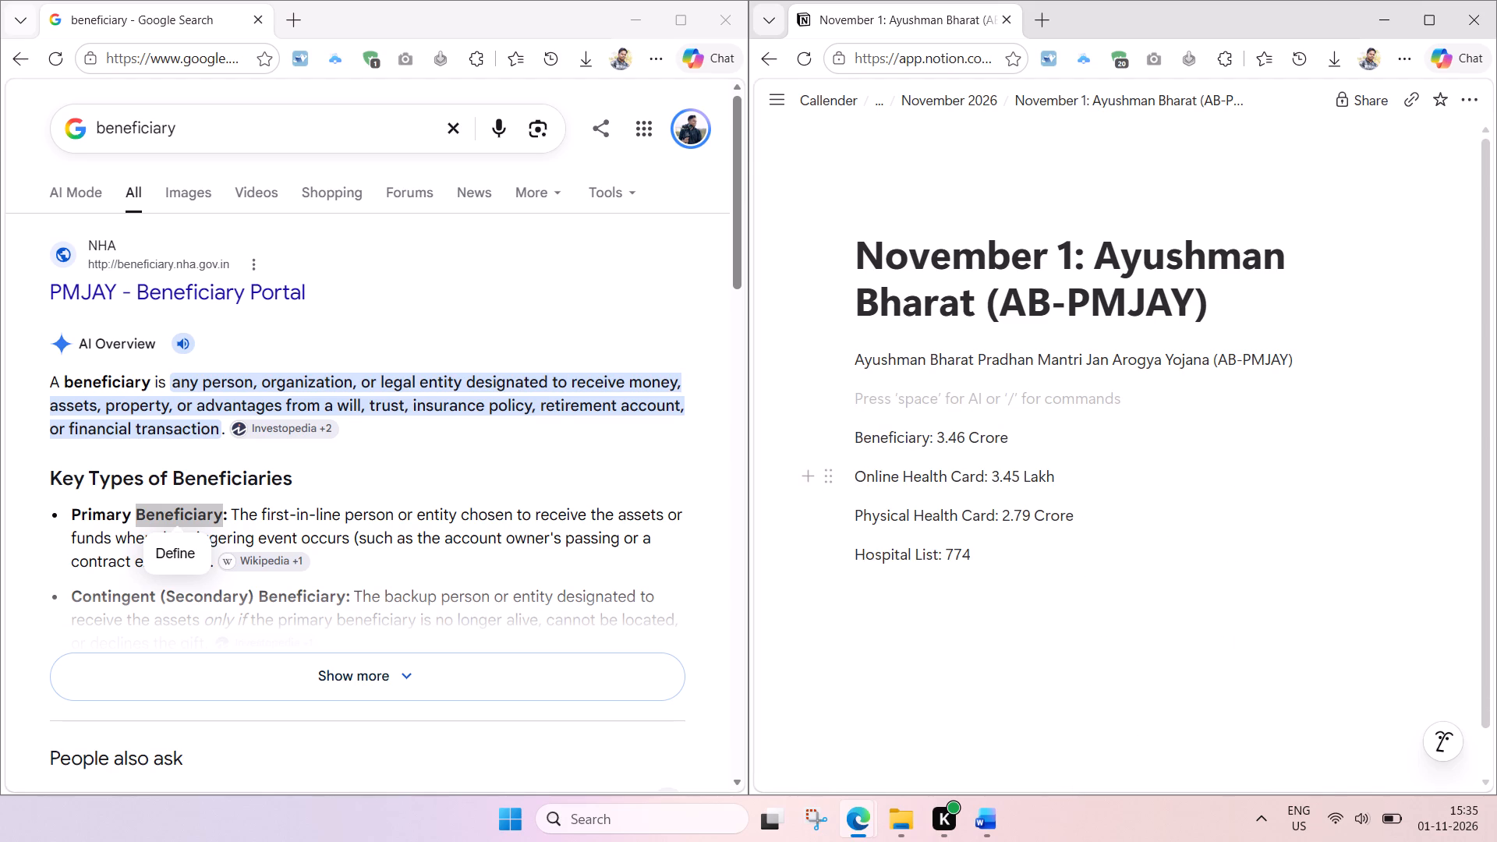
key("BackSpace")
Turn the beneficiary, health card and hospital lines into a bulleted list and remove the empty bullet at its end.
left_click_drag(785, 398, 975, 540)
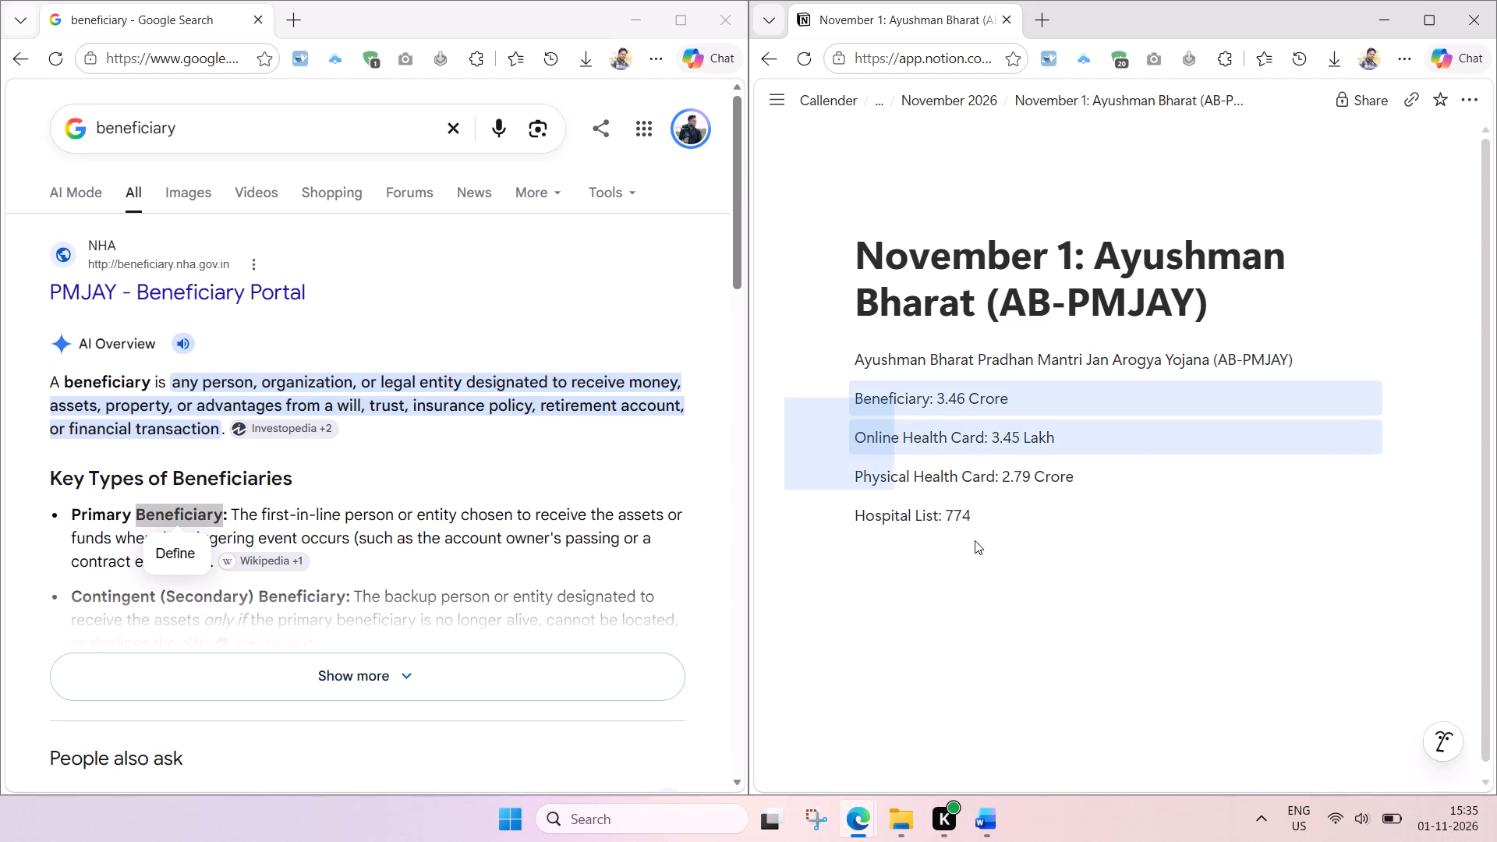
left_click_drag(975, 540, 1013, 575)
left_click(830, 405)
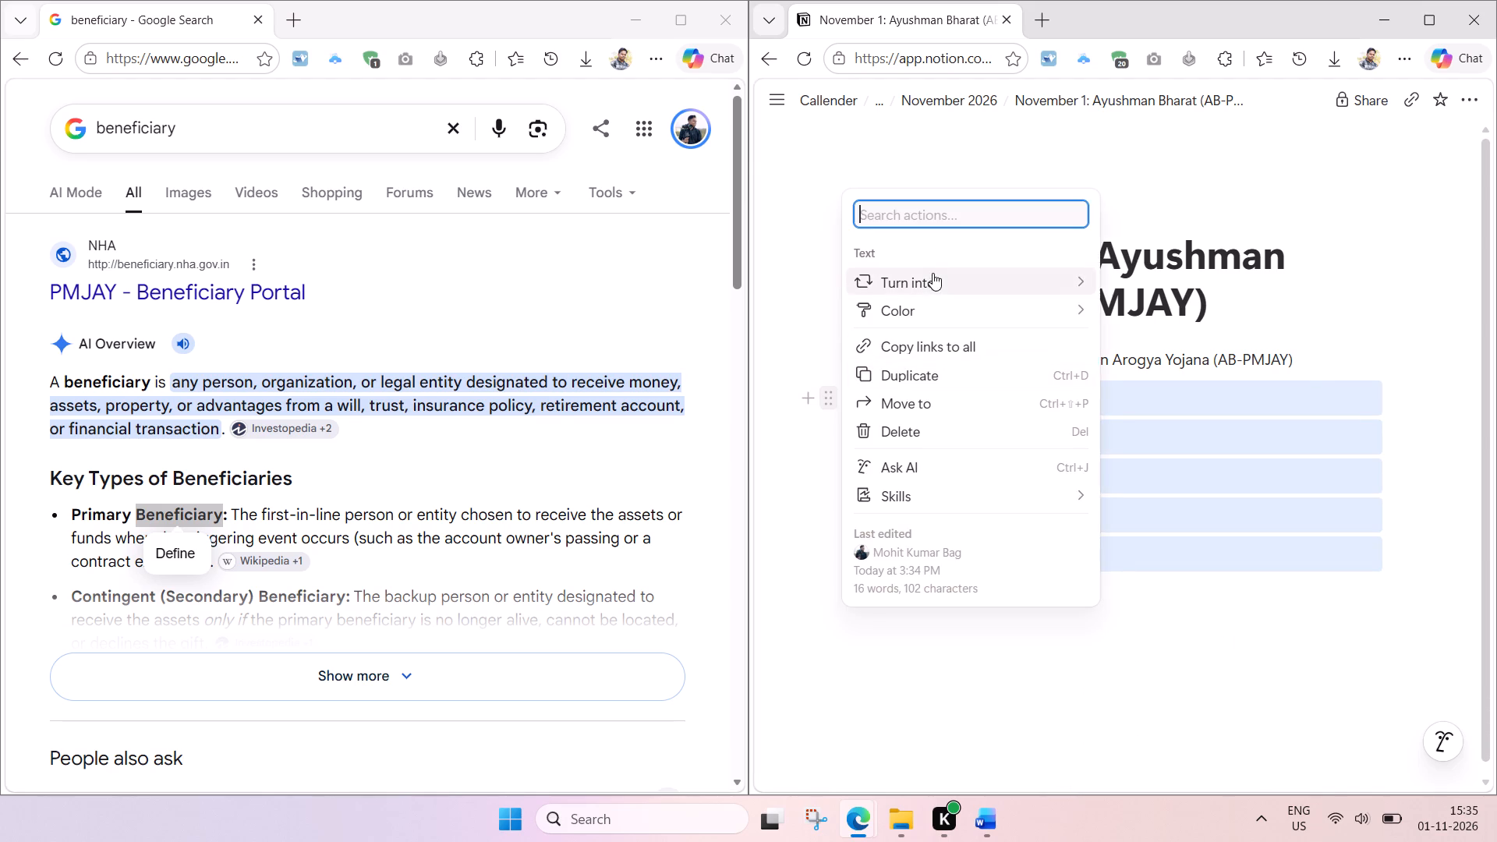
left_click(1183, 310)
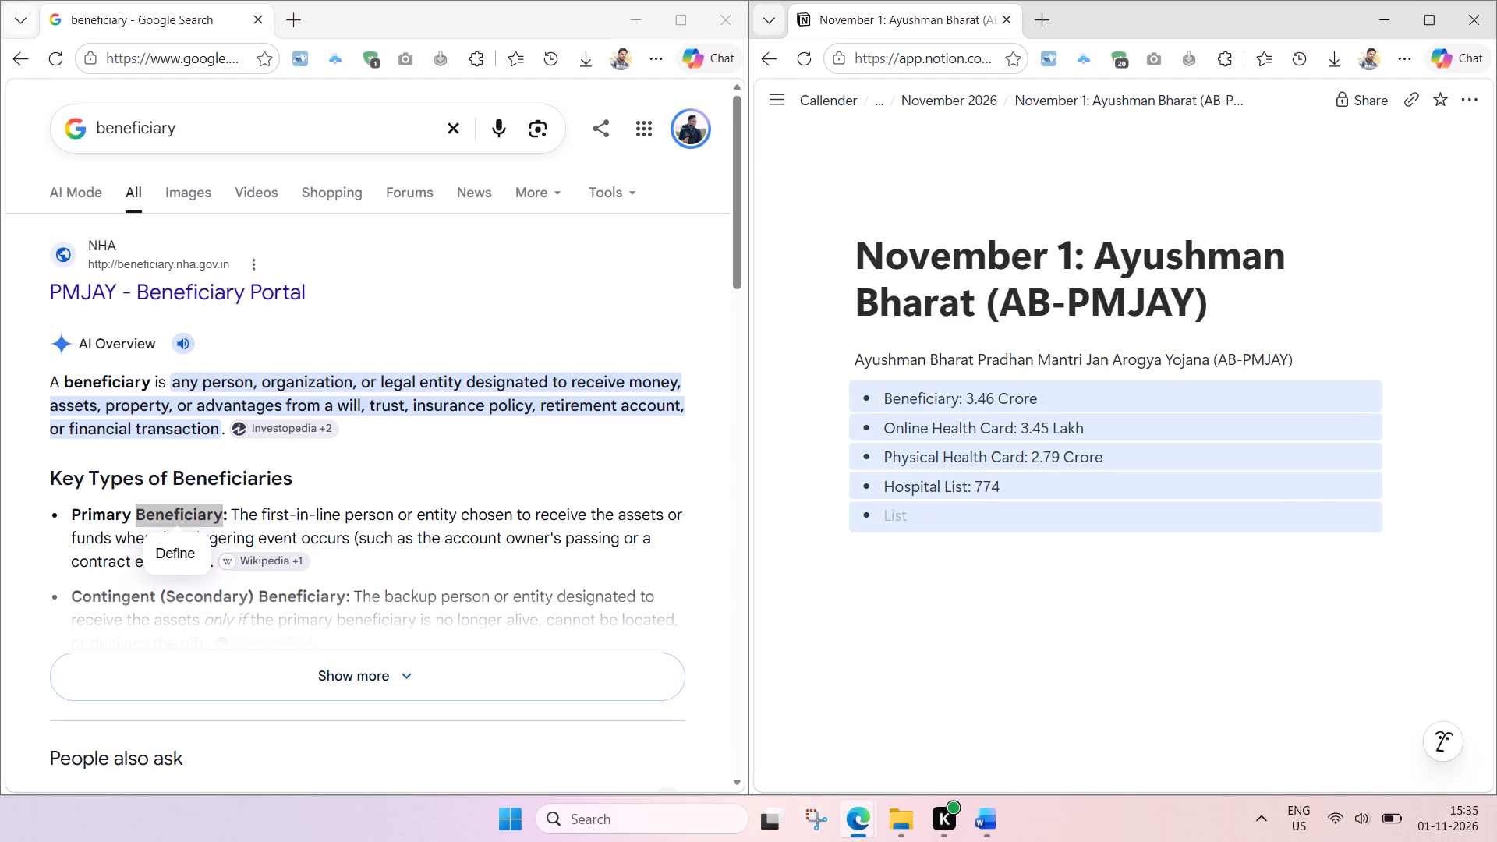
left_click(915, 530)
key("BackSpace")
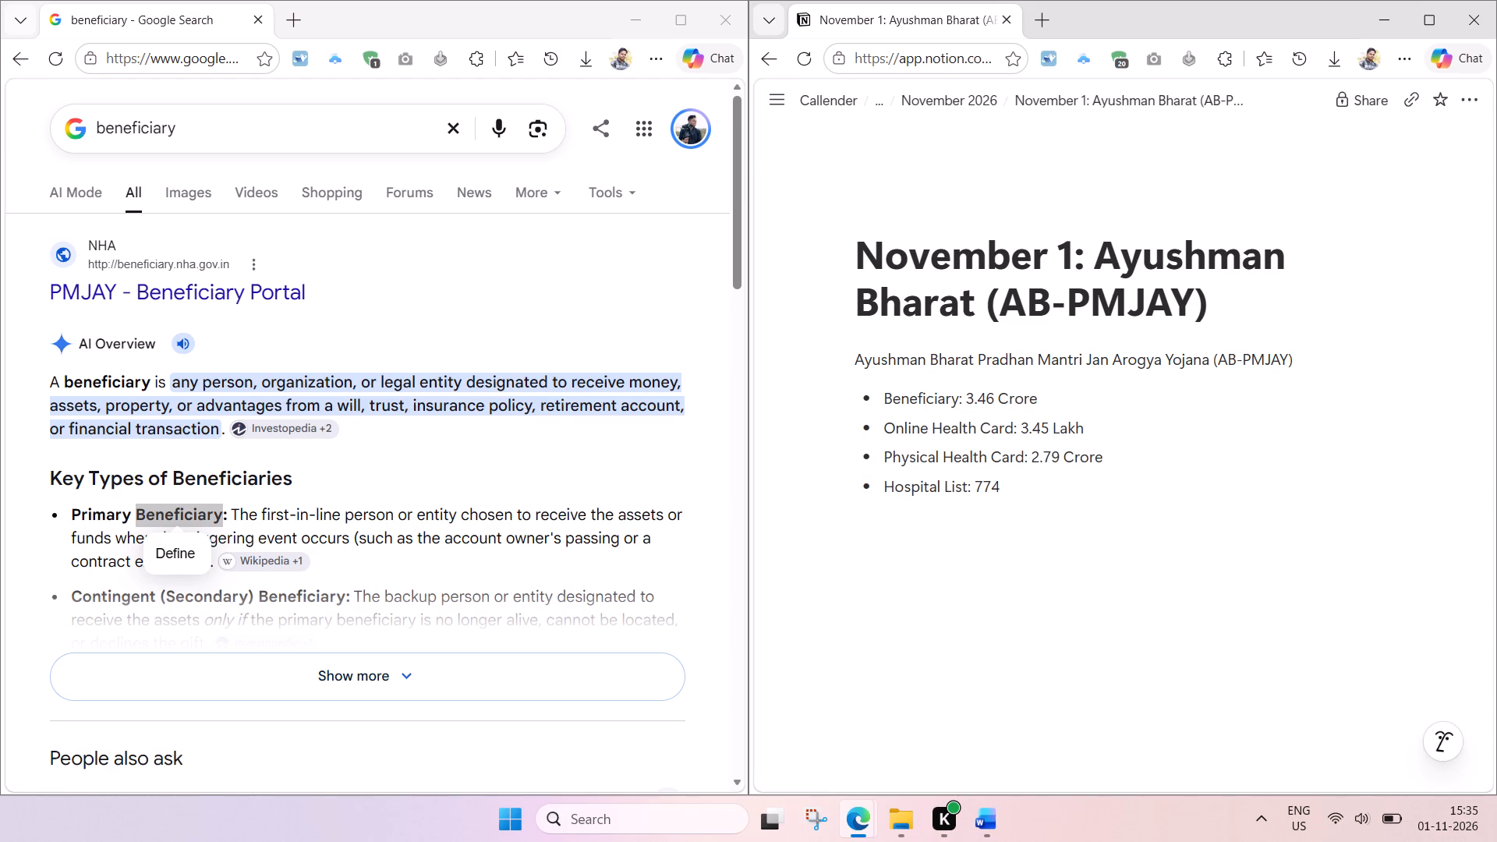
key("ctrl+s")
Return to the parent "November 2026" page in Notion.
left_click(1045, 101)
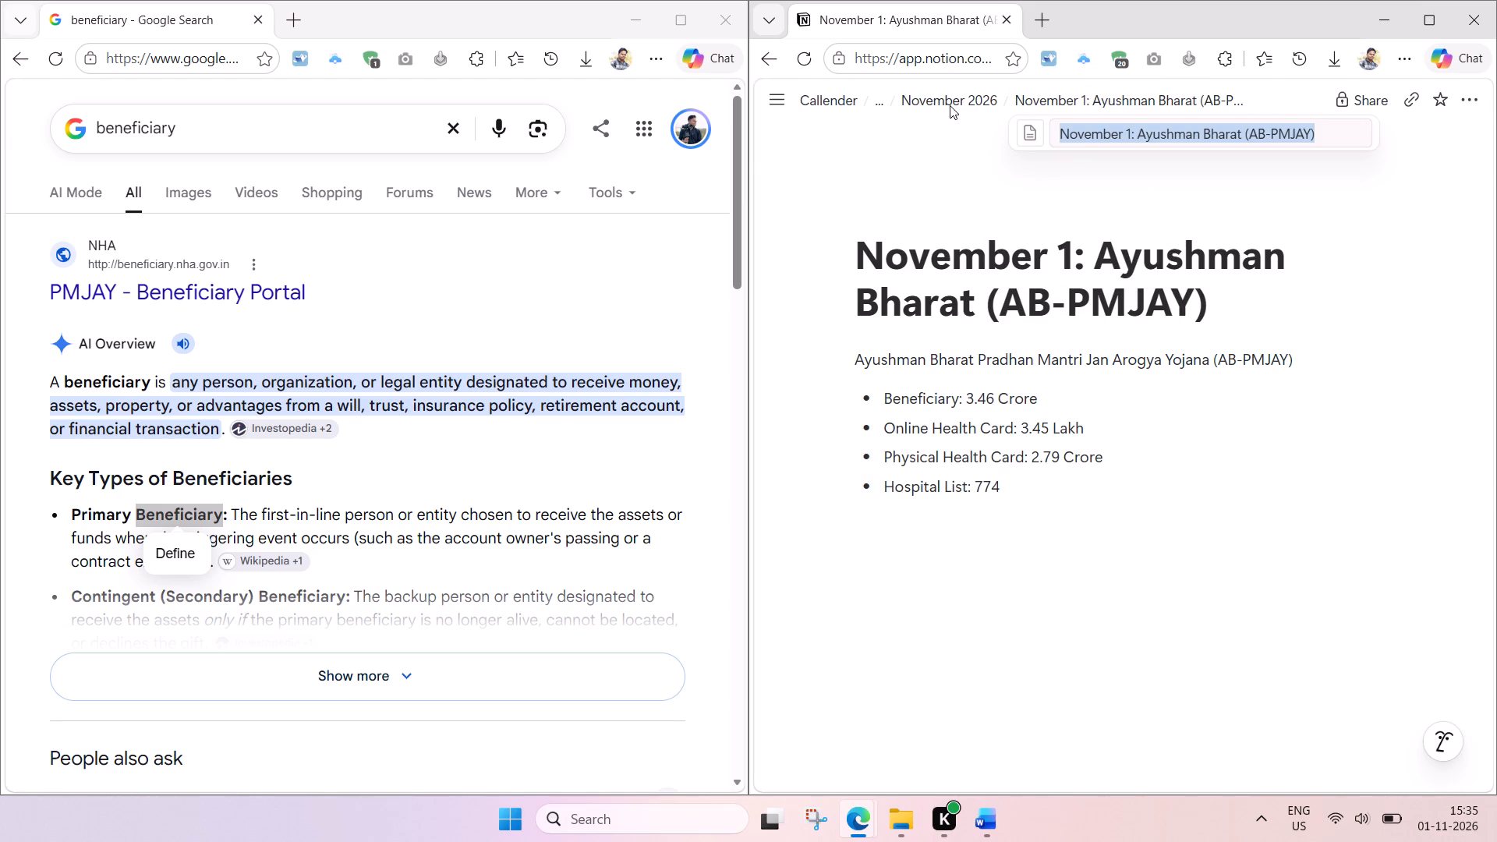
left_click(950, 105)
left_click(950, 101)
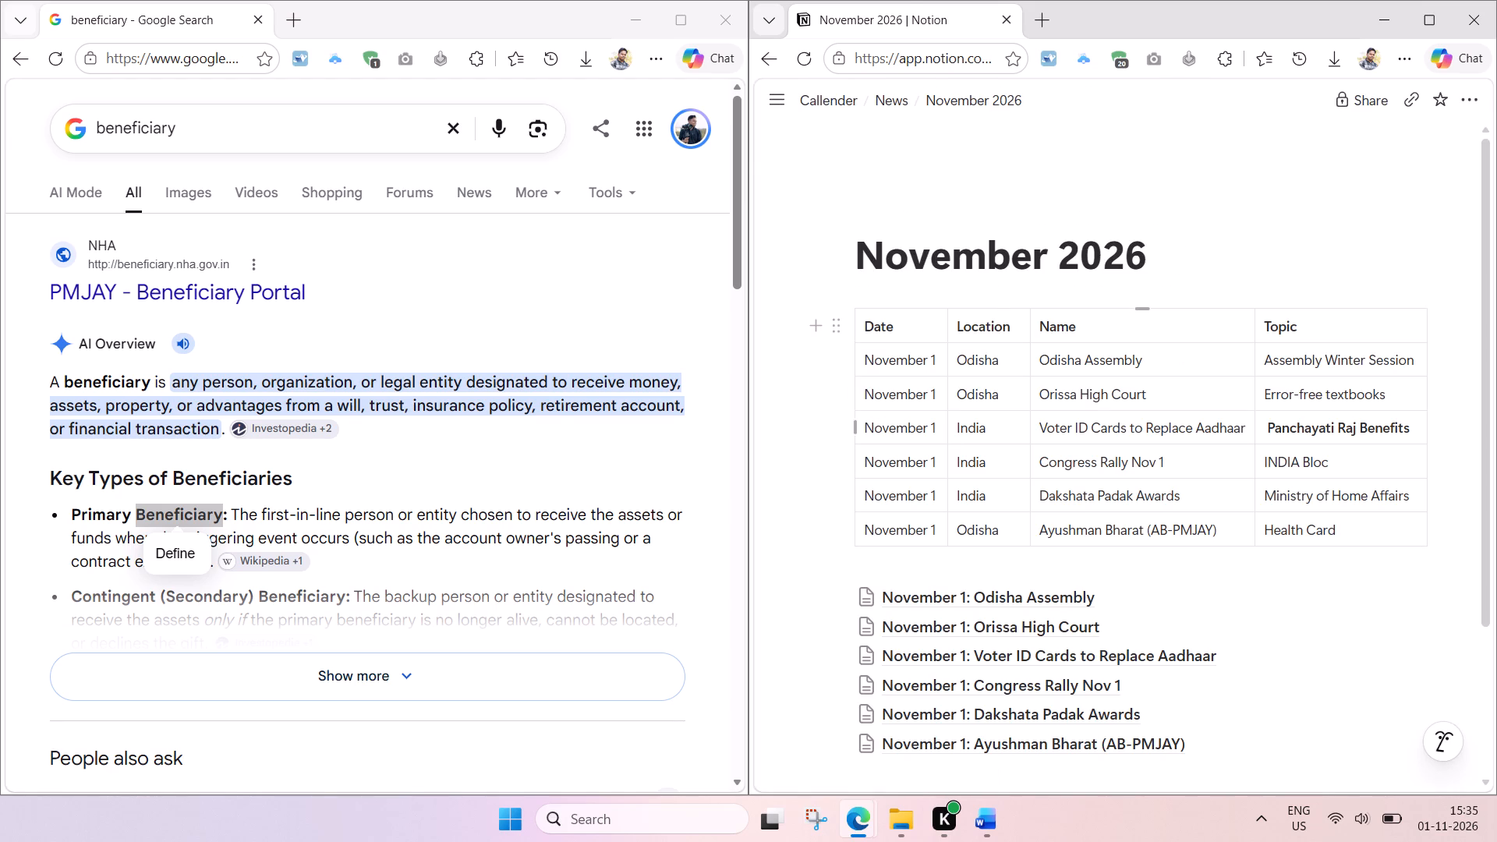
Switch to Word and close the "Health Card Odisha PMJAY" document without saving its changes.
left_click(987, 822)
left_click(1476, 15)
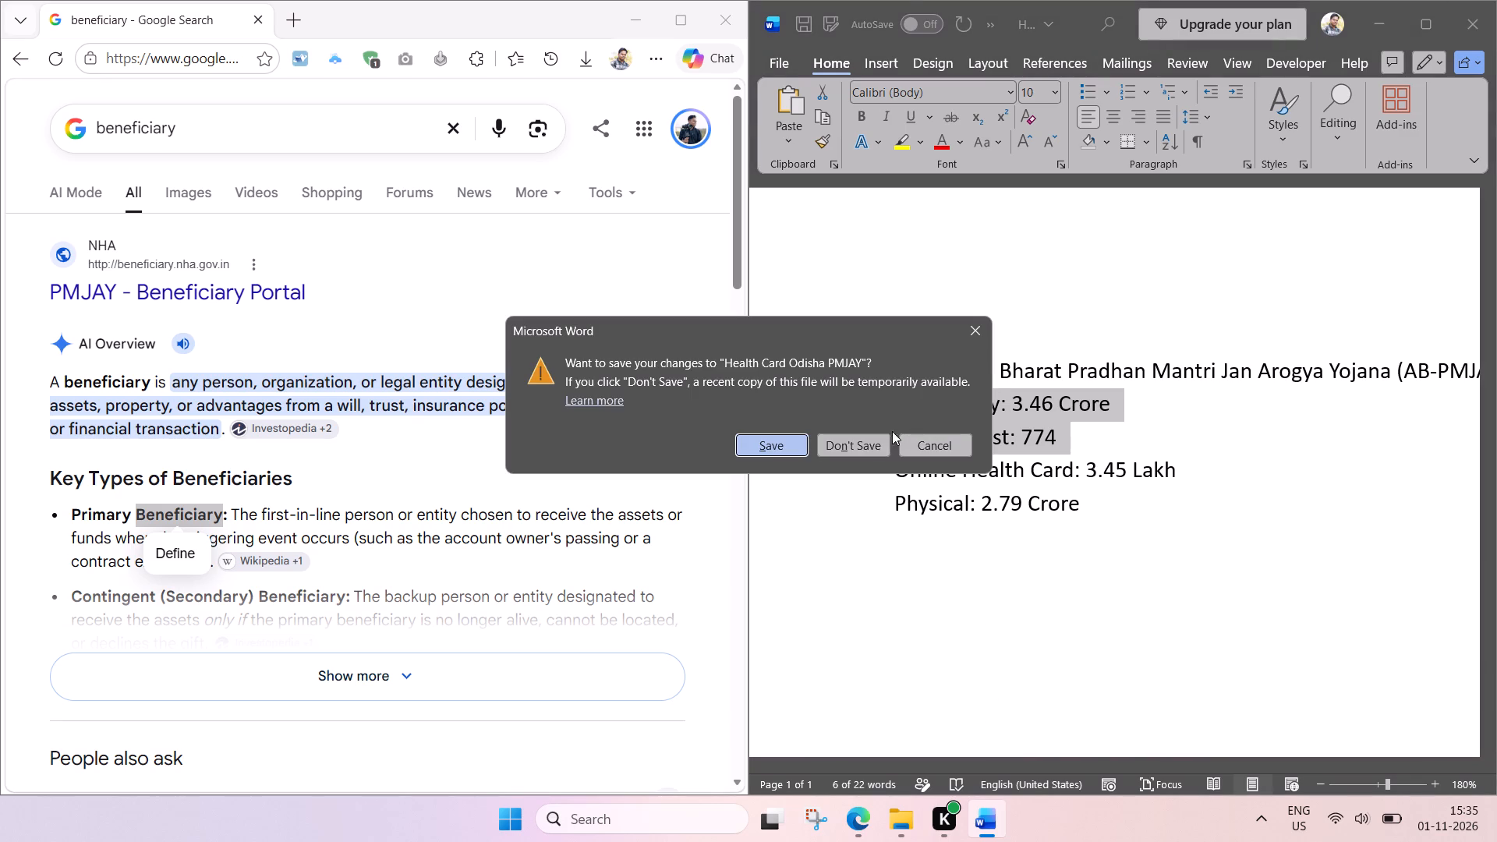
left_click(862, 441)
Switch to File Explorer and delete the "Health Card Odisha PMJAY" document from the Nov 1 folder.
left_click(926, 825)
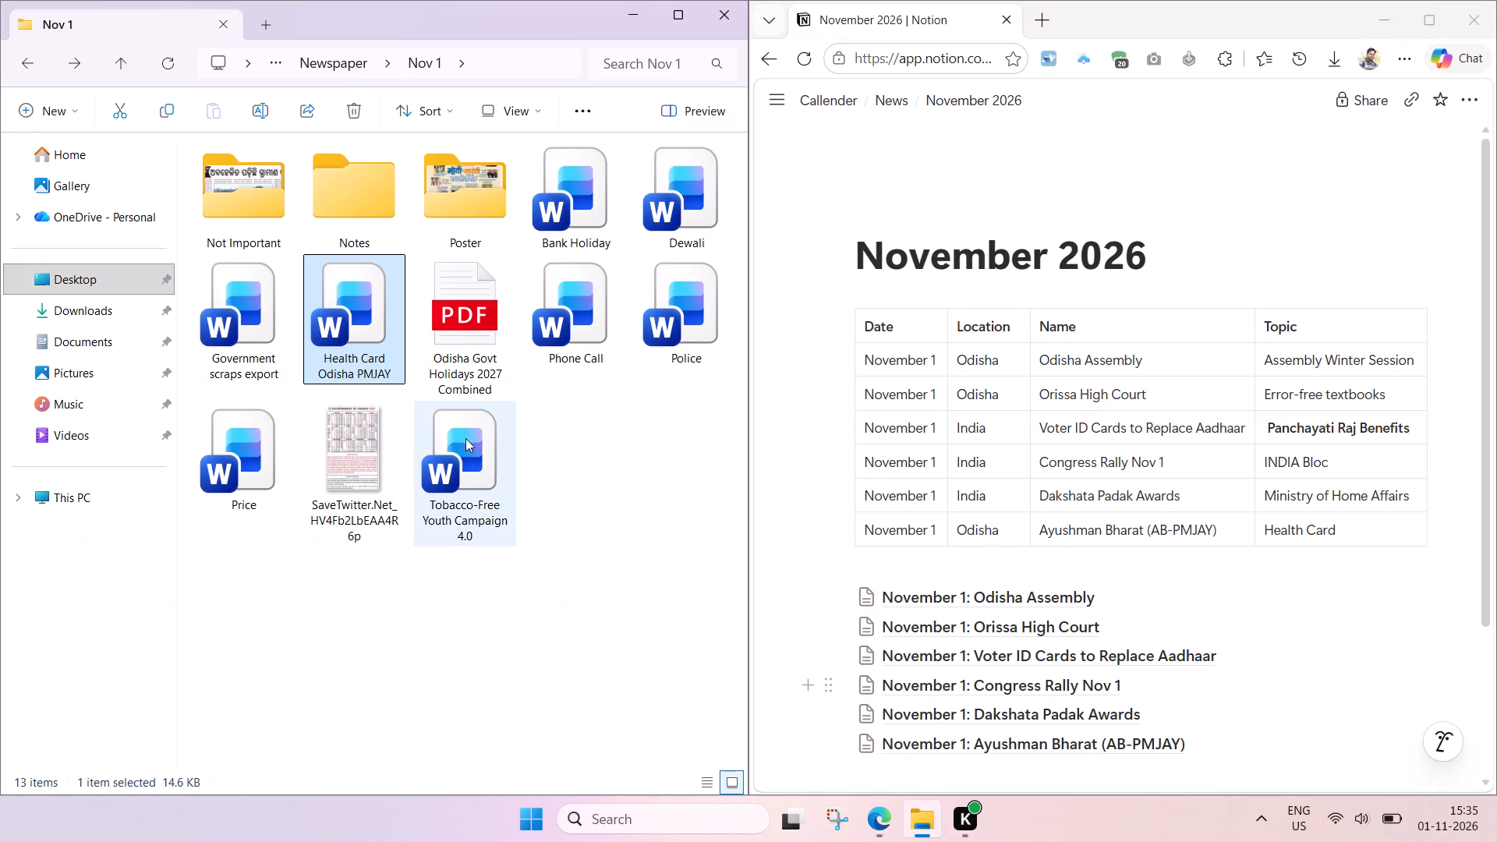
left_click(409, 451)
left_click(374, 352)
key("Delete")
Open the "Phone Call" Word document from the Nov 1 folder and snap it side by side with Notion.
left_click(442, 325)
double_click(472, 309)
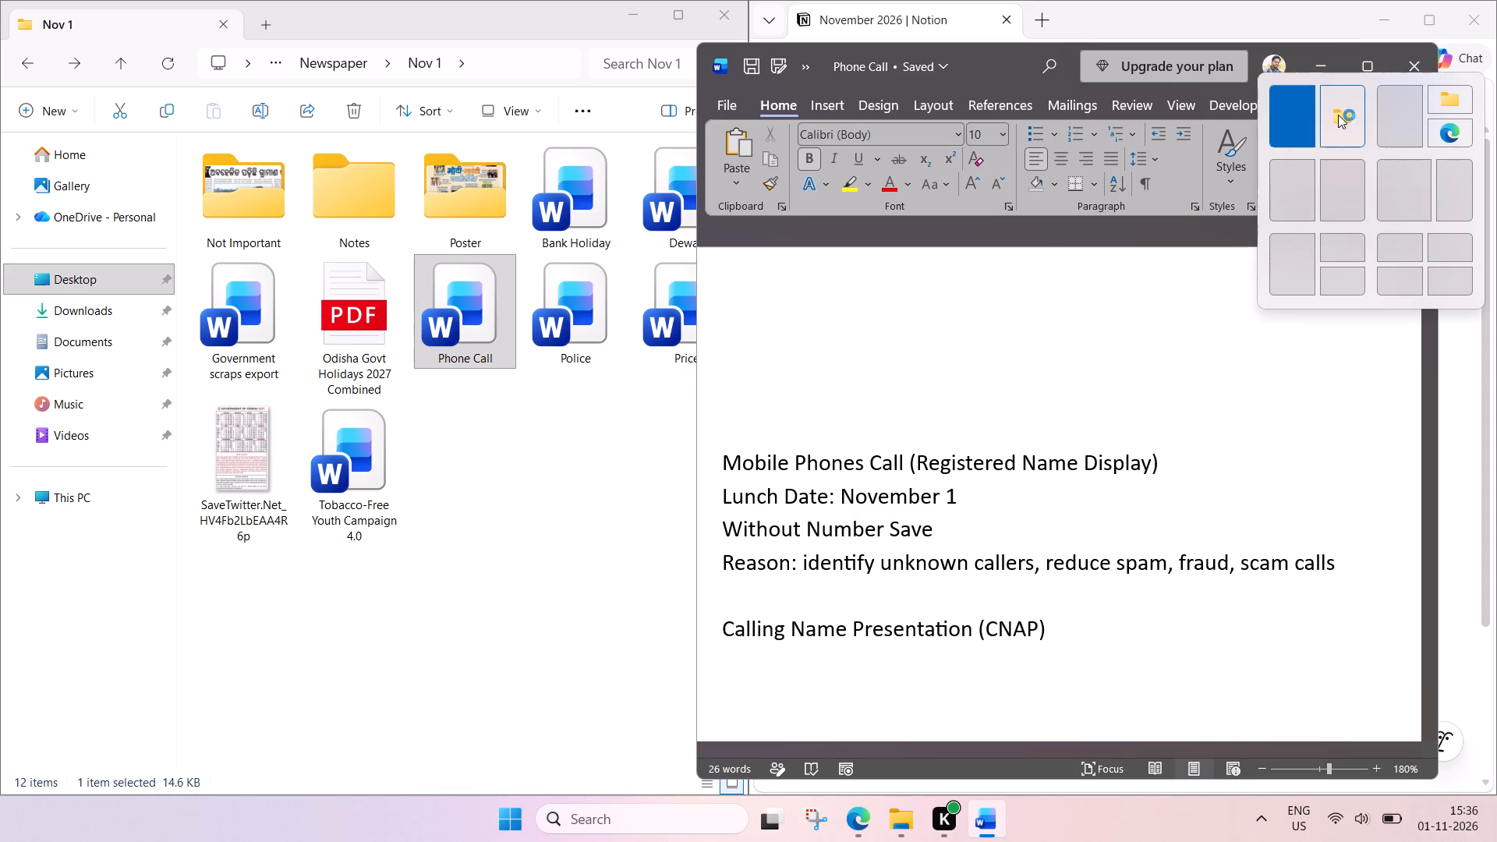
left_click(1276, 184)
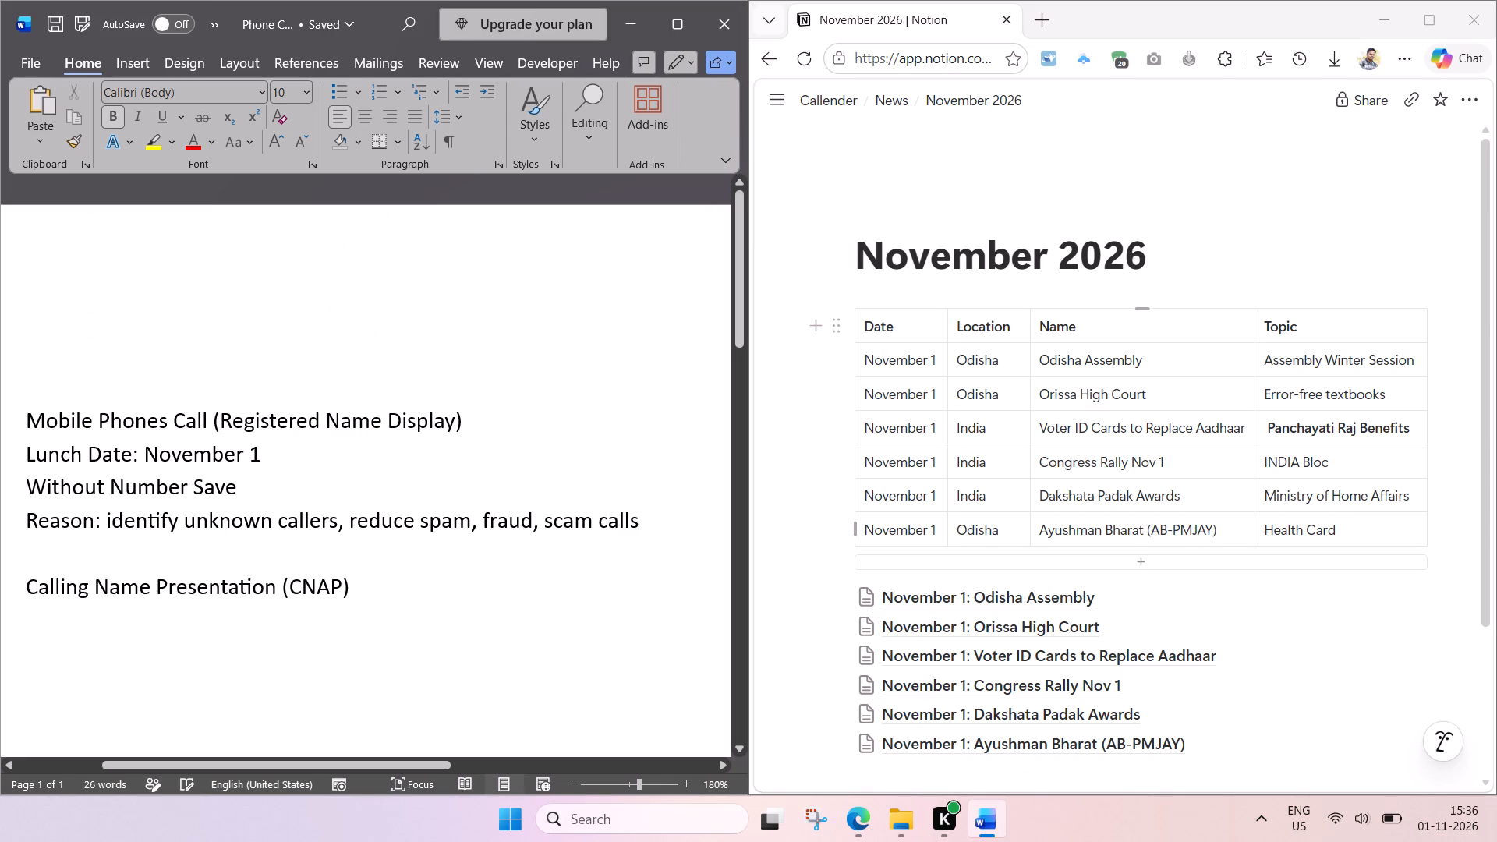
Add a row at the end of the November 2026 table in Notion with the date "November 1" copied from the row above.
scroll(1125, 518, "down", 2)
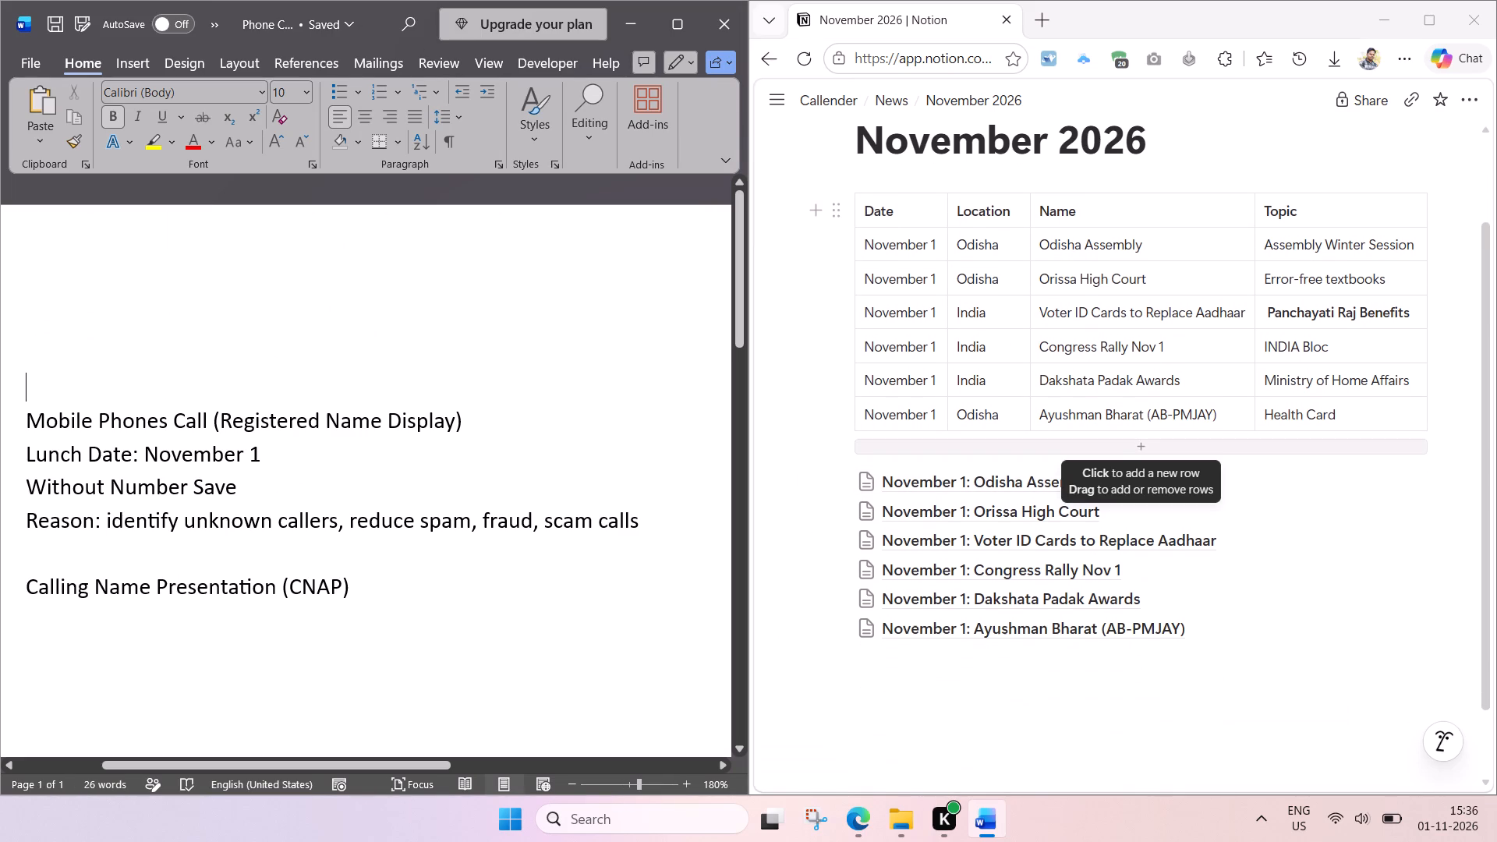
left_click(1145, 446)
scroll(993, 480, "down", 1)
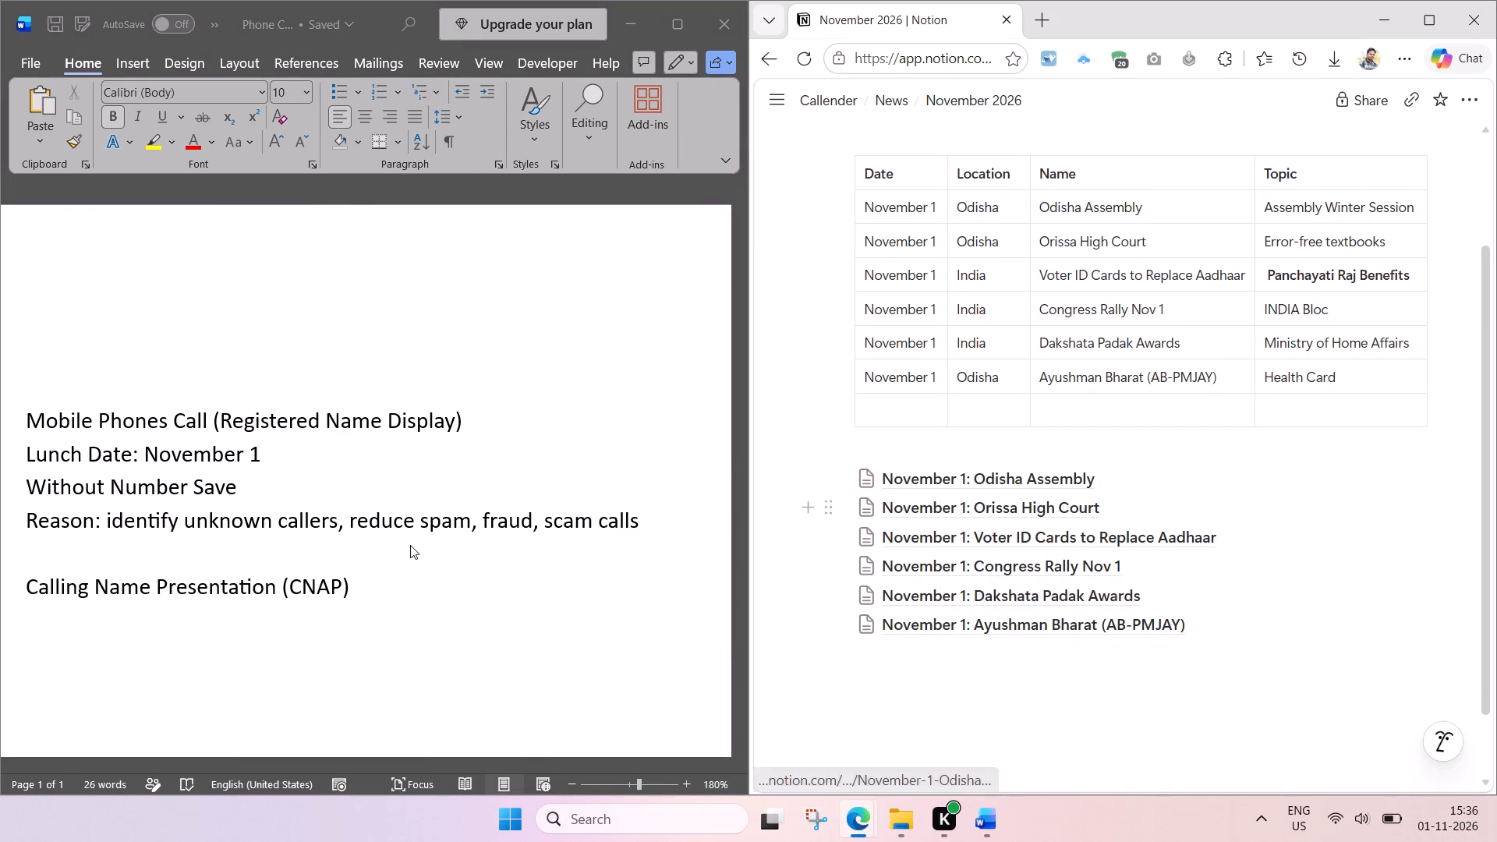
left_click(896, 361)
key("ctrl+a")
key("ctrl+c")
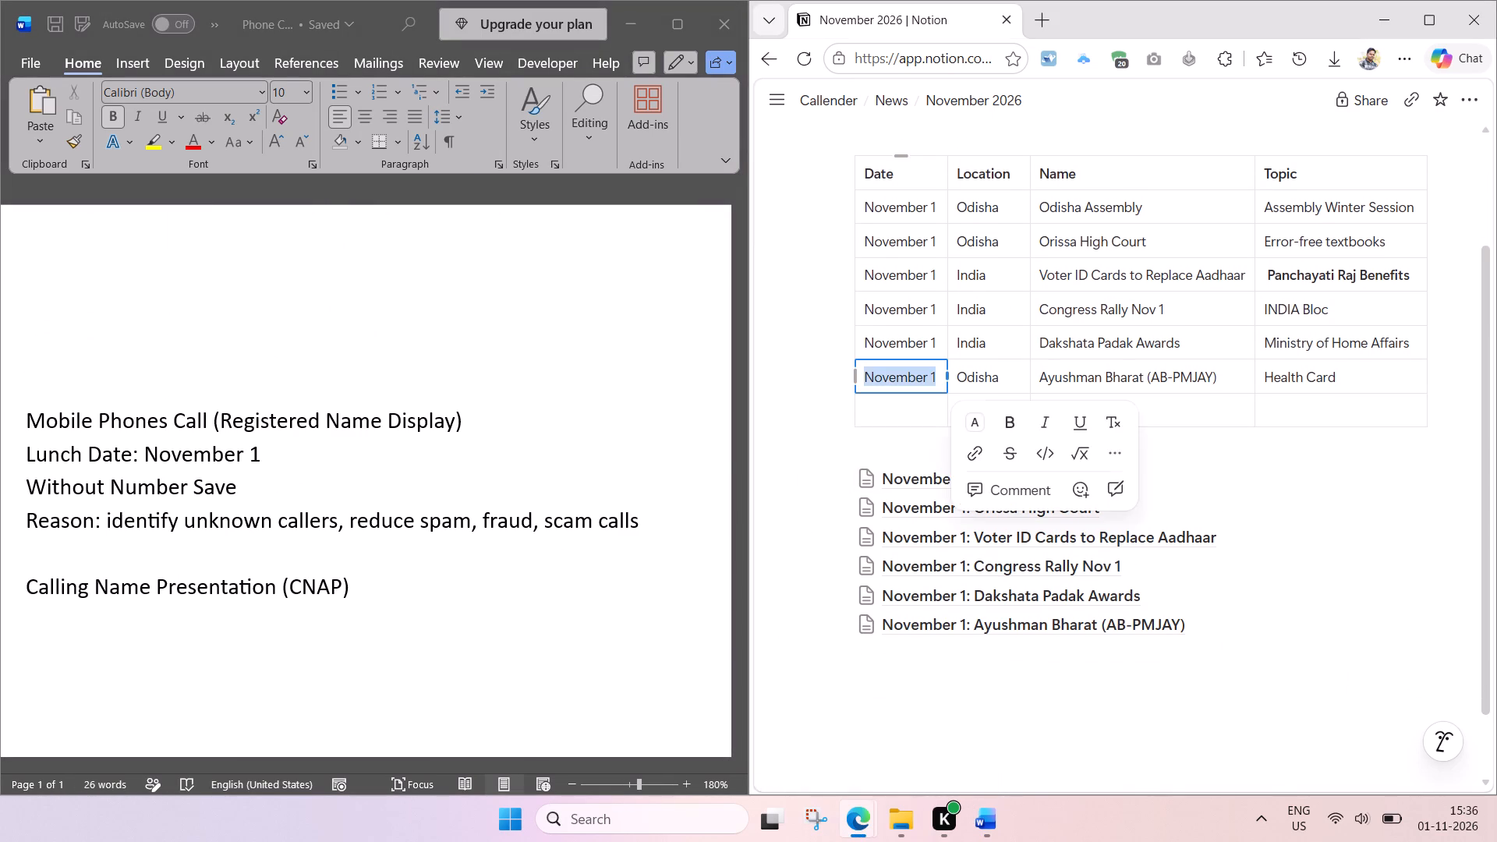
left_click(896, 410)
key("ctrl+v")
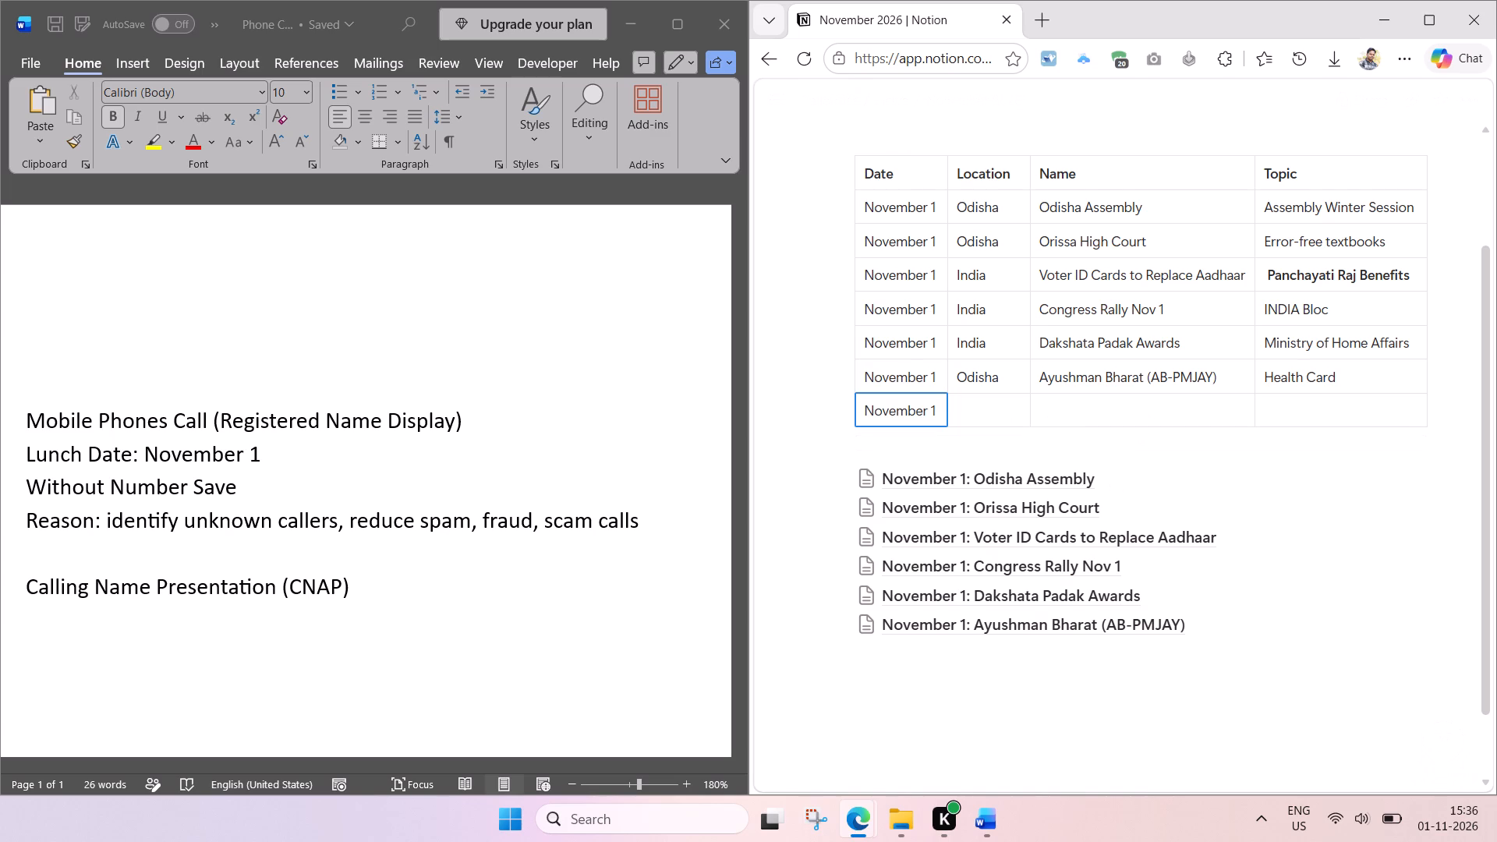
Copy "Mobile Phones Call (Registered Name Display)" from Word into the new row's Name and Topic cells.
left_click(152, 419)
left_click(472, 423)
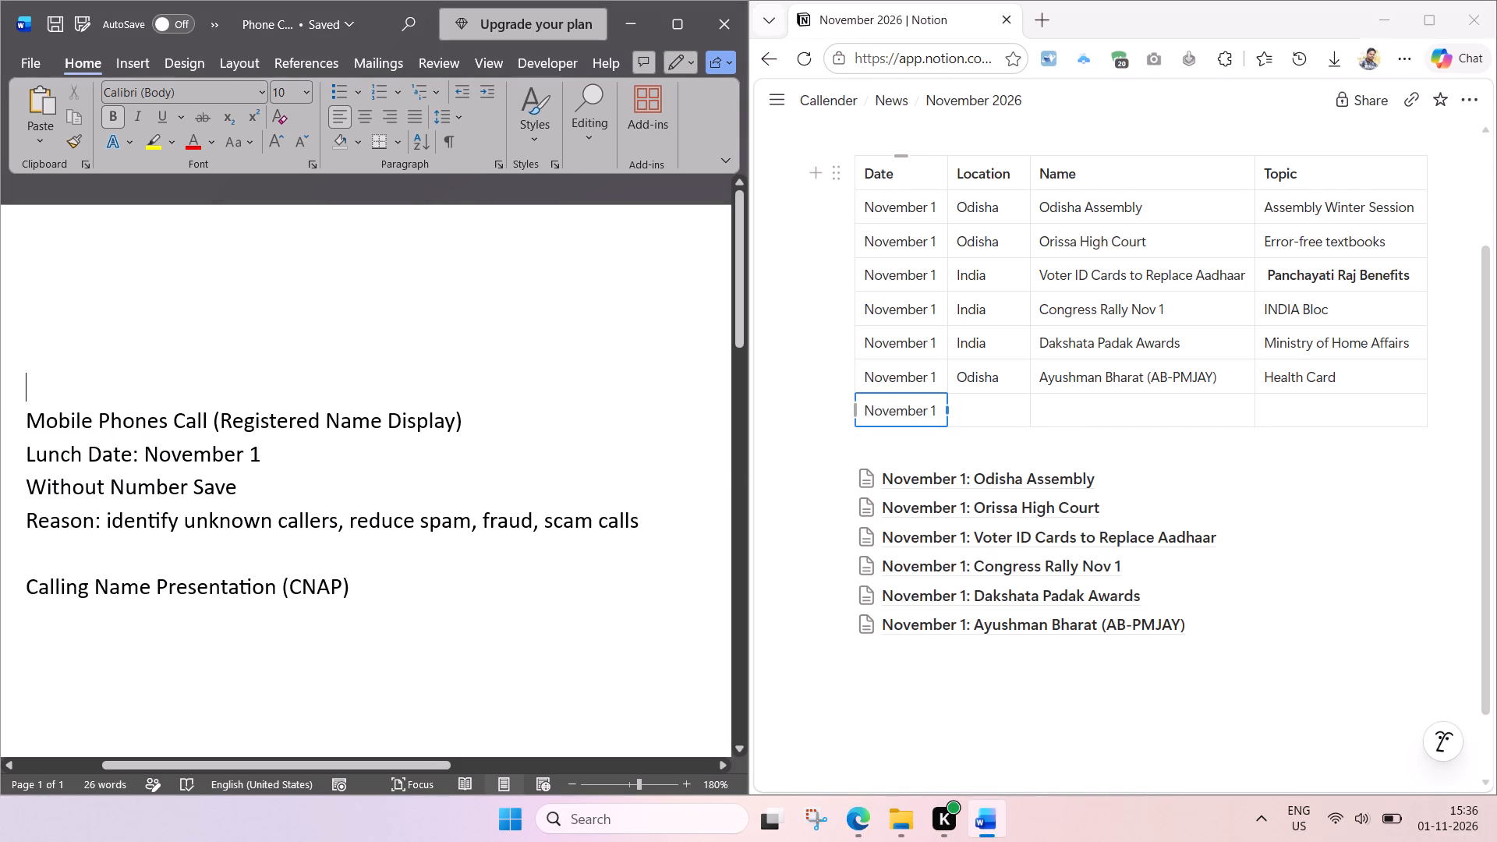
left_click_drag(472, 423, 0, 409)
key("ctrl+c")
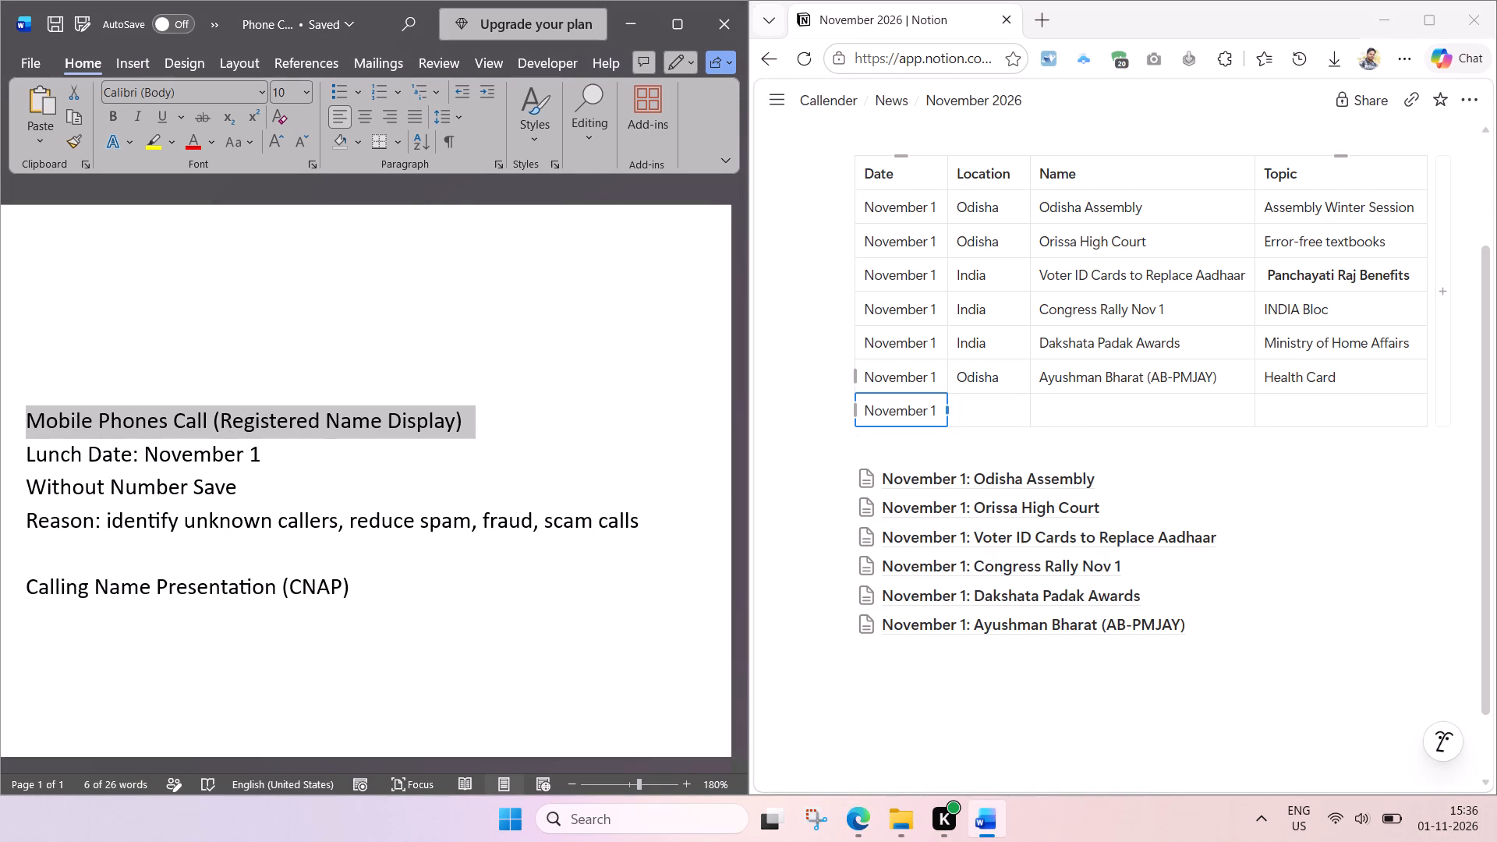
left_click(1120, 416)
key("ctrl+v")
left_click(1316, 406)
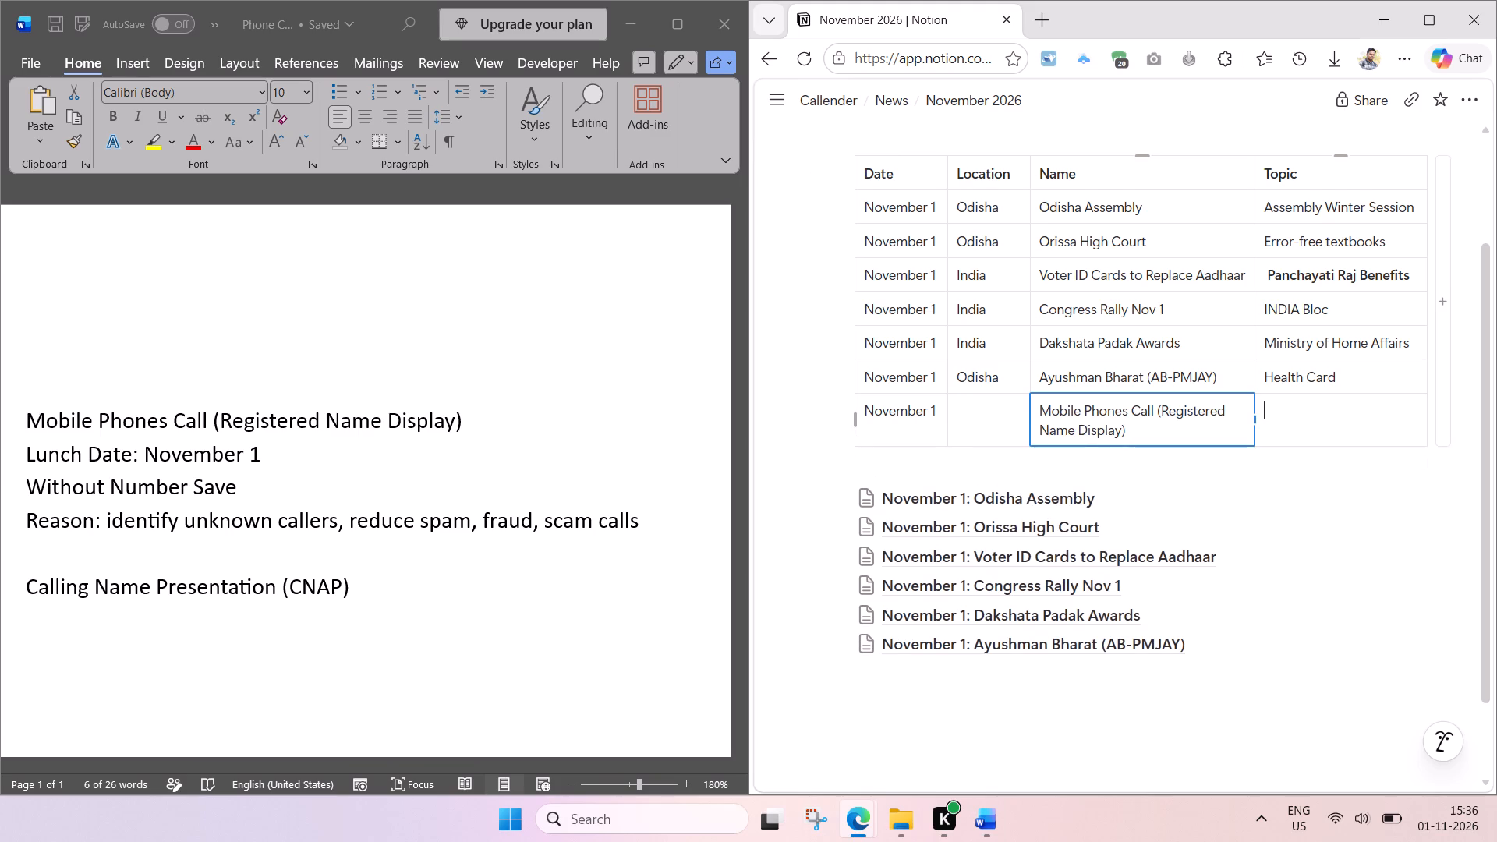
key("ctrl+v")
Set the new row's Location to "India".
left_click(1003, 429)
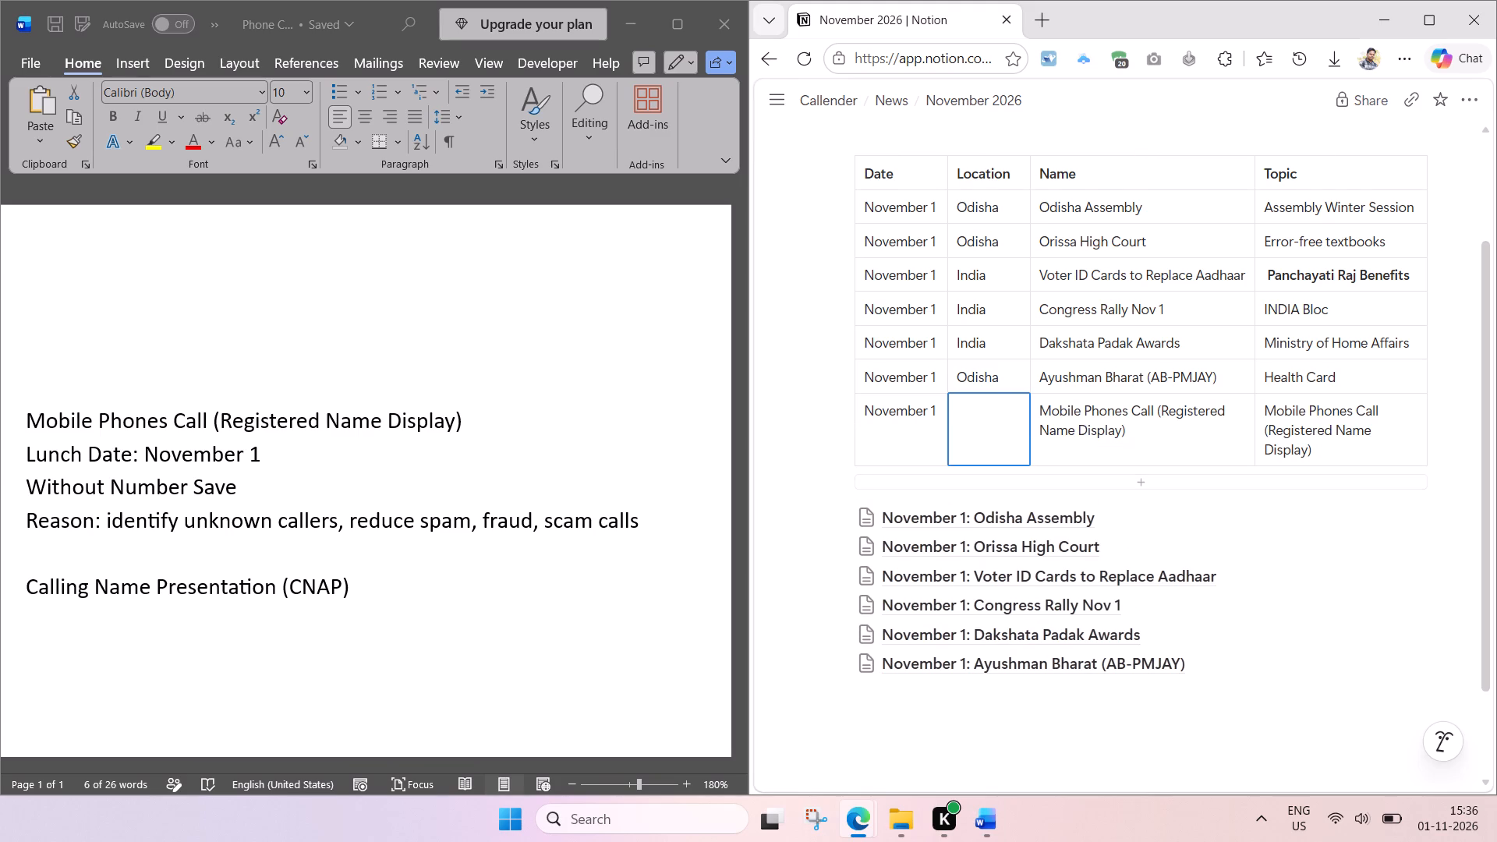
type("India")
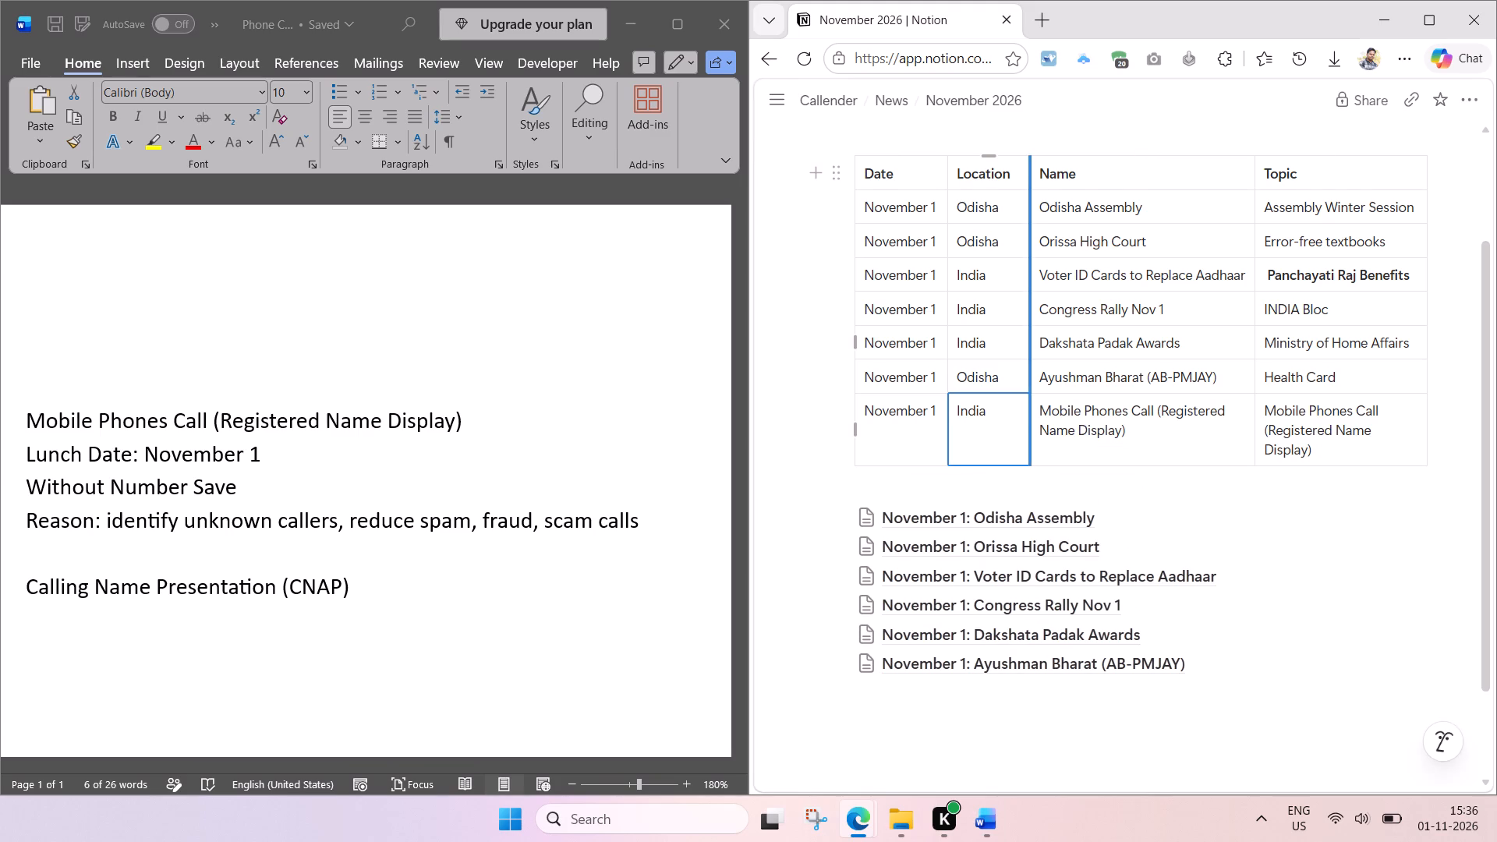
Remove "(Registered Name Display)" from the new row's Name cell, keeping only "Mobile Phones Call".
left_click(1145, 442)
left_click_drag(1150, 436, 1152, 407)
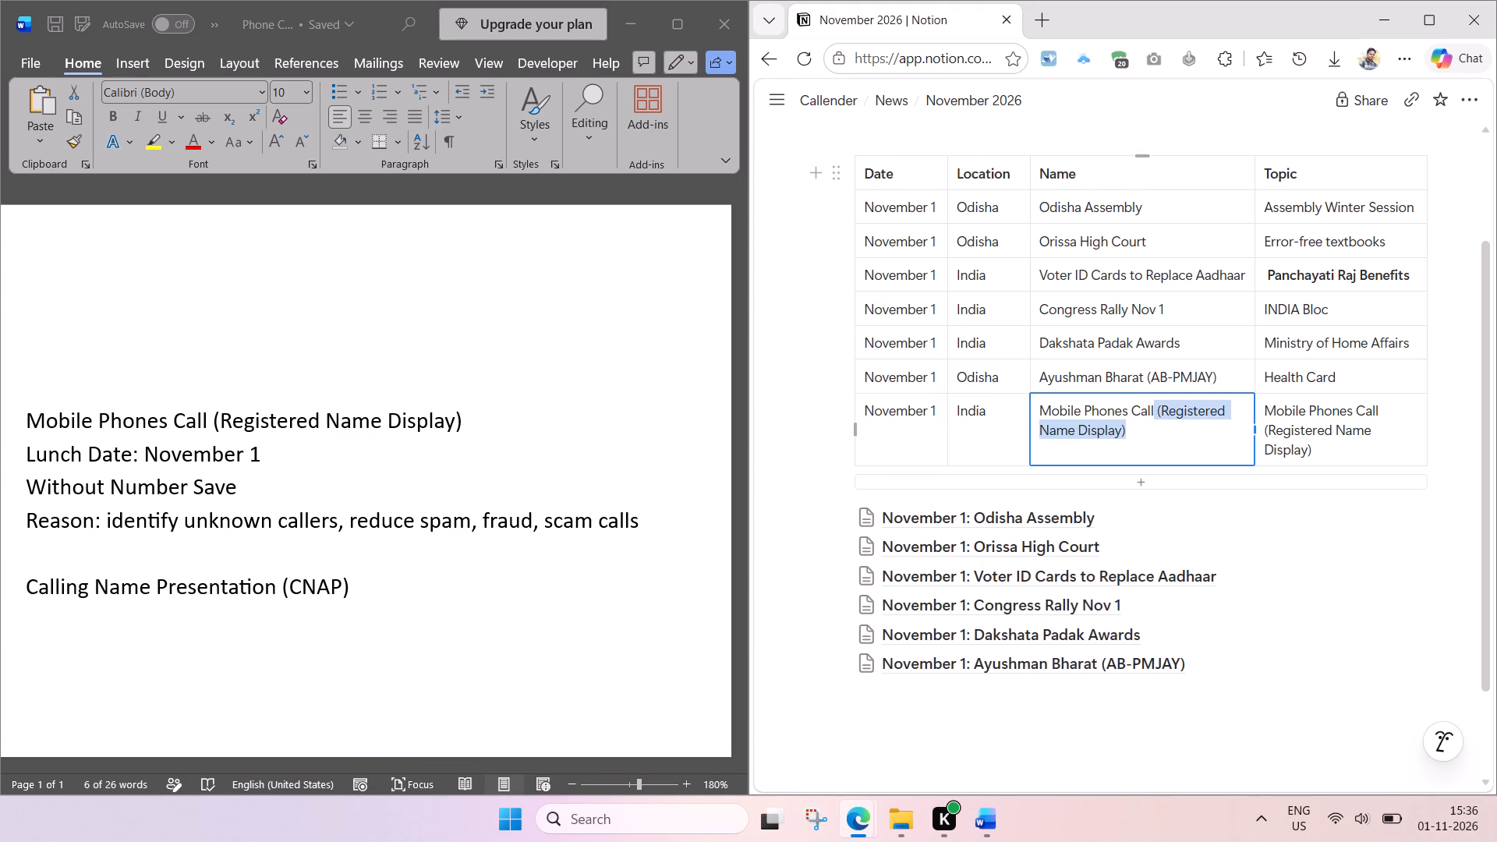
left_click_drag(1152, 407, 1157, 409)
key("BackSpace")
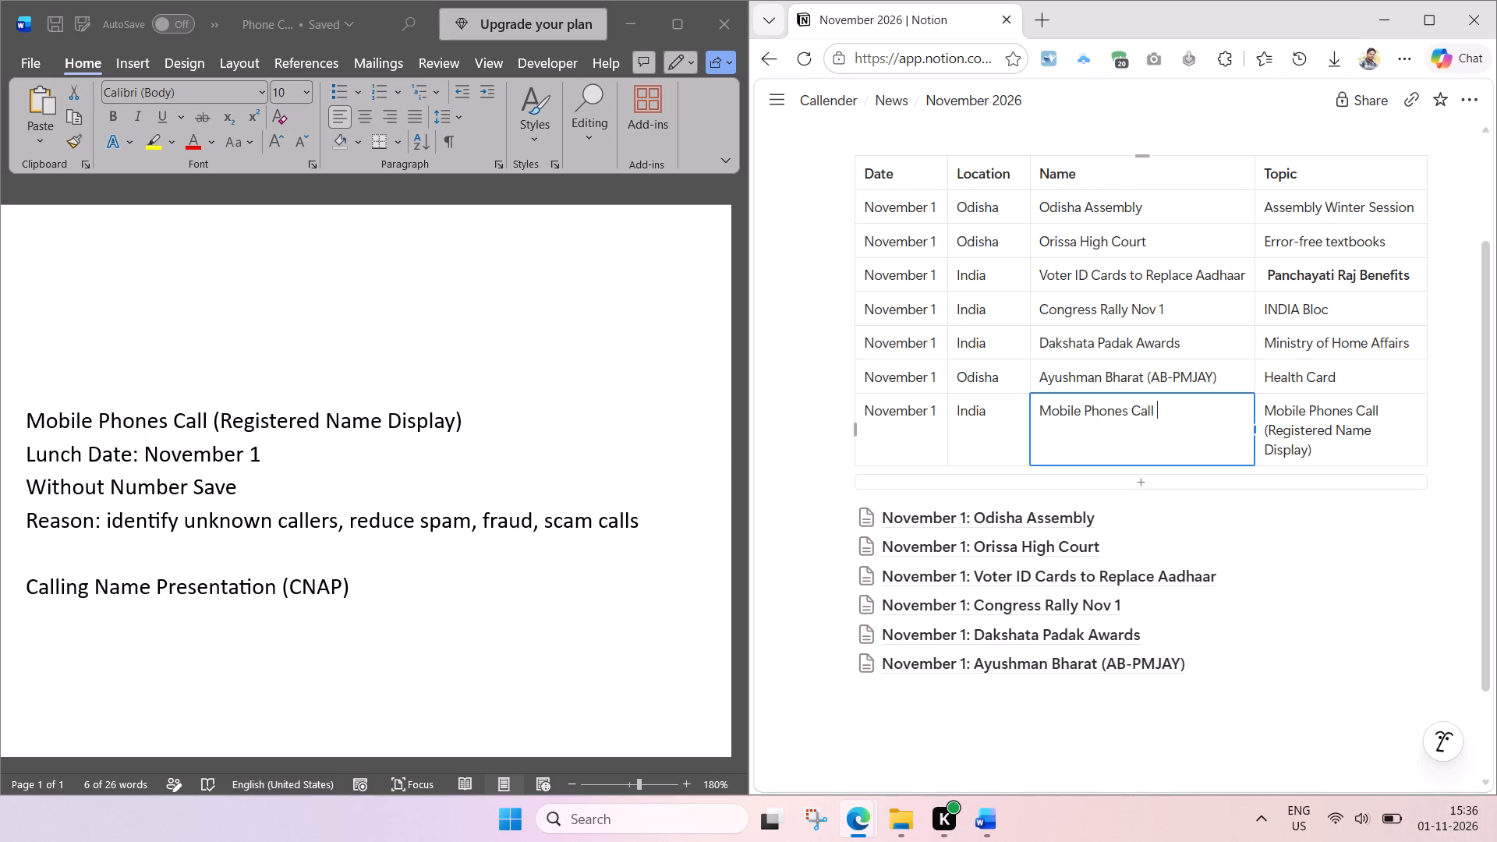
Trim the Mobile Phones Call row's Topic cell to "Registered Name Display", removing the leading words and the brackets.
left_click_drag(1269, 430, 1264, 409)
key("BackSpace")
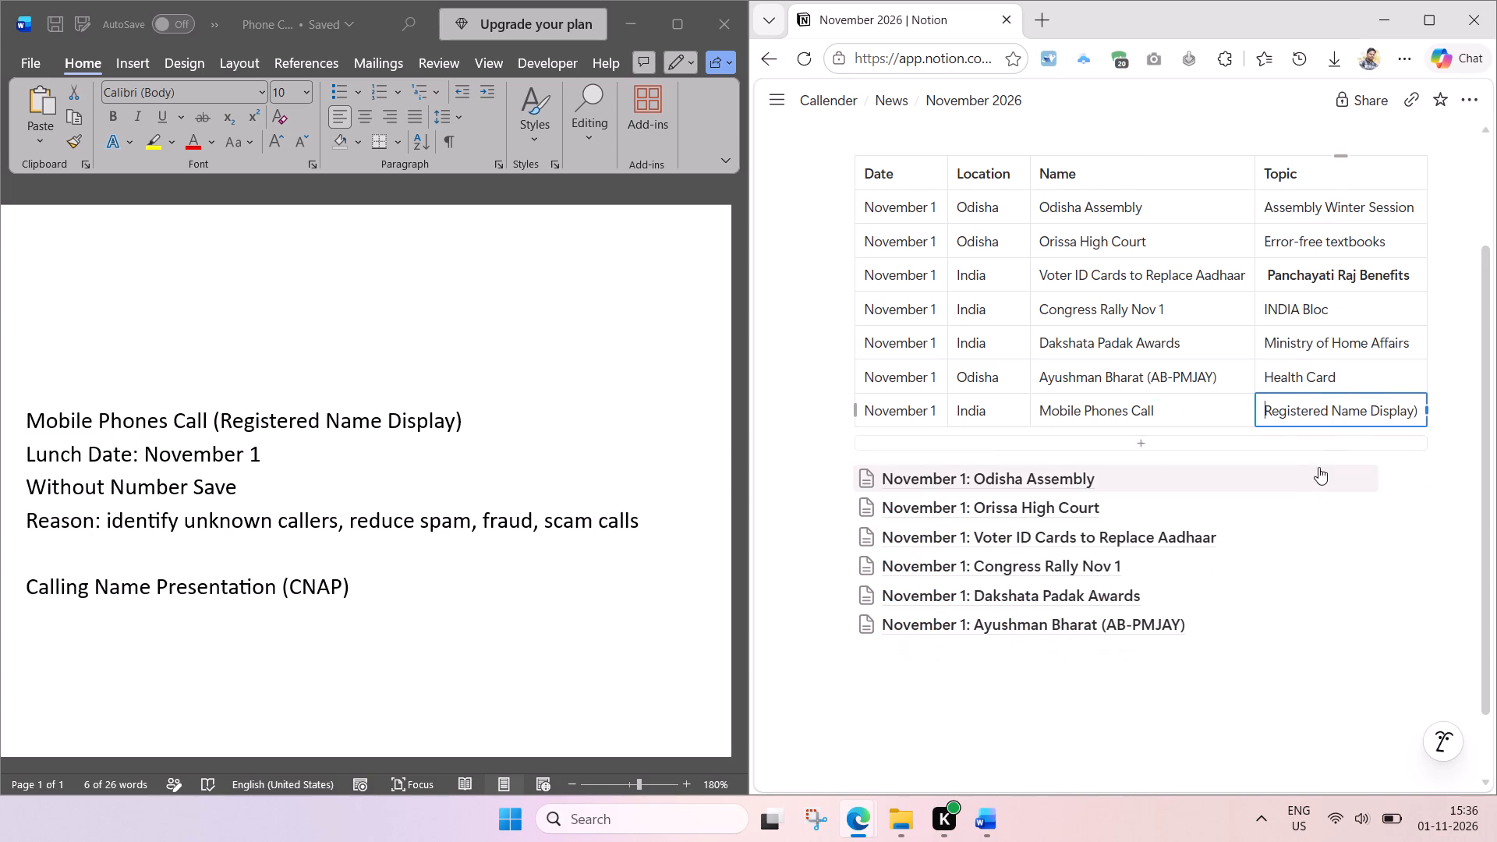
left_click(1421, 414)
key("BackSpace")
Duplicate the "November 1: Ayushman Bharat (AB-PMJAY)" page in the list below the table.
left_click(834, 624)
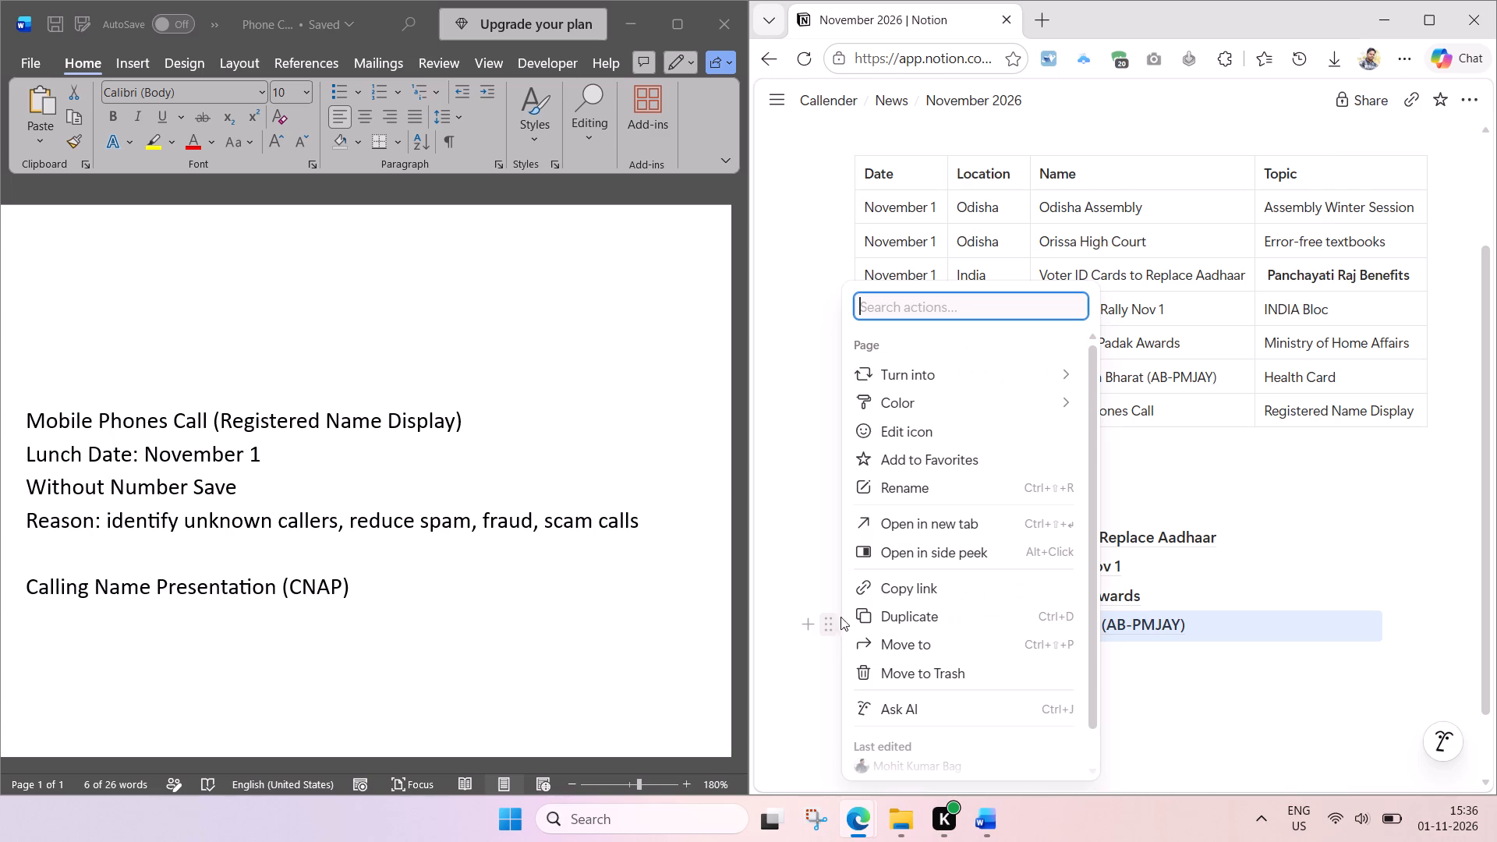
left_click(925, 614)
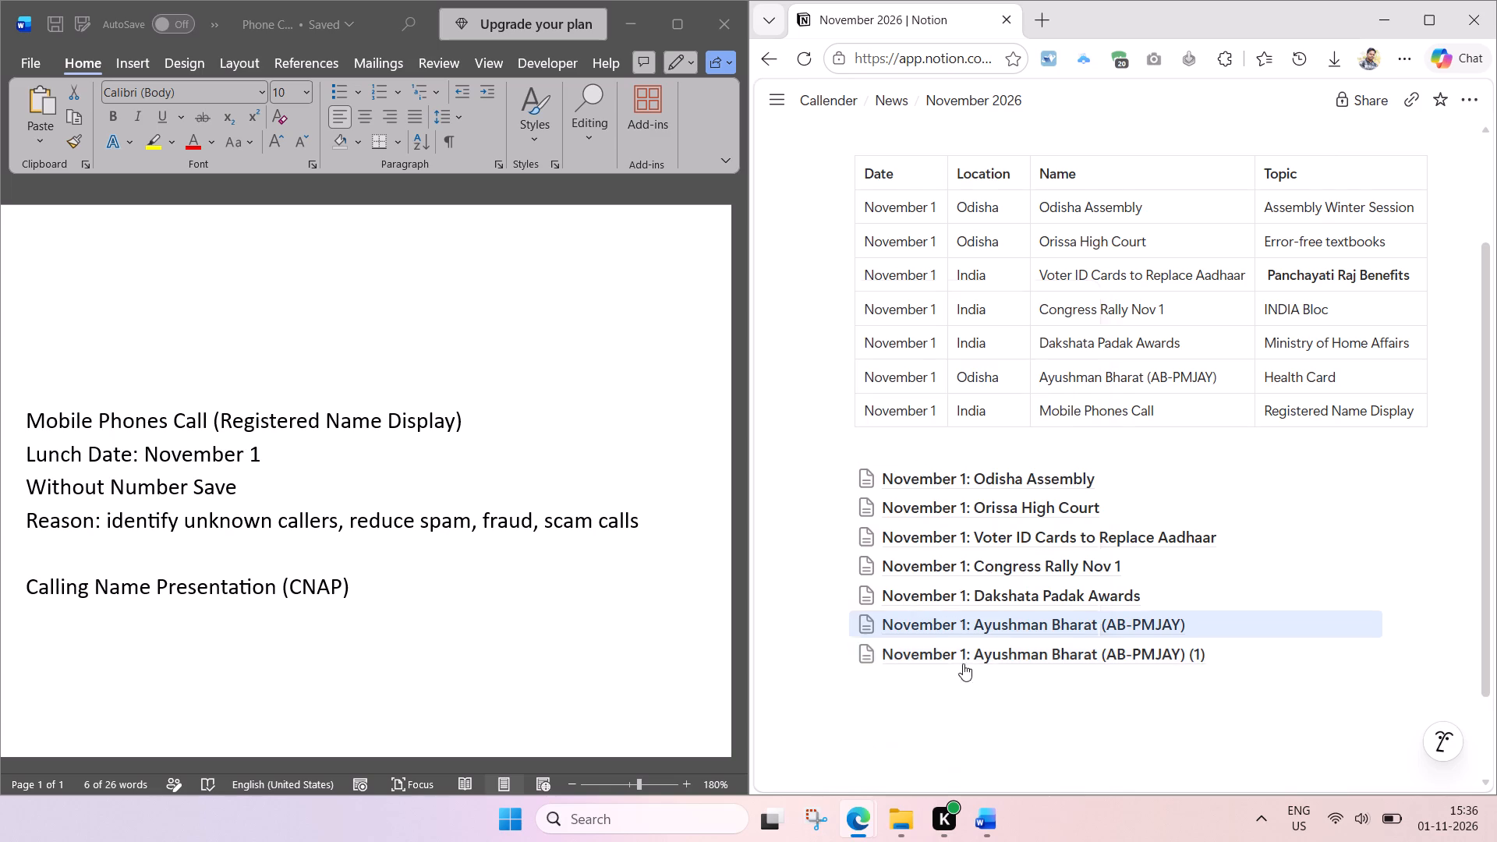
Retitle the duplicated page "November 1: Mobile Phones Call", using the name copied from the table's last row.
left_click(1170, 414)
key("ctrl+a")
key("ctrl+c")
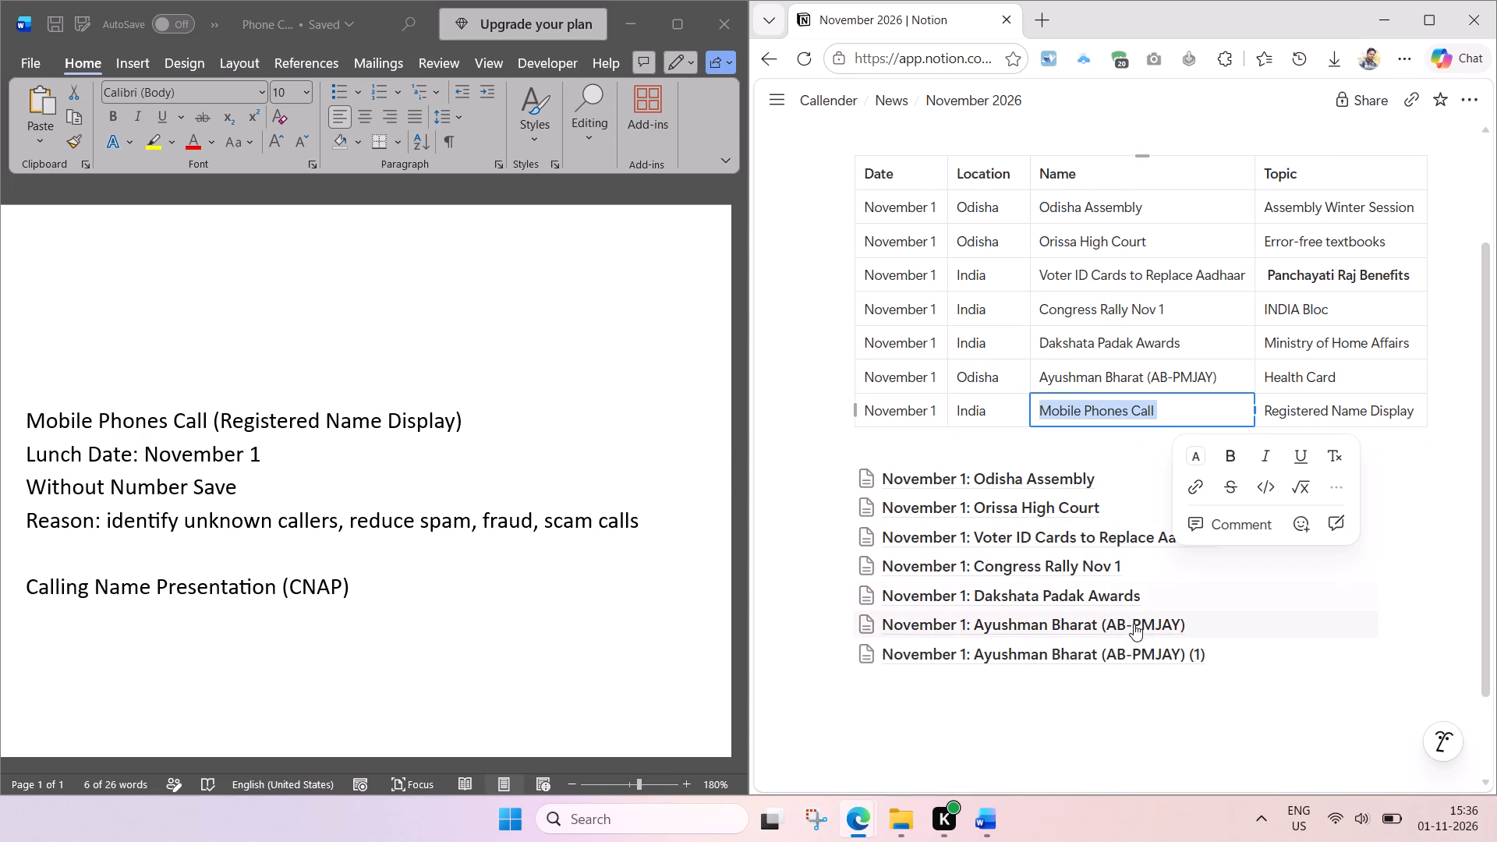
left_click(1126, 656)
left_click_drag(1297, 296, 1148, 249)
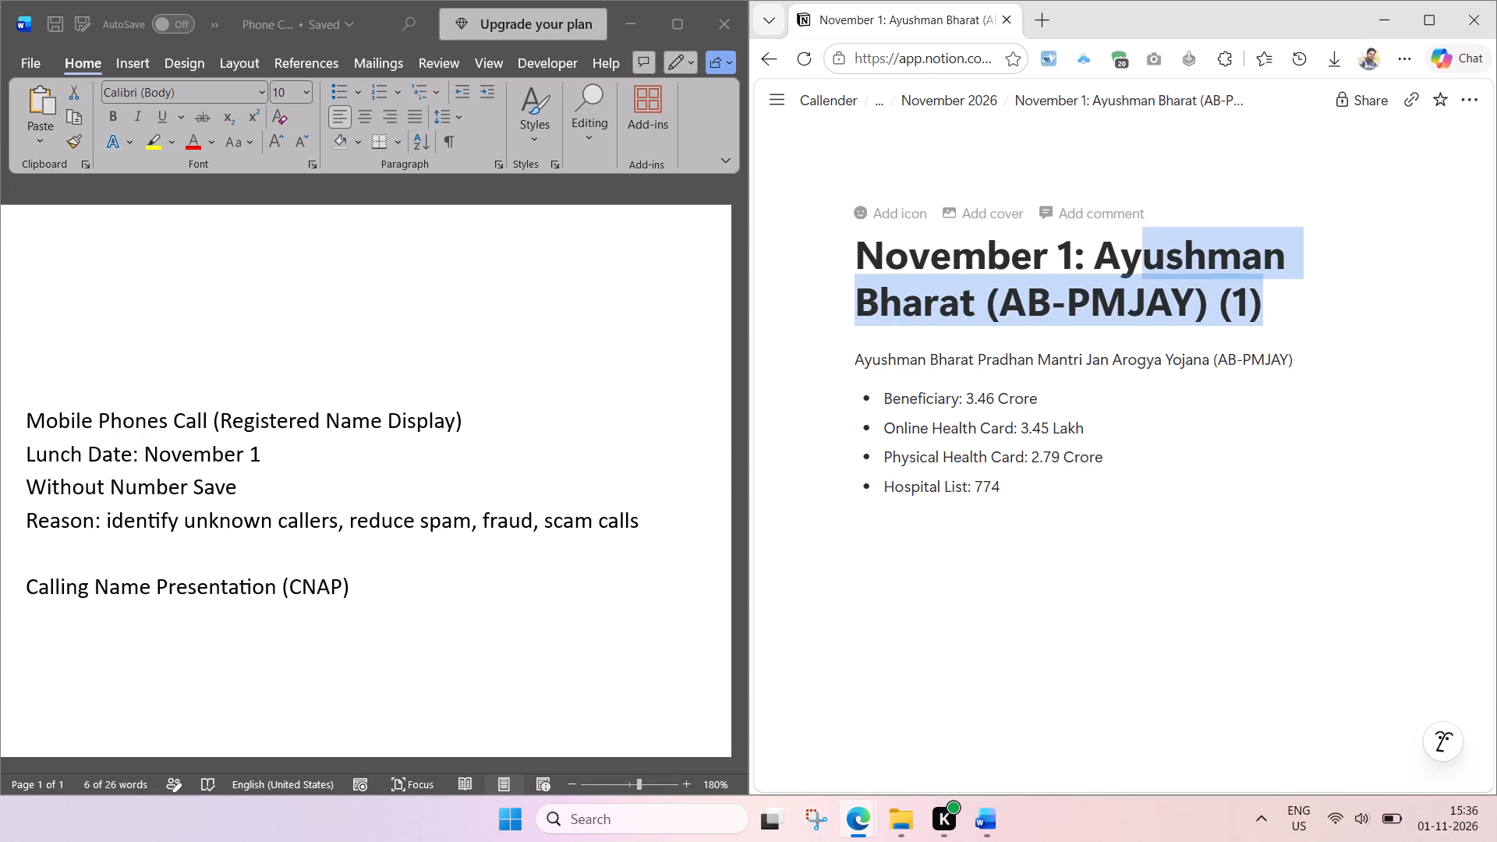
left_click_drag(1148, 249, 1090, 251)
key("ctrl+v")
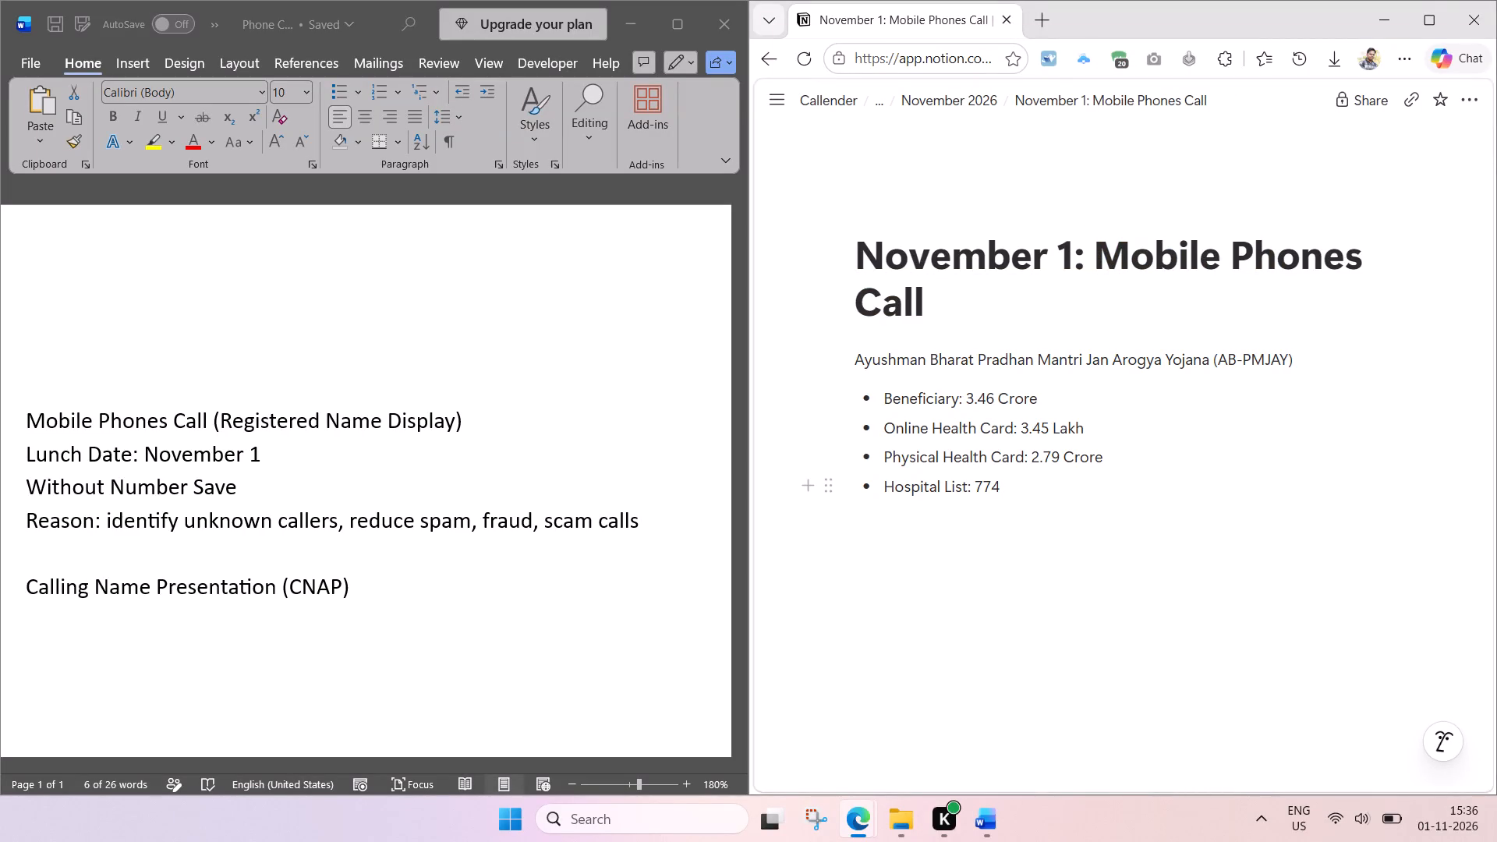
Delete all the Ayushman Bharat body text and bullets from the Mobile Phones Call page.
key("ctrl+minus")
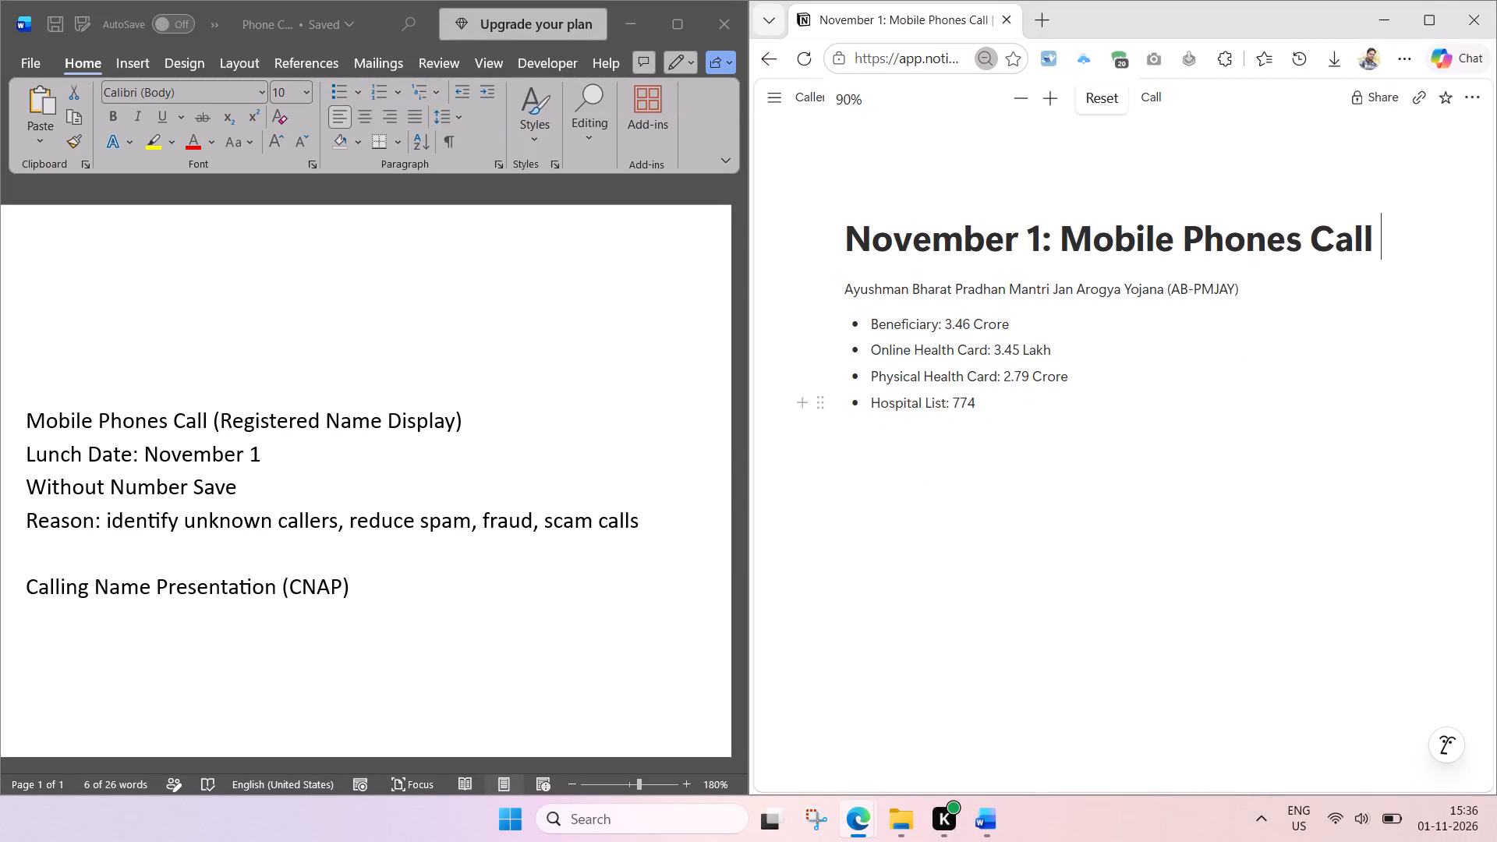
left_click_drag(1003, 404, 851, 276)
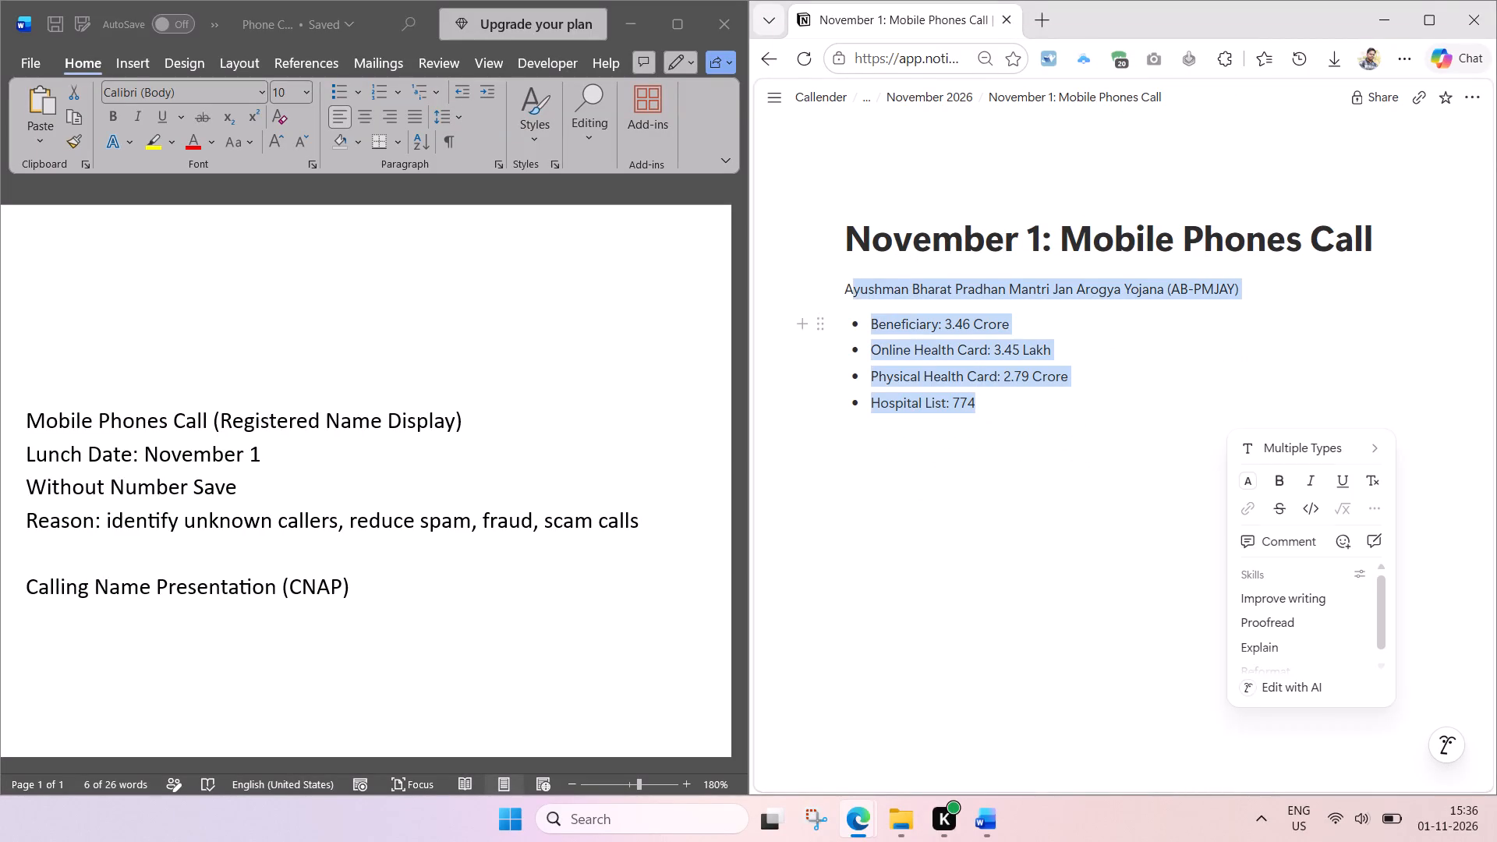
key("BackSpace")
key("BackSpace")
Copy the line "Mobile Phones Call (Registered Name Display)" from Word into the empty Notion page body.
left_click(497, 405)
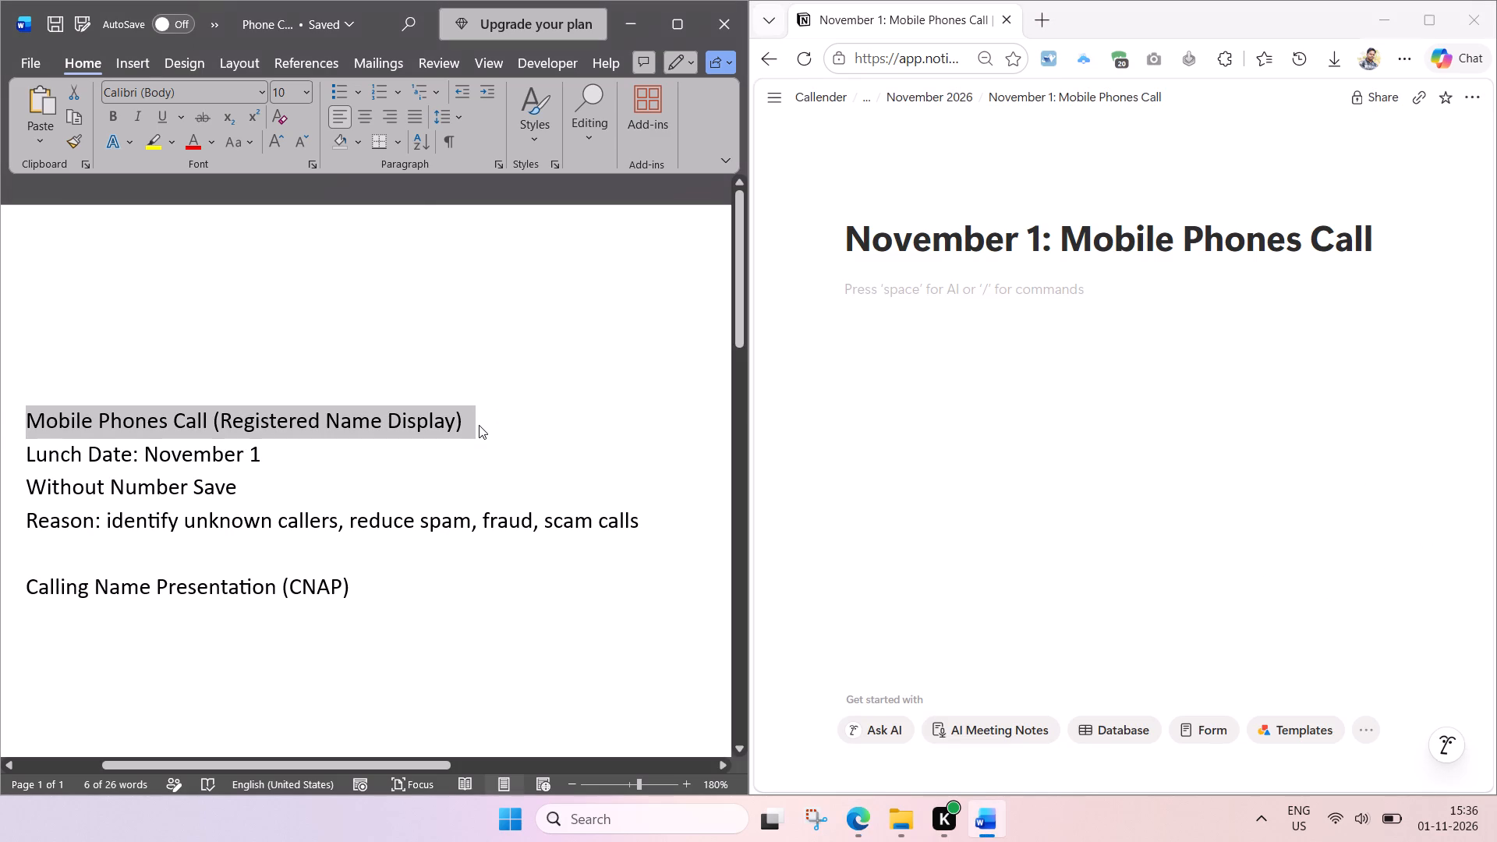
key("ctrl+c")
left_click(902, 290)
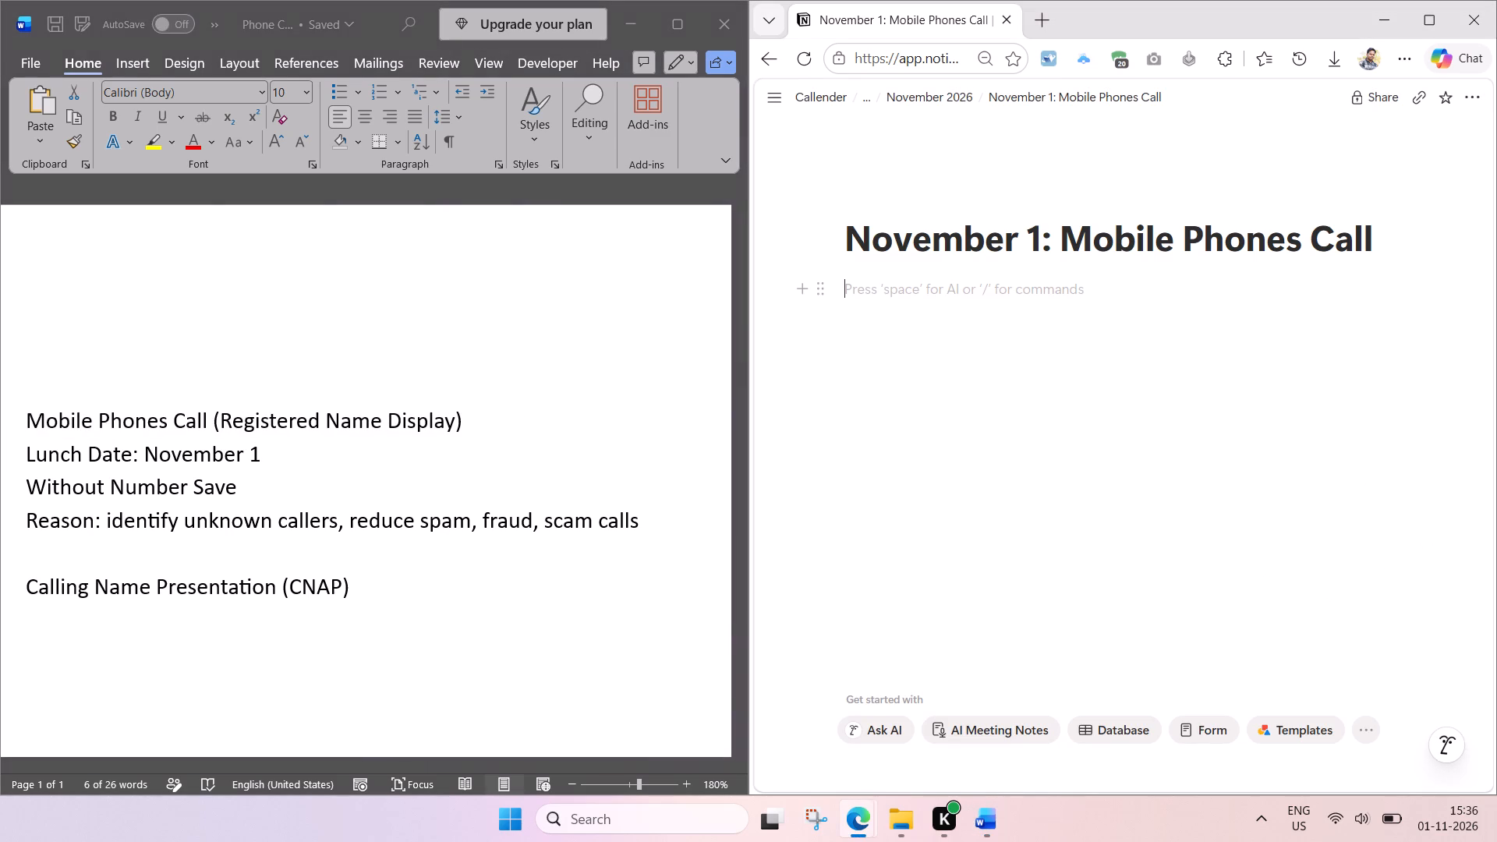
key("ctrl+v")
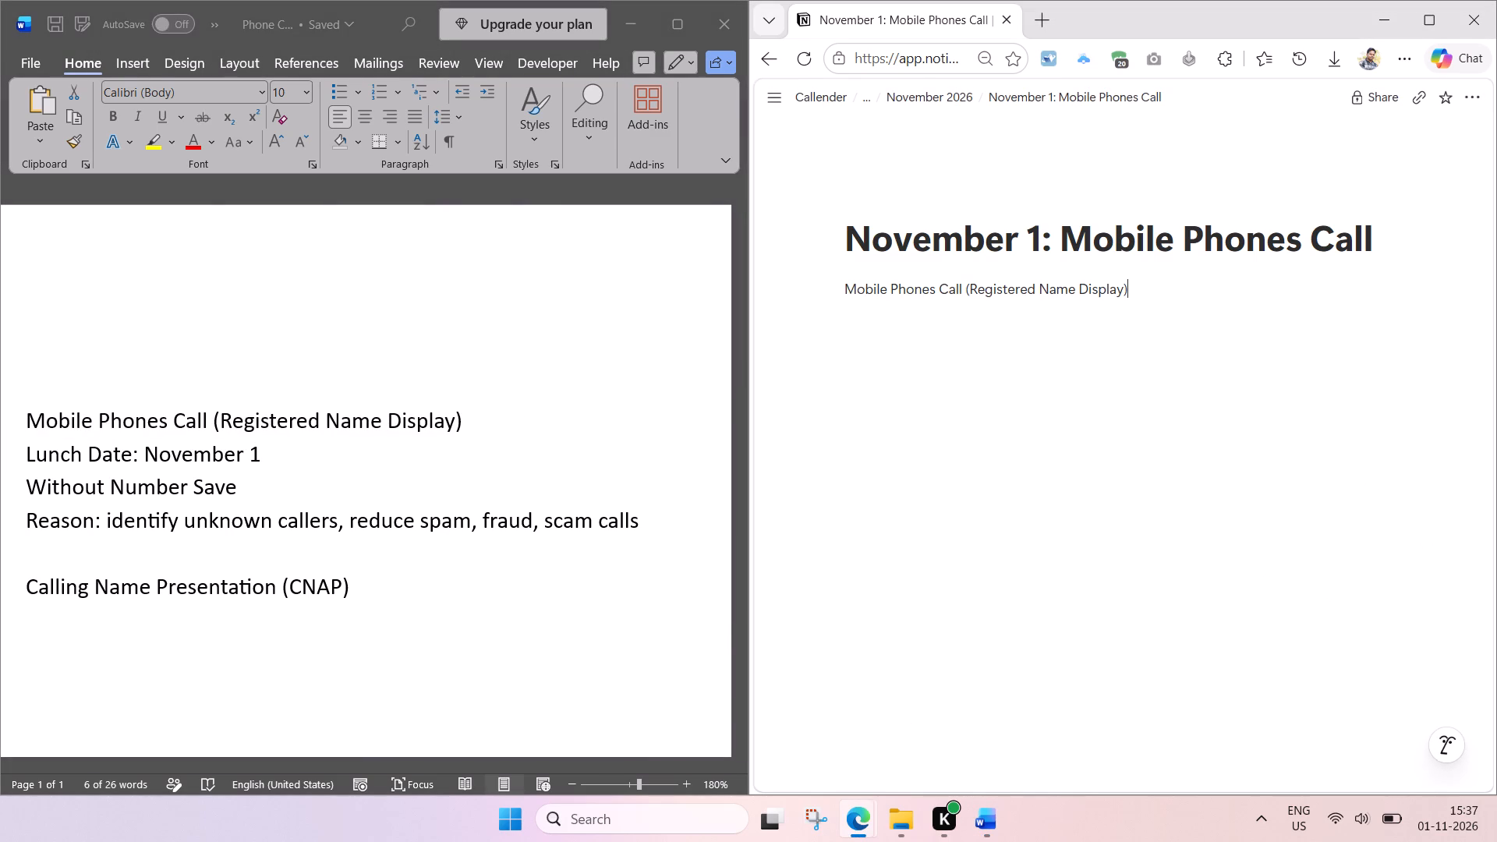
left_click(971, 290)
Copy the Word lines from "Lunch Date: November 1" through "Calling Name Presentation (CNAP)" below the first line in Notion.
left_click(227, 419)
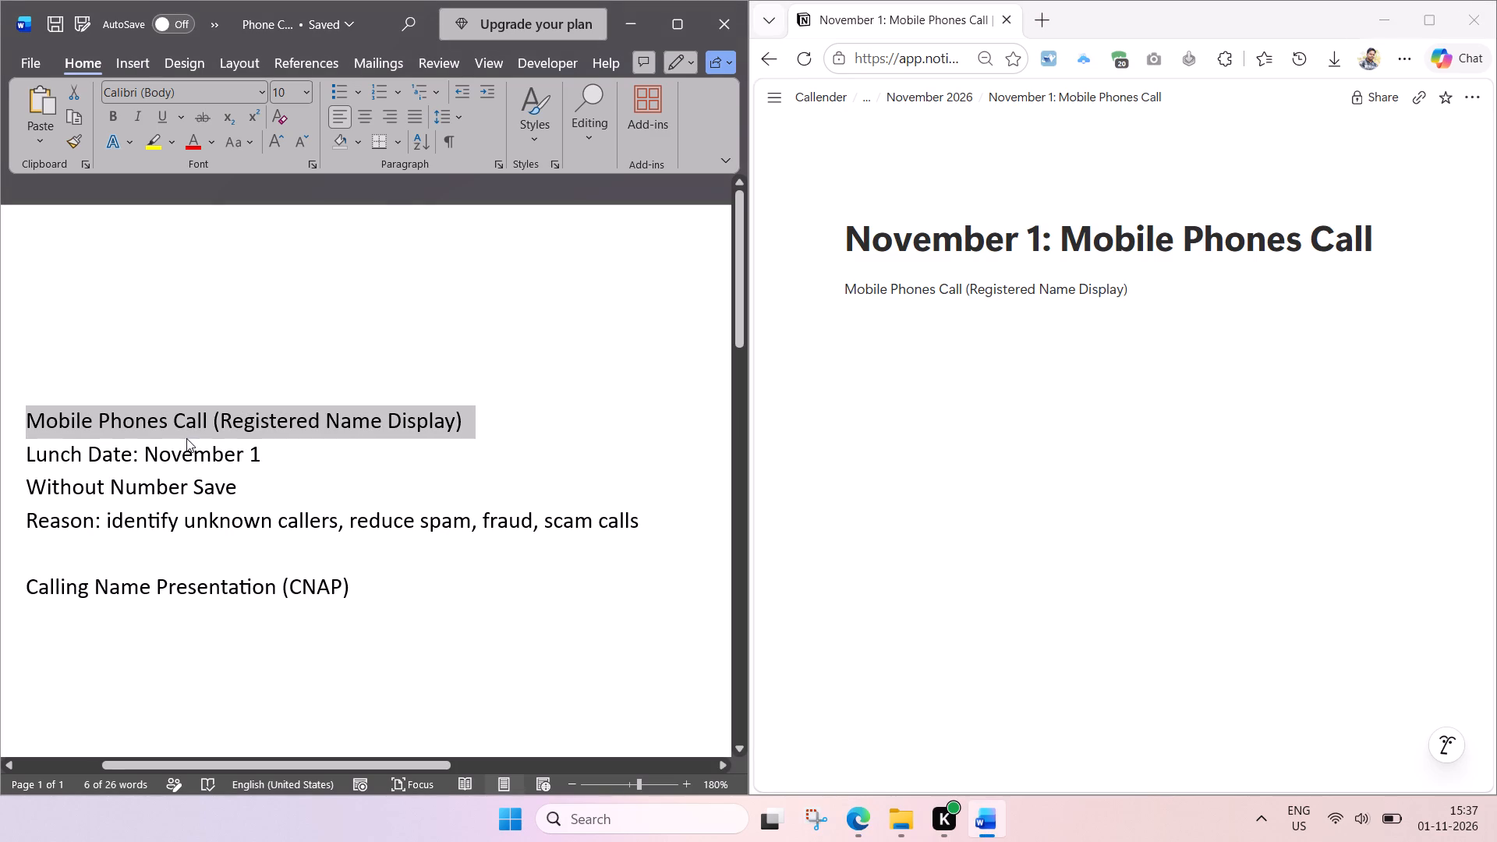
left_click(186, 438)
left_click_drag(356, 592, 339, 585)
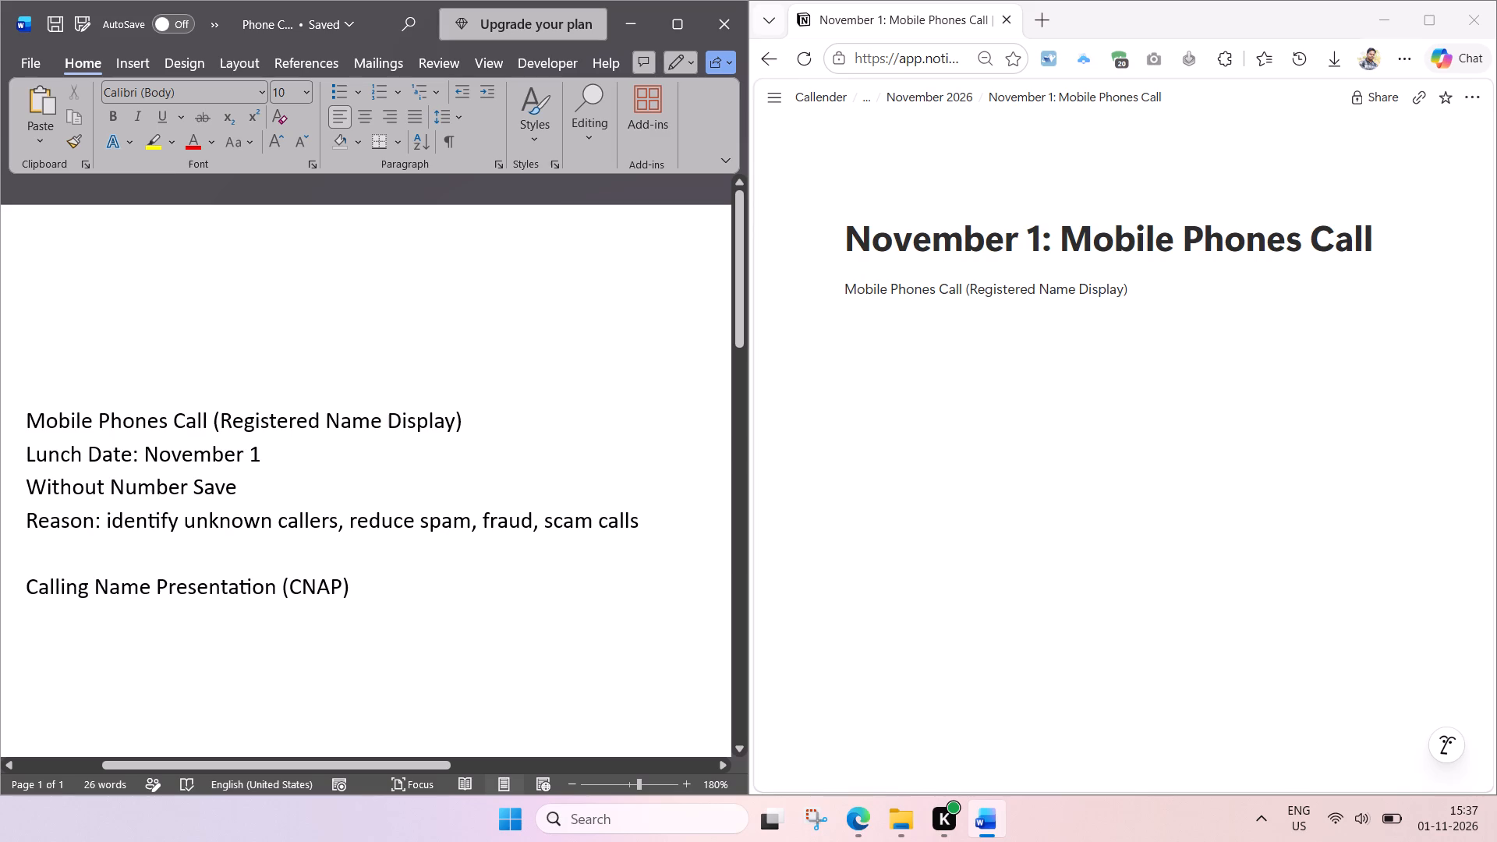
left_click_drag(339, 585, 28, 460)
key("ctrl+c")
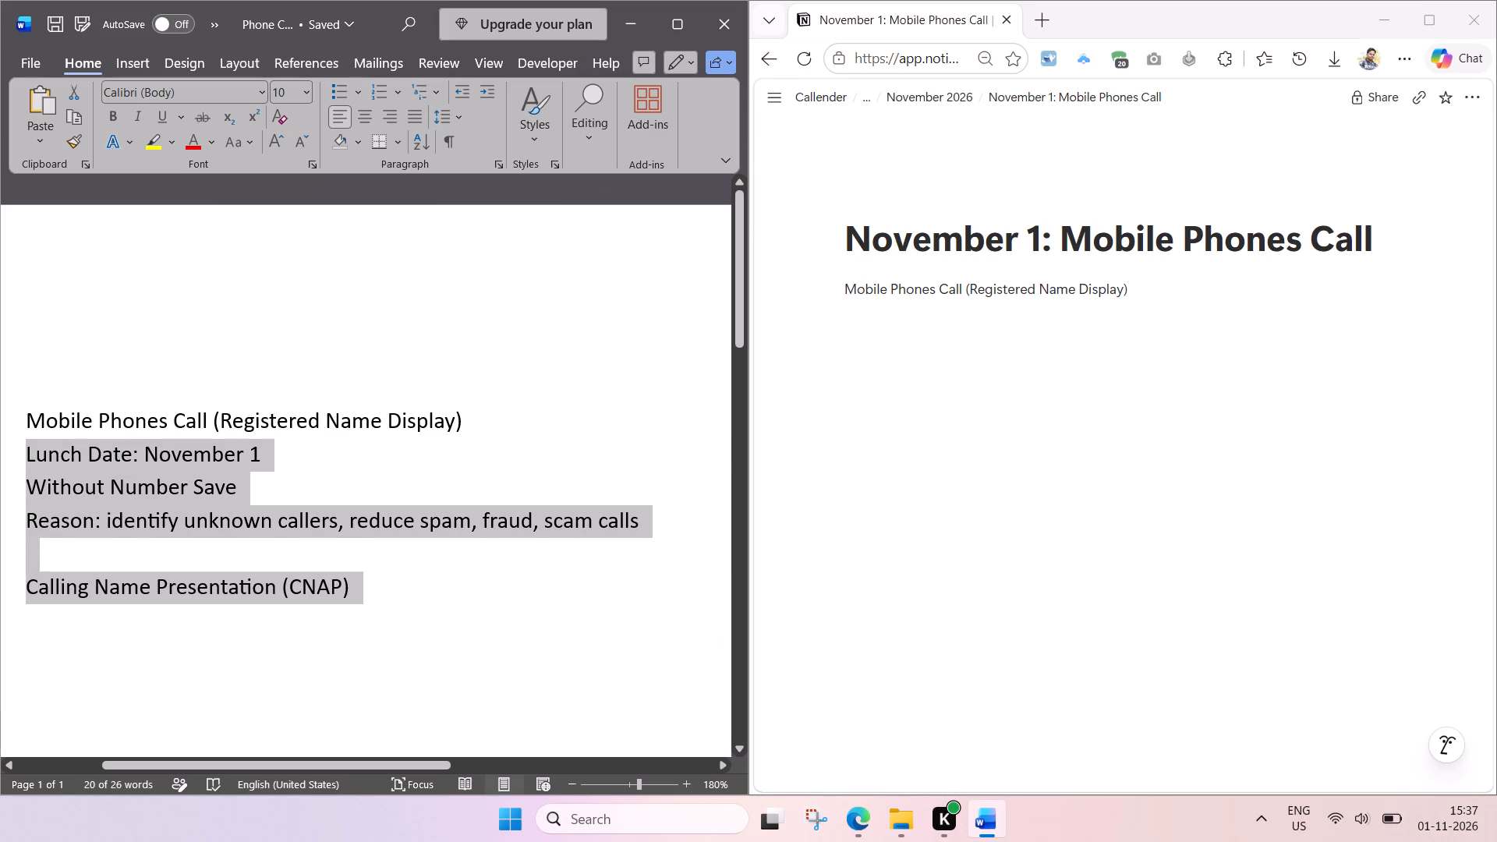
left_click(973, 337)
key("ctrl+v")
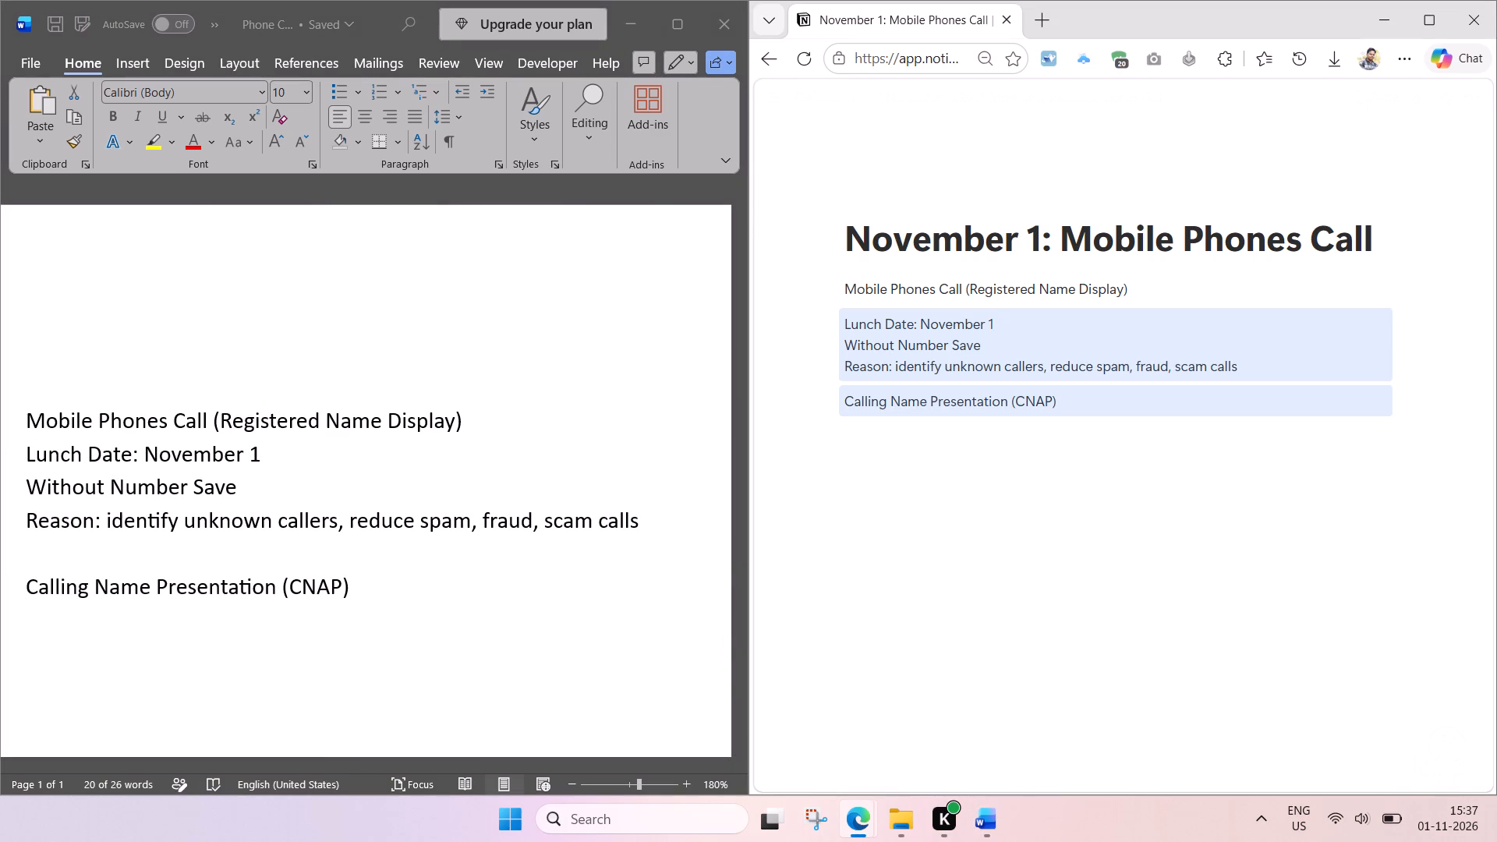
Split the pasted text so "Lunch Date: November 1", "Without Number Save" and the "Reason" line are separate blocks.
left_click(1003, 327)
key("Return")
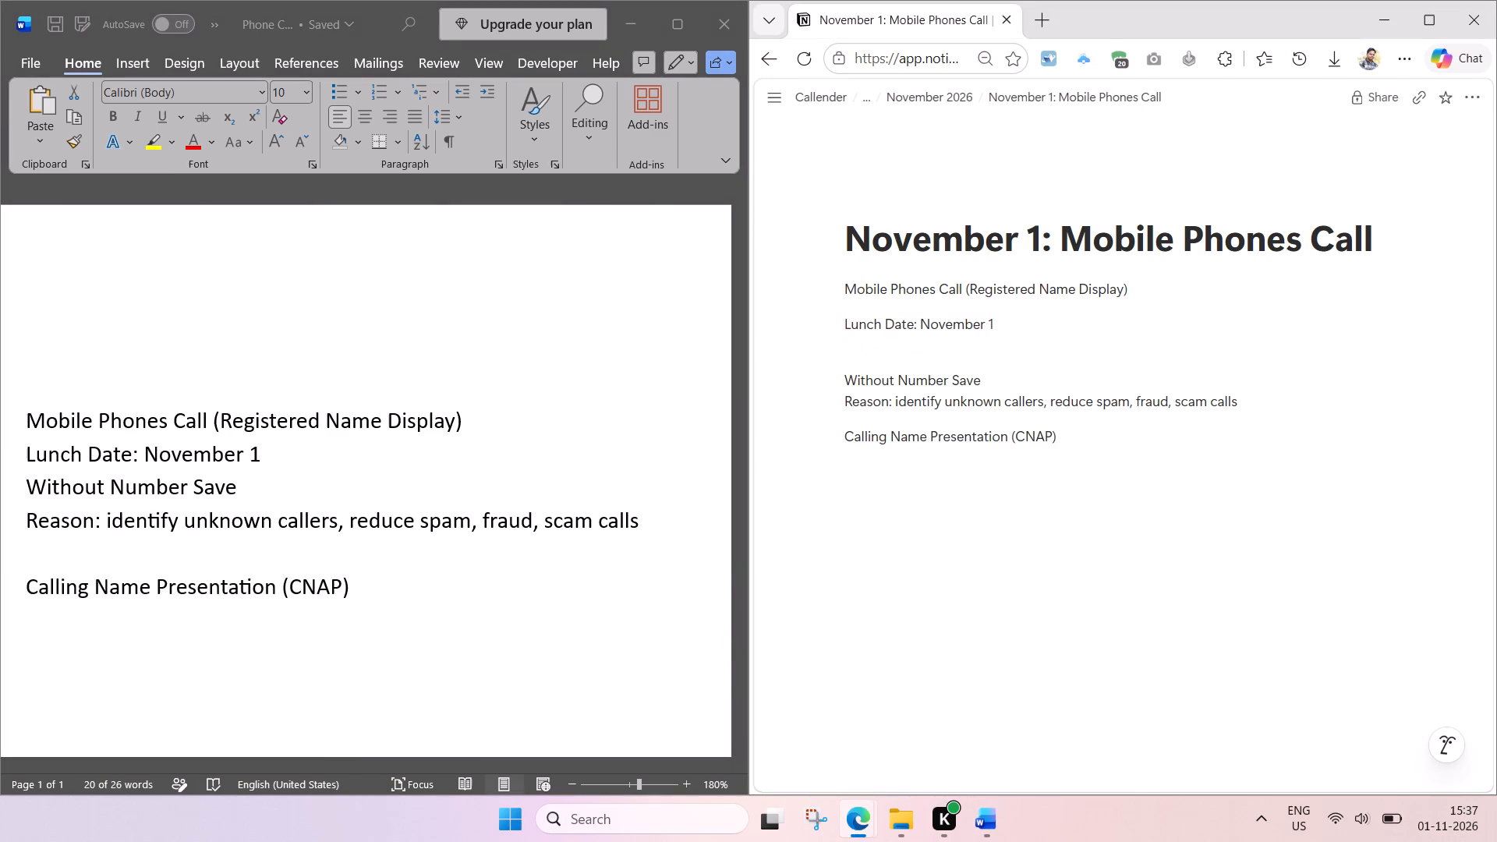
key("Return")
key("Return")
left_click(872, 367)
key("BackSpace")
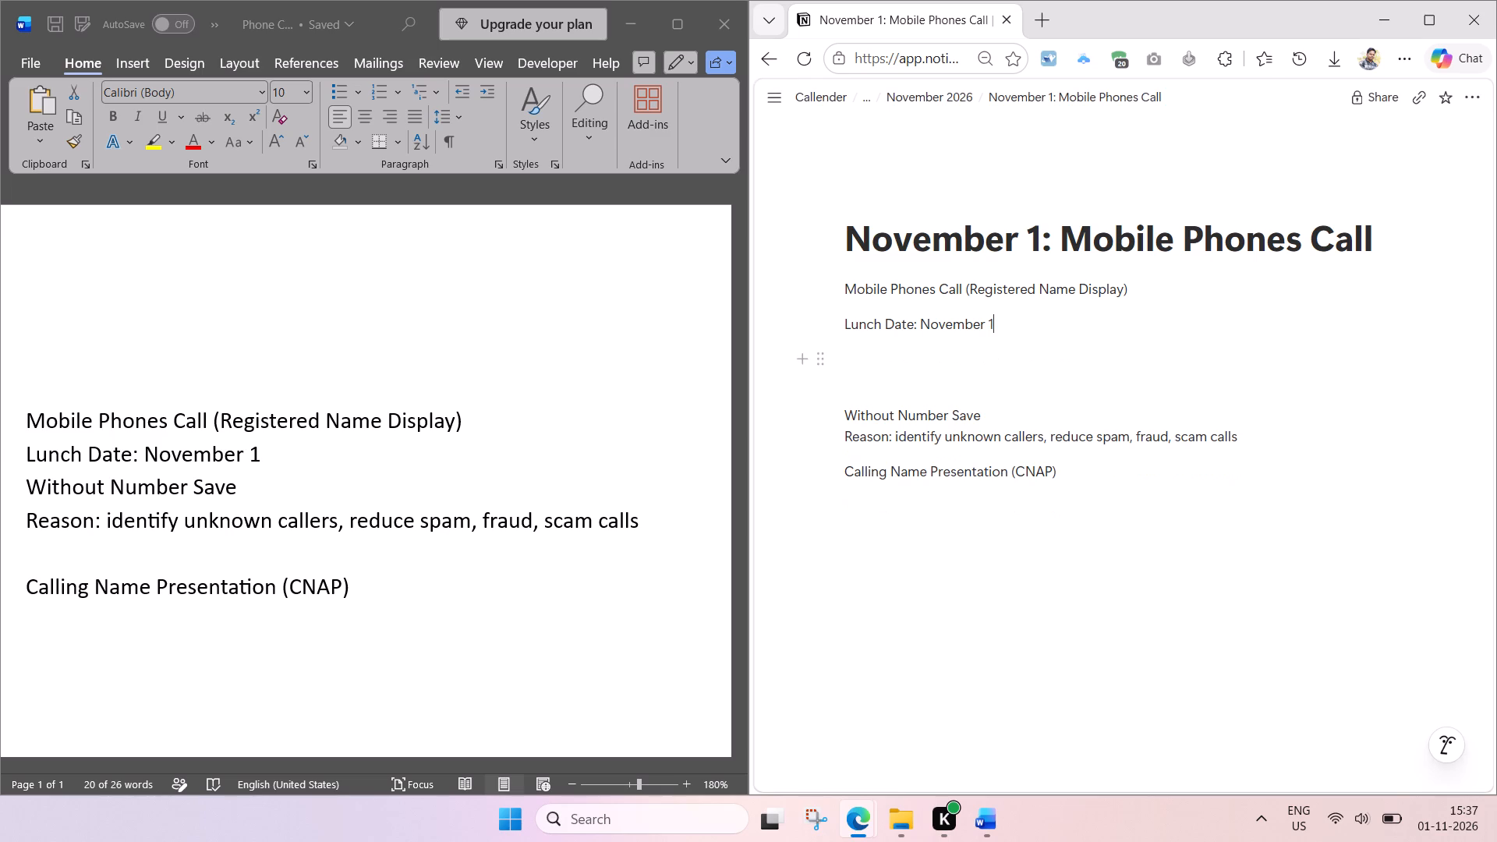
left_click(866, 357)
key("BackSpace")
left_click(991, 377)
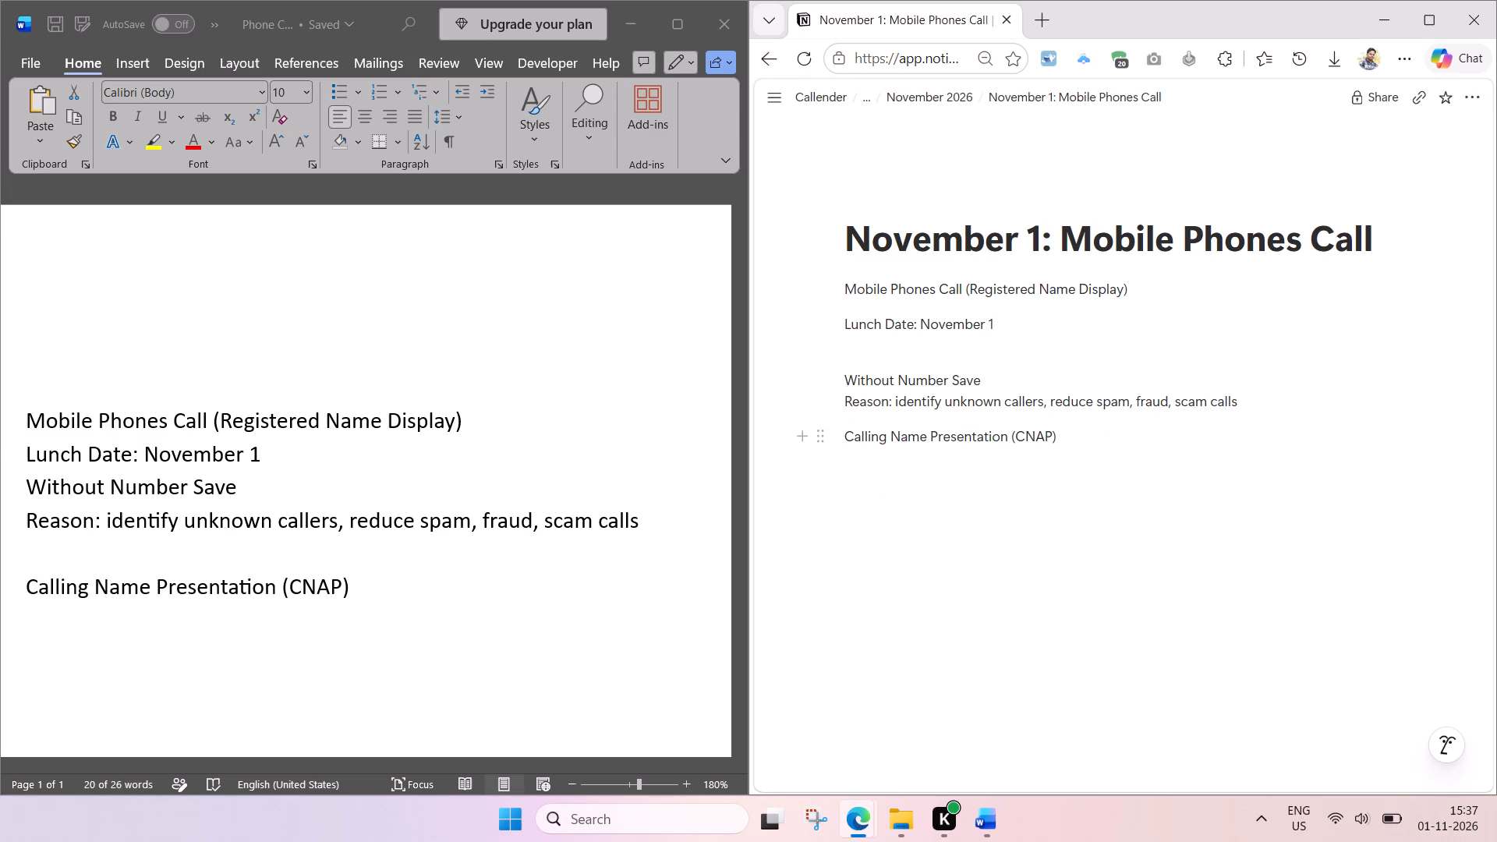
key("Return")
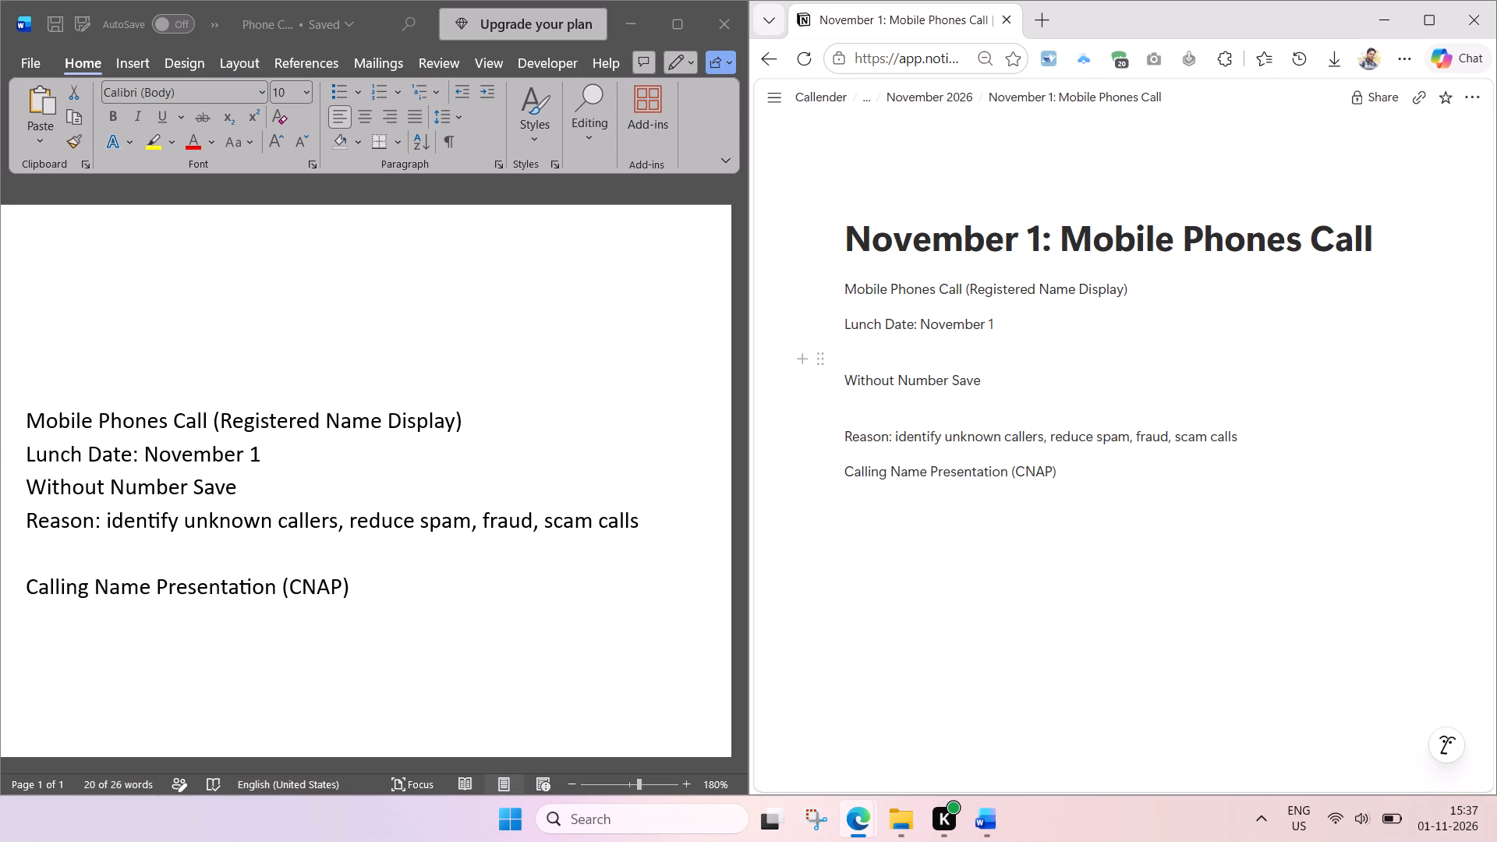
Move "Without Number Save" into the first line, between "Mobile Phones Call" and "(Registered Name Display)".
left_click_drag(992, 372, 847, 383)
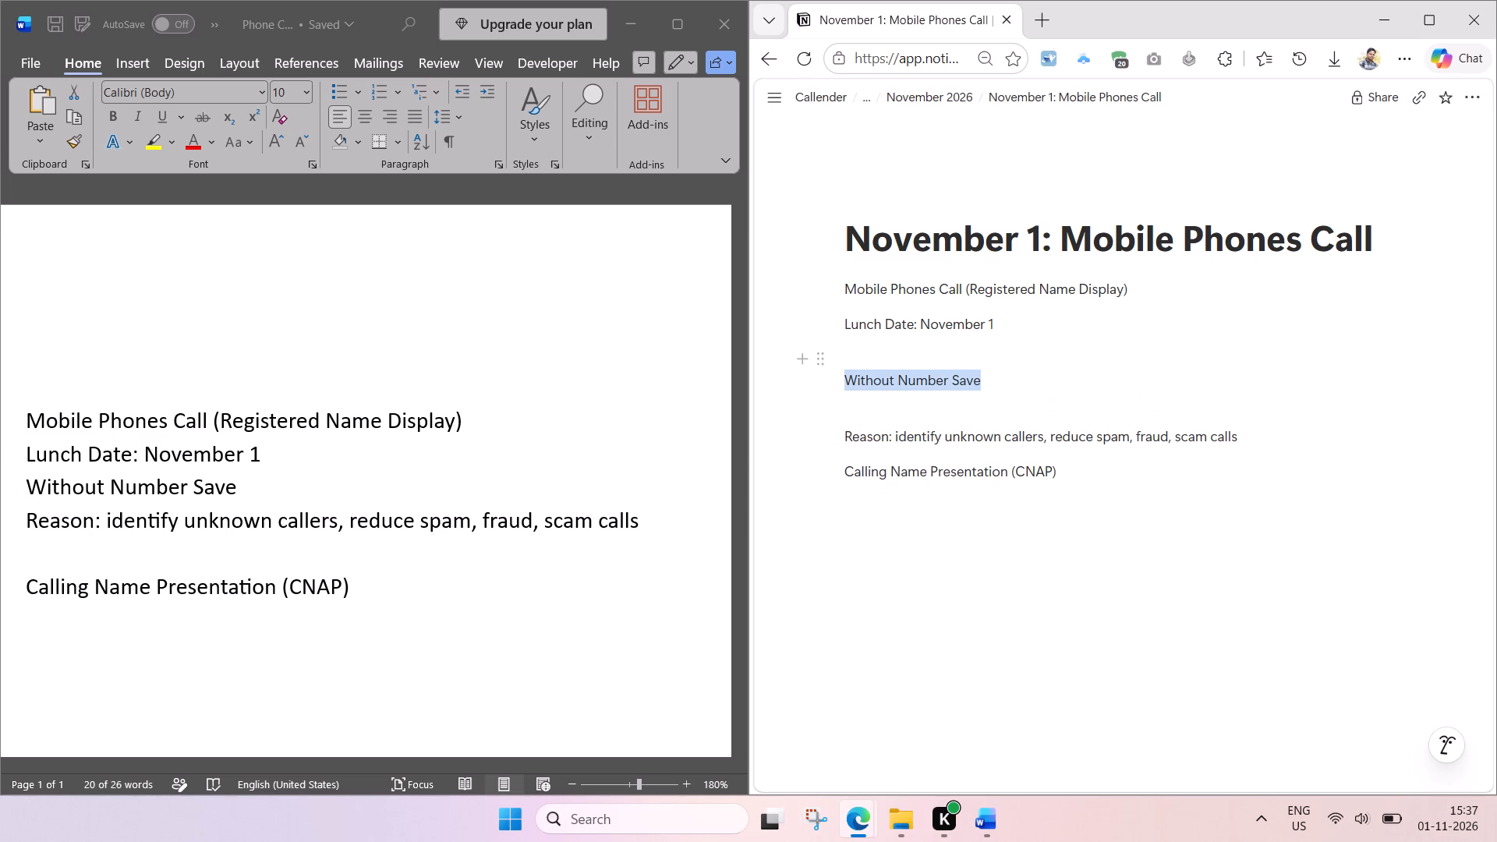
key("ctrl+x")
left_click(965, 287)
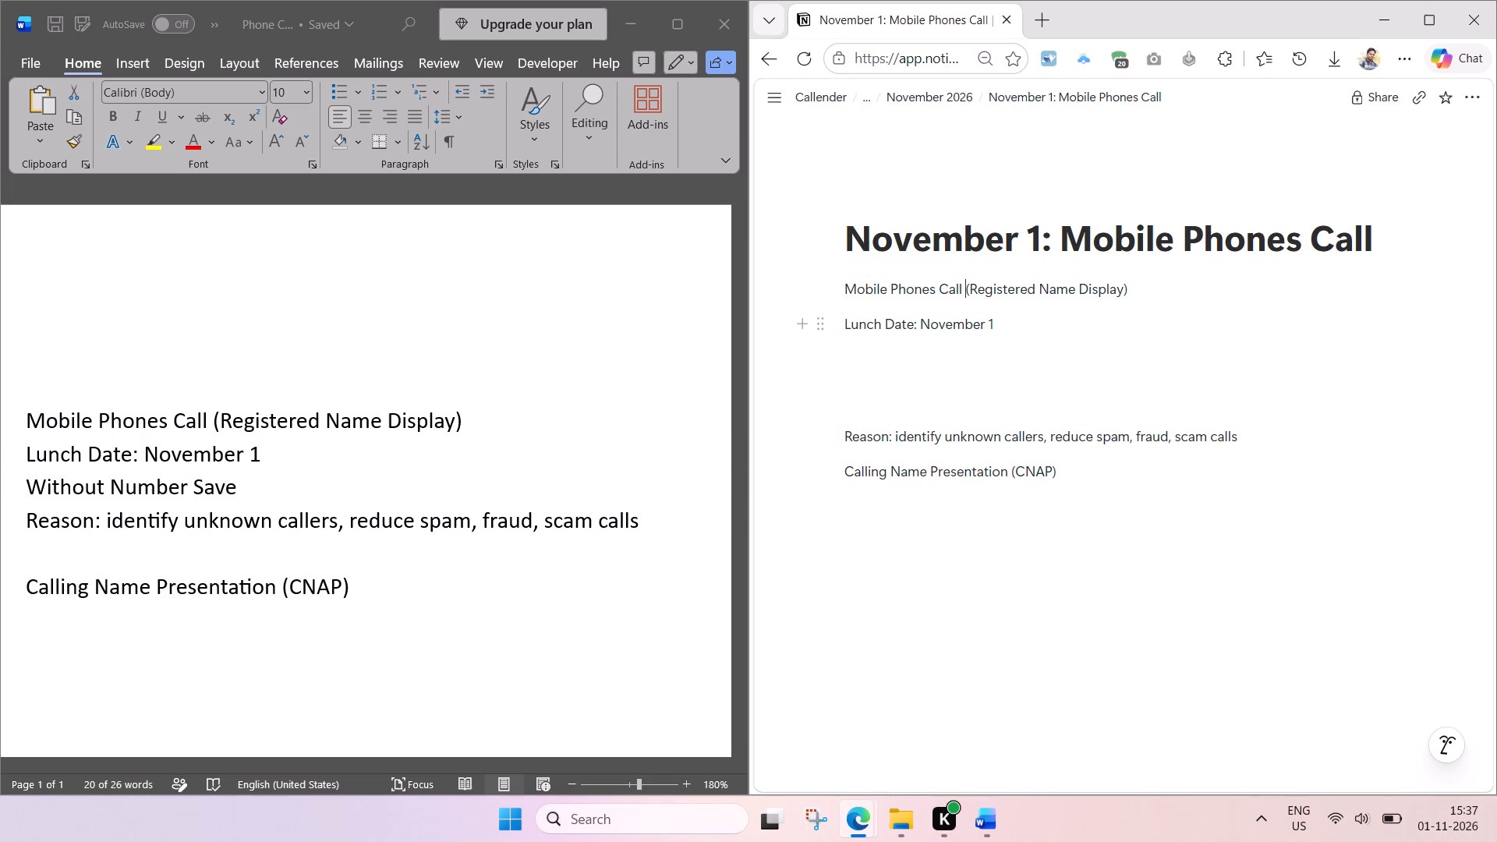
key("ctrl+v")
key("space")
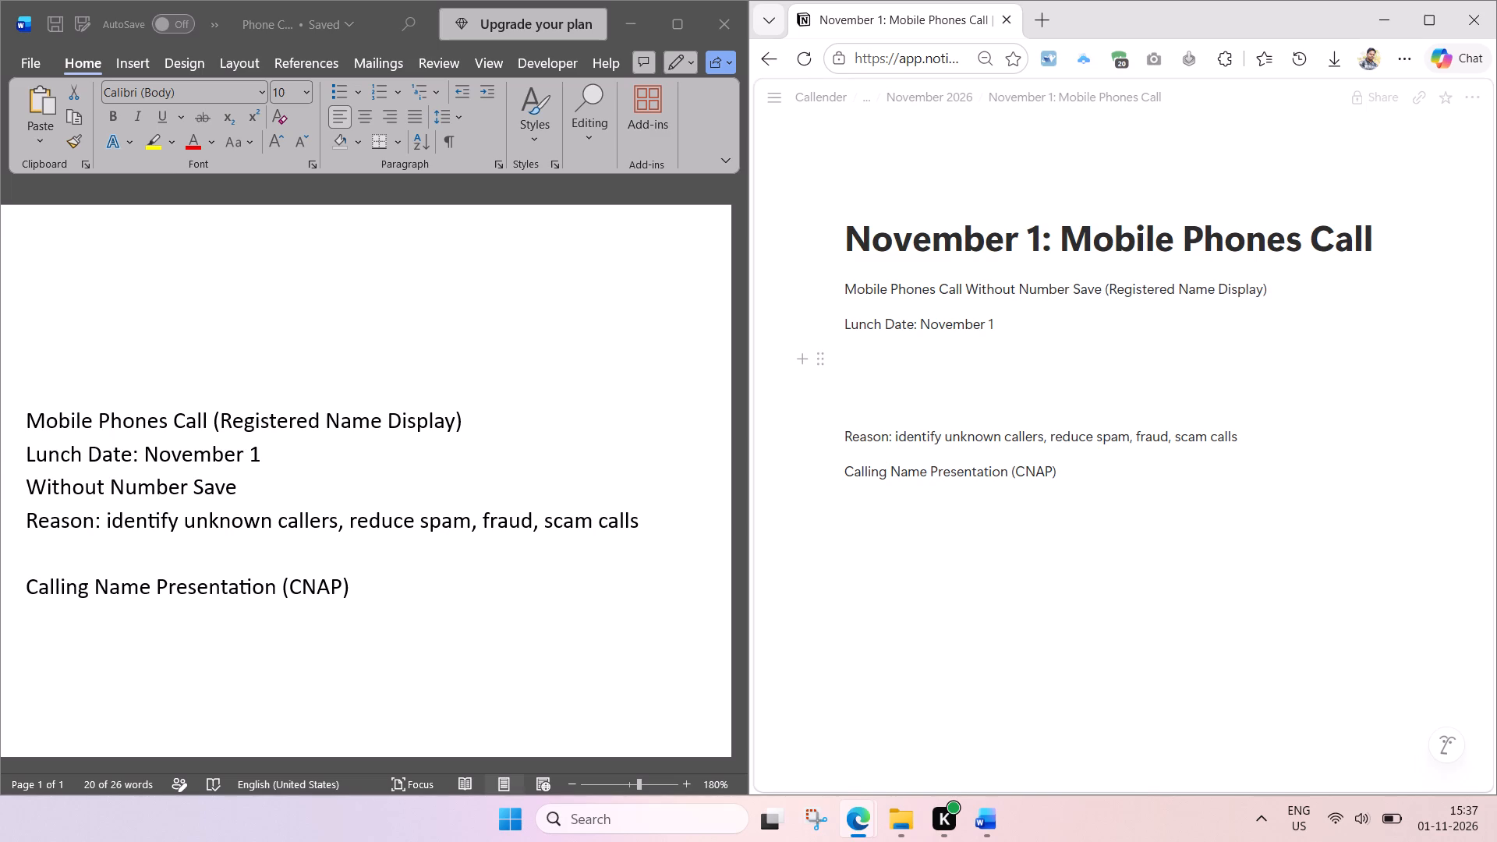
Remove the surplus blank lines between "Lunch Date: November 1" and the "Reason" line, keeping them as separate blocks.
left_click(904, 395)
left_click(921, 412)
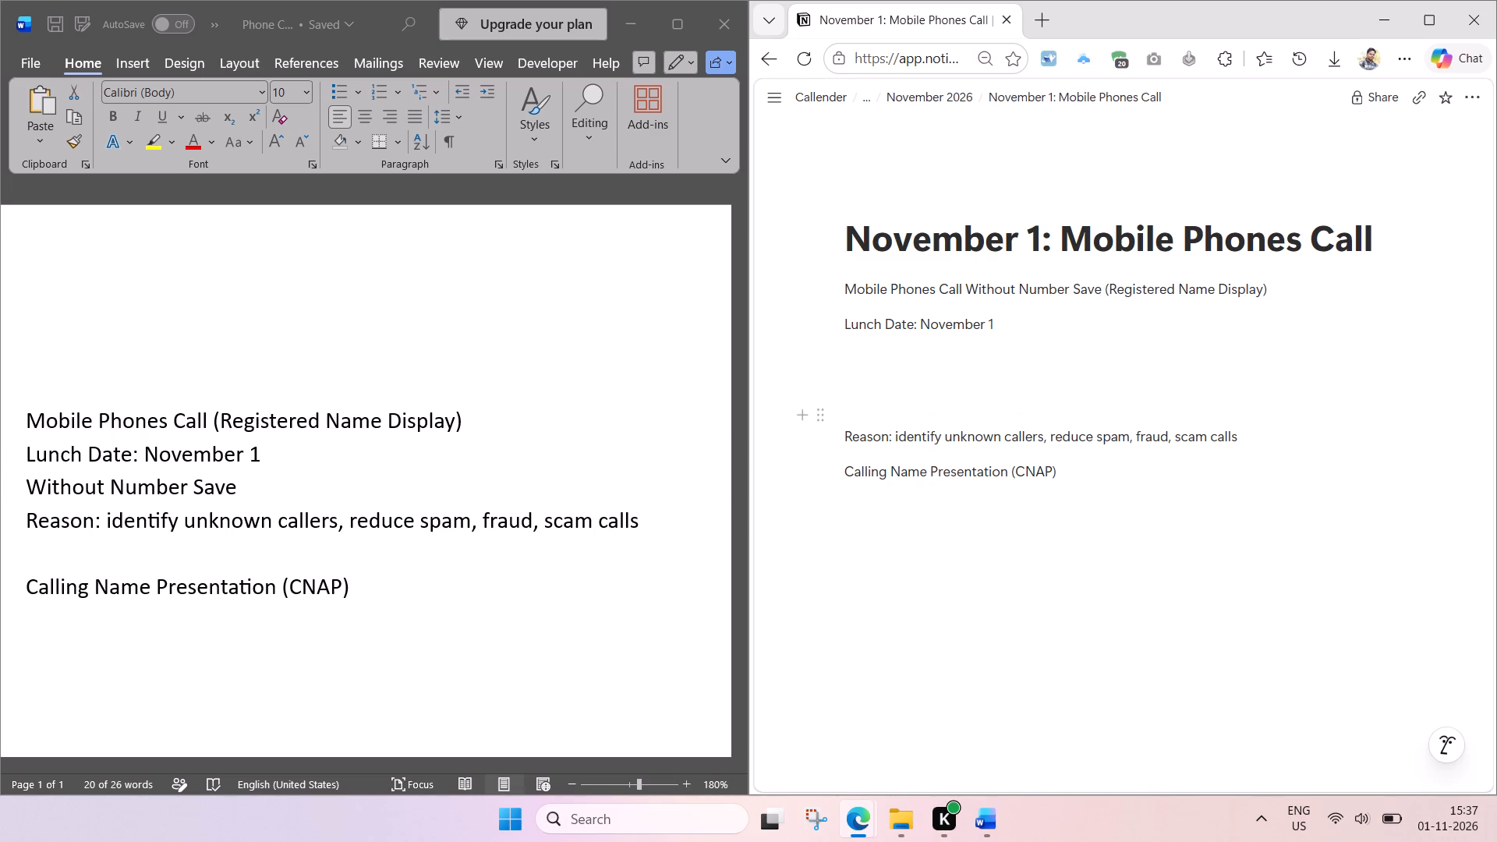
key("BackSpace")
key("BackSpace")
key("BackSpace")
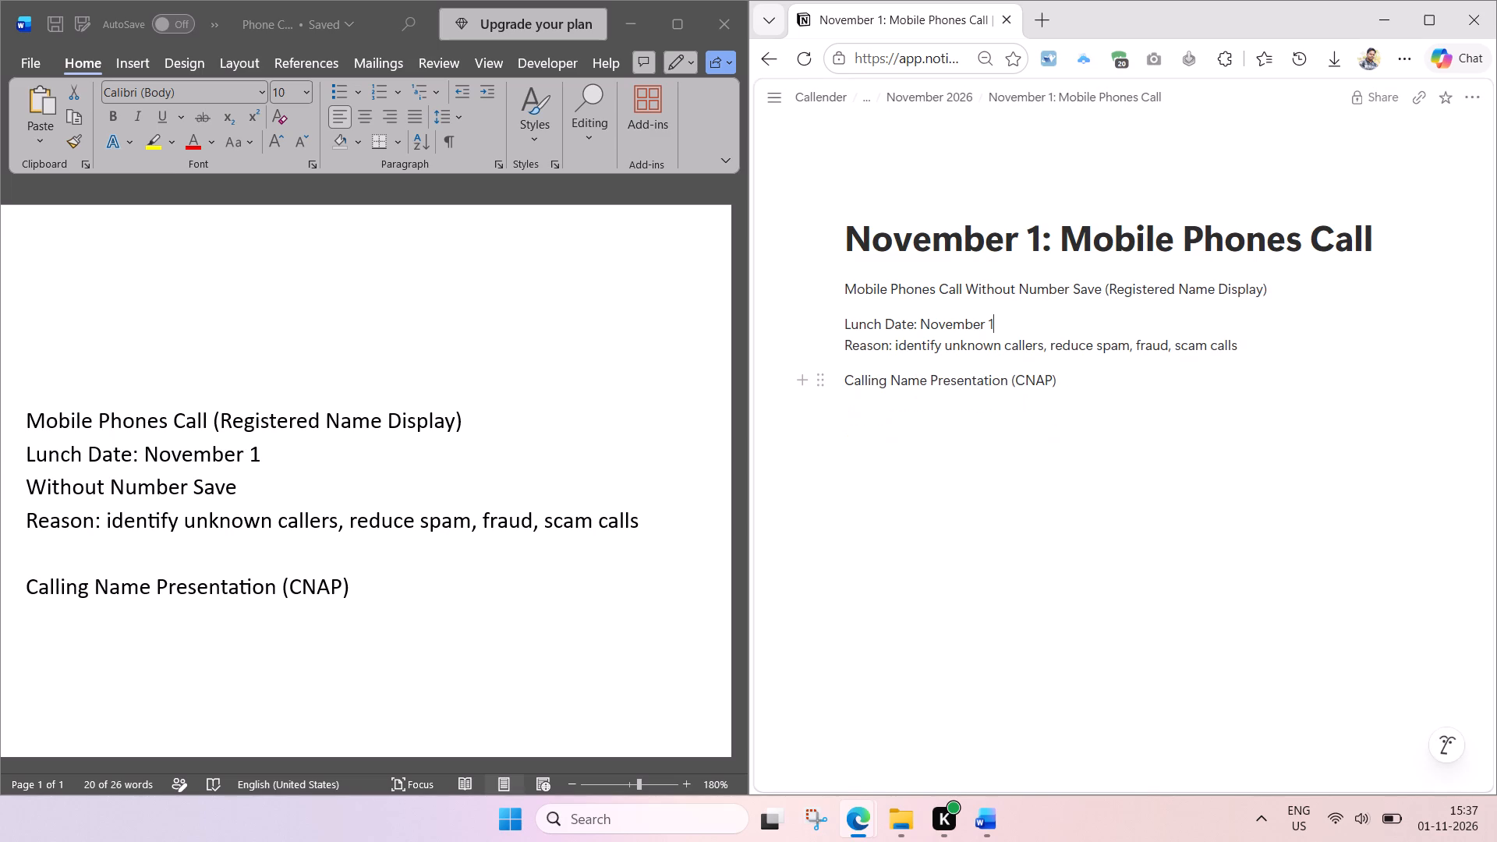
key("Return")
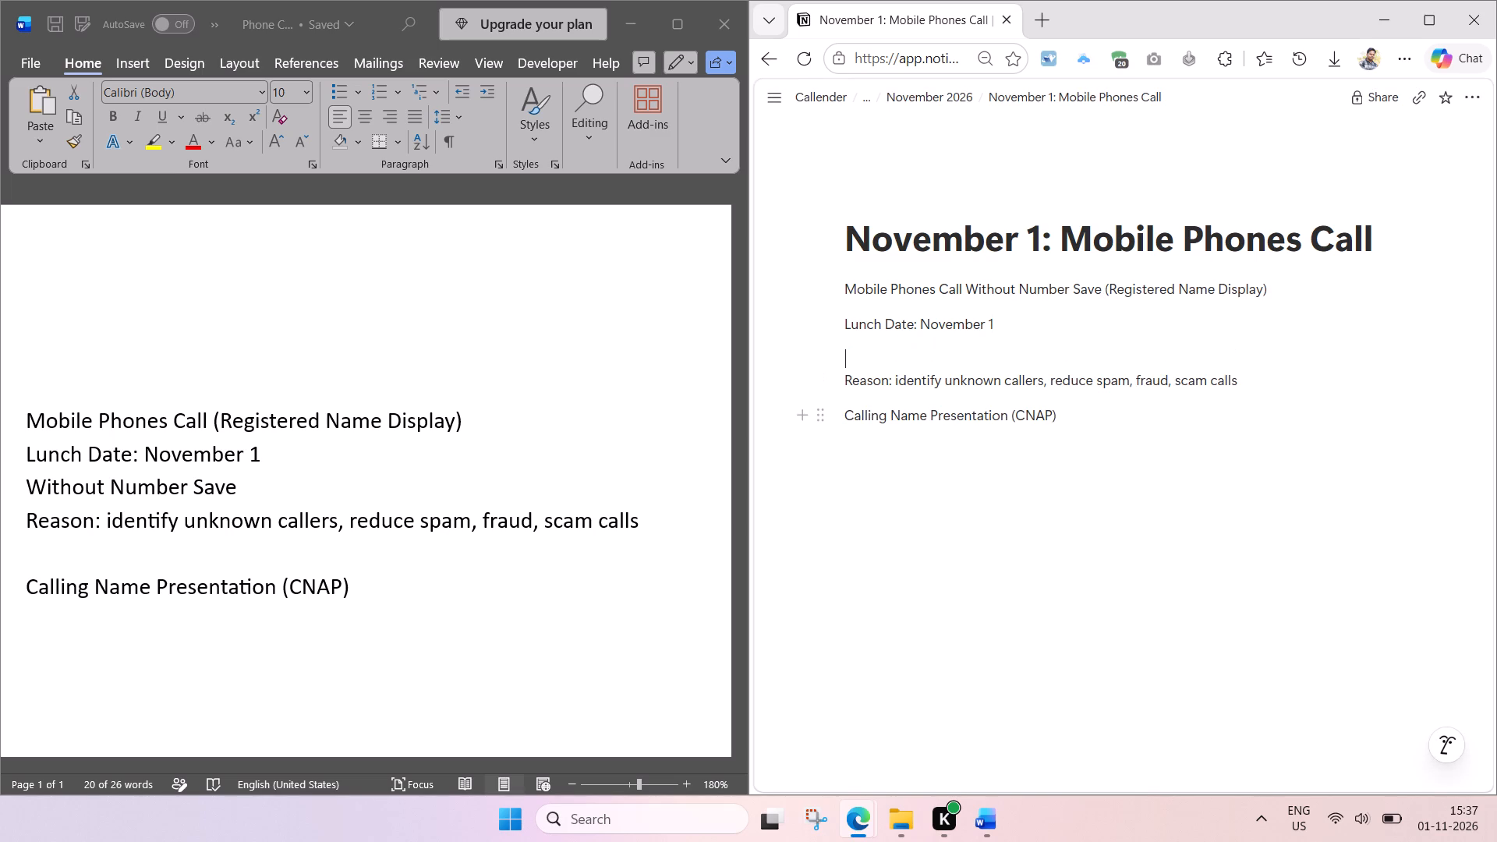
Insert two empty blocks between the "Reason" line and "Calling Name Presentation (CNAP)".
left_click(853, 406)
left_click(842, 418)
key("Return")
left_click(1244, 379)
key("Return")
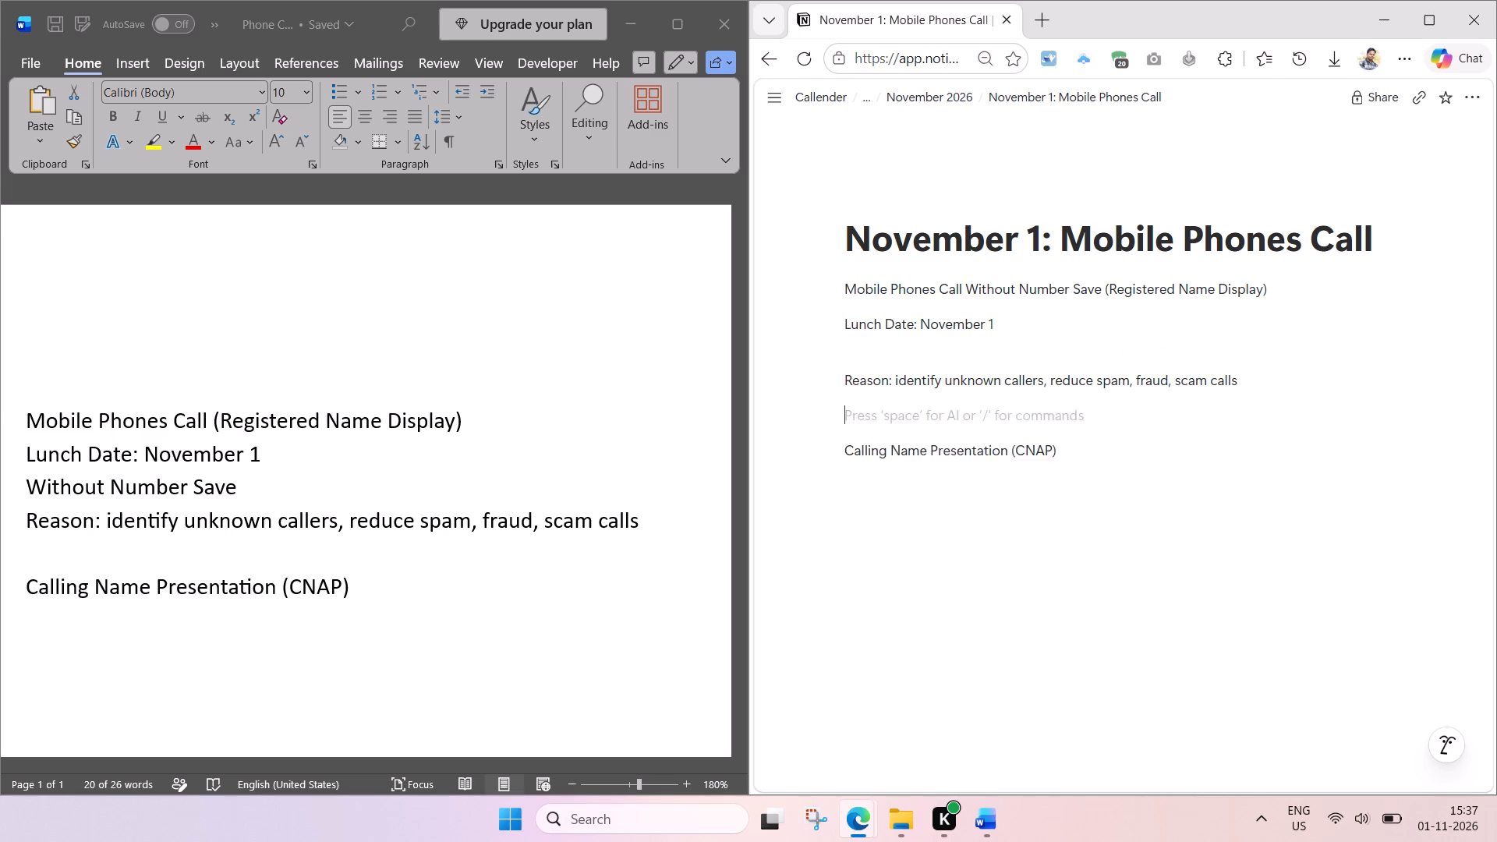
key("Return")
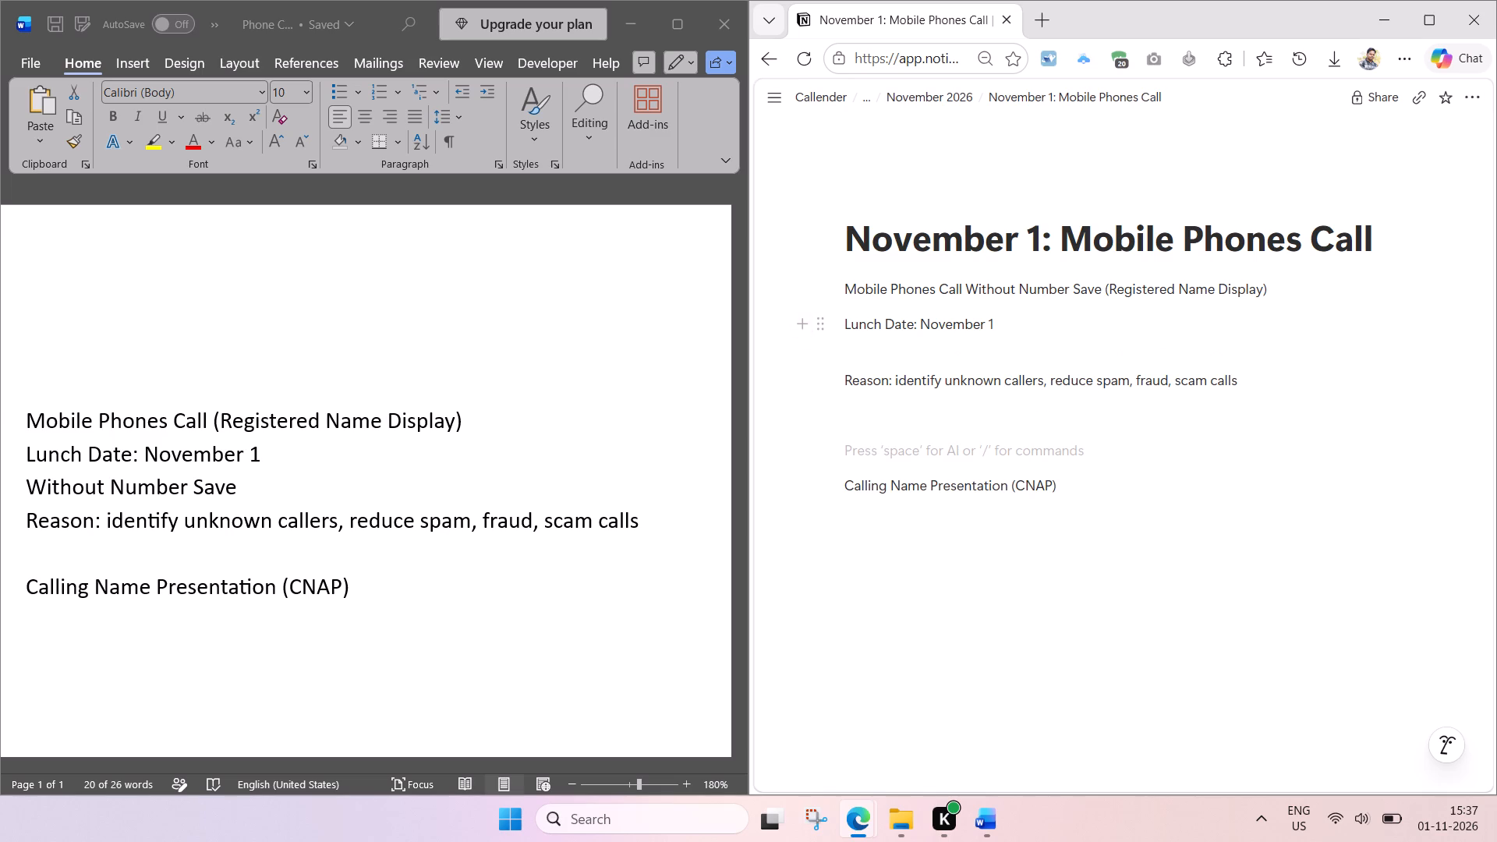
Turn the blocks from "Lunch Date: November 1" through "Calling Name Presentation (CNAP)" into a bulleted list.
left_click_drag(792, 320, 995, 470)
left_click_drag(779, 320, 975, 494)
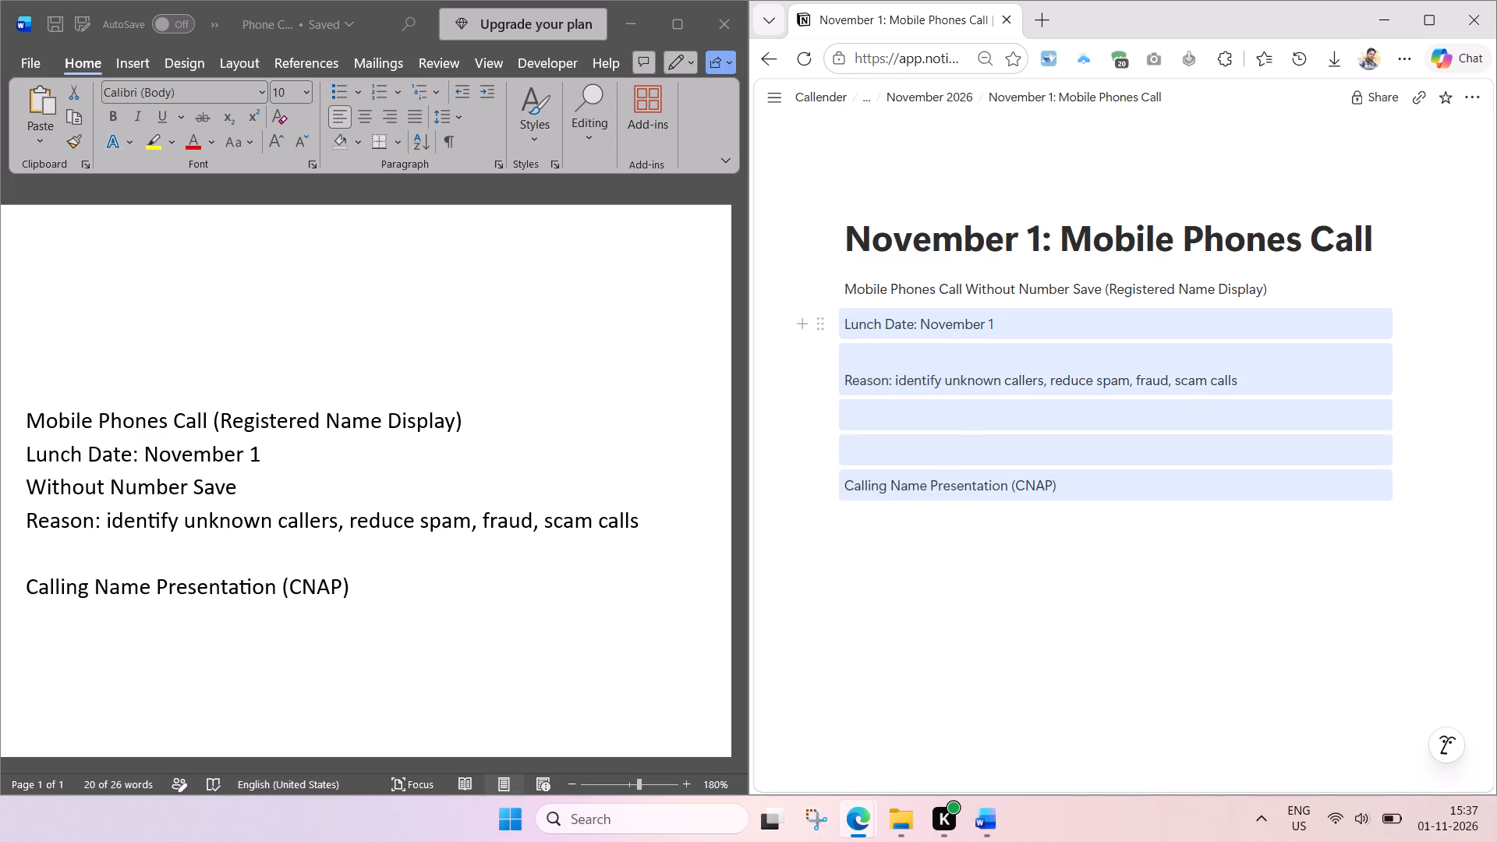
left_click(822, 337)
left_click(821, 327)
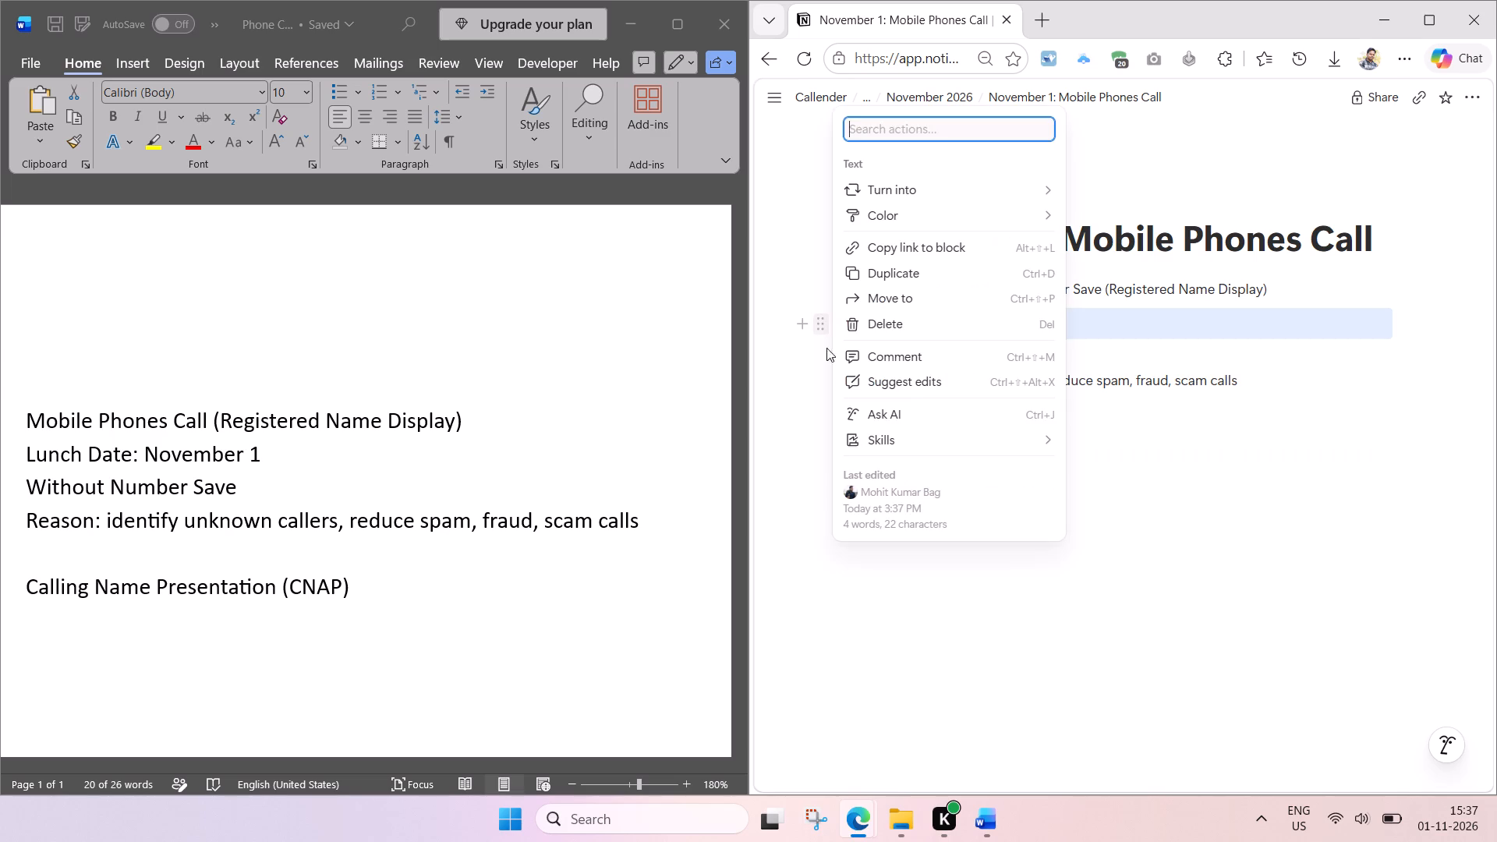
left_click(1014, 628)
left_click_drag(781, 324, 975, 527)
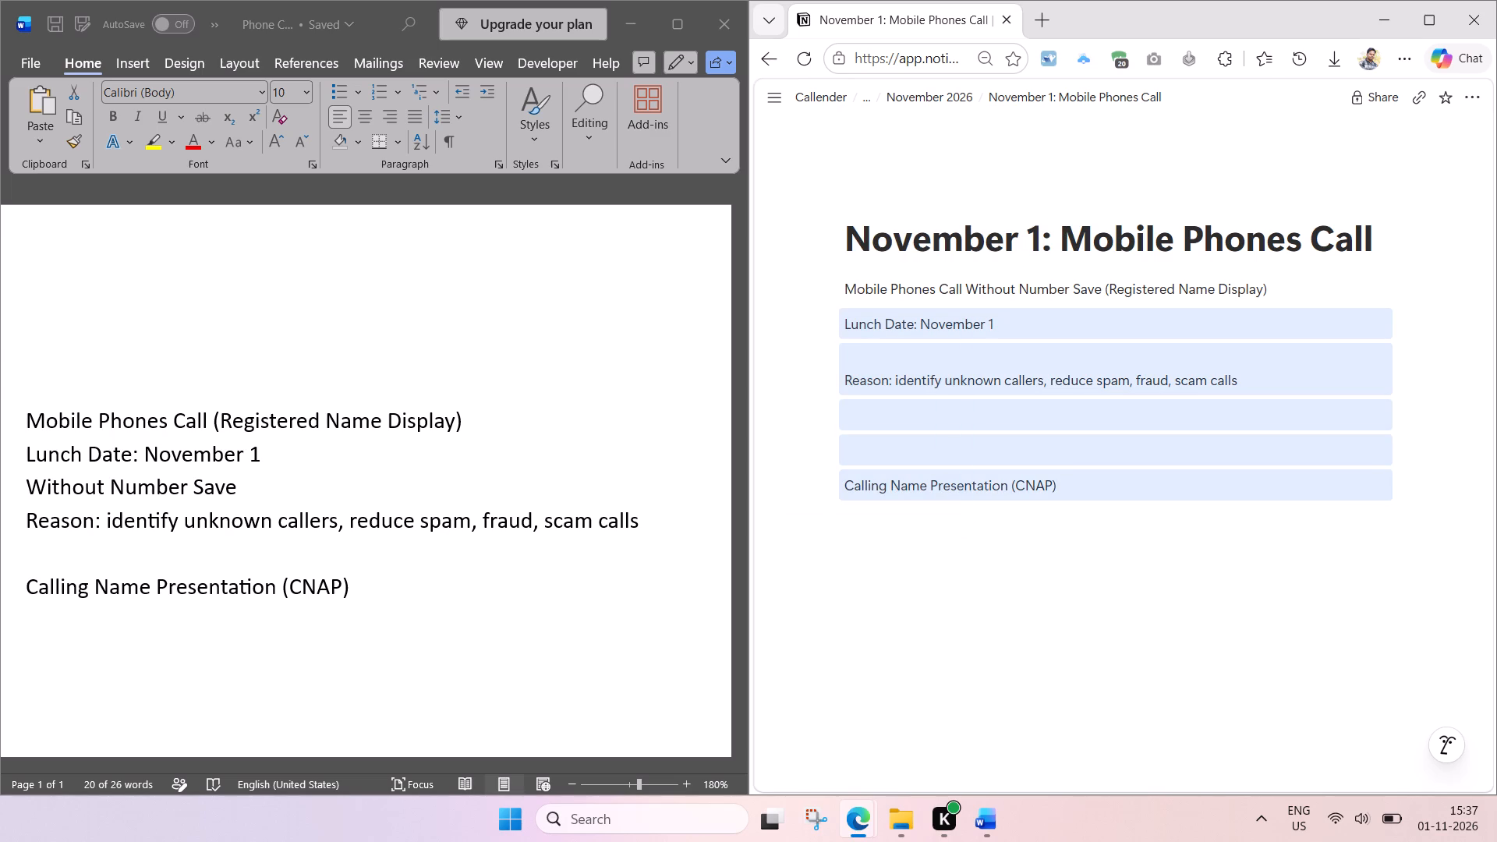
left_click(825, 331)
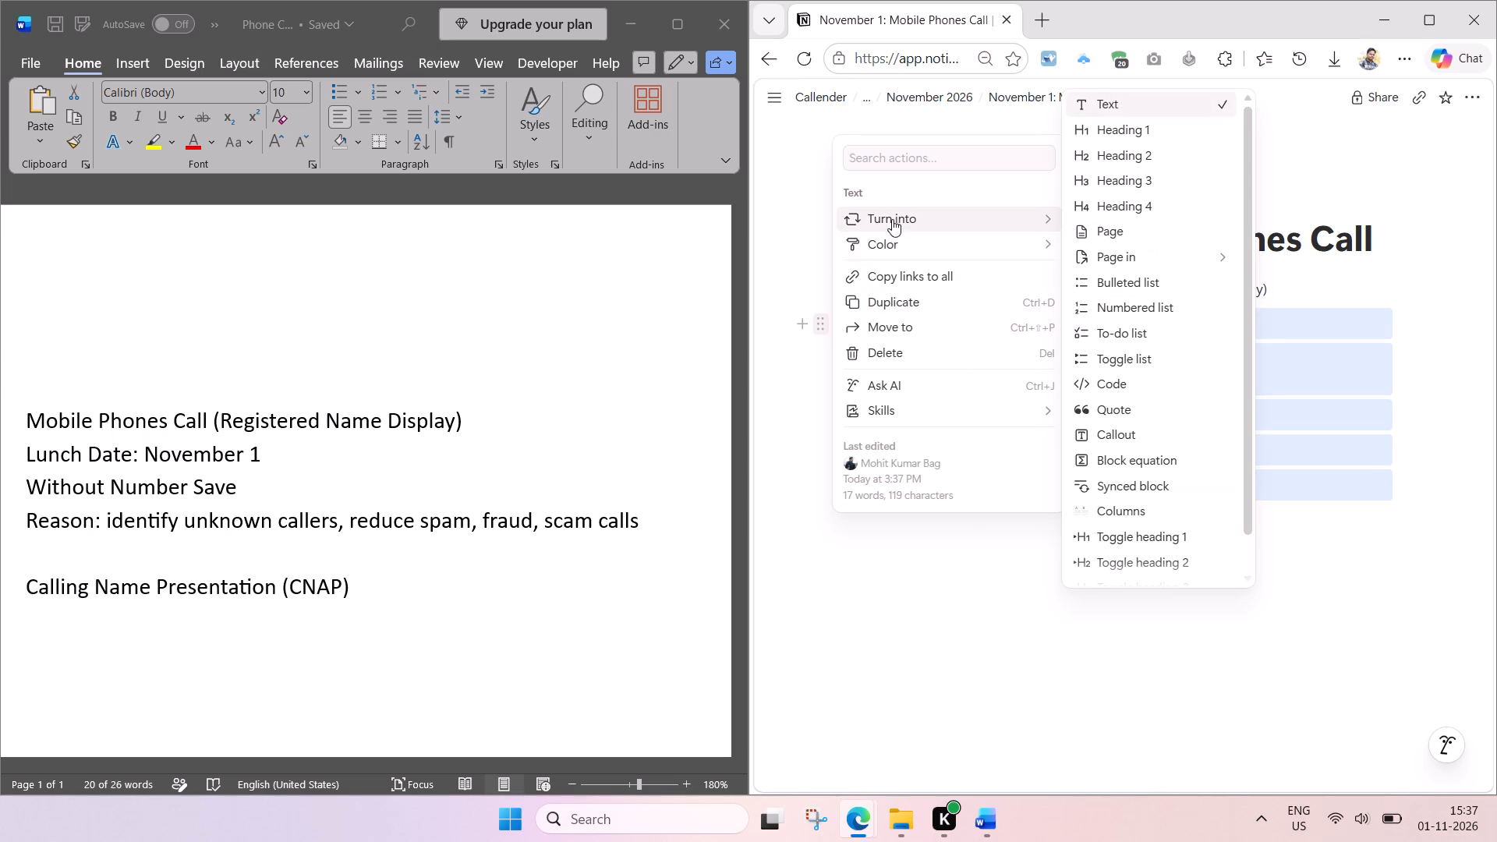
left_click(1122, 284)
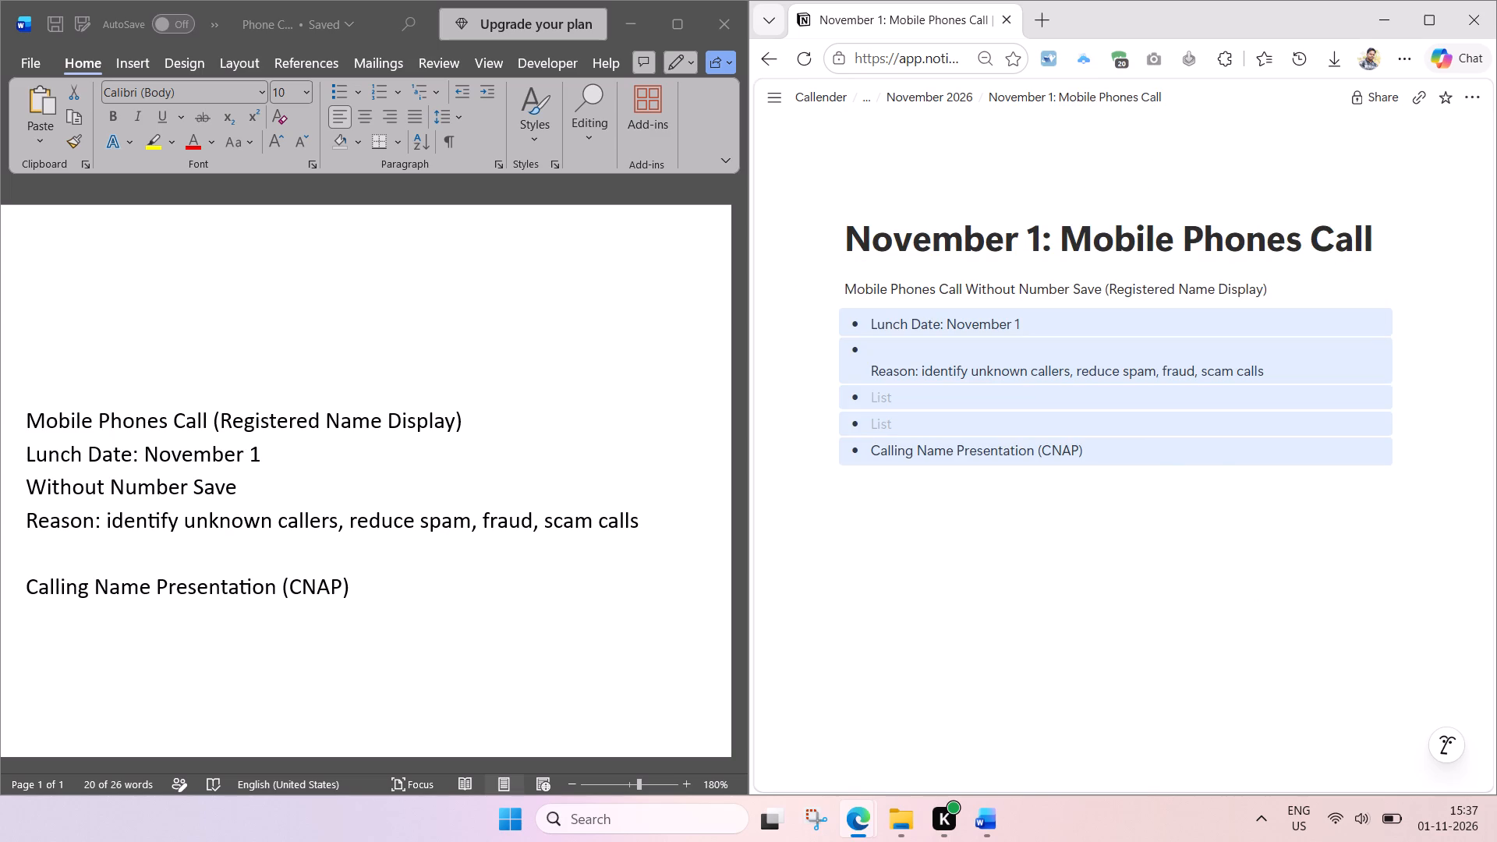
left_click(947, 518)
Remove the blank line inside the "Reason" bullet and delete the two empty bullets above "Calling Name Presentation (CNAP)".
left_click(872, 378)
key("BackSpace")
left_click_drag(901, 401, 788, 382)
left_click(820, 380)
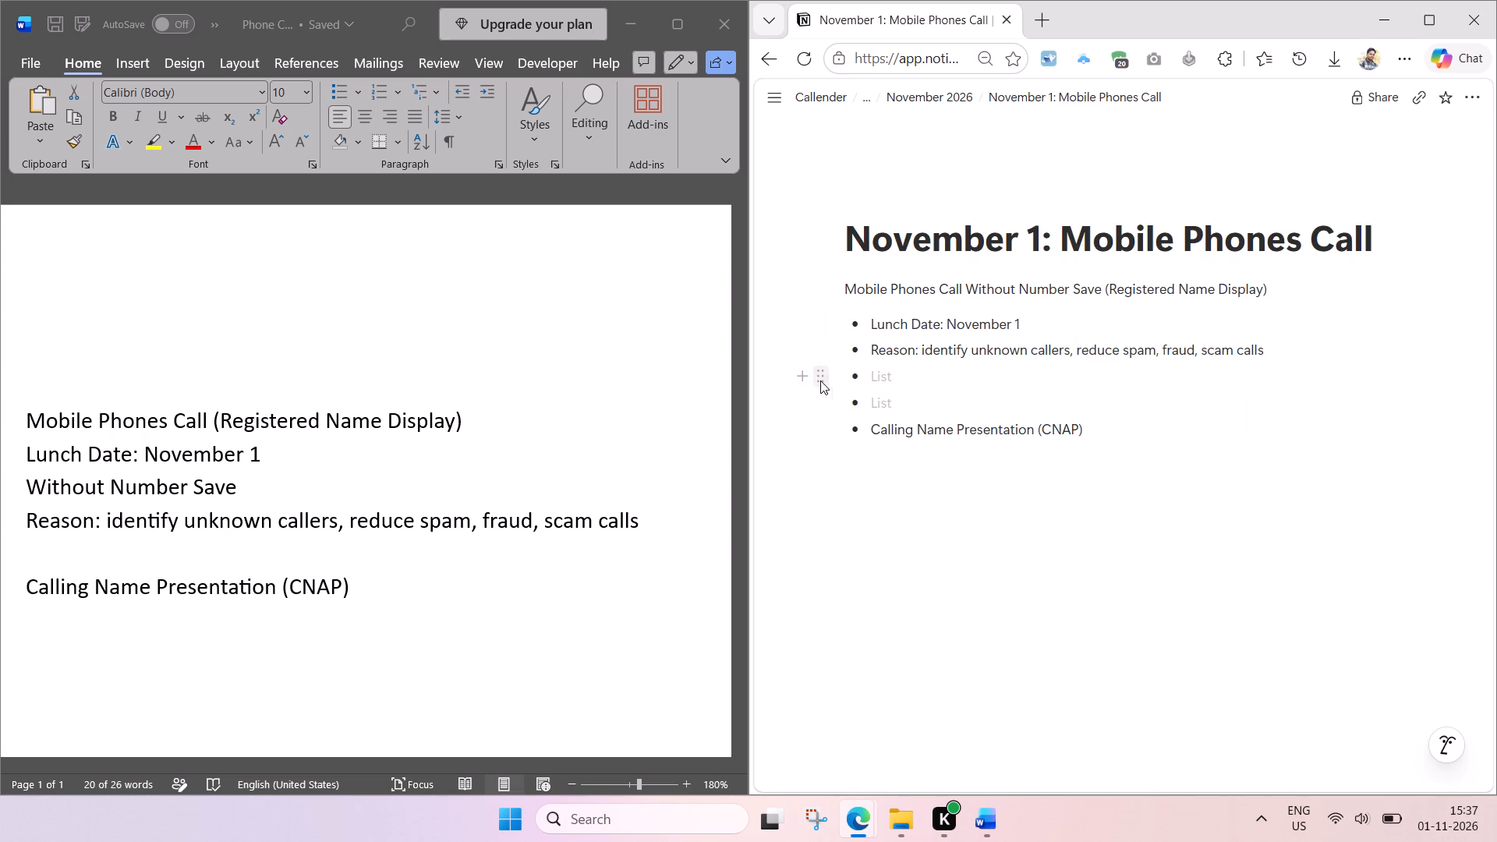
left_click(820, 380)
key("Delete")
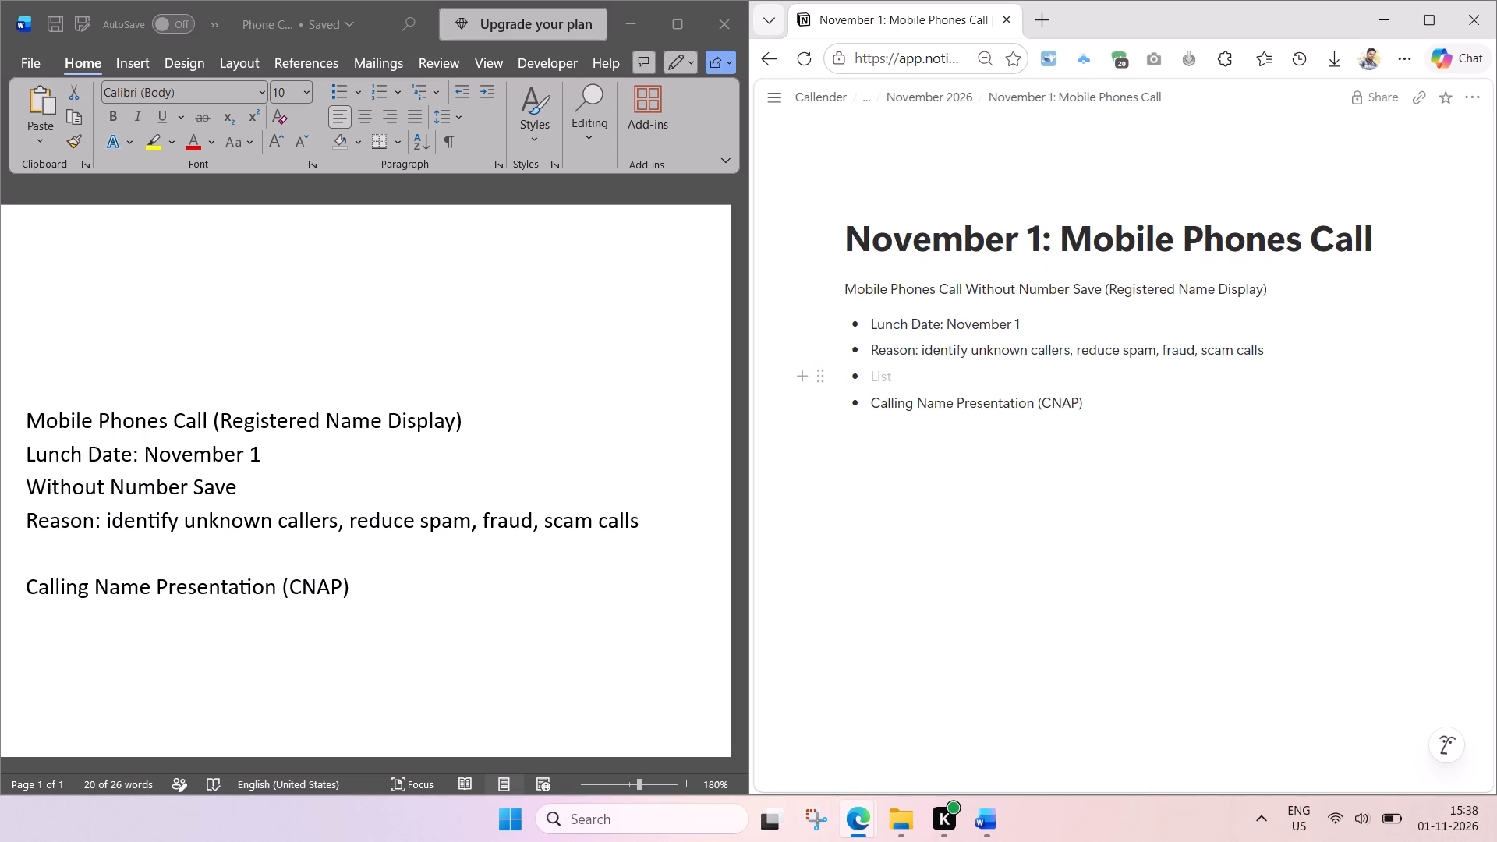
left_click(826, 377)
left_click(826, 377)
key("Delete")
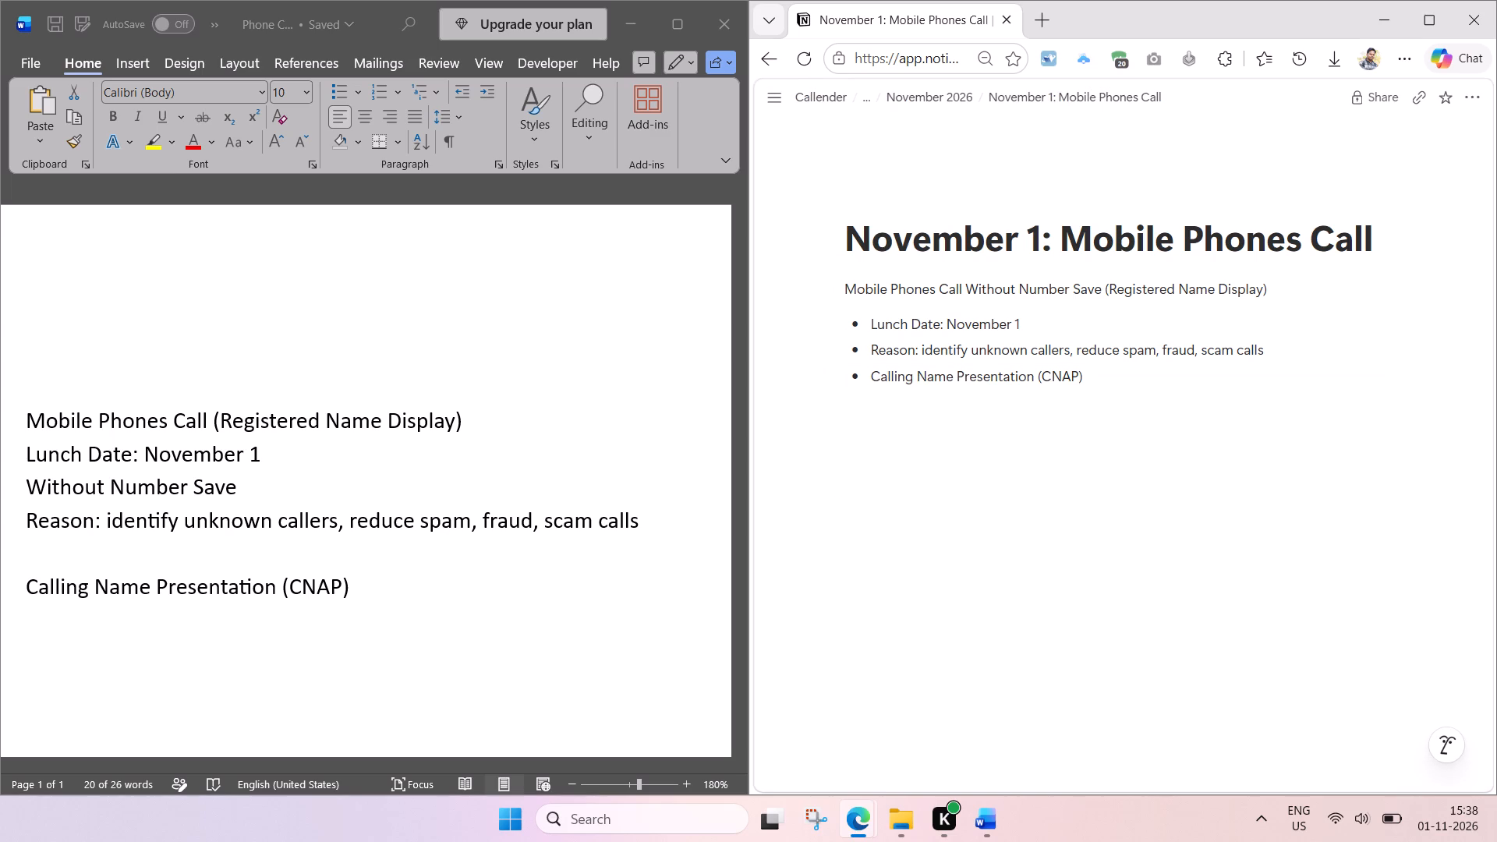
Return to the November 2026 page.
left_click(966, 94)
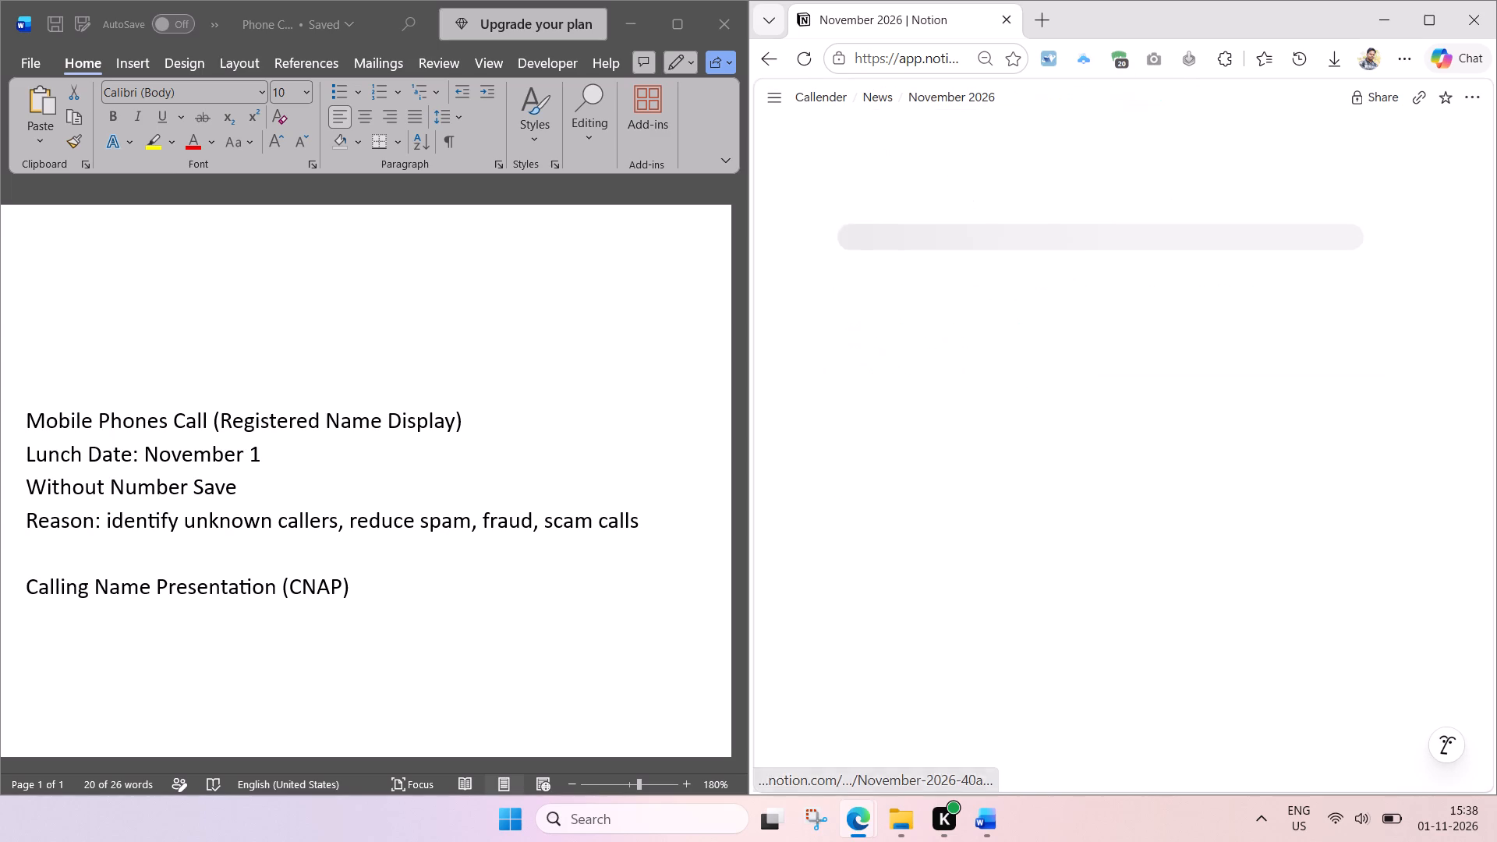
Close the Phone Call document in Word and delete its file from the Nov 1 folder.
left_click(732, 23)
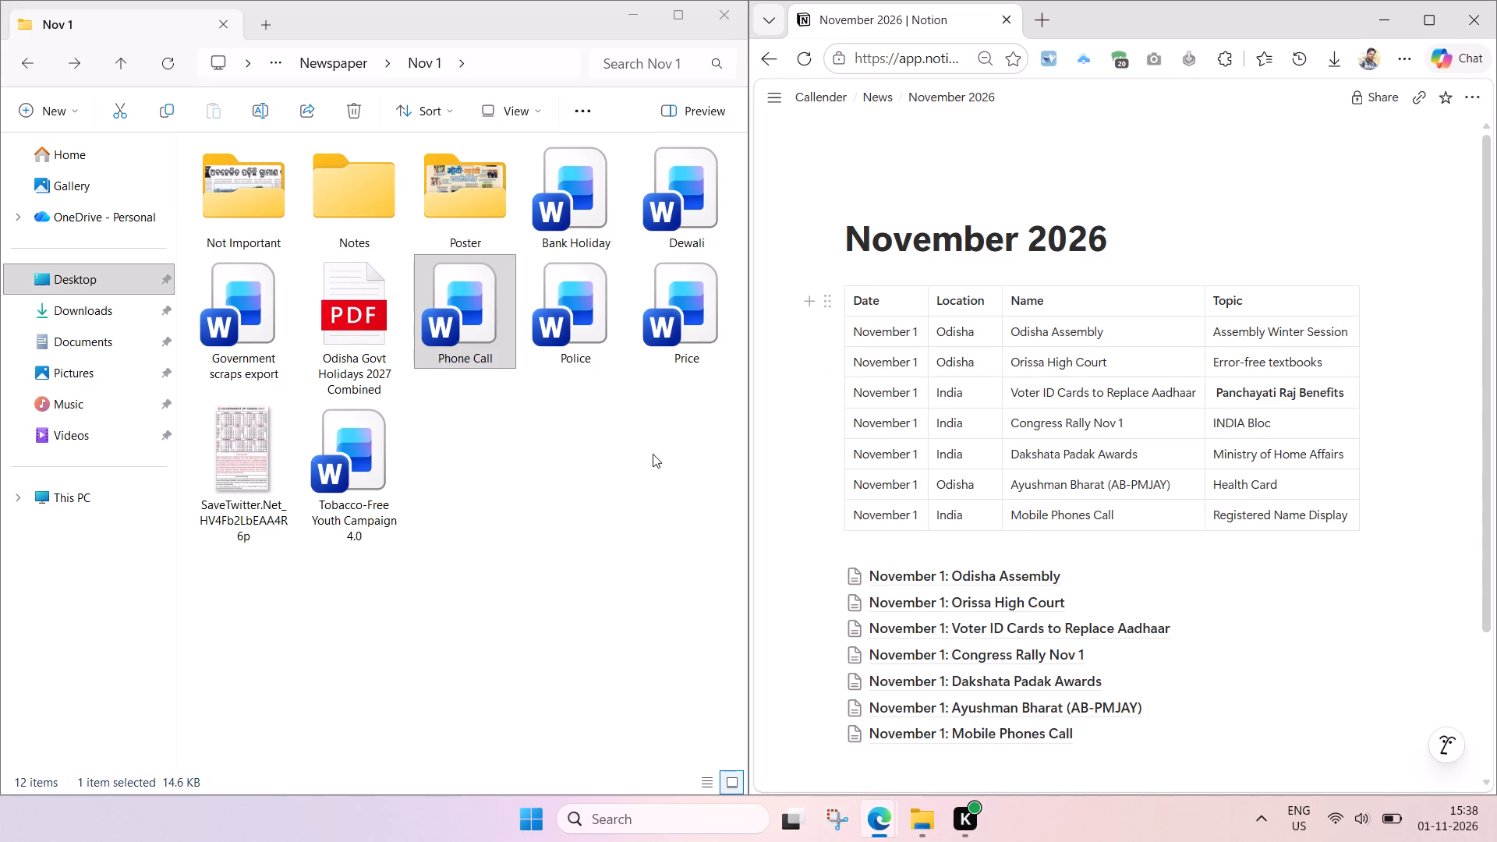
left_click(522, 433)
left_click(490, 367)
key("Delete")
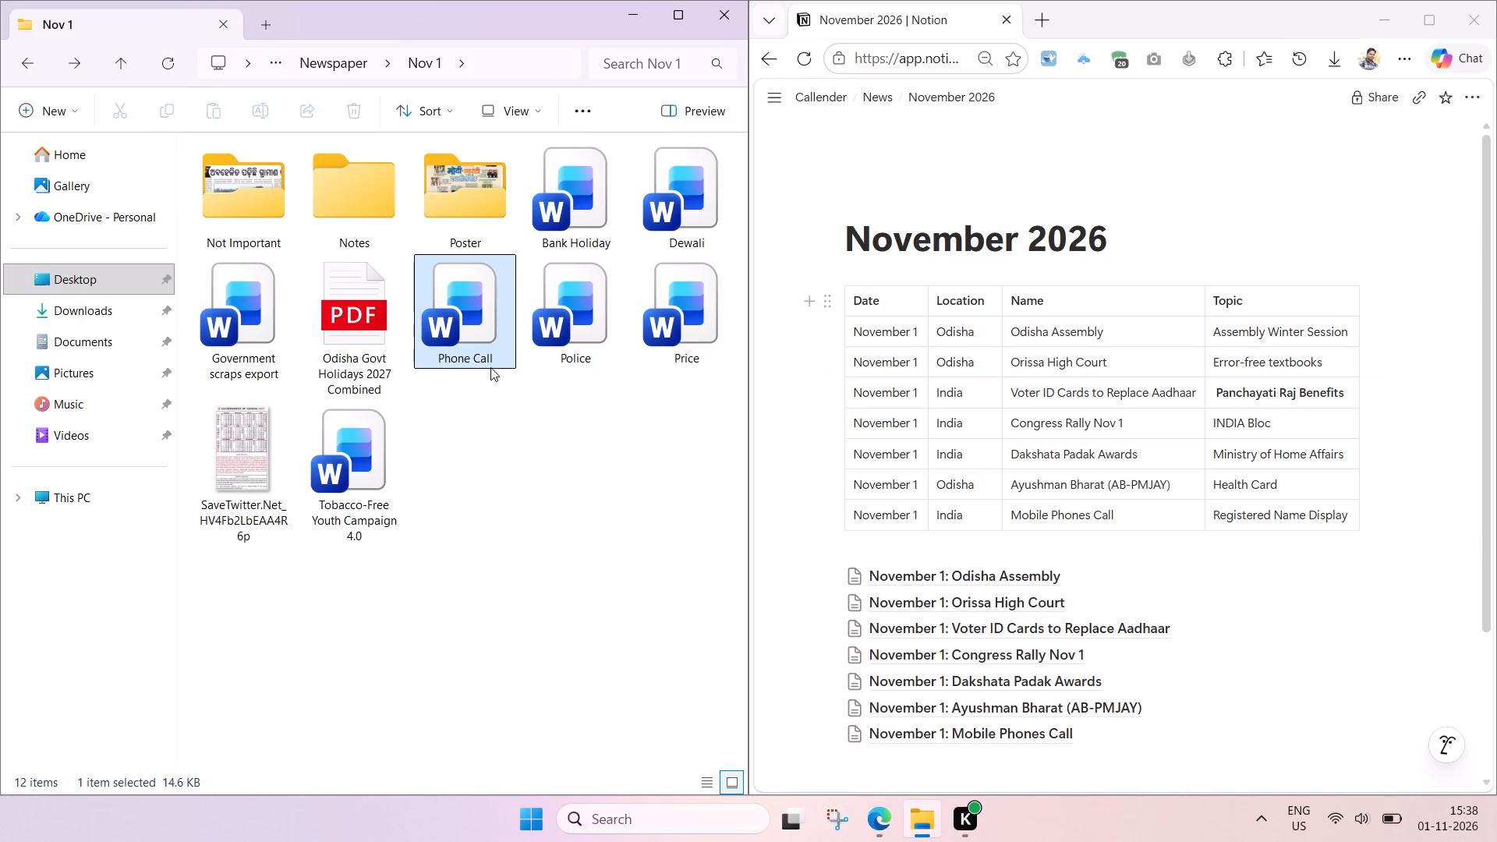
Review the contents of the Police and Price documents from the Nov 1 folder, closing each one after reading.
left_click(493, 319)
double_click(493, 317)
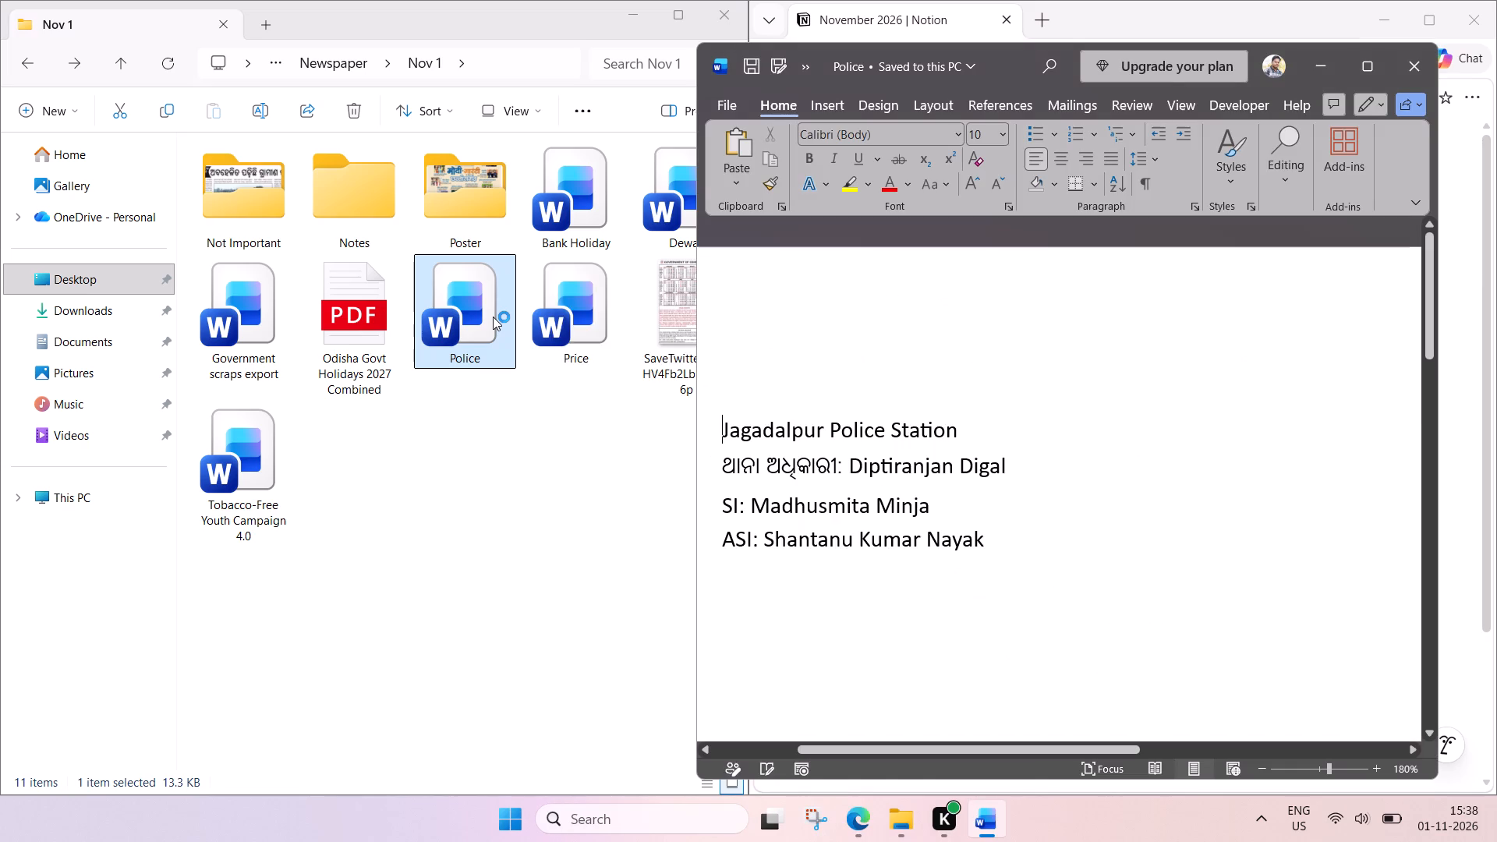
left_click(1412, 64)
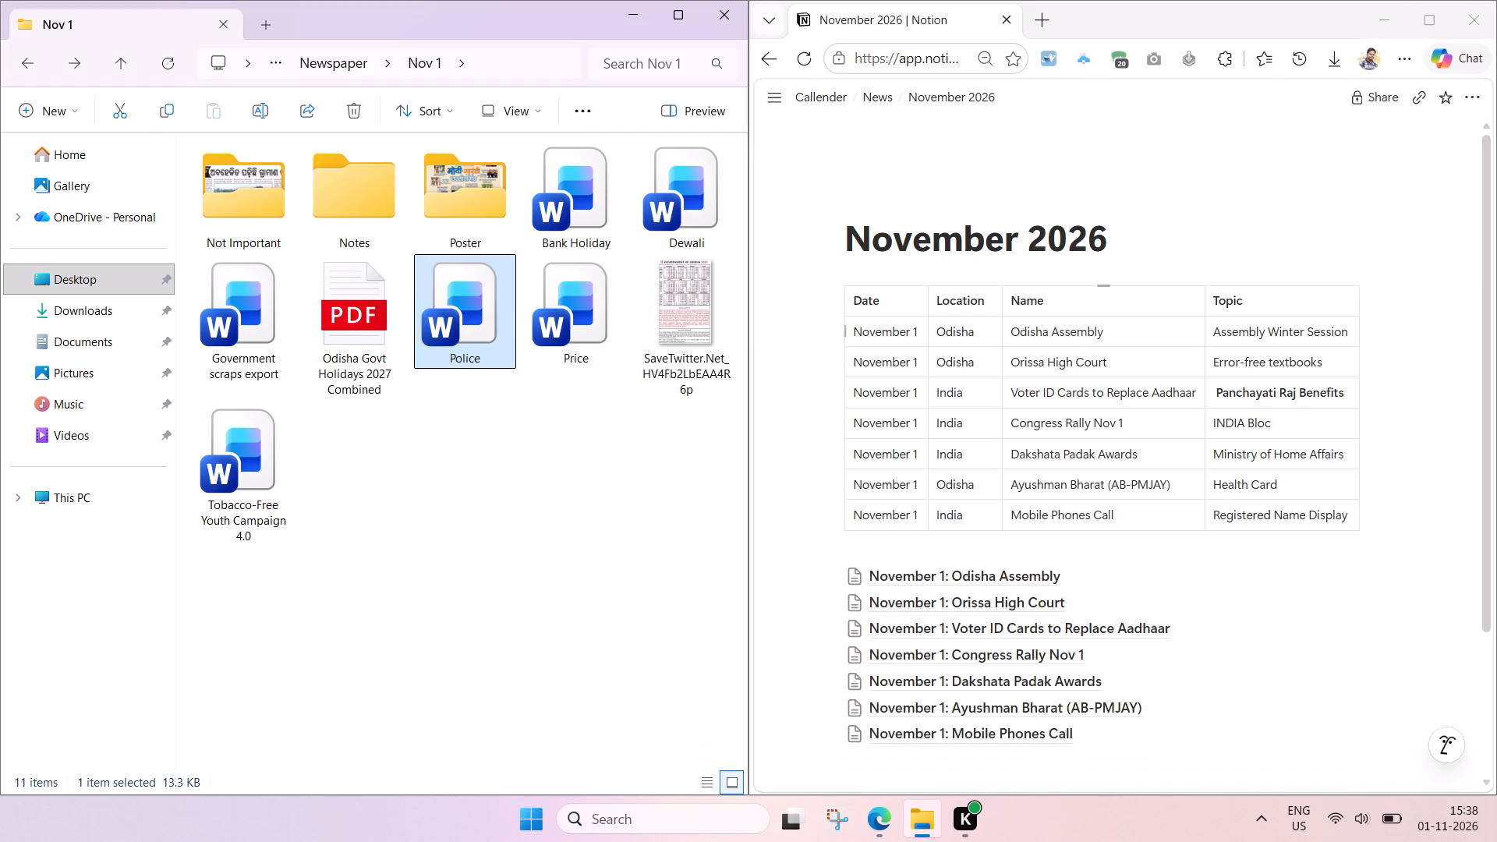
left_click(575, 362)
double_click(587, 316)
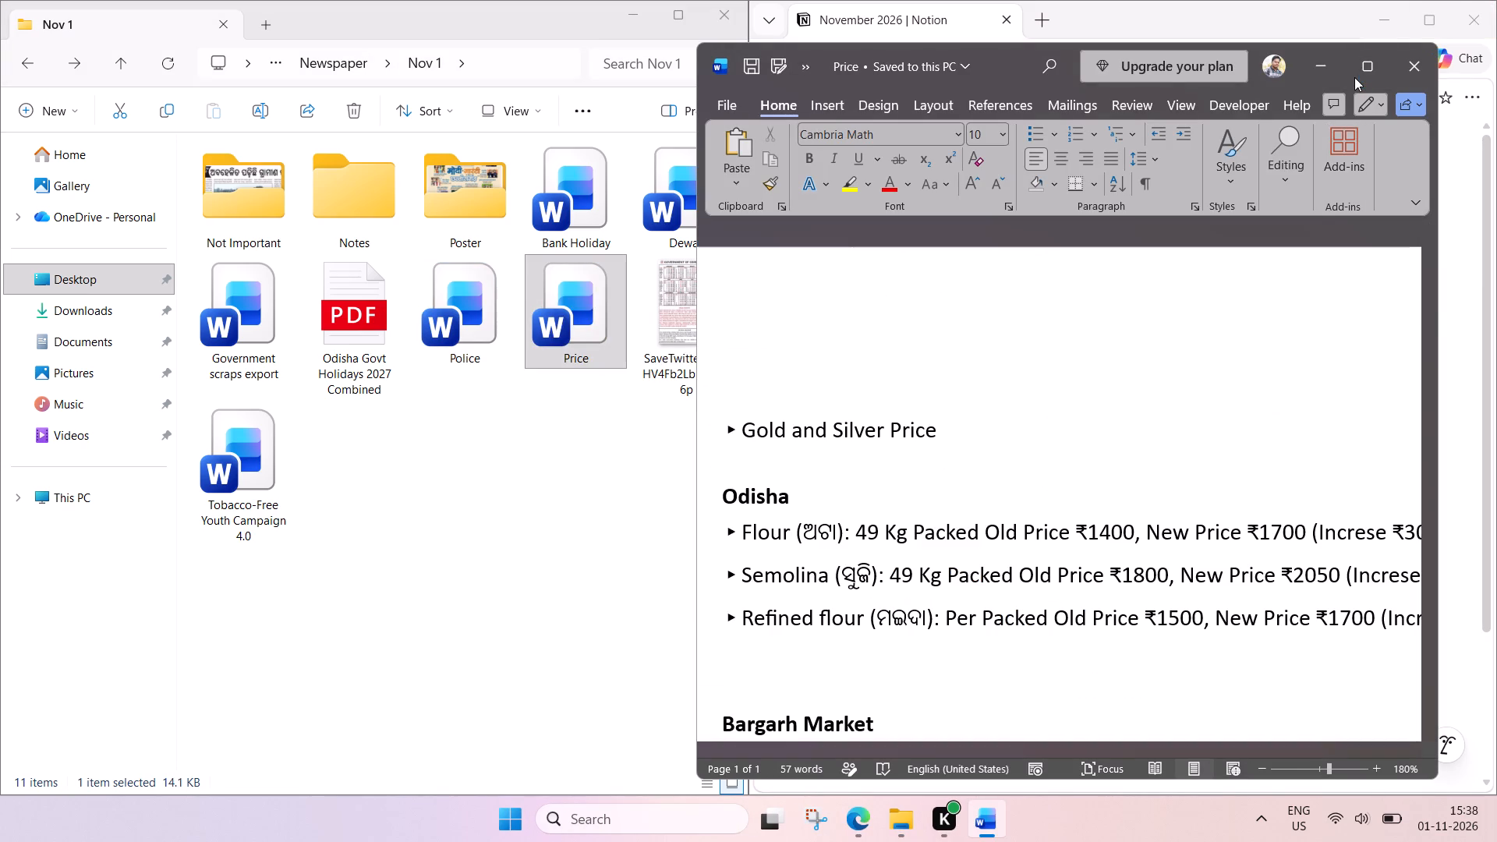
left_click(1290, 191)
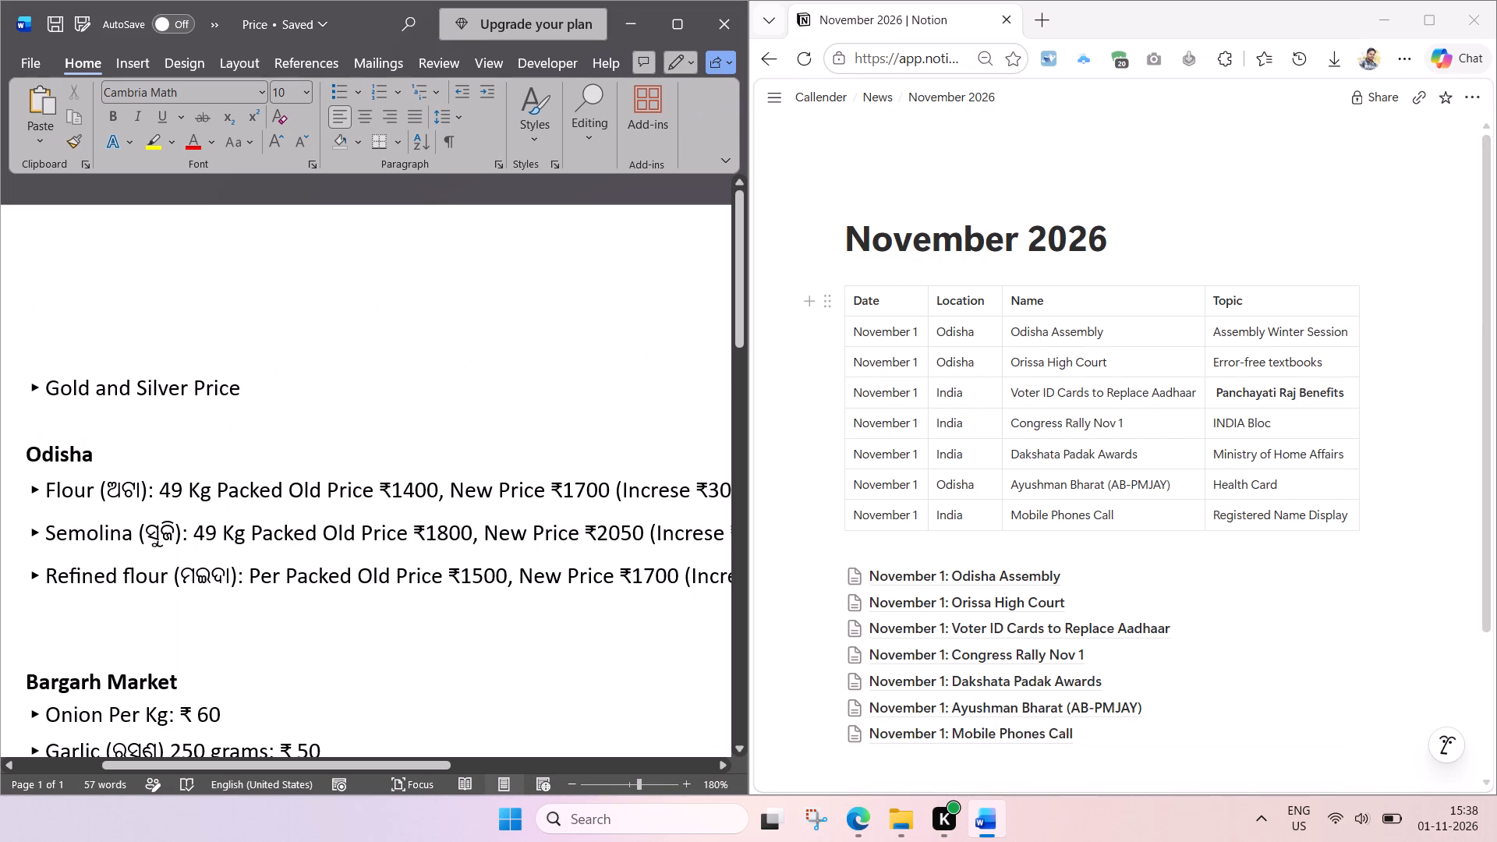
scroll(364, 566, "down", 1)
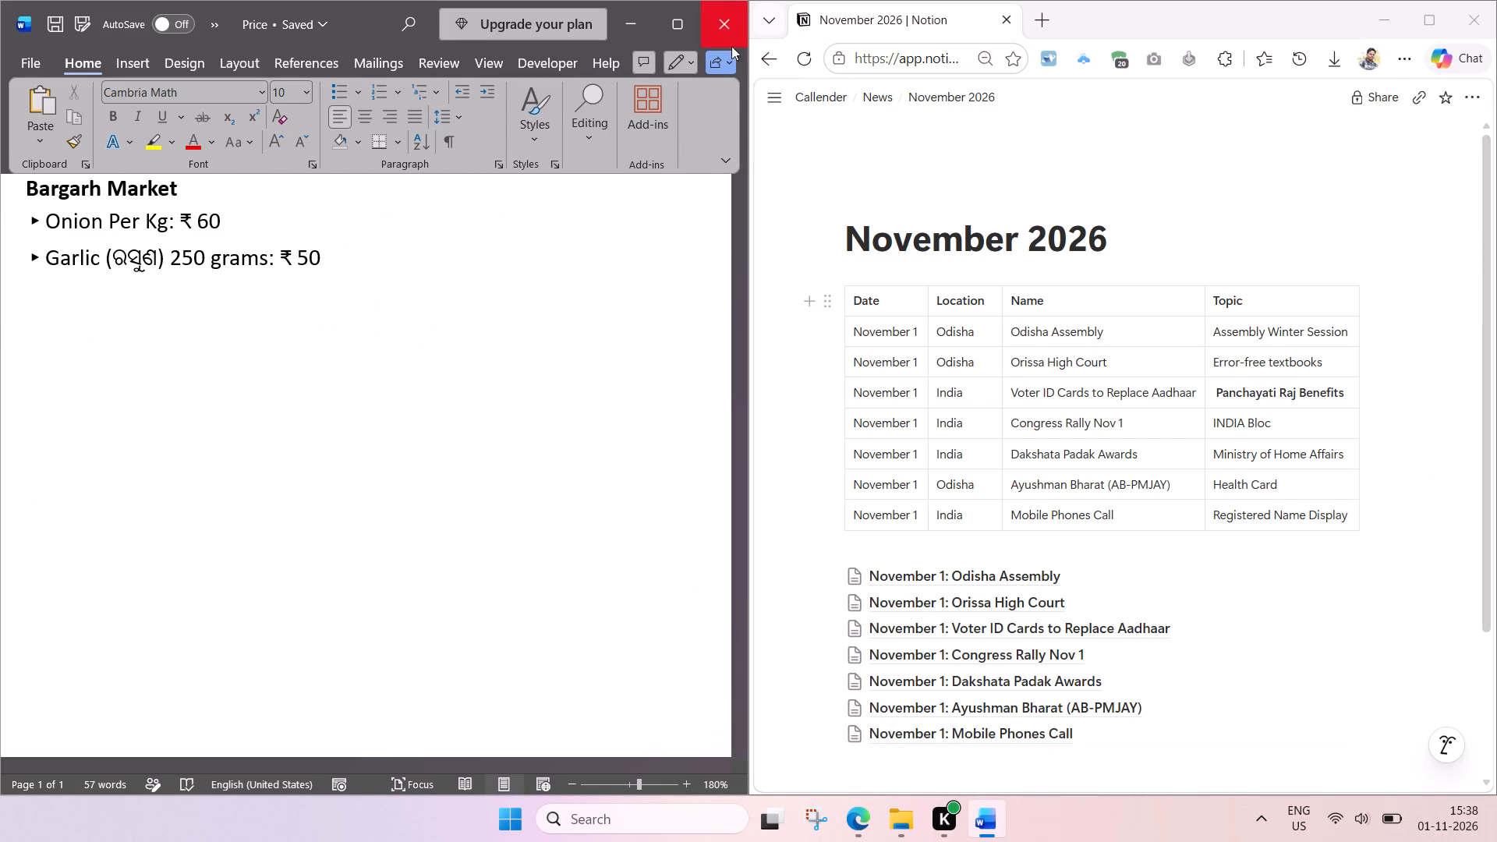
left_click(724, 37)
Open the "Government scraps export" document in Word side by side with the Notion page.
left_click(279, 322)
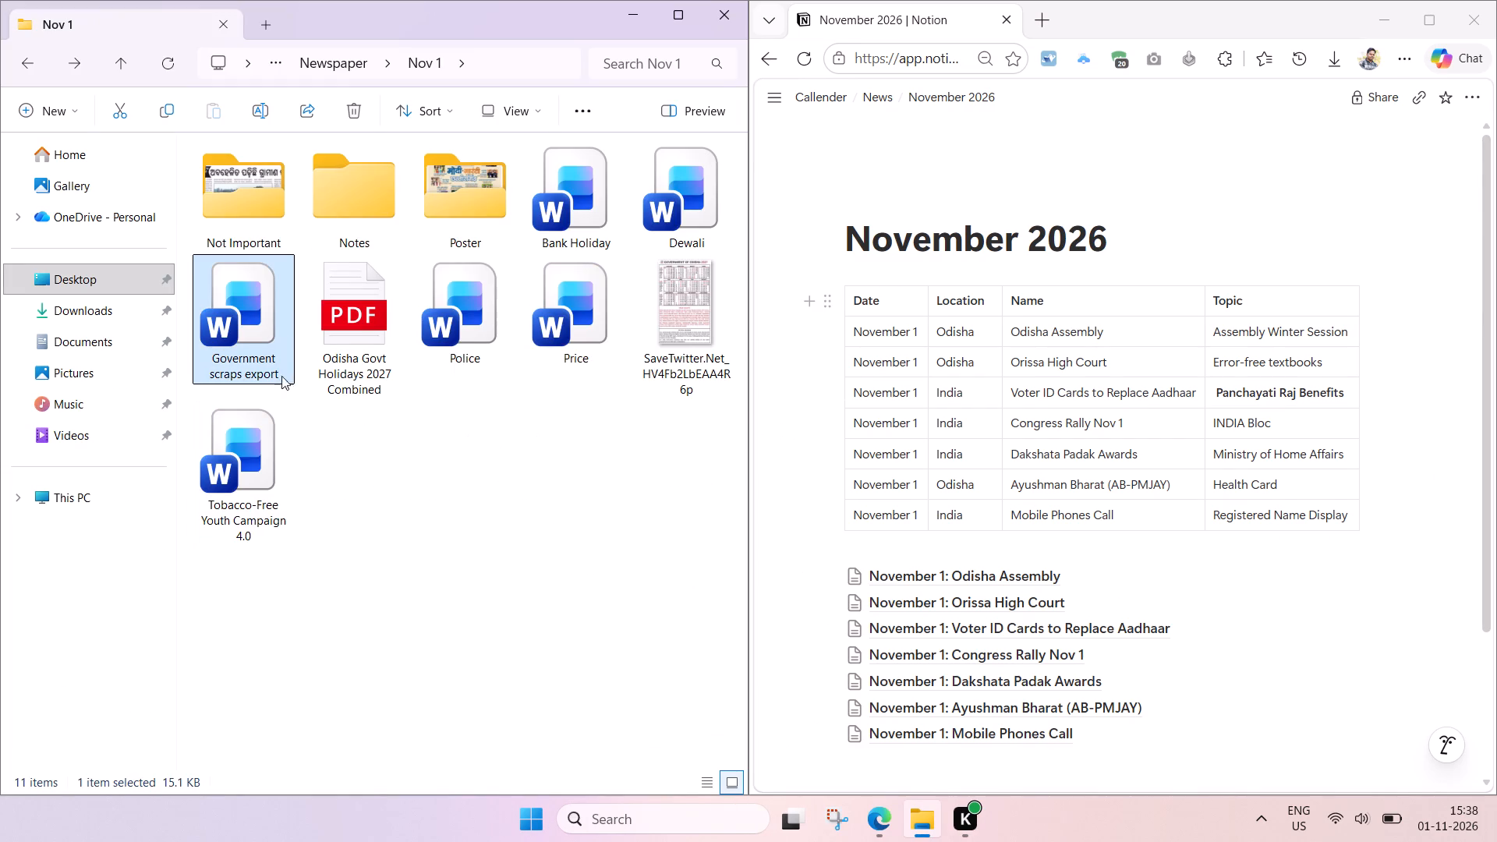
double_click(283, 342)
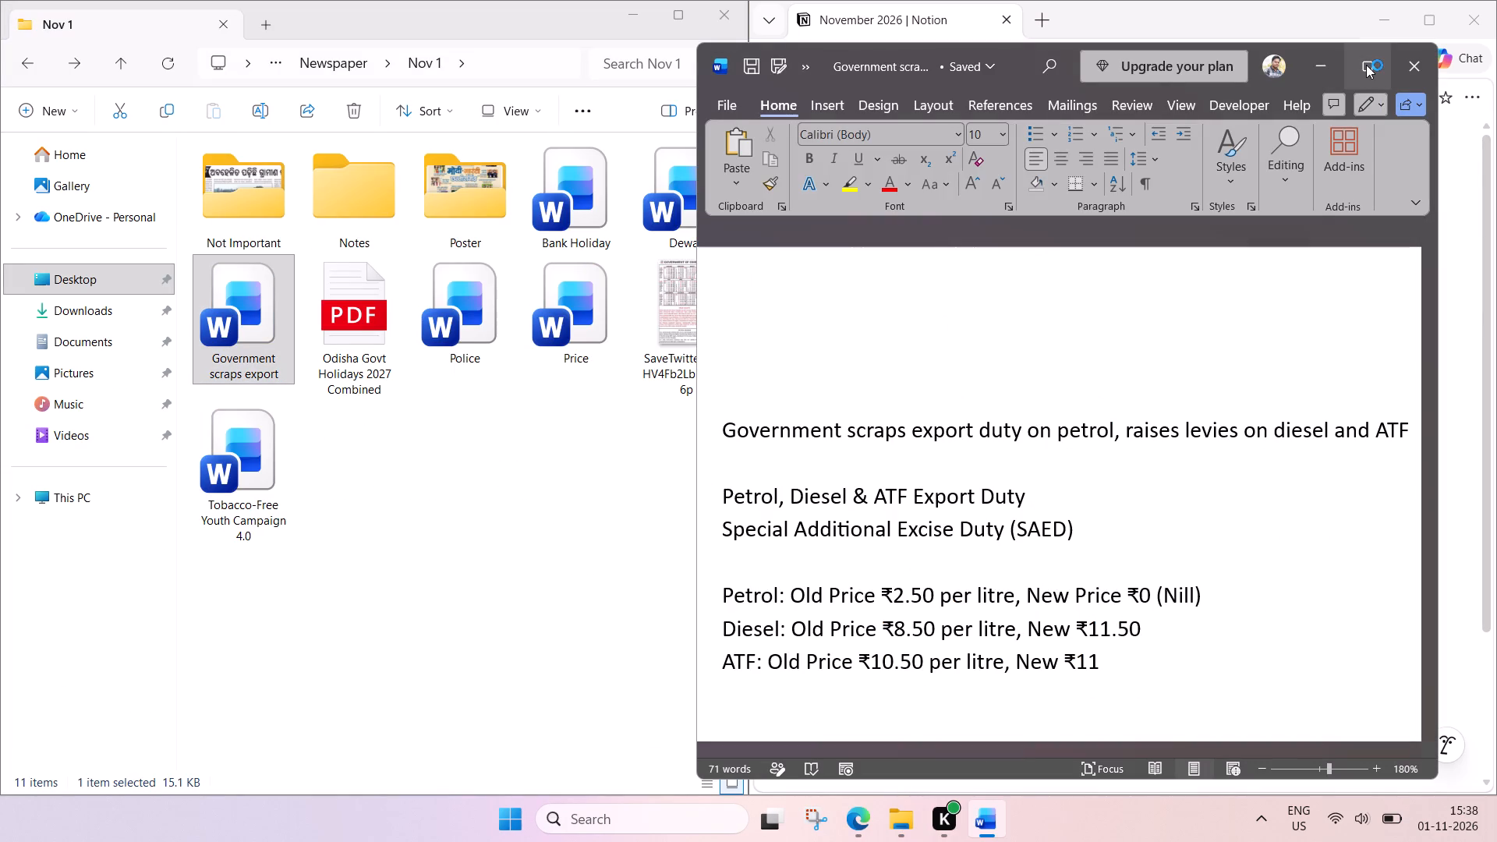
left_click(1295, 182)
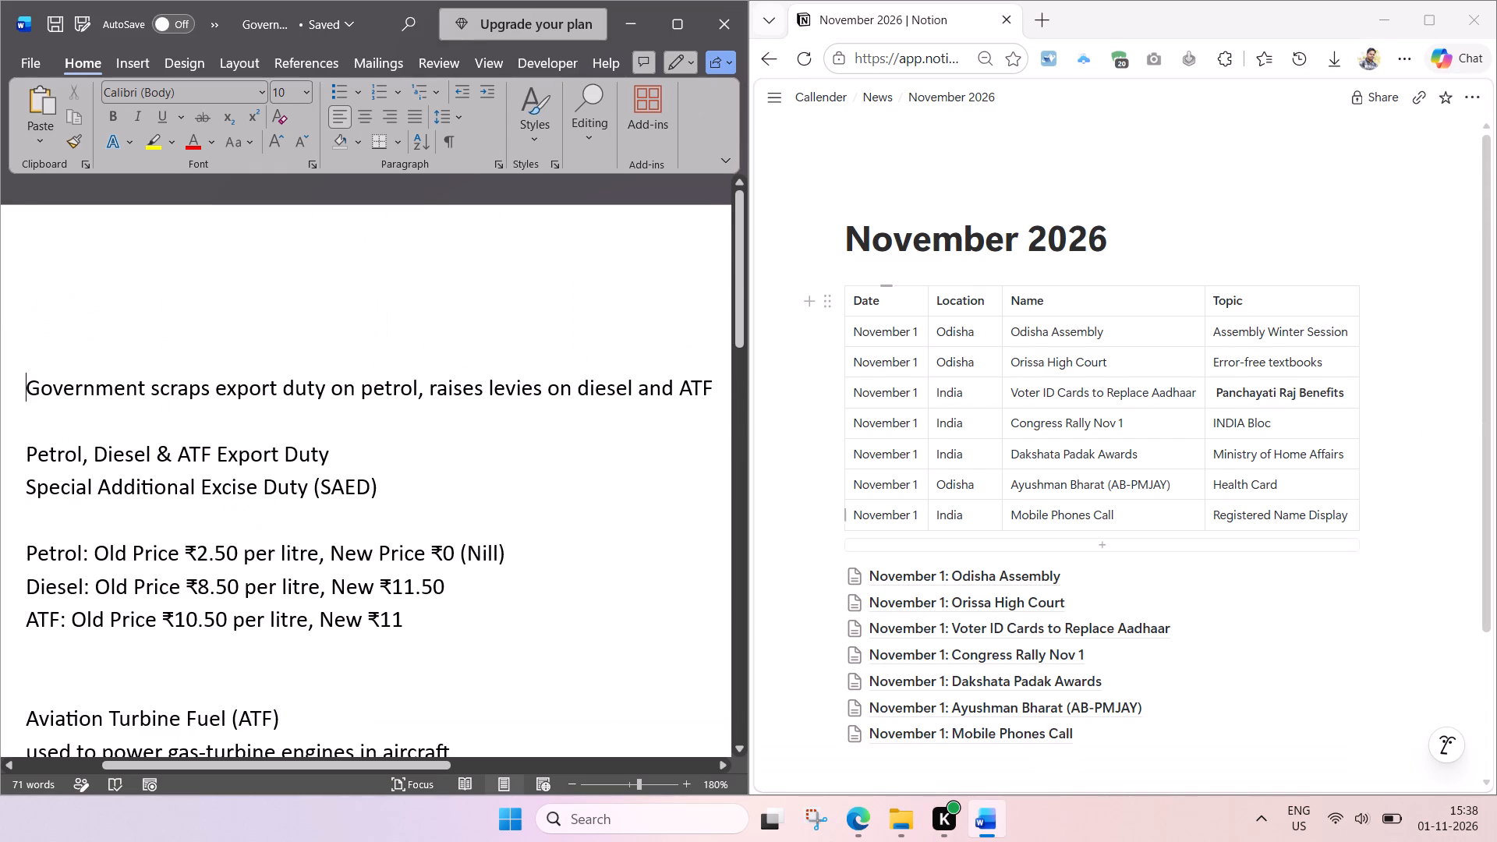
scroll(479, 382, "down", 1, "ctrl")
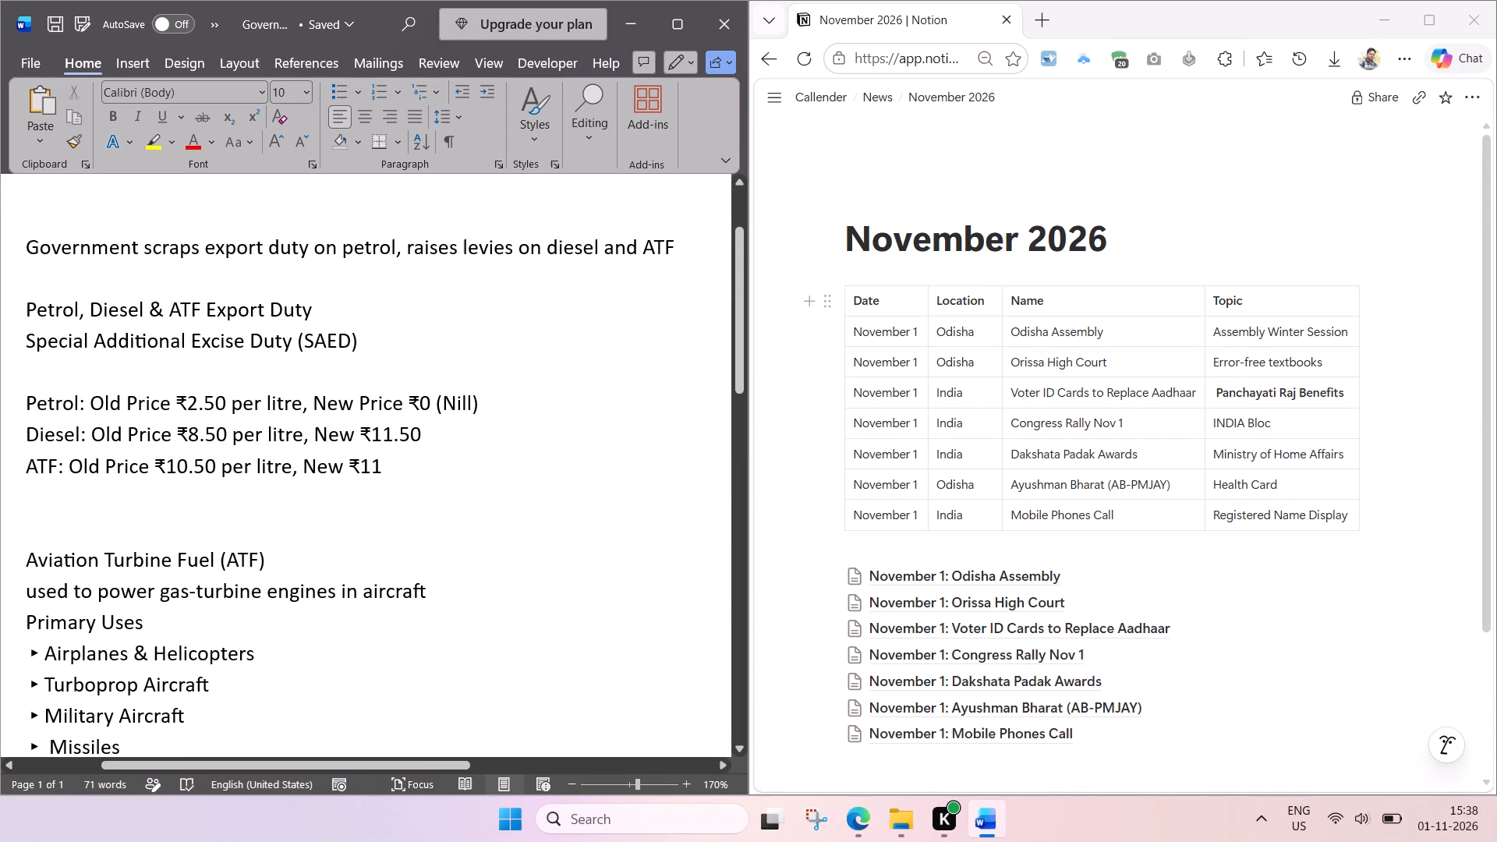
scroll(426, 356, "down", 1, "ctrl")
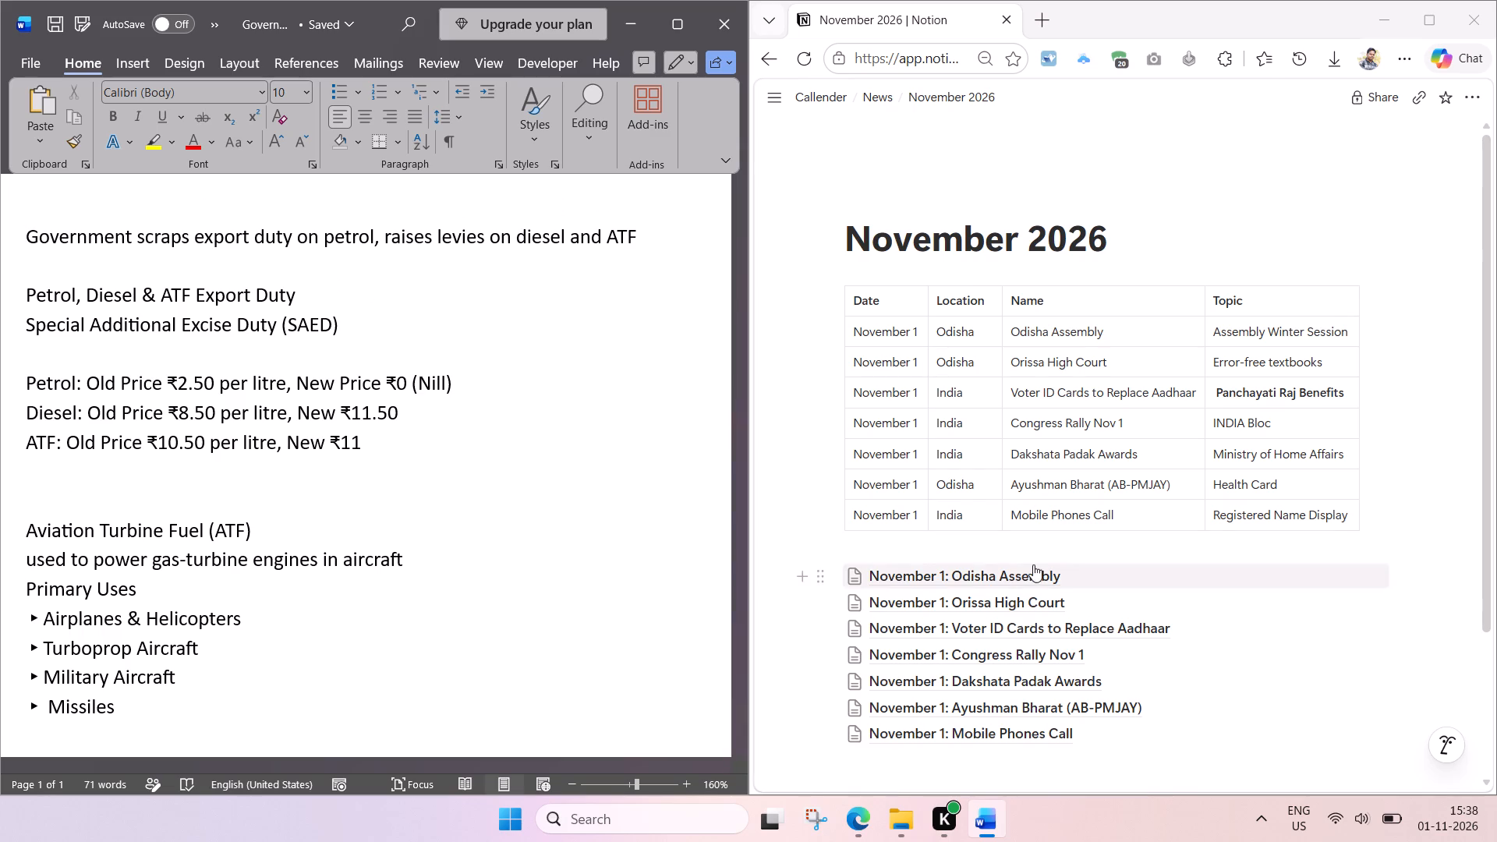
scroll(1038, 558, "down", 2)
Add a row at the end of the Notion November 2026 table with Date "November 1" and Location "India".
scroll(1041, 468, "down", 3)
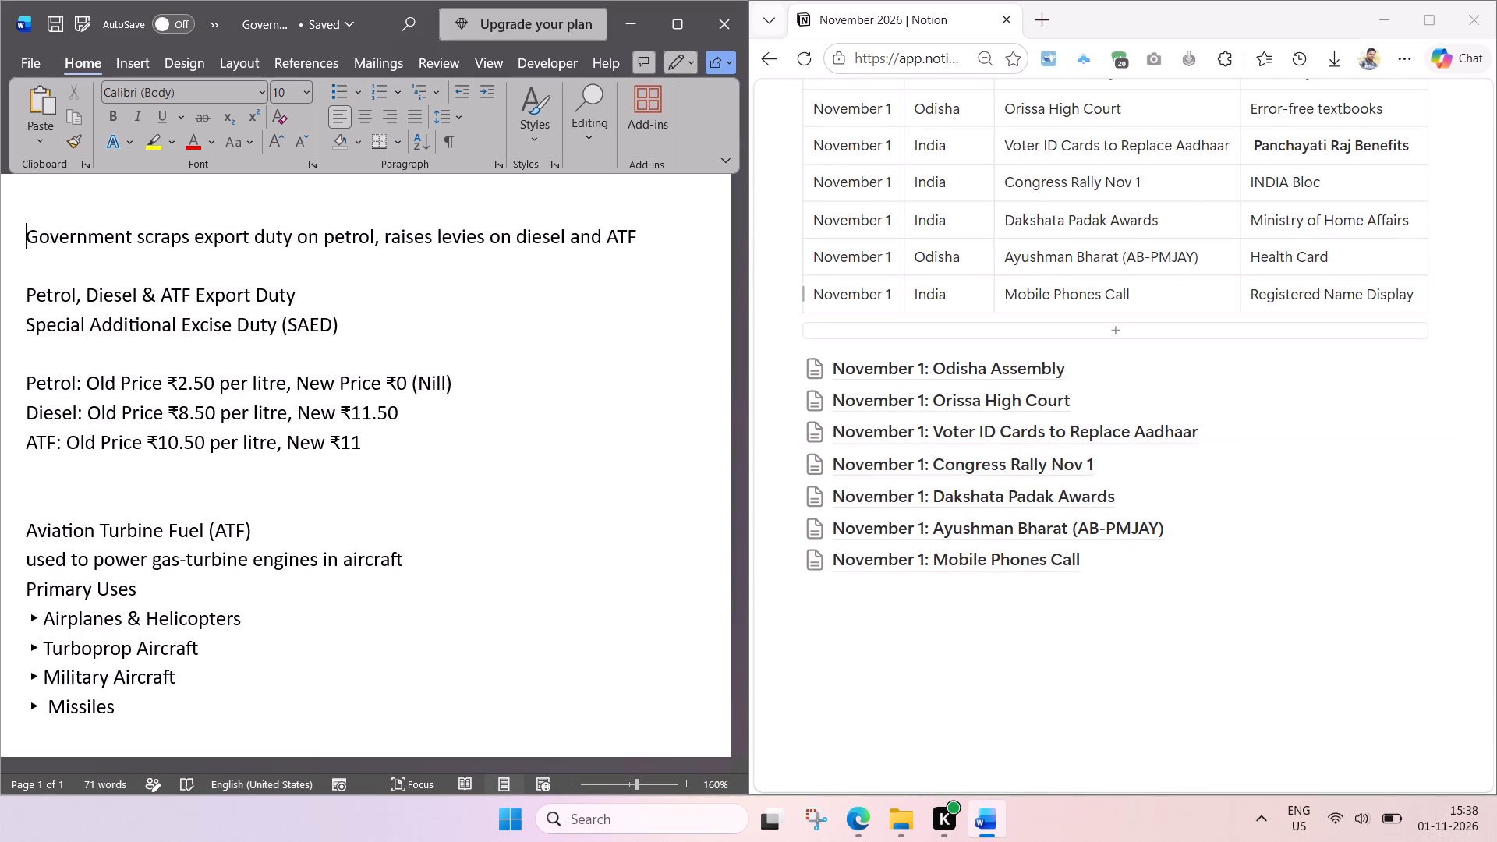
left_click(1098, 330)
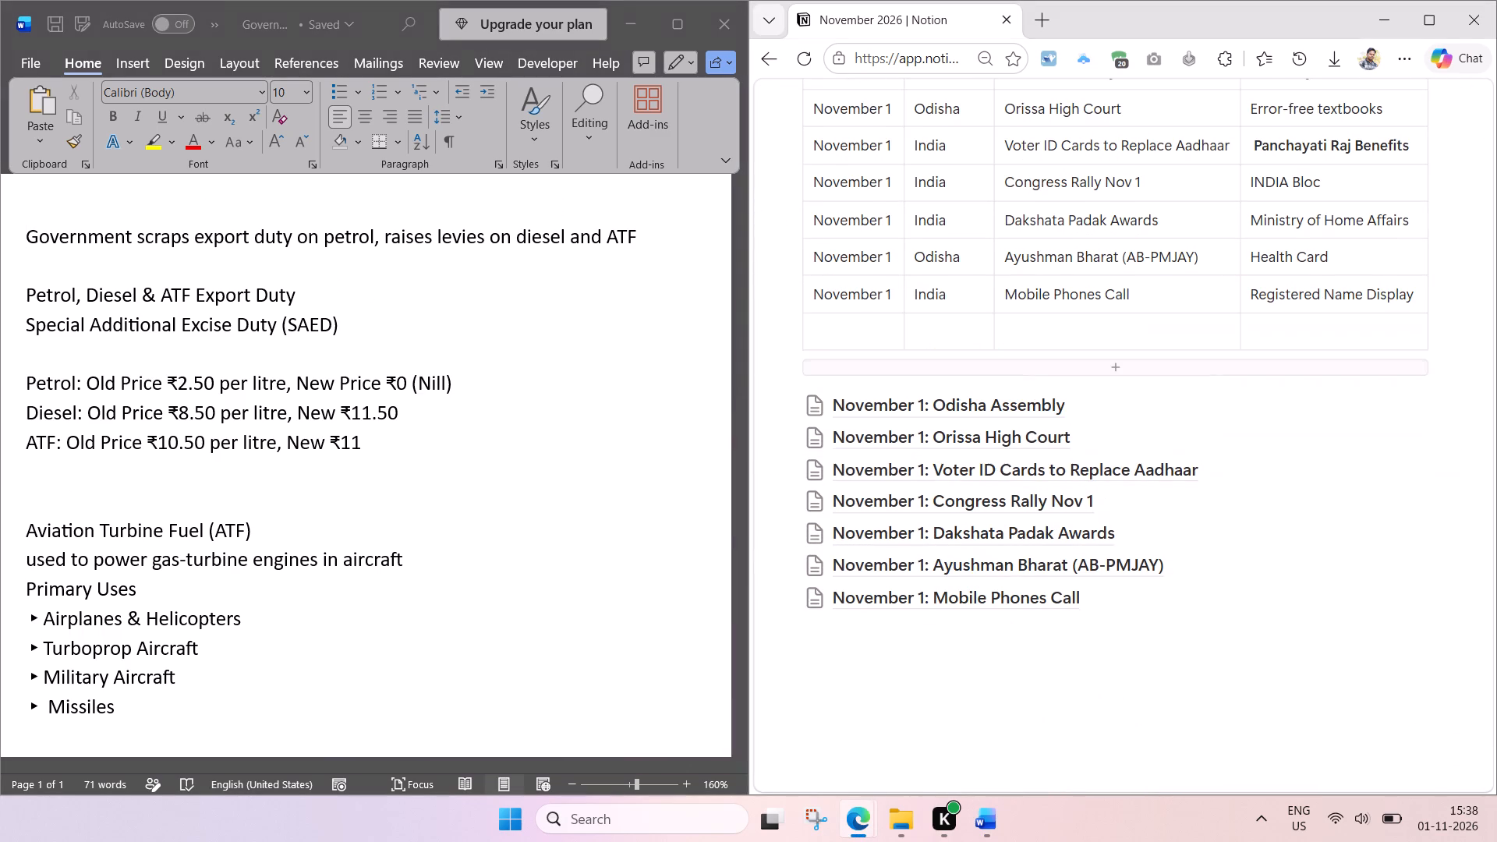
left_click(872, 302)
key("ctrl+a")
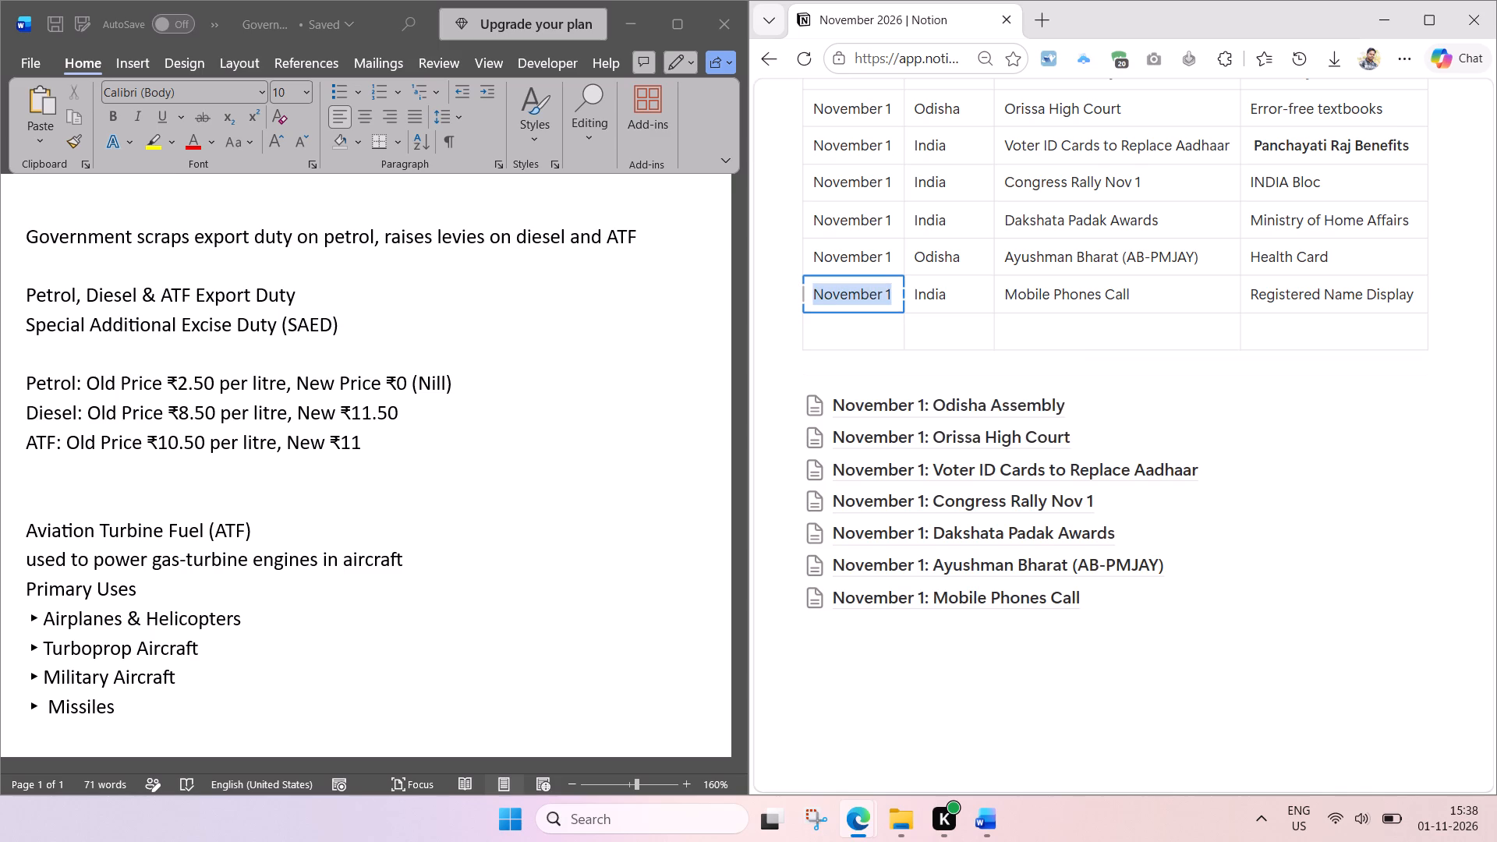
key("ctrl+c")
left_click(869, 342)
key("ctrl+v")
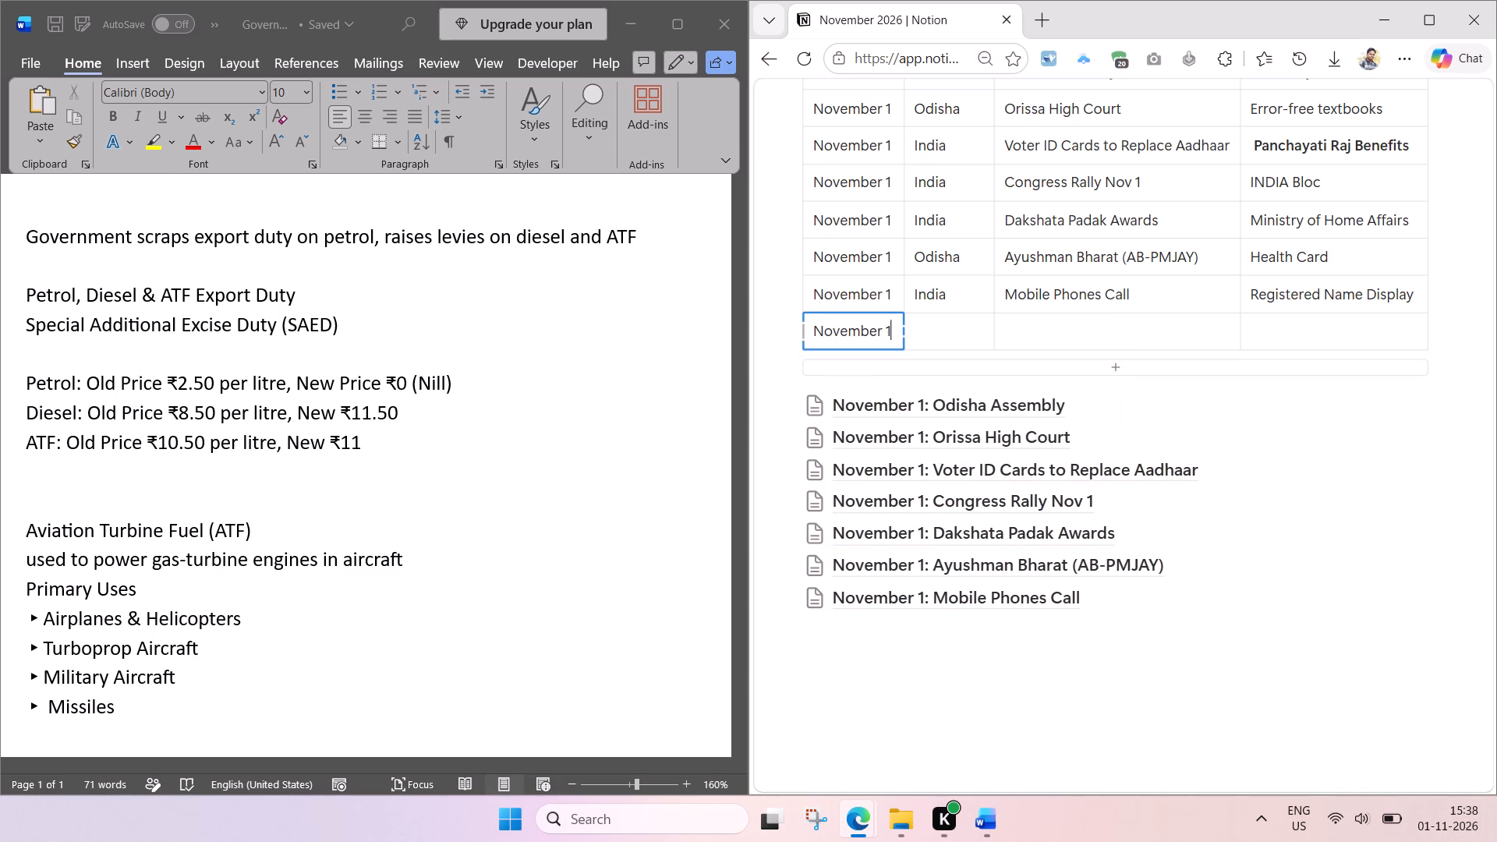
left_click(949, 292)
key("ctrl+a")
key("ctrl+c")
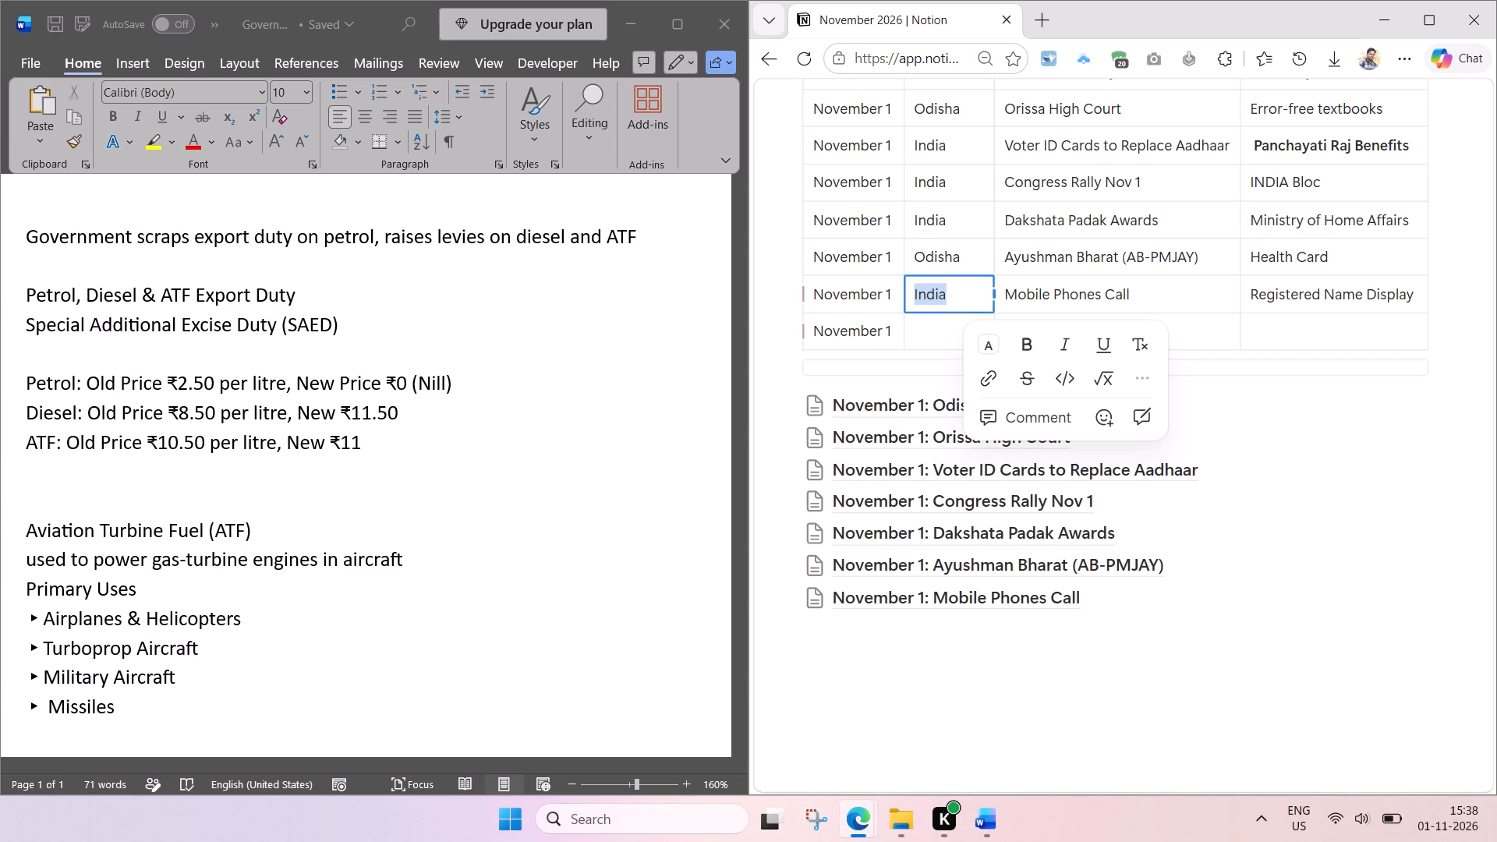
left_click(943, 343)
key("ctrl+v")
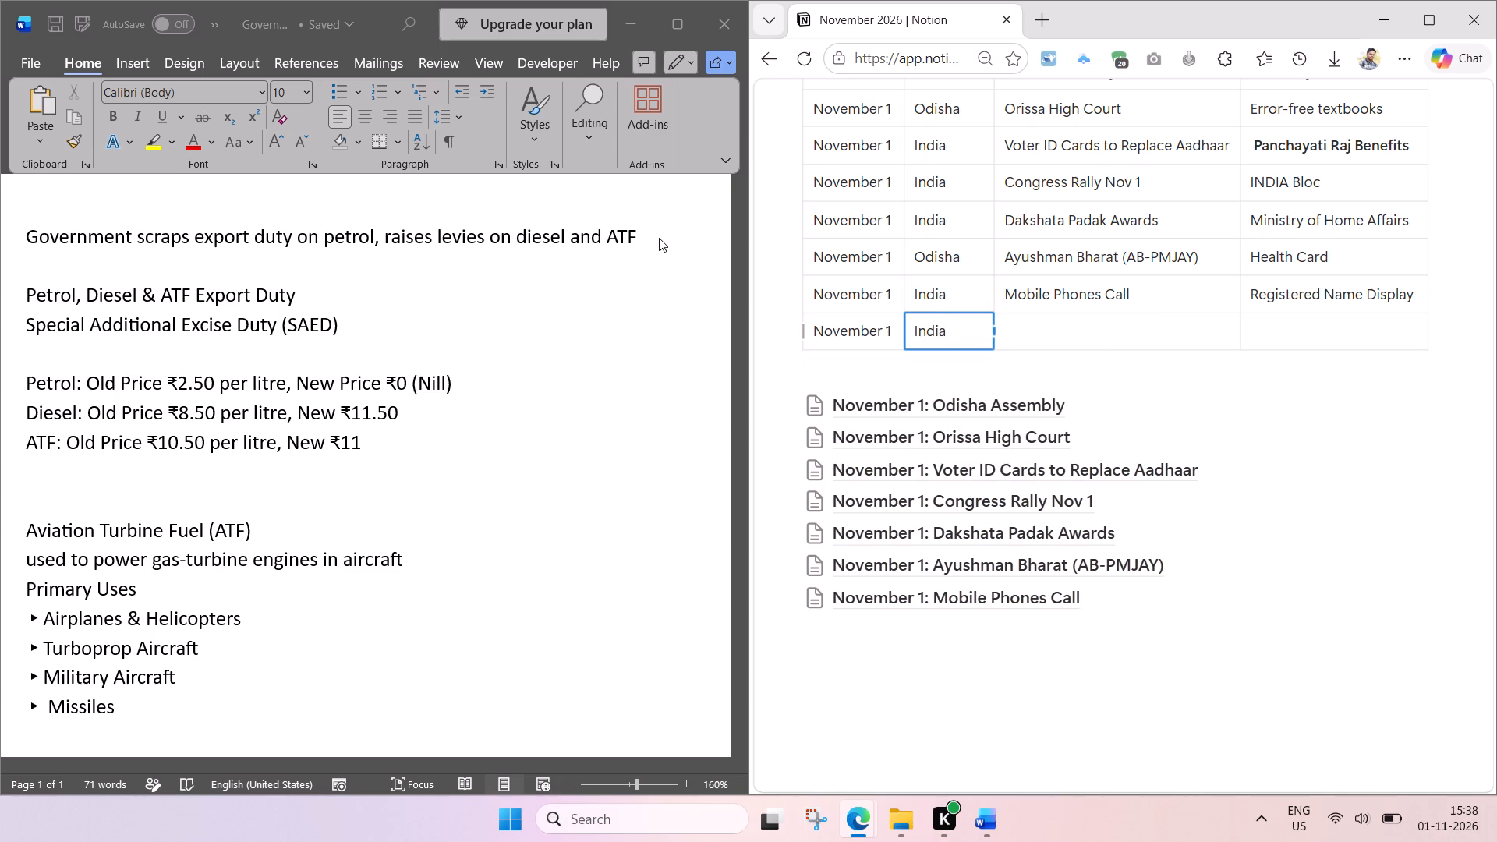
Copy the Word headline "Government scraps export duty on petrol, raises levies on diesel and ATF" into the new row's Name cell.
left_click(659, 236)
left_click_drag(641, 237, 60, 243)
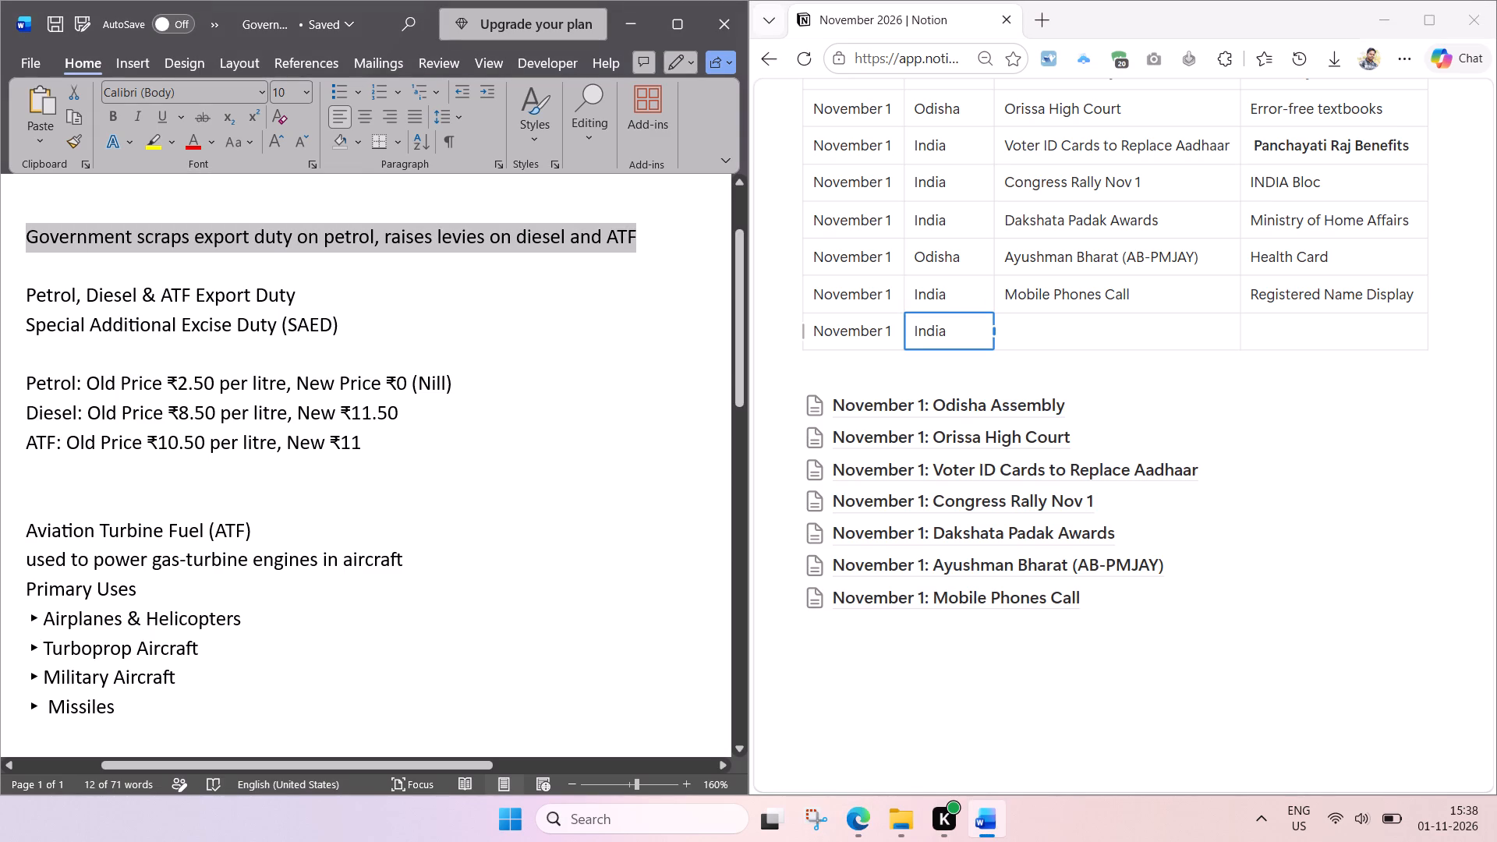
key("ctrl+c")
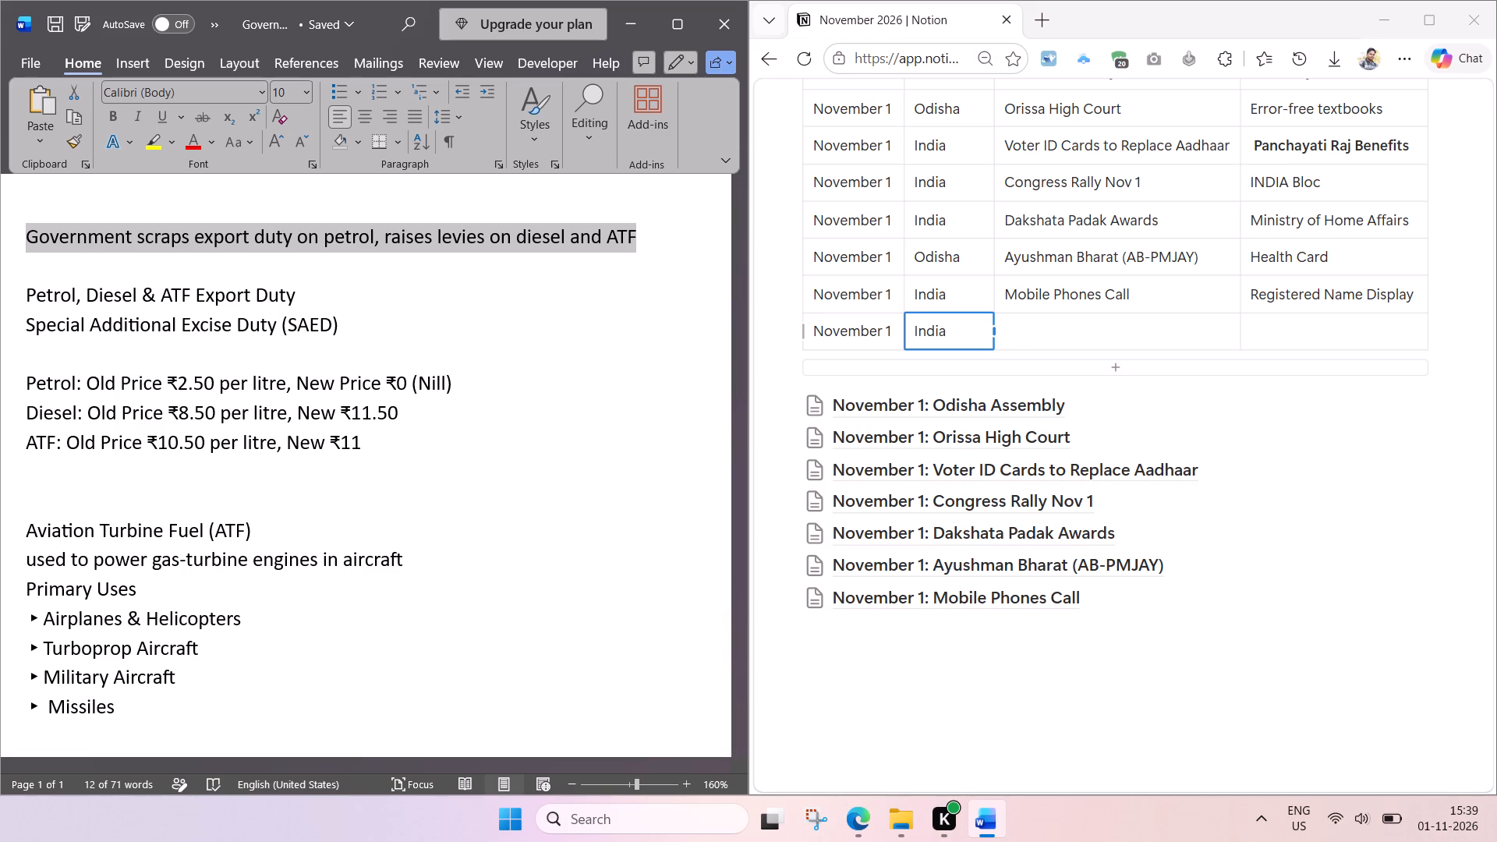
left_click(1055, 327)
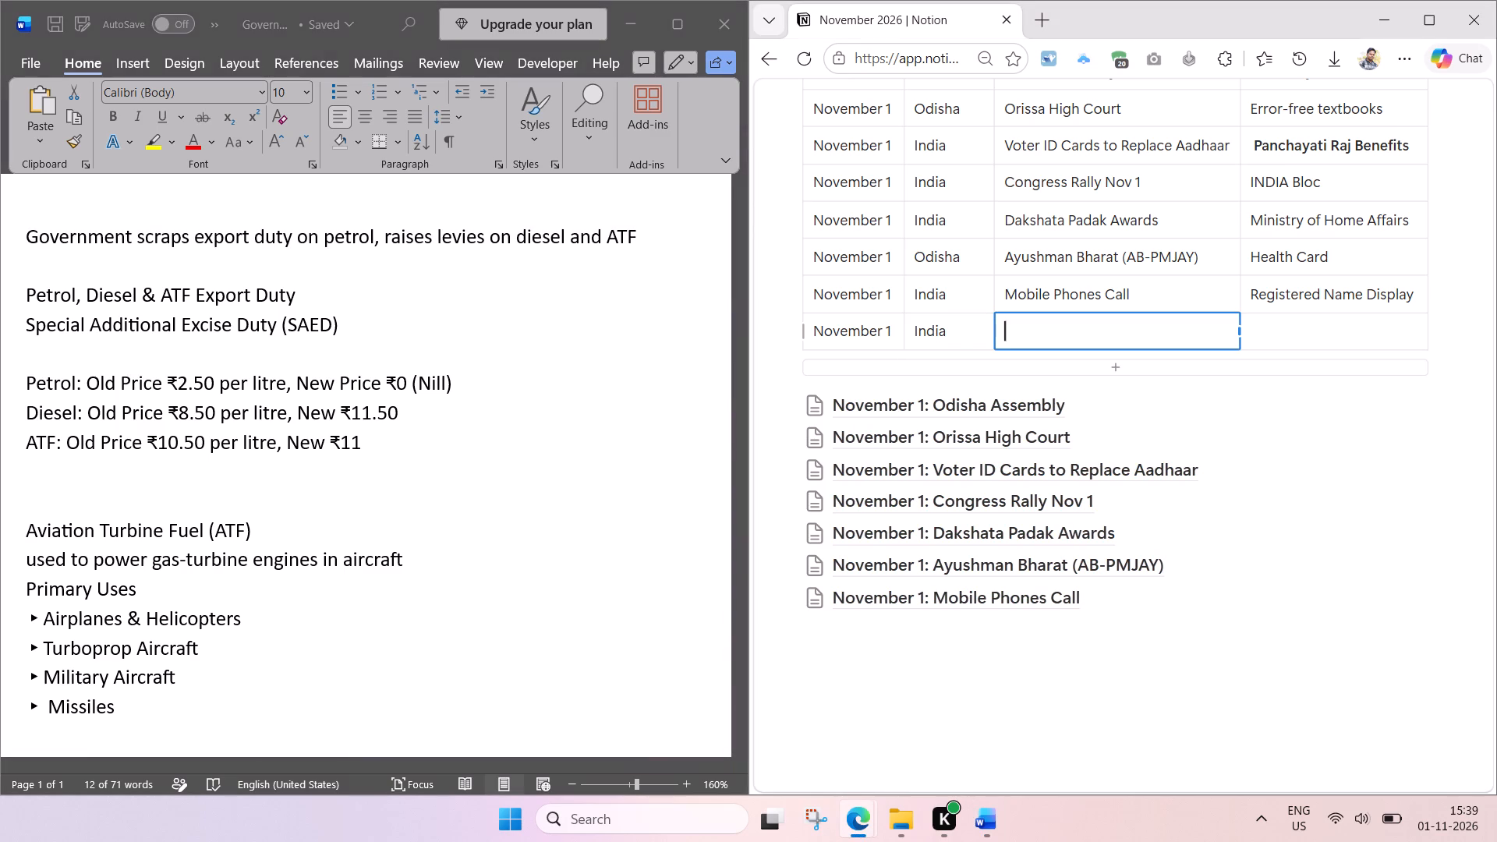
key("ctrl+v")
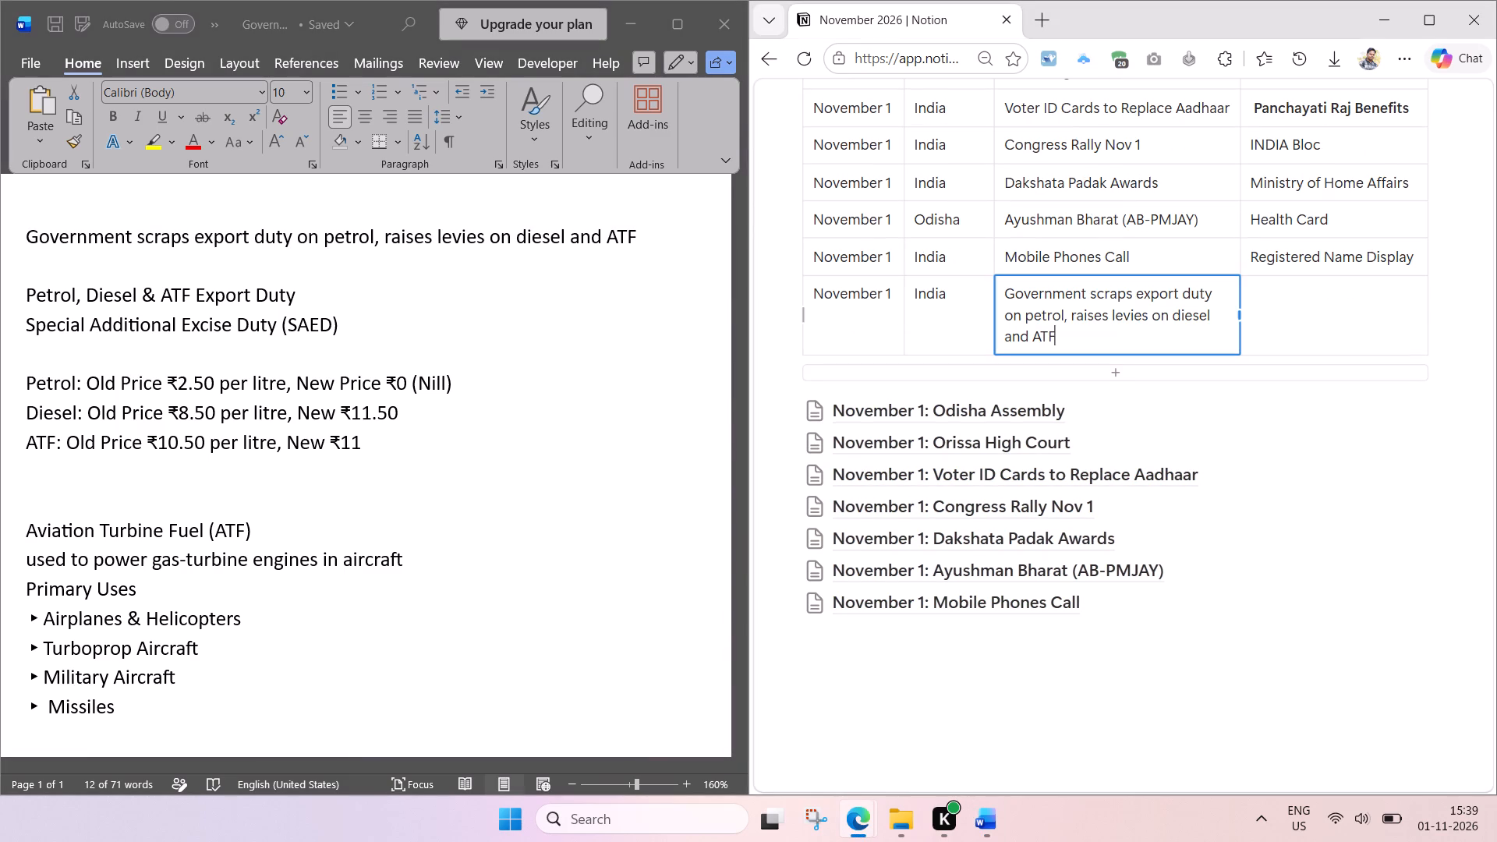
Delete the word "scraps" from the new row's Name cell.
double_click(1120, 299)
key("BackSpace")
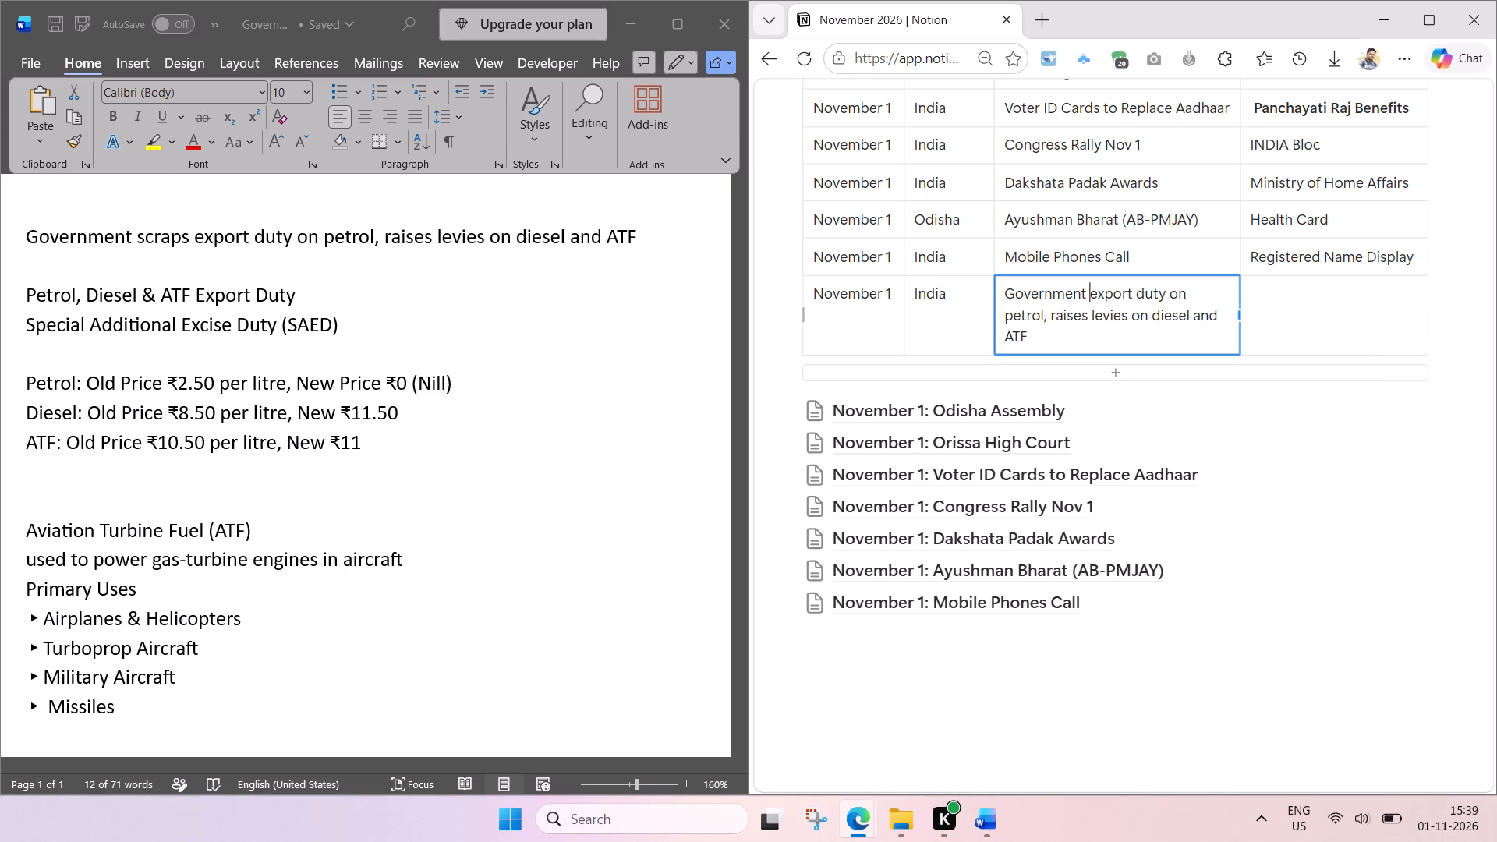
Copy the new row's whole Name text into the empty last cell of the same row.
left_click(1100, 333)
key("ctrl+a")
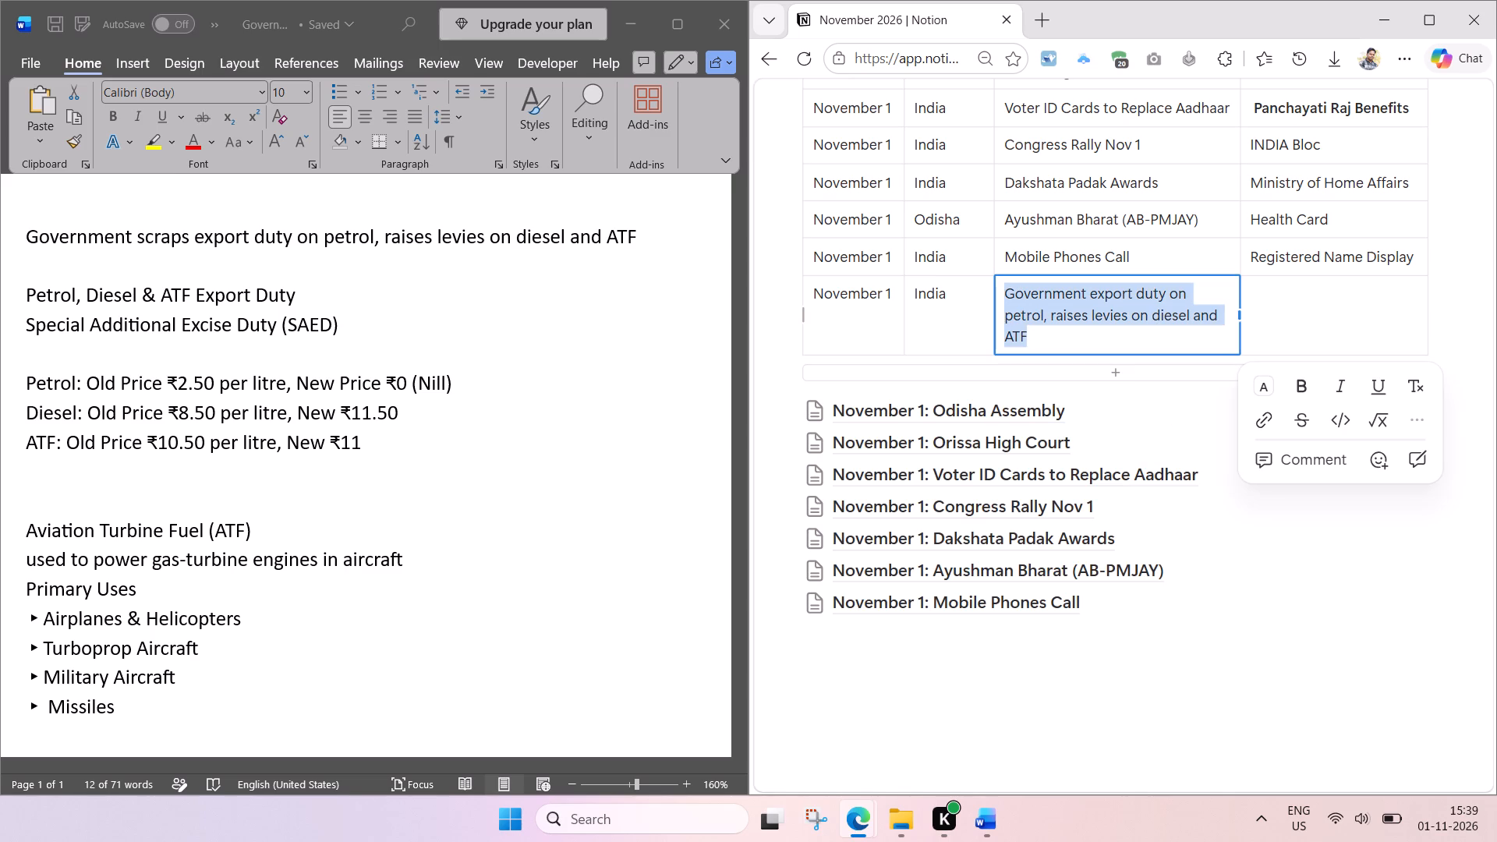
key("ctrl+c")
left_click(1327, 321)
key("ctrl+v")
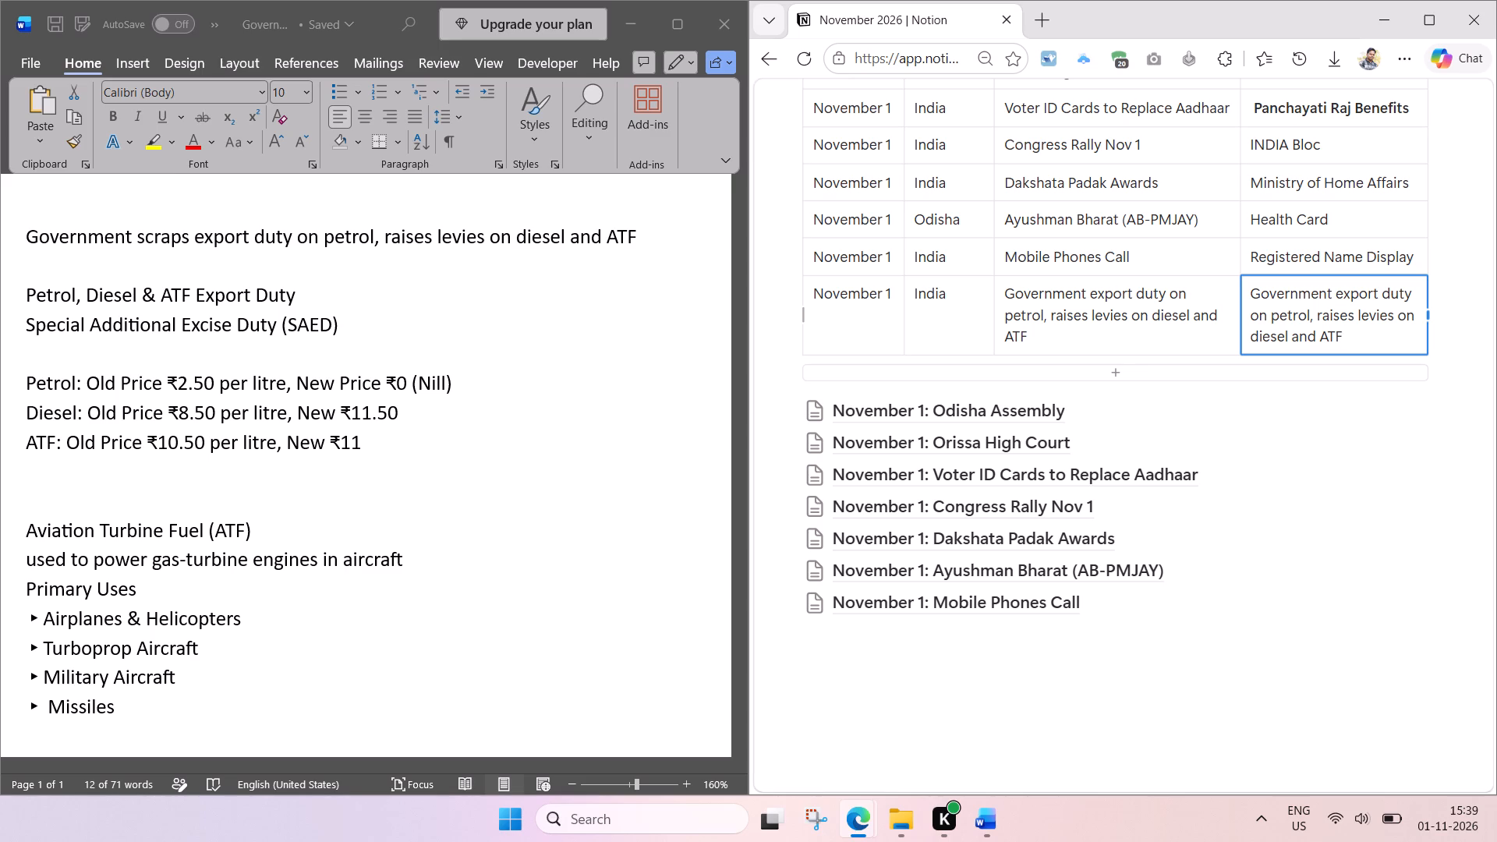
Shorten and recapitalize the new row's Name cell to "Government Export Duty".
left_click_drag(1165, 293, 1219, 349)
key("BackSpace")
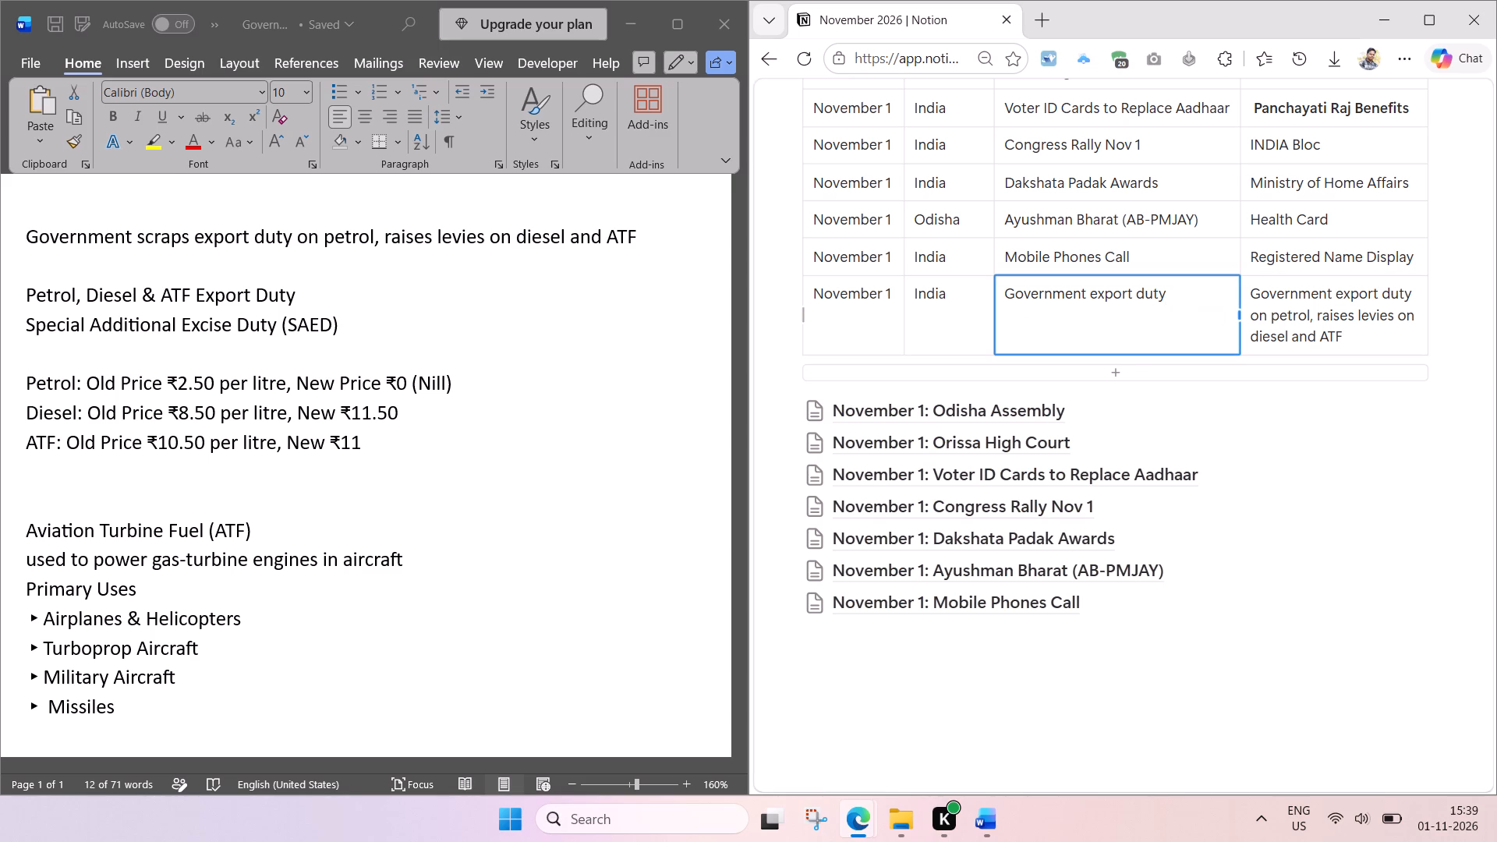
left_click(1144, 293)
key("BackSpace")
key("shift+d")
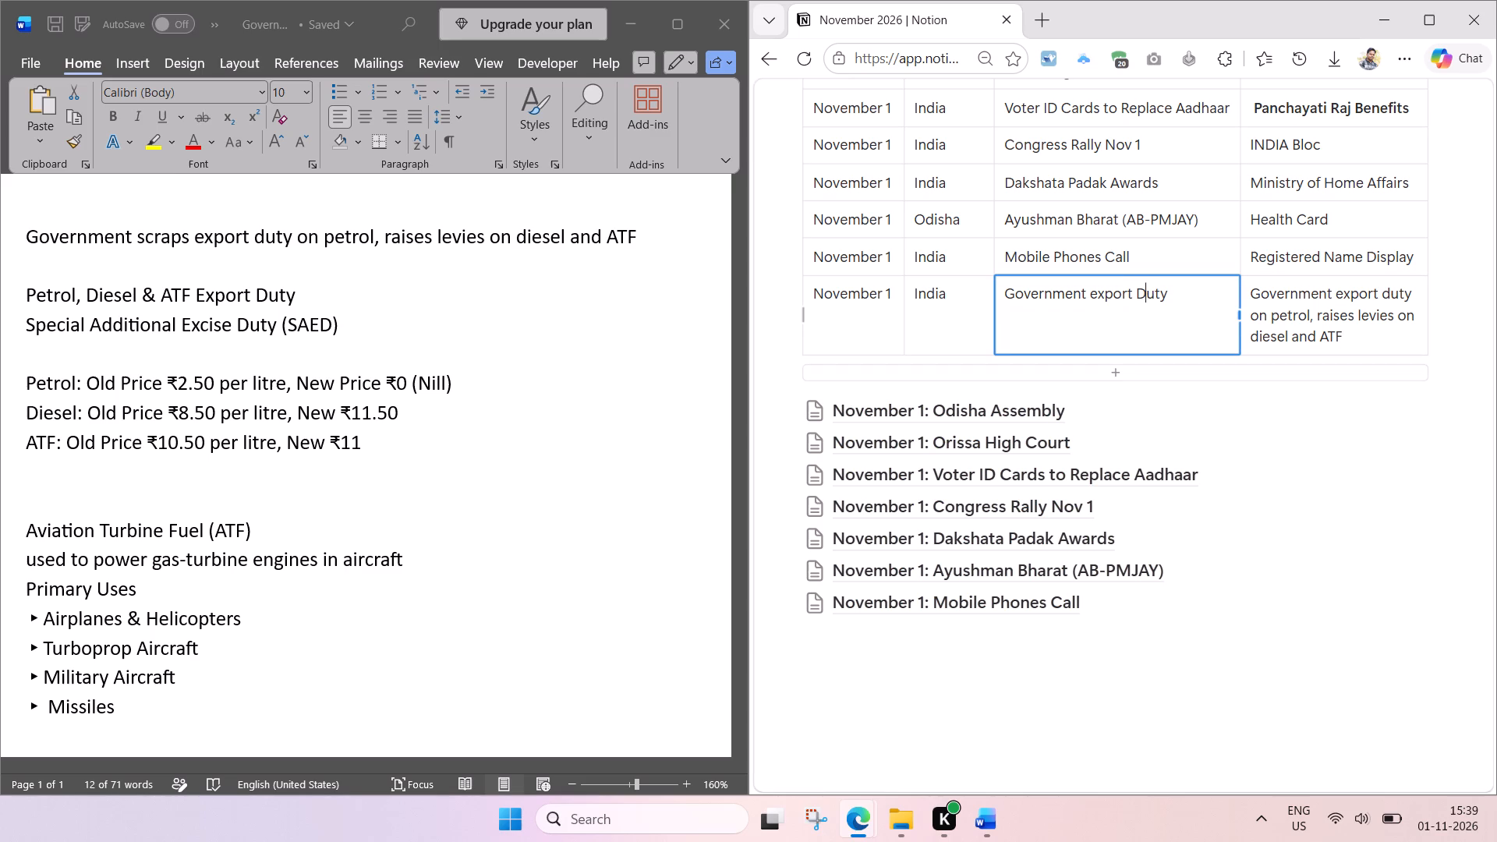
left_click(1096, 292)
key("BackSpace")
key("shift+e")
Reduce the text in the new row's last cell to "Petrol, Diesel, ATF".
left_click_drag(1277, 317, 1251, 293)
key("BackSpace")
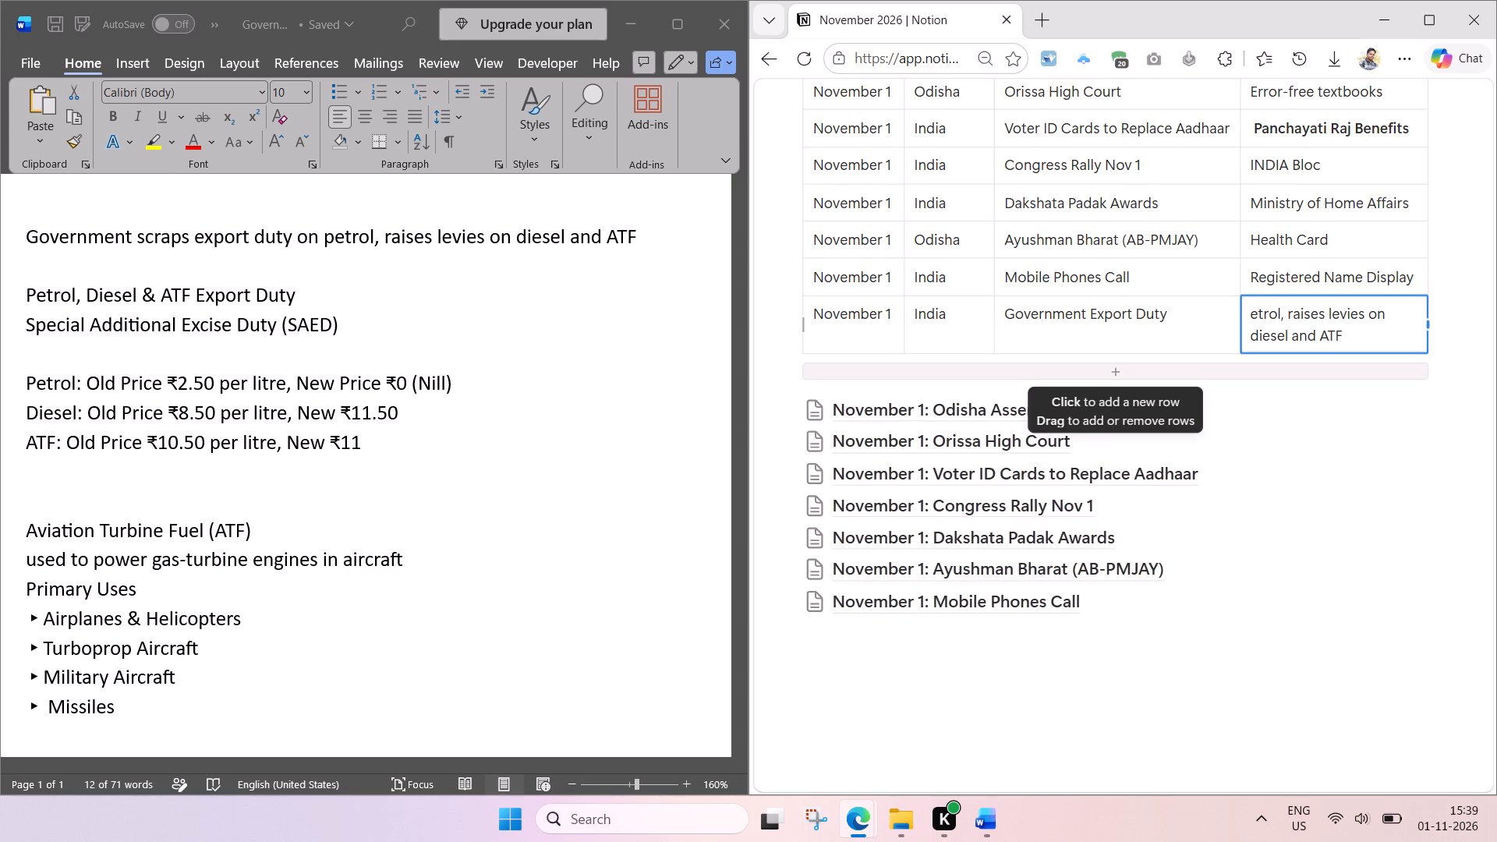
key("shift+p")
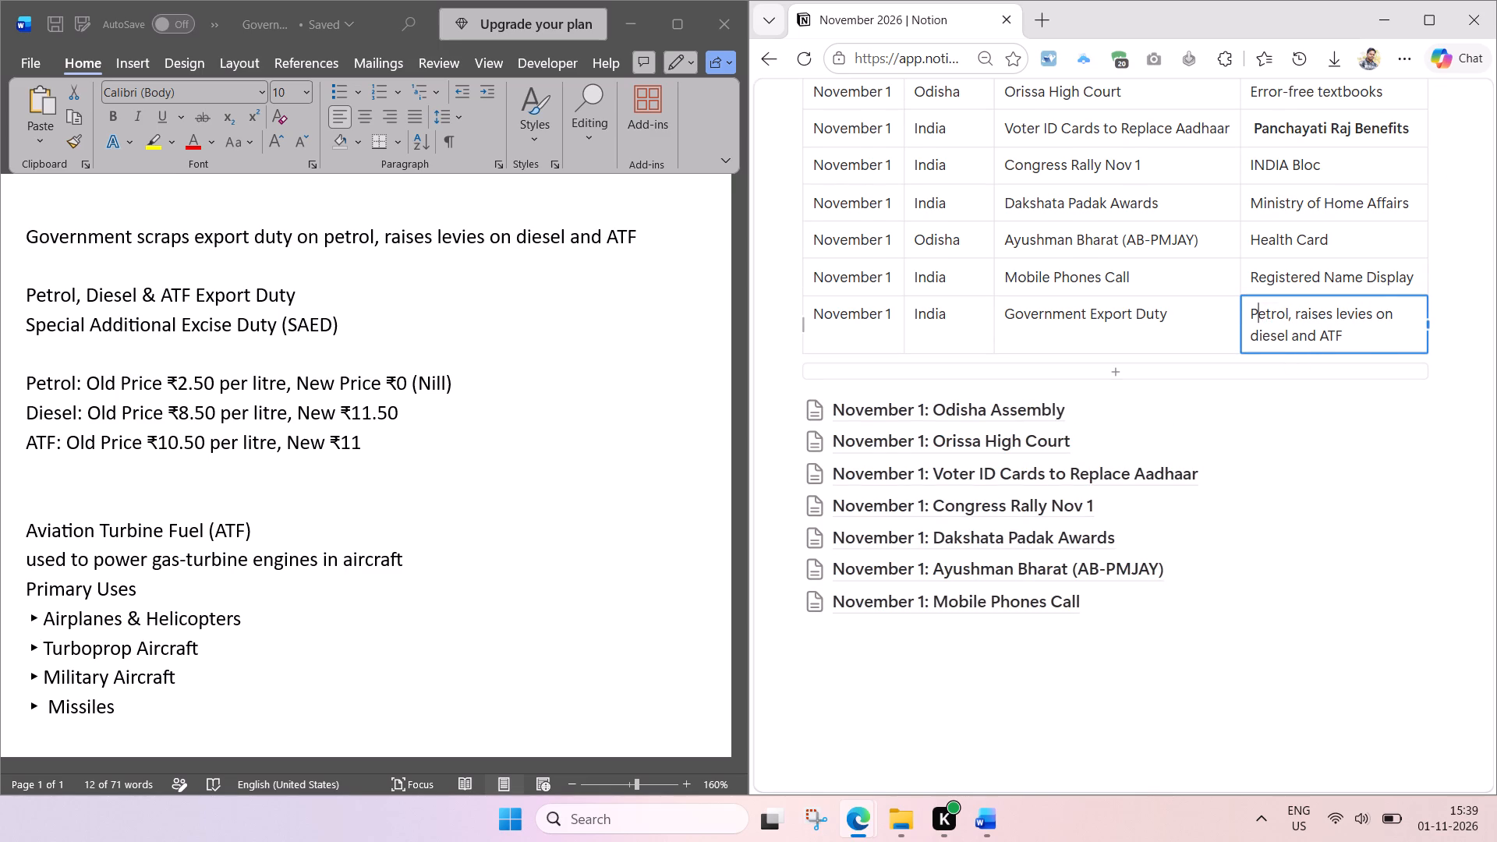
left_click_drag(1258, 338, 1293, 317)
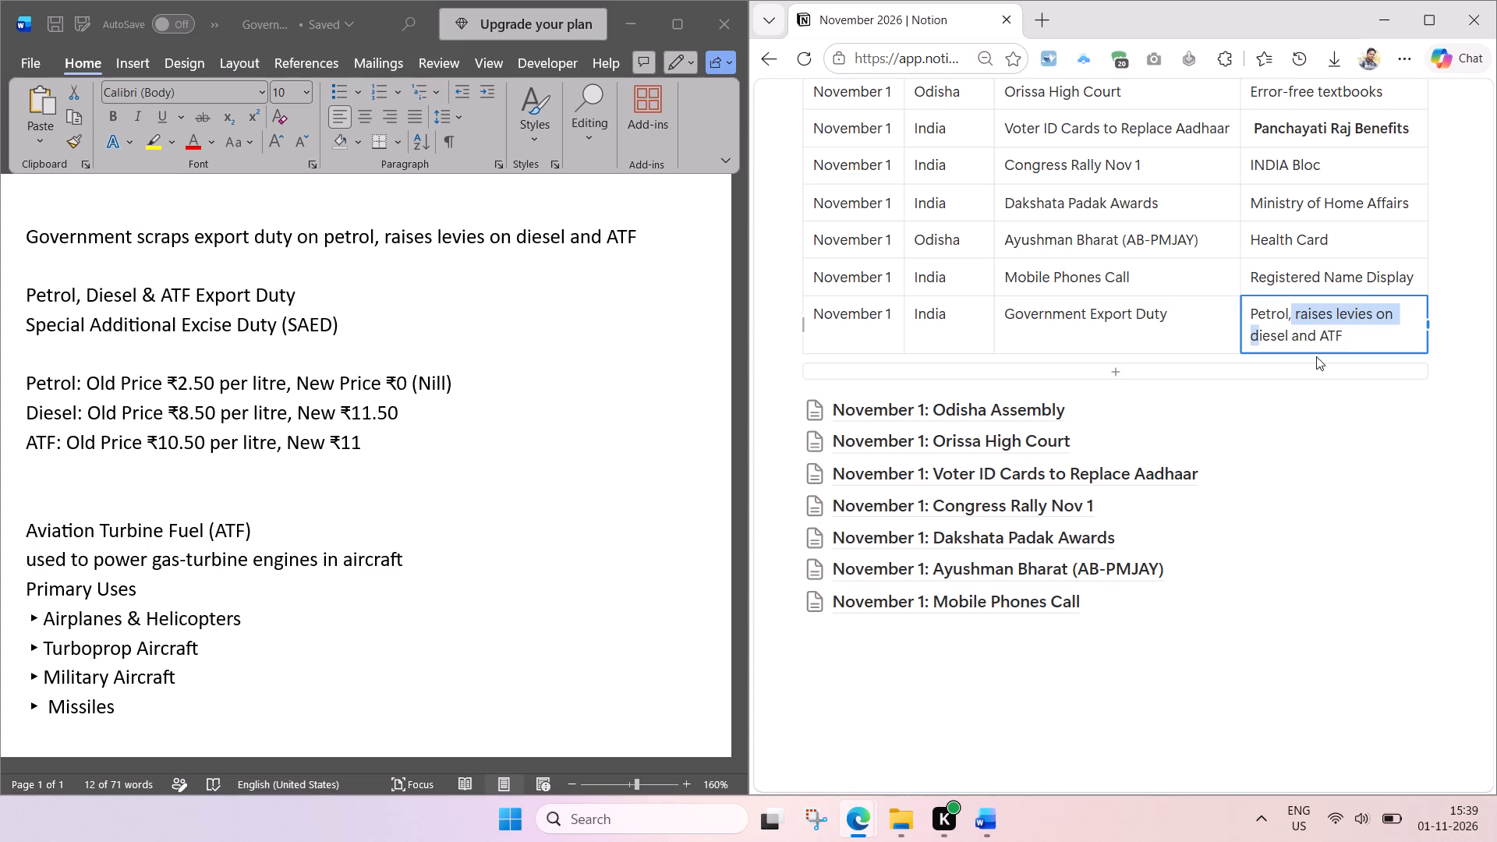
key("BackSpace")
key("space")
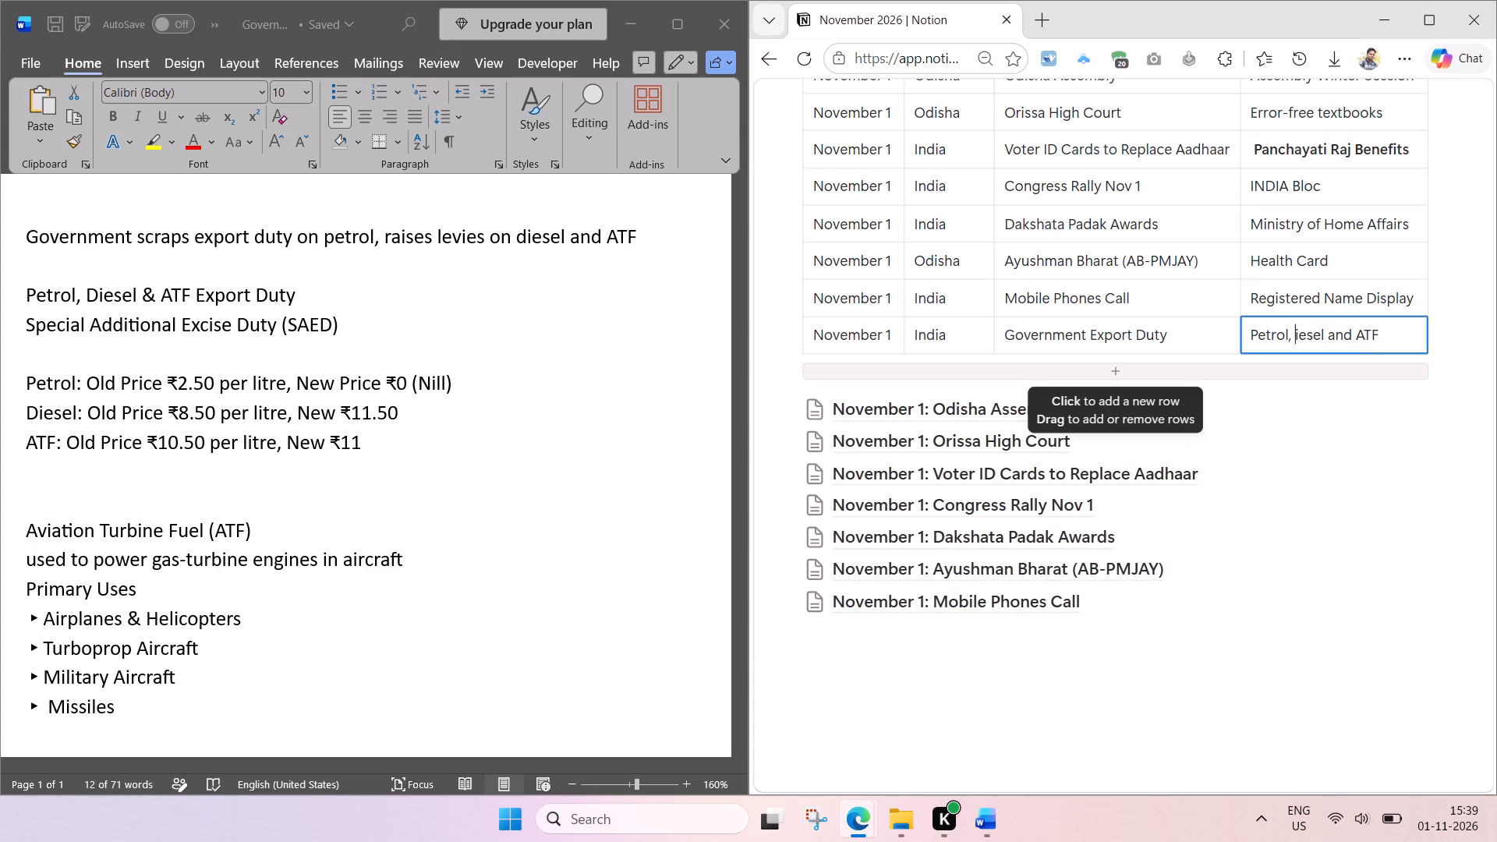
type("D")
left_click(1369, 338)
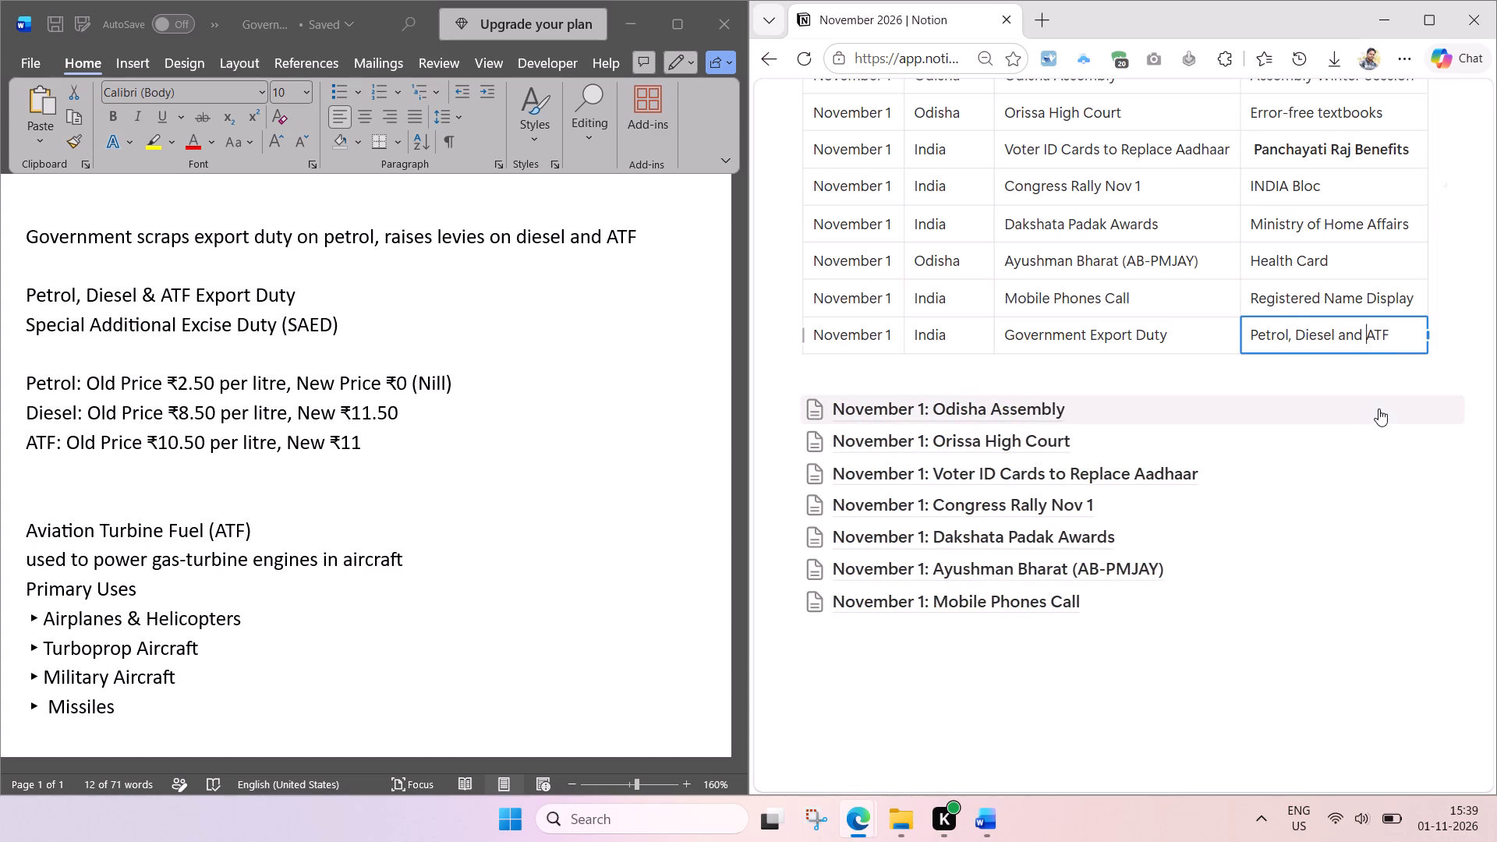
key("BackSpace")
key("BackSpace")
key("BackSpace")
key("BackSpace")
key("BackSpace")
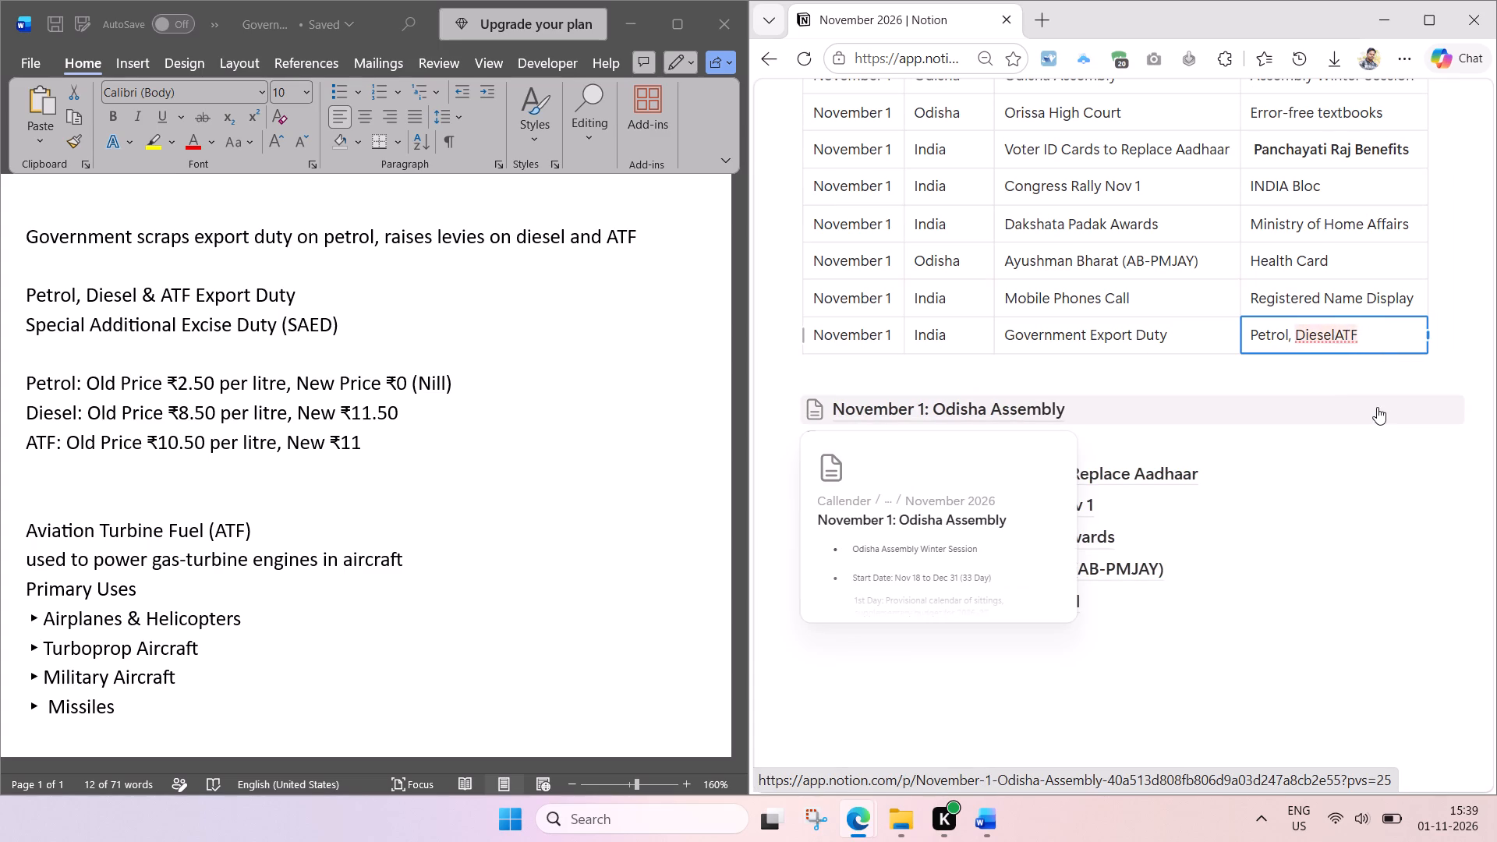
type(",")
key("space")
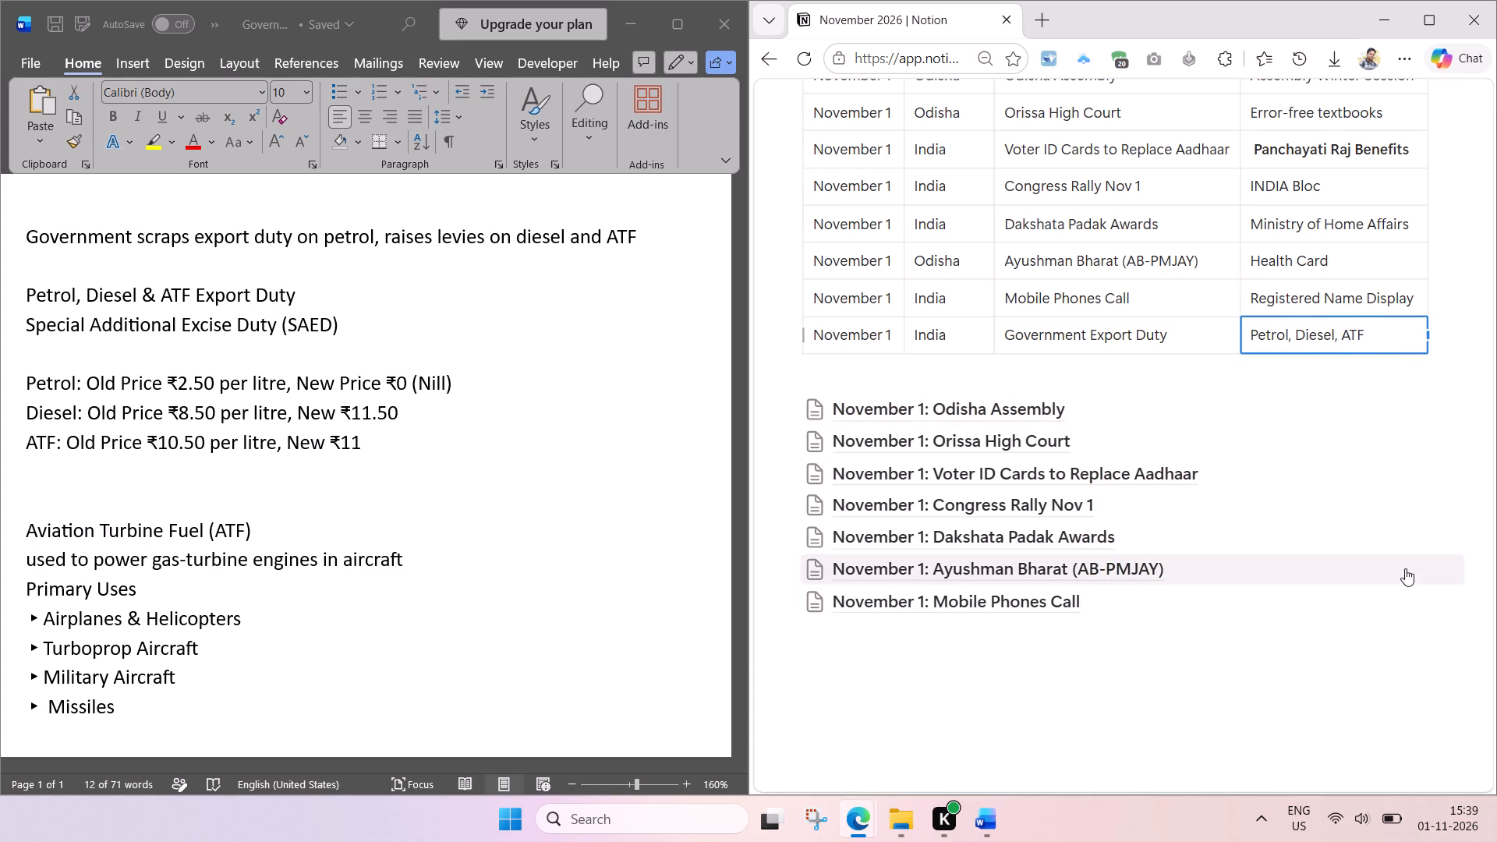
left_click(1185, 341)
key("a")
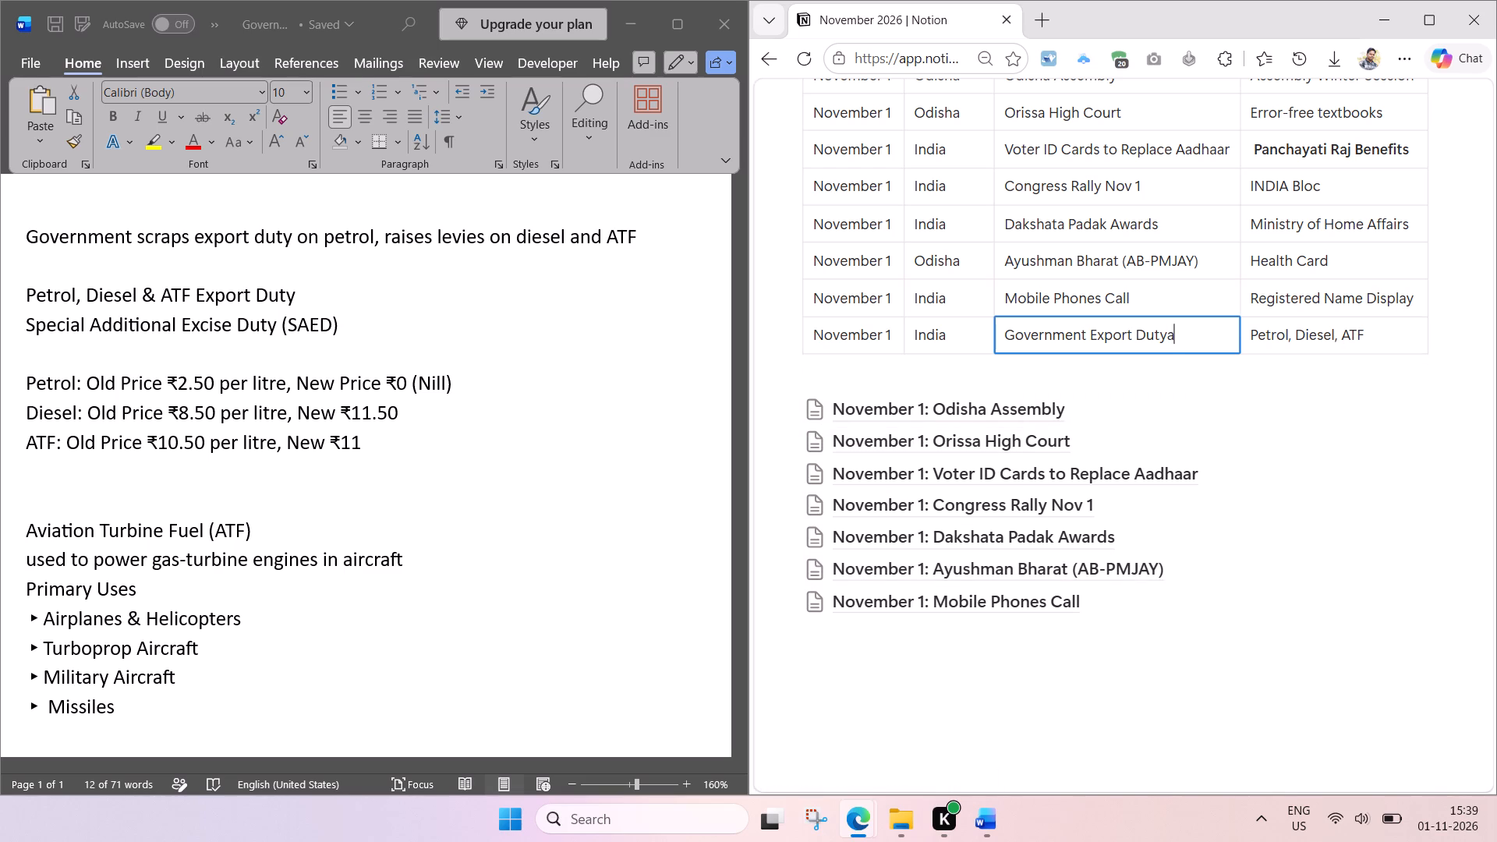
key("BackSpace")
Duplicate the "November 1: Mobile Phones Call" page in the list below the table.
left_click(780, 609)
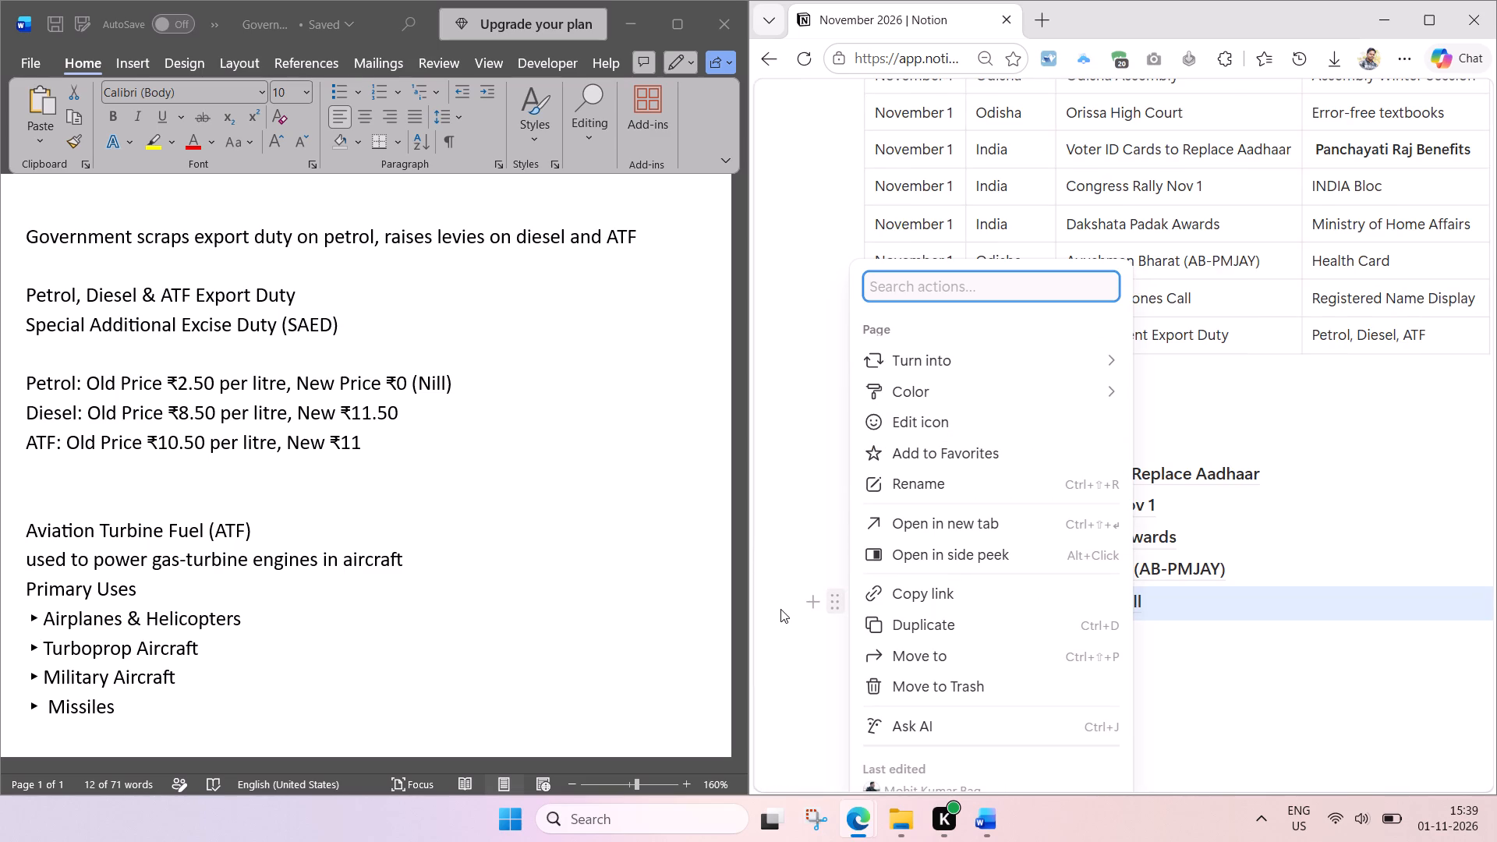
left_click(925, 627)
Retitle the duplicated page "November 1: Government Export Duty", reusing the text from the new row's Name cell.
left_click(1253, 328)
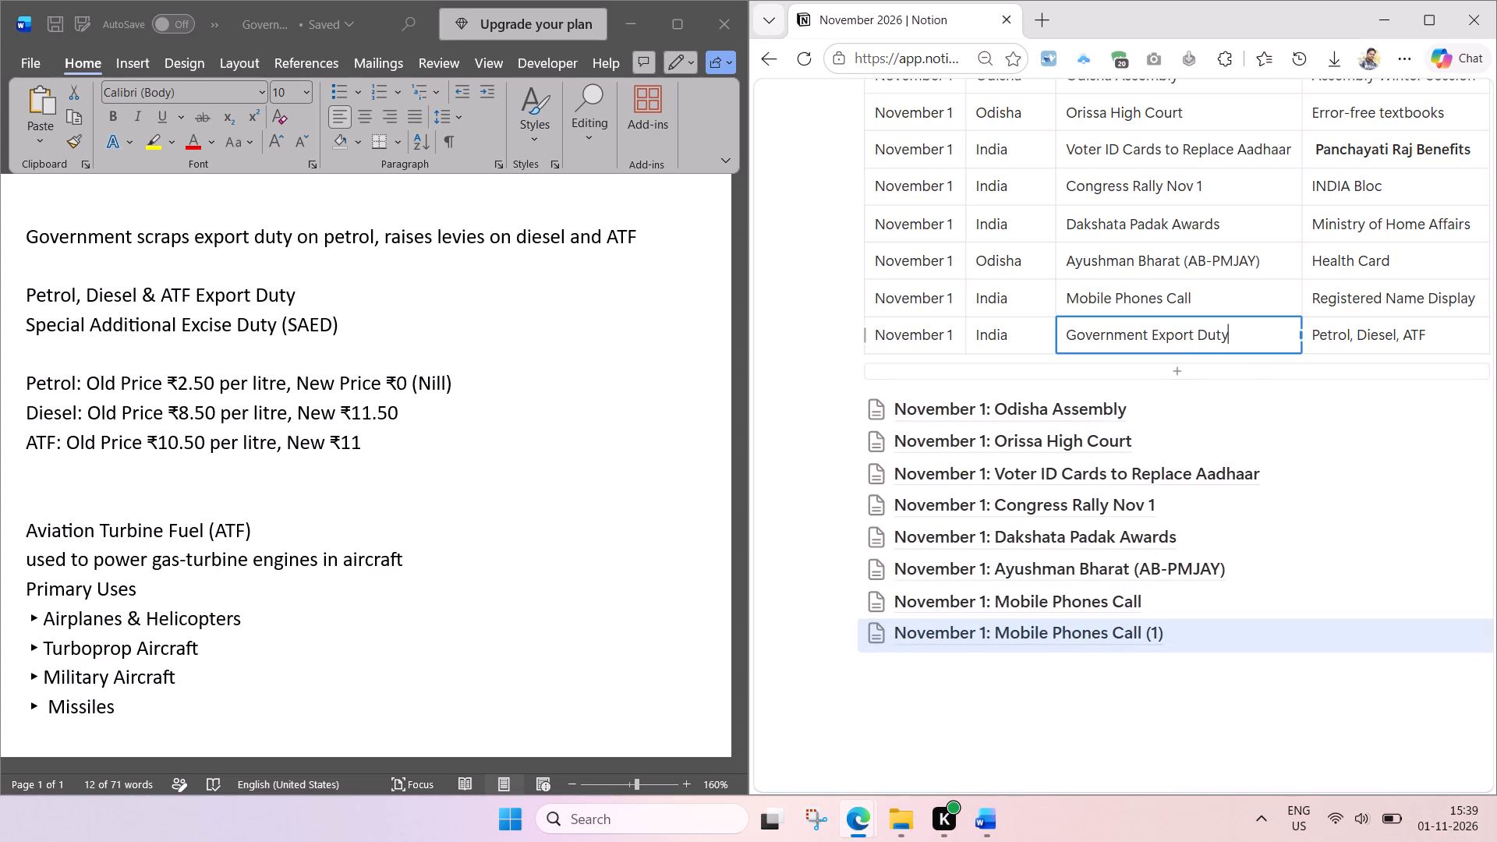
key("ctrl+a")
key("ctrl+c")
left_click(1083, 631)
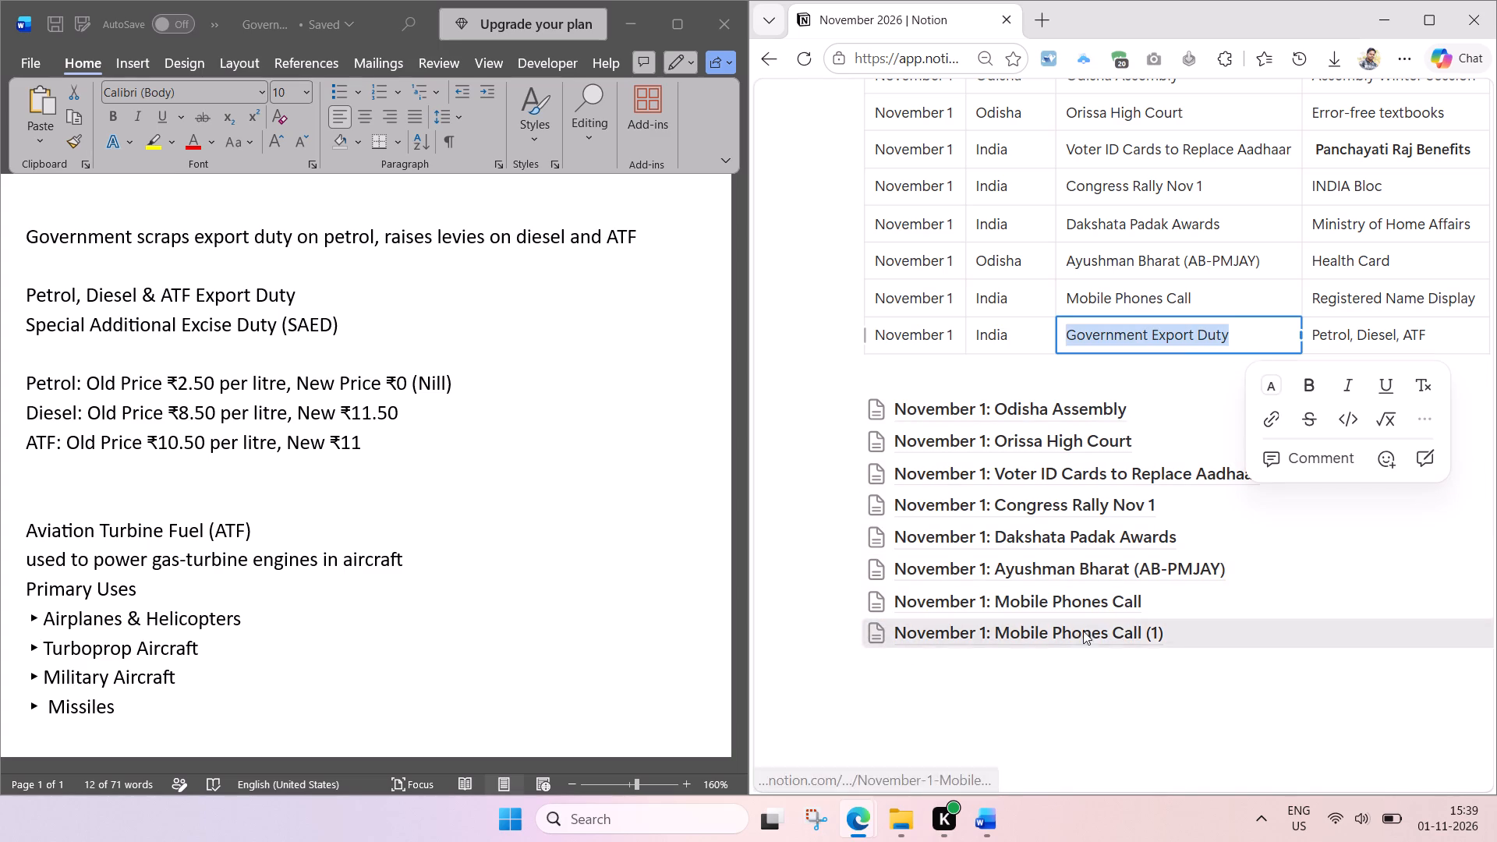
left_click_drag(1128, 186, 1454, 249)
key("ctrl+v")
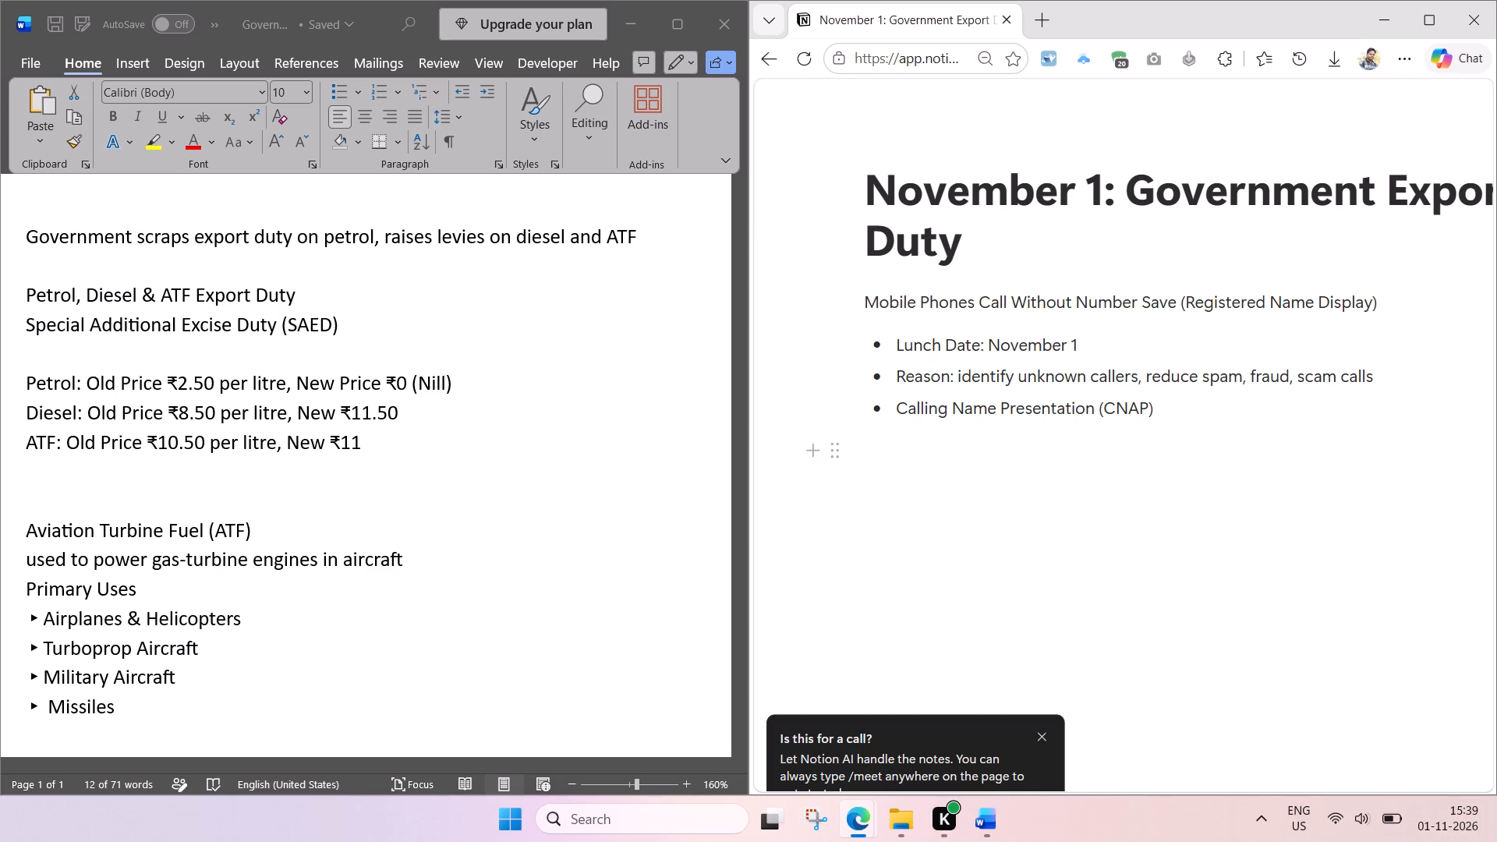
Delete the old Mobile Phones Call line and its bullets from the duplicated page's body.
left_click_drag(1185, 437, 841, 299)
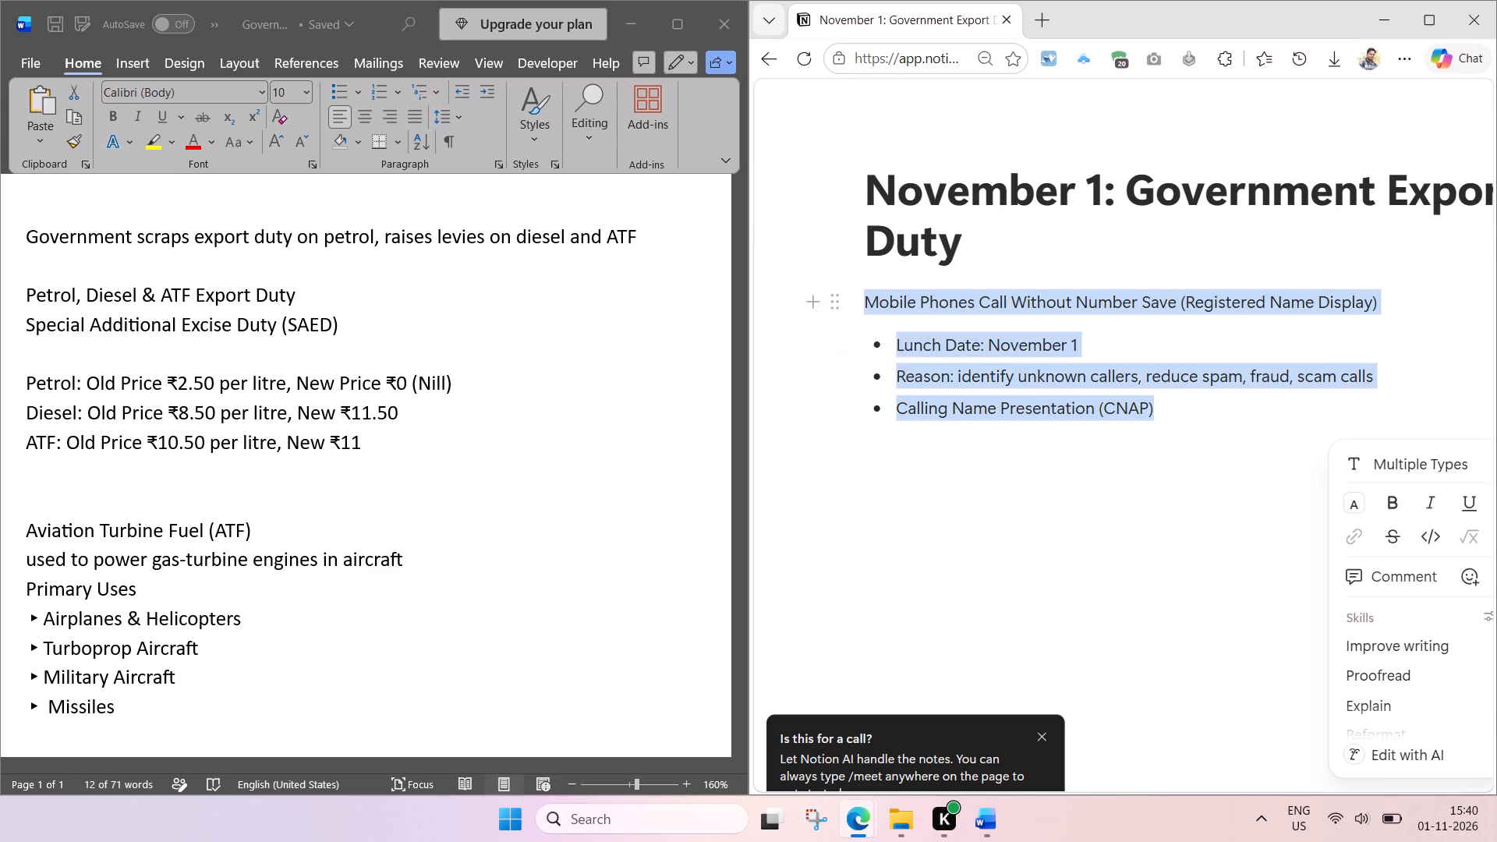
key("Delete")
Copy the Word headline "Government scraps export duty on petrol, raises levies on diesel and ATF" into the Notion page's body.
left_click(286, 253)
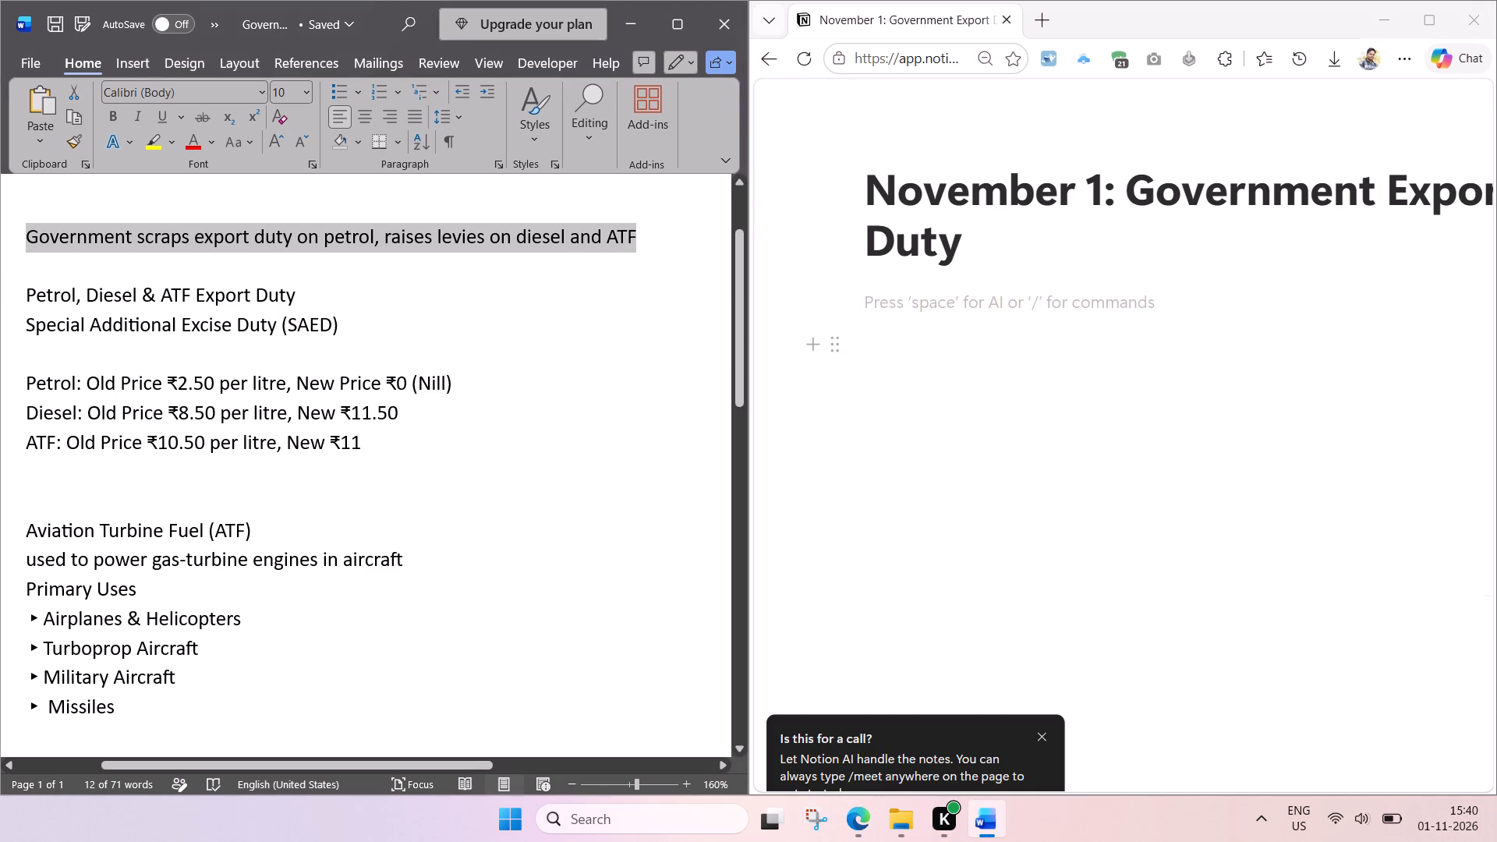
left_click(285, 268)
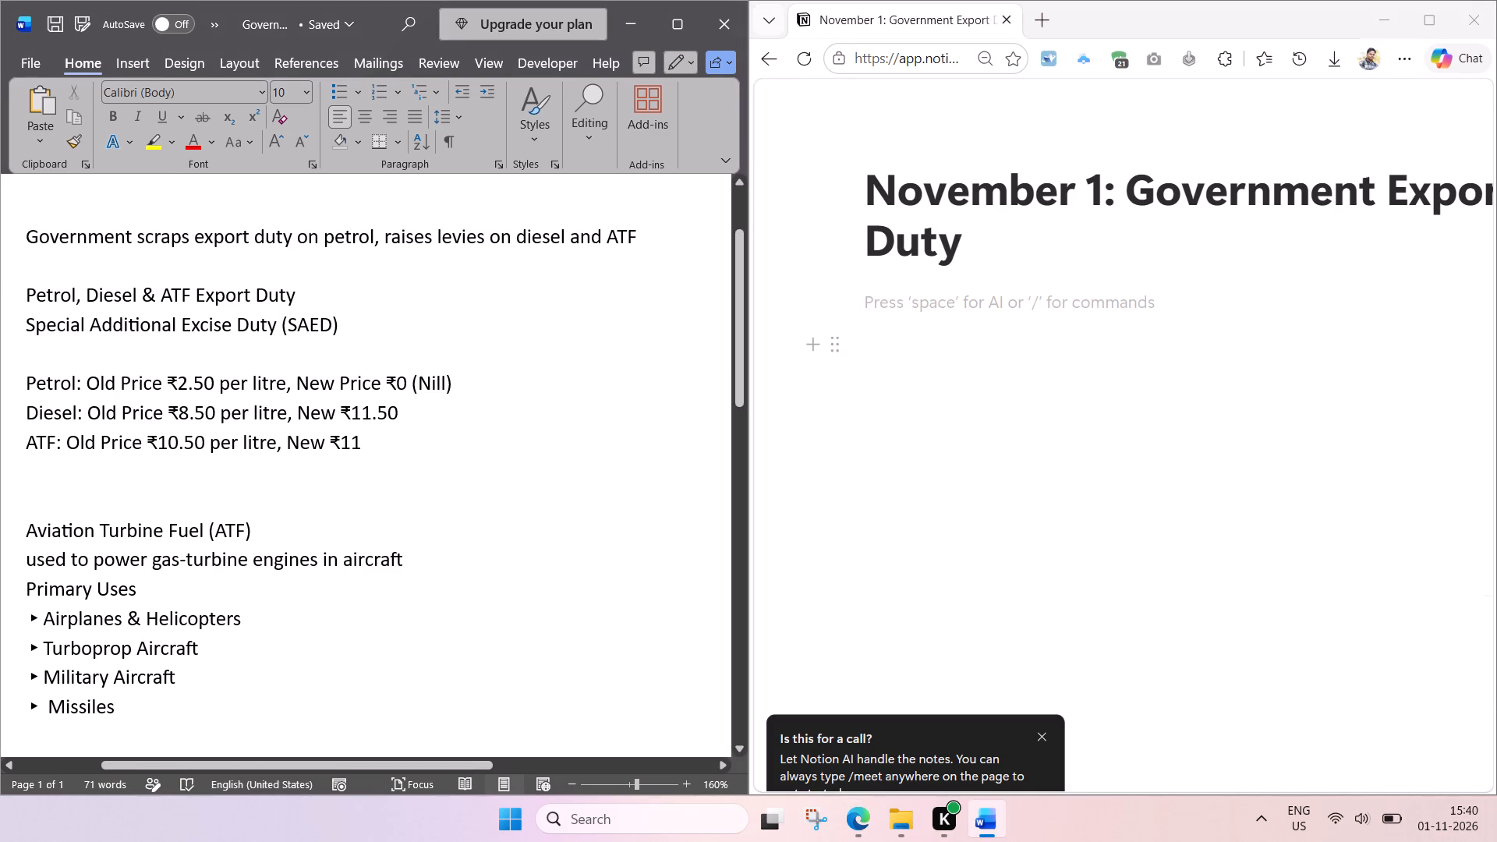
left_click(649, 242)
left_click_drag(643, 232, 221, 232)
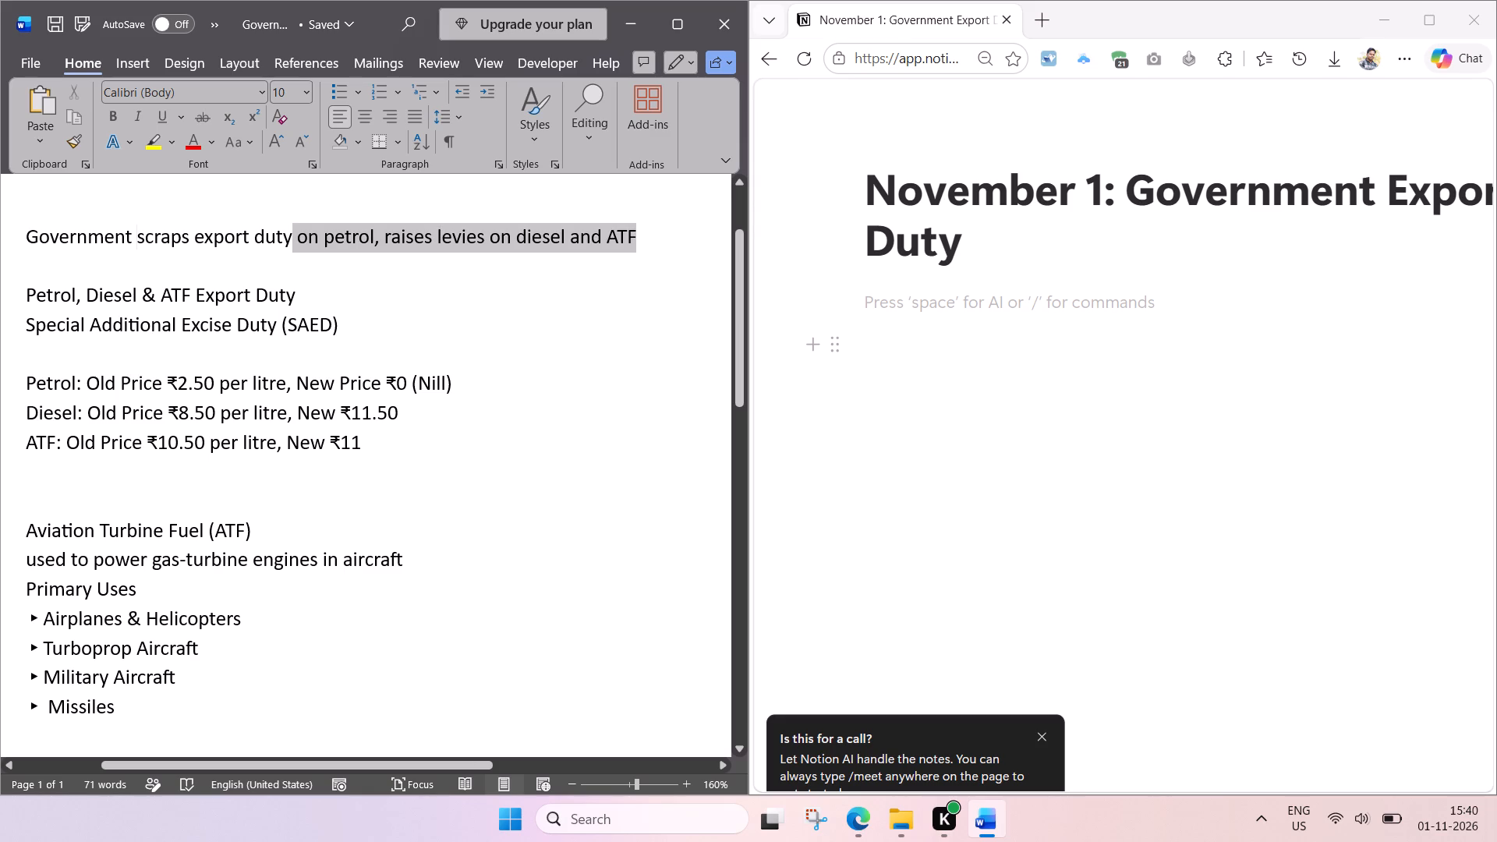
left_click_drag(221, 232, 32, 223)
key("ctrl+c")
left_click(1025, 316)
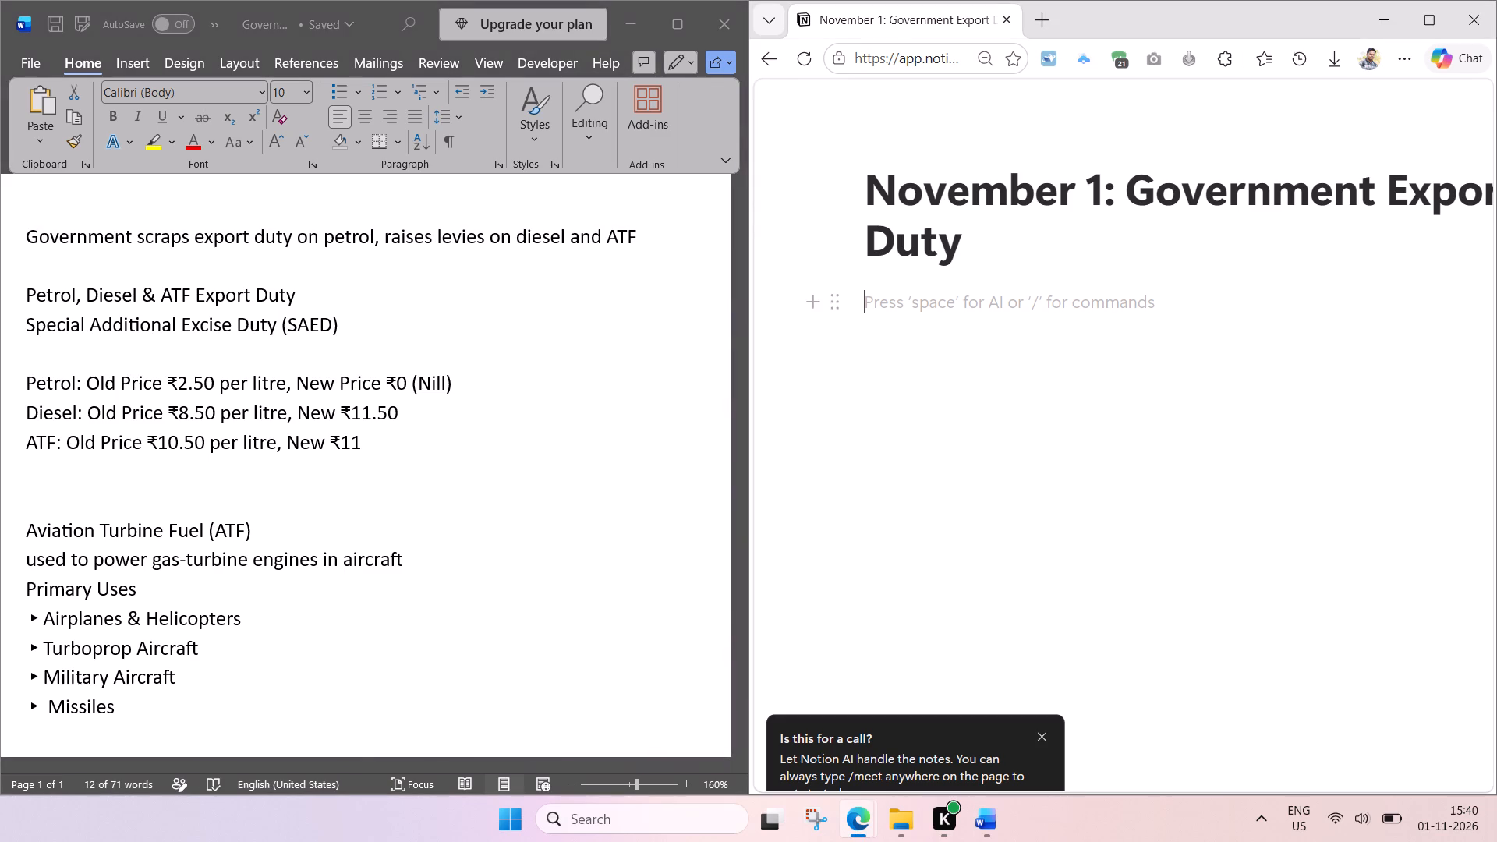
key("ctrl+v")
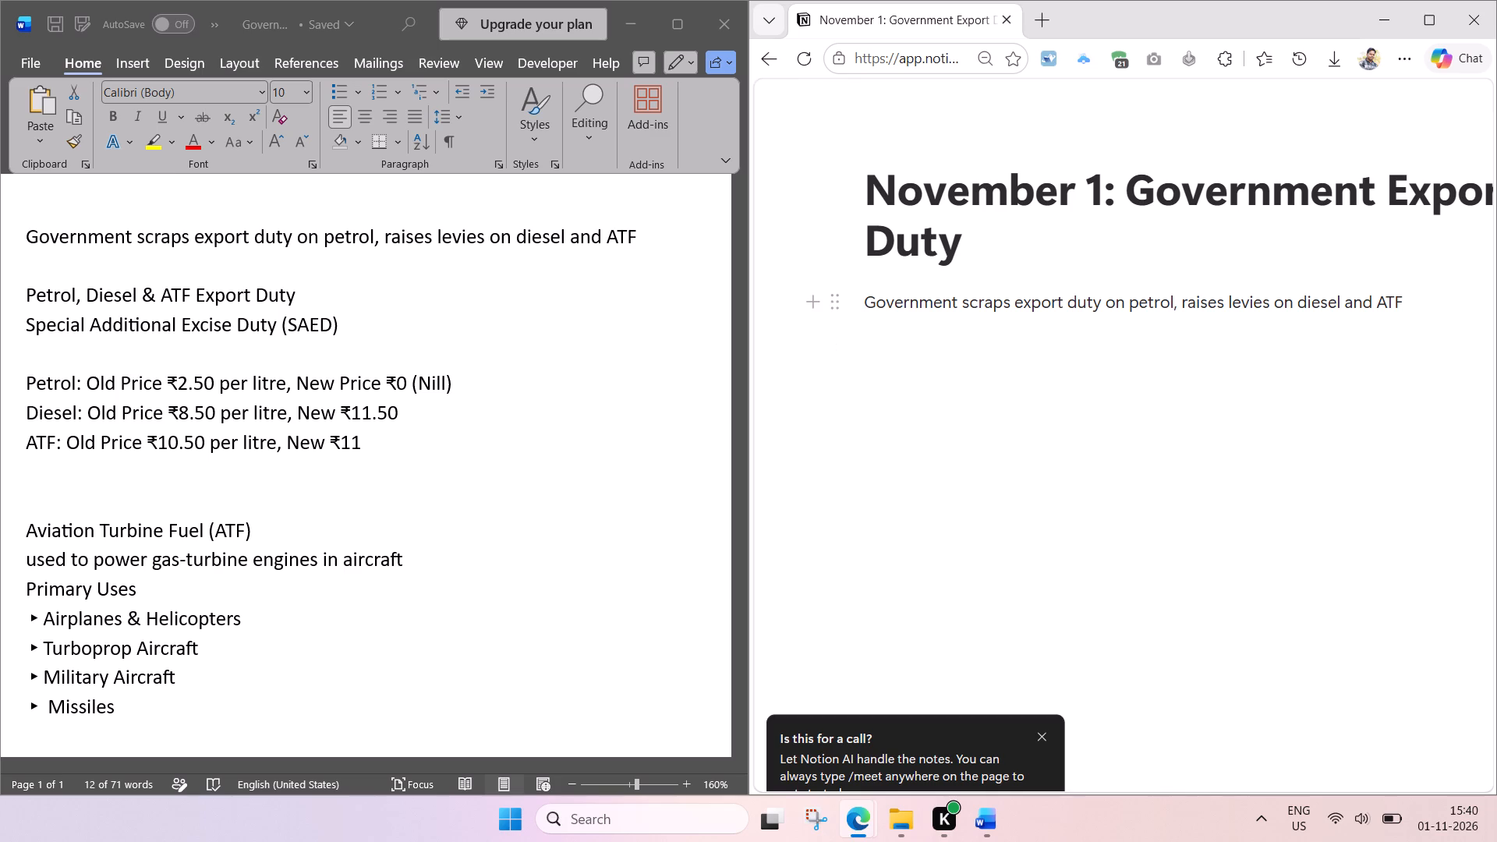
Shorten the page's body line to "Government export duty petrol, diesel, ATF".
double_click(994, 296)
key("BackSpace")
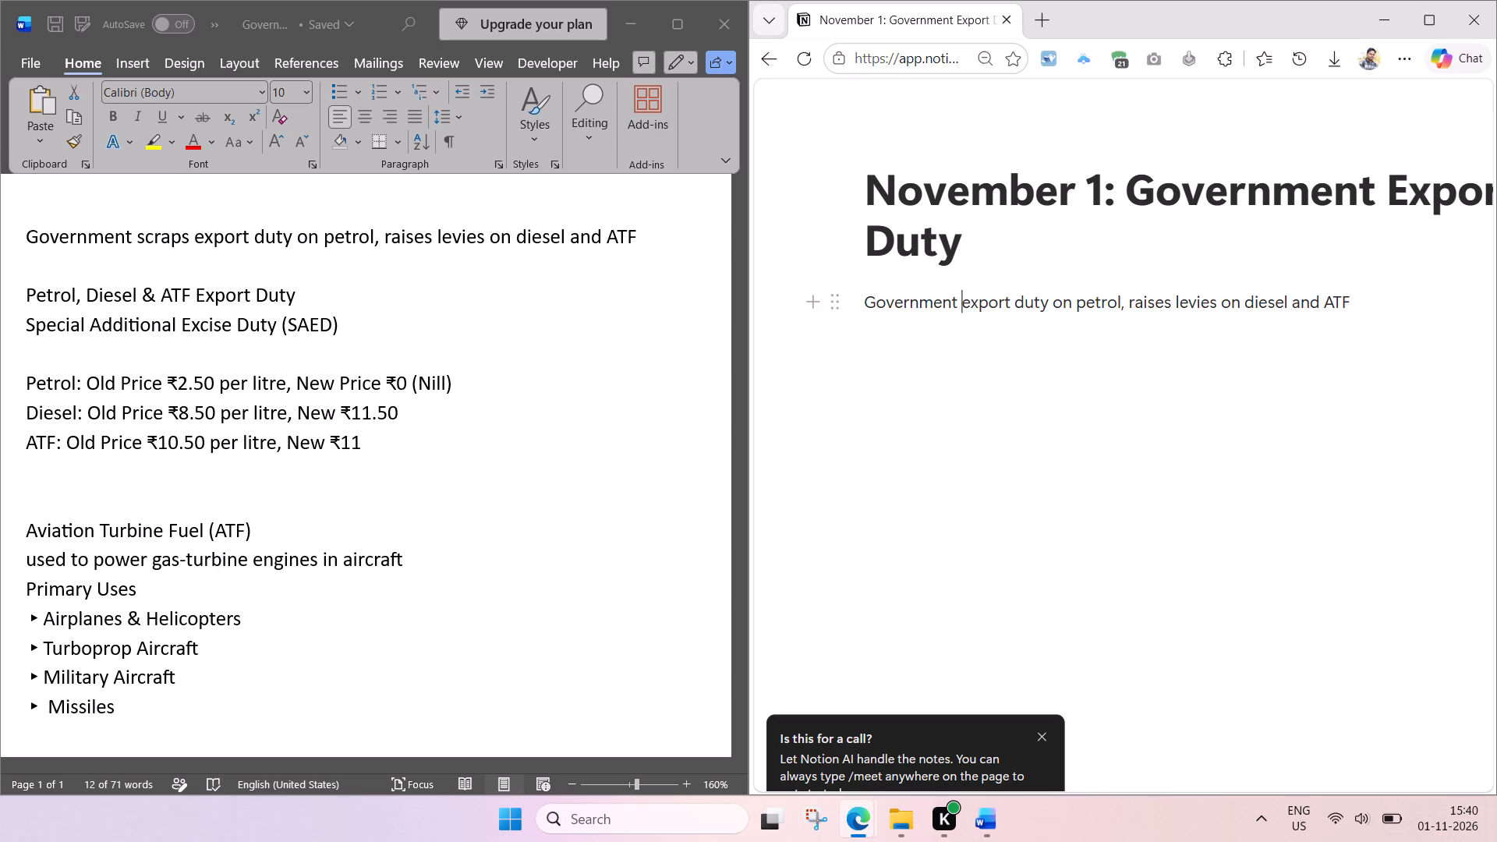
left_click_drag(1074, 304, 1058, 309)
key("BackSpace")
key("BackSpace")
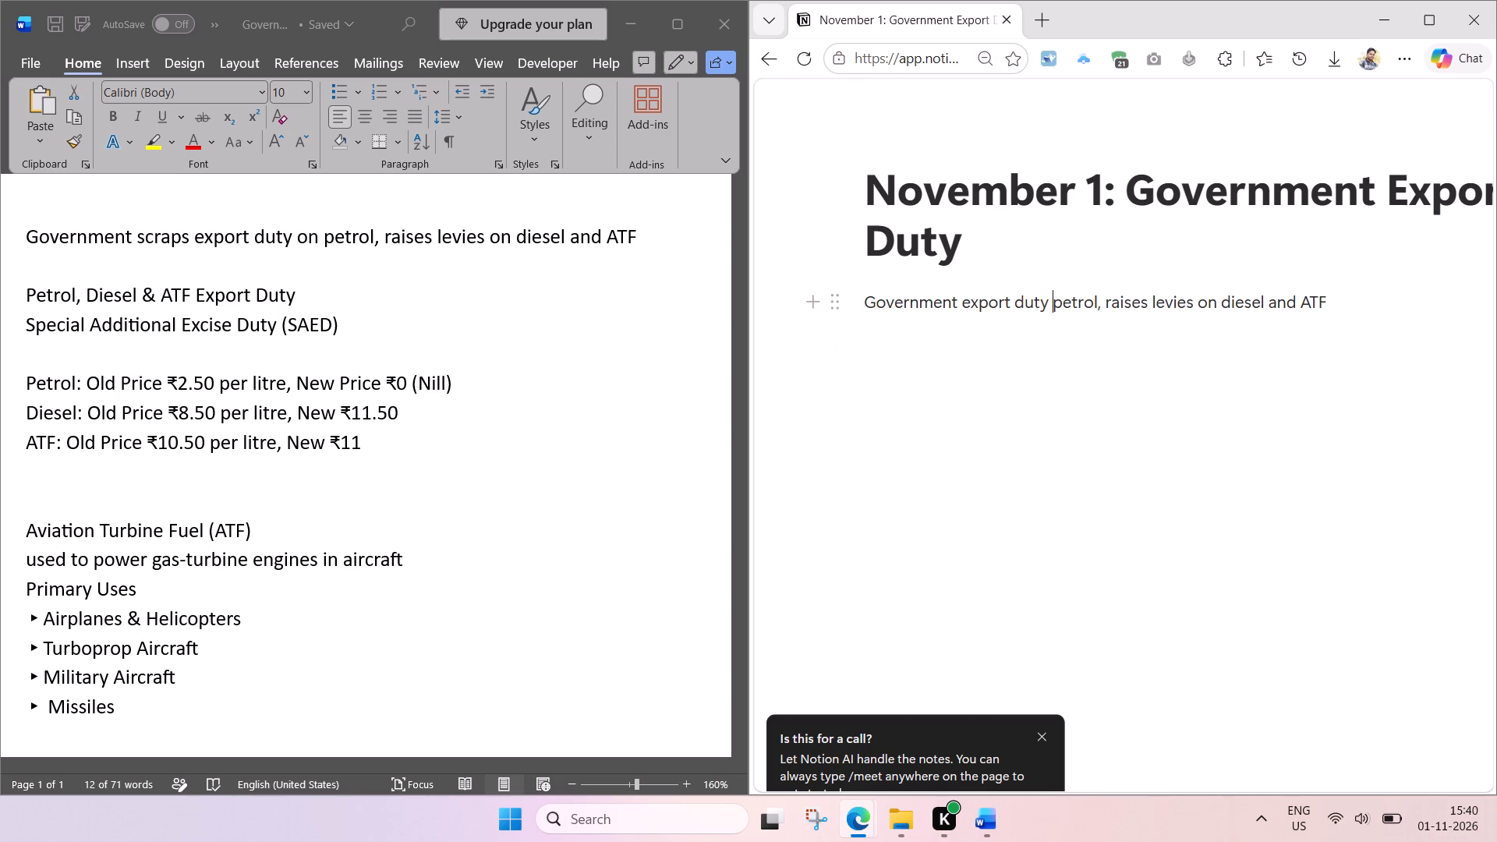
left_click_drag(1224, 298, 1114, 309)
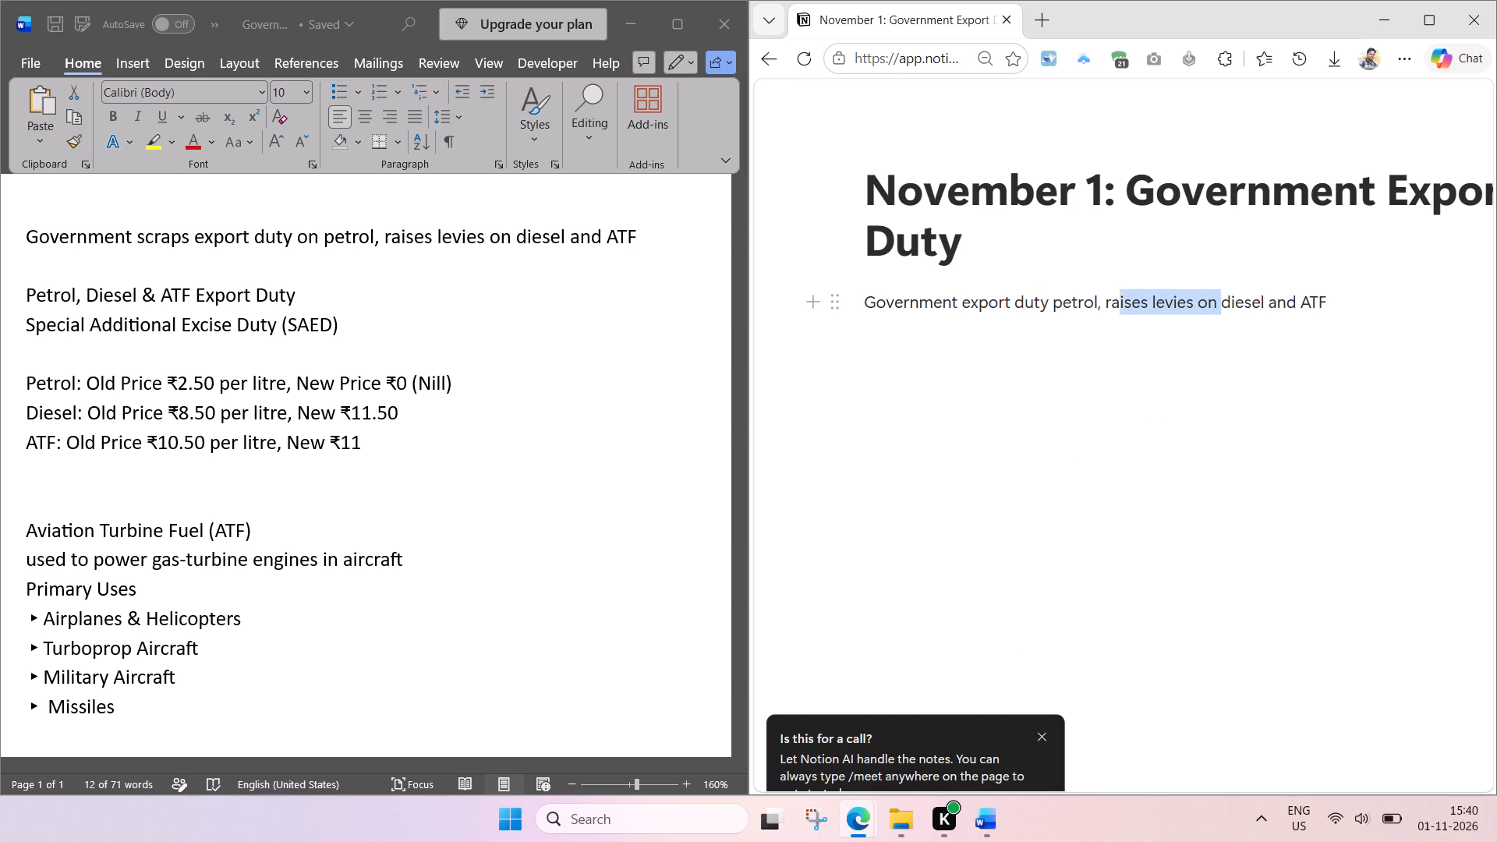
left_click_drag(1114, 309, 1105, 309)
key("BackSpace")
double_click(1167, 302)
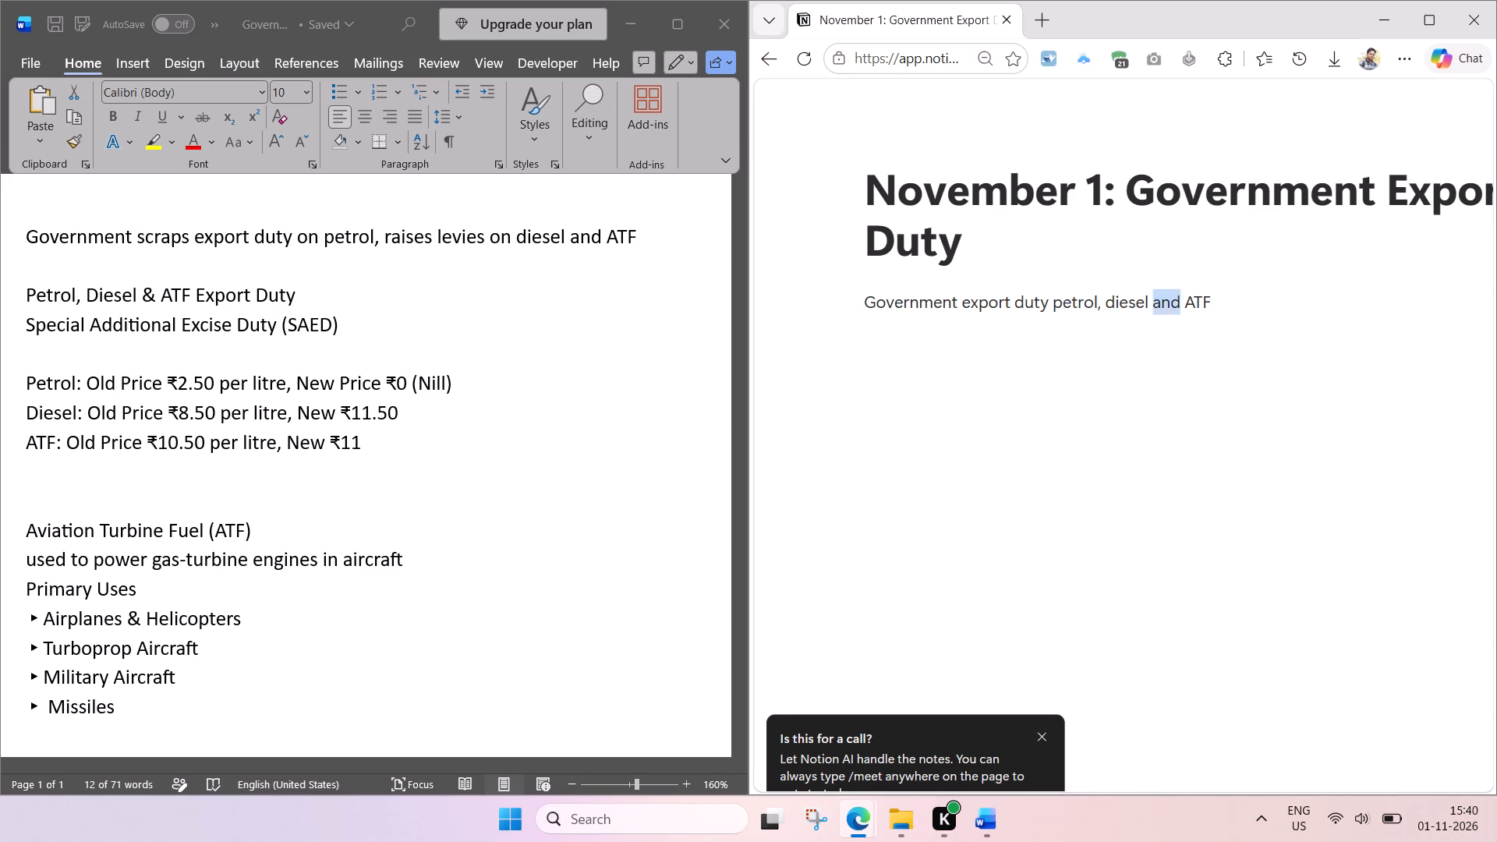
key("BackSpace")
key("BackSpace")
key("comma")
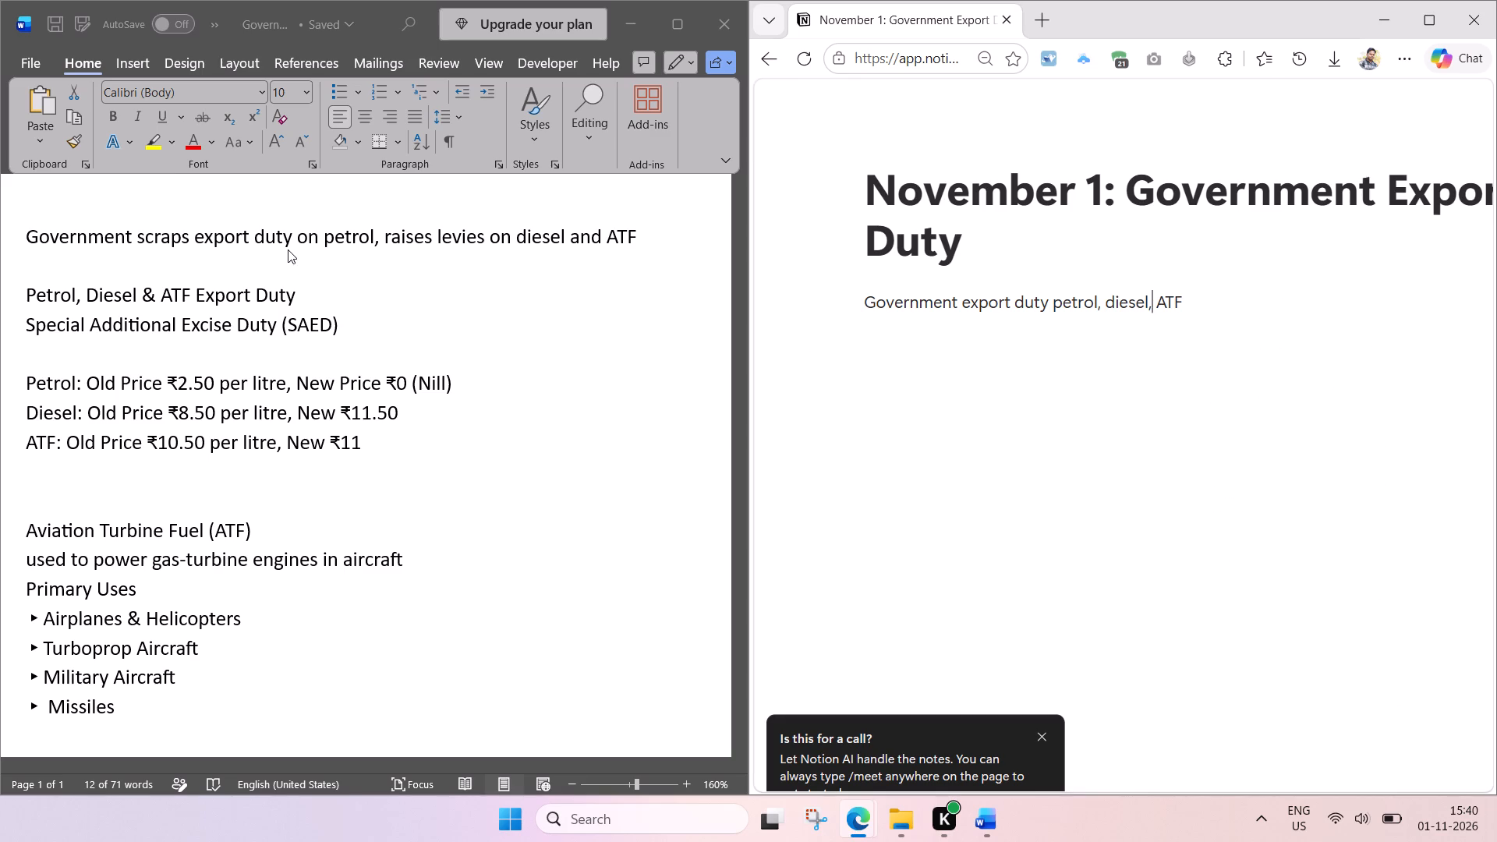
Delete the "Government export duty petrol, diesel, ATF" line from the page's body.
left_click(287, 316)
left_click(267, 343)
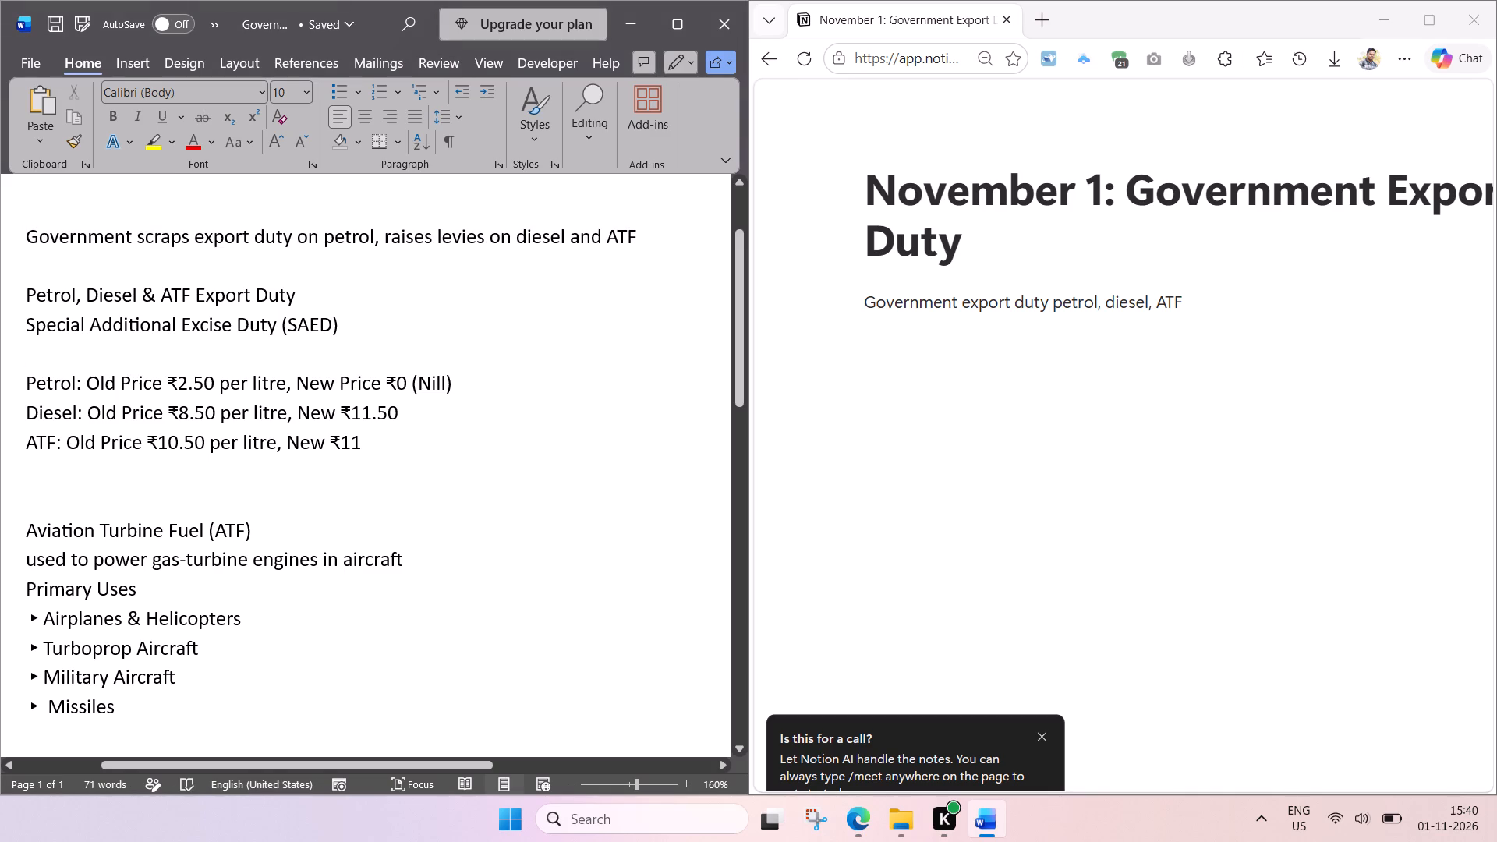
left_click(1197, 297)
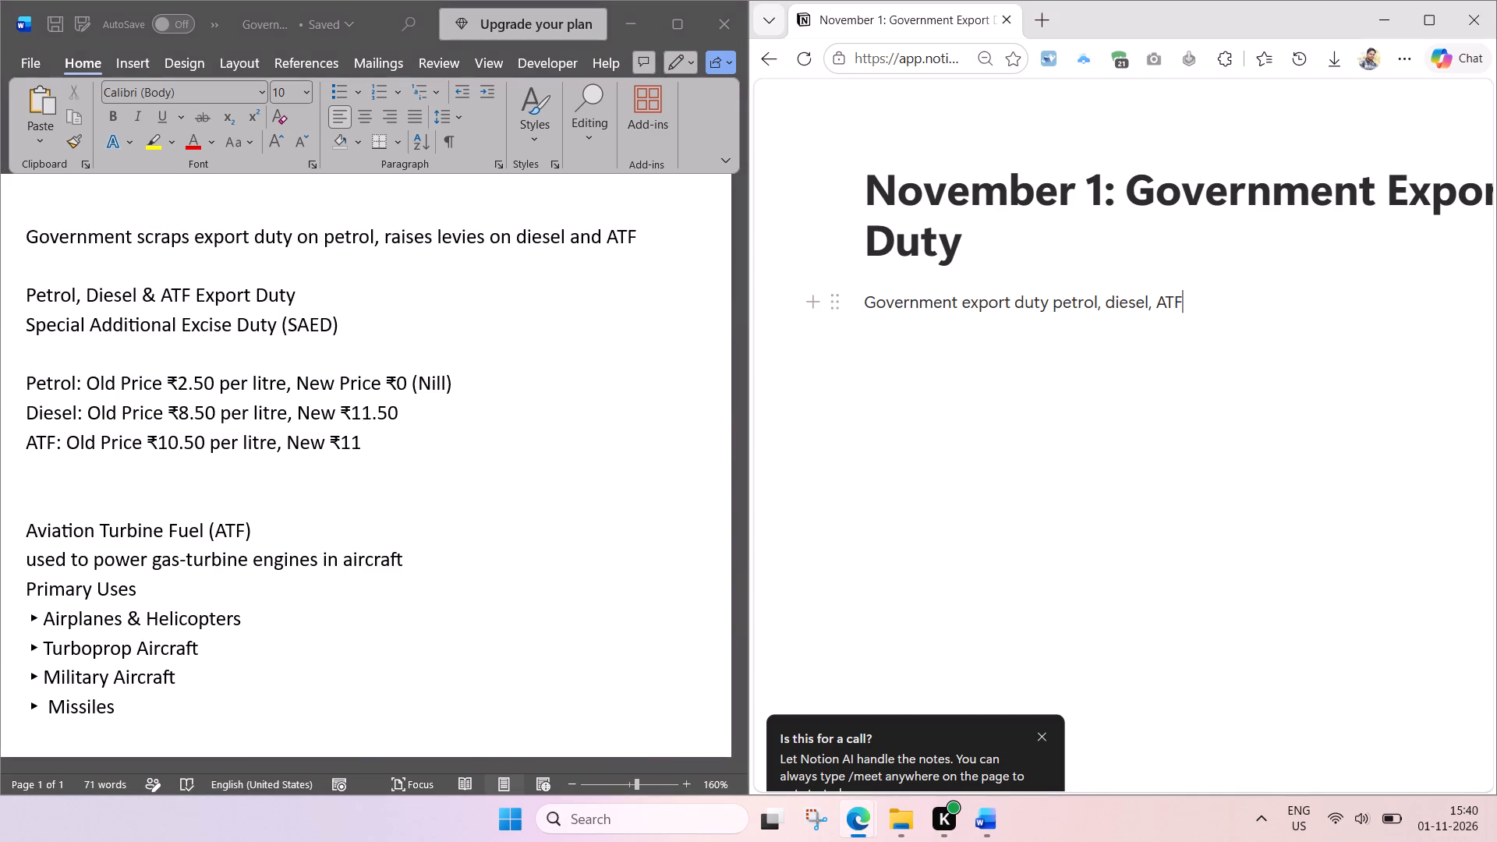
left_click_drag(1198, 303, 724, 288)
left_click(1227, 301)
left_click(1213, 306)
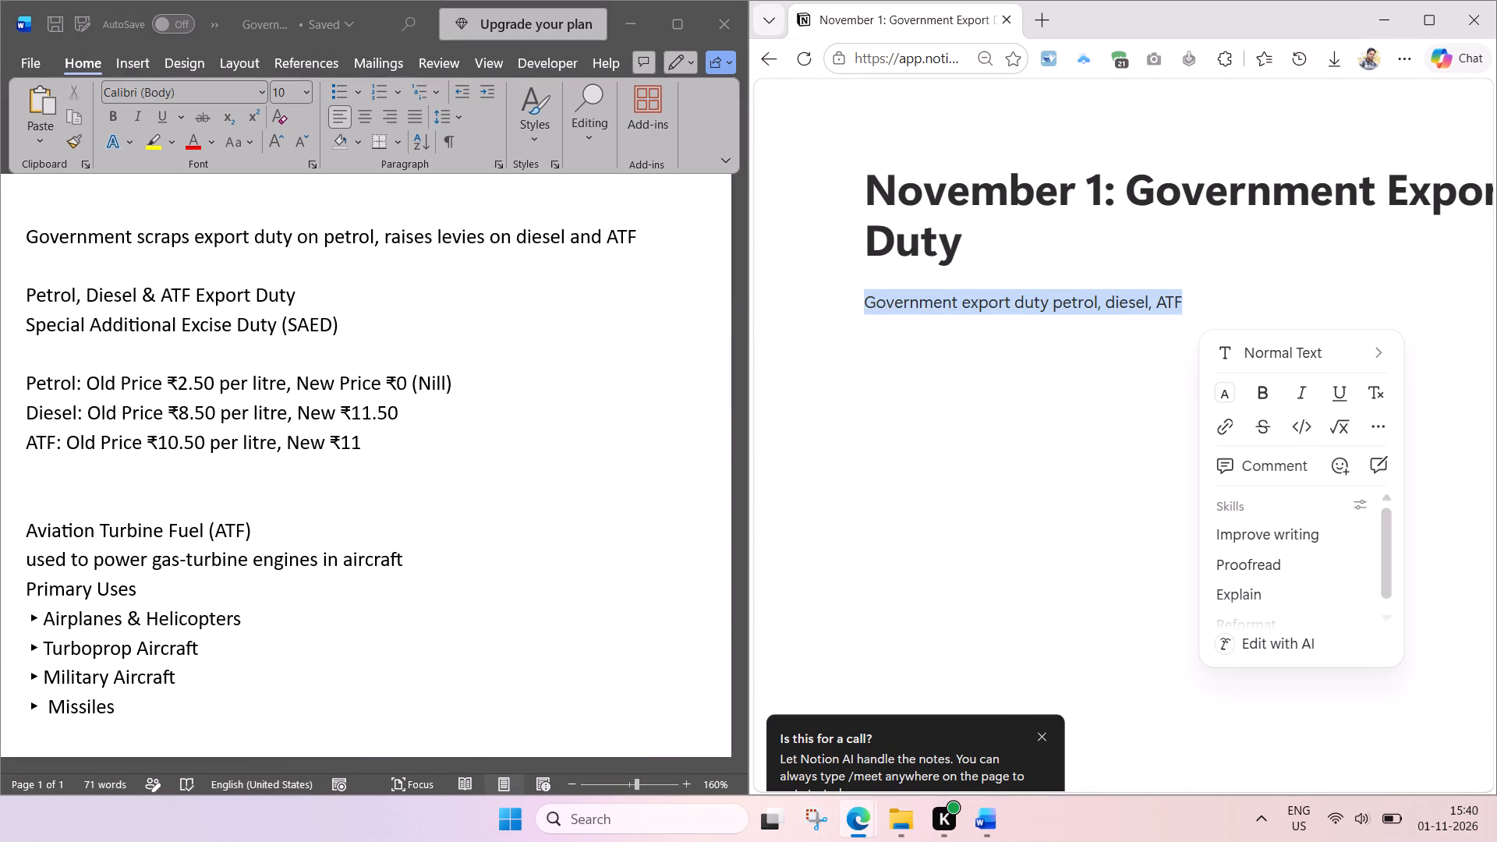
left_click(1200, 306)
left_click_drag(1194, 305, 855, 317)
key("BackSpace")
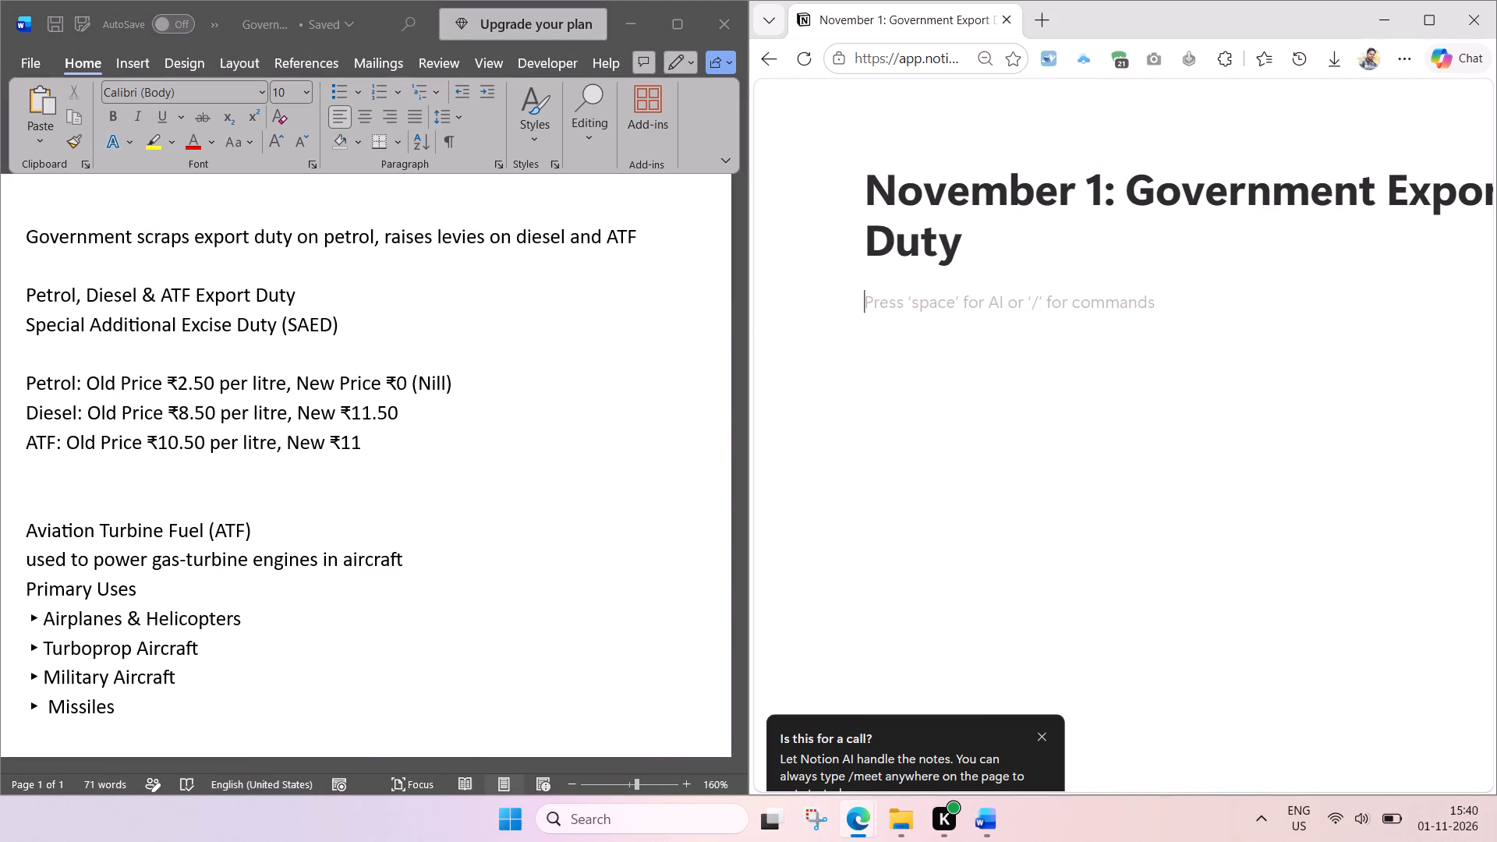
Copy the Word line "Petrol, Diesel & ATF Export Duty" into the empty body of the Notion page.
left_click(229, 294)
left_click(338, 324)
left_click_drag(345, 324, 30, 297)
left_click(148, 303)
left_click_drag(306, 293, 97, 295)
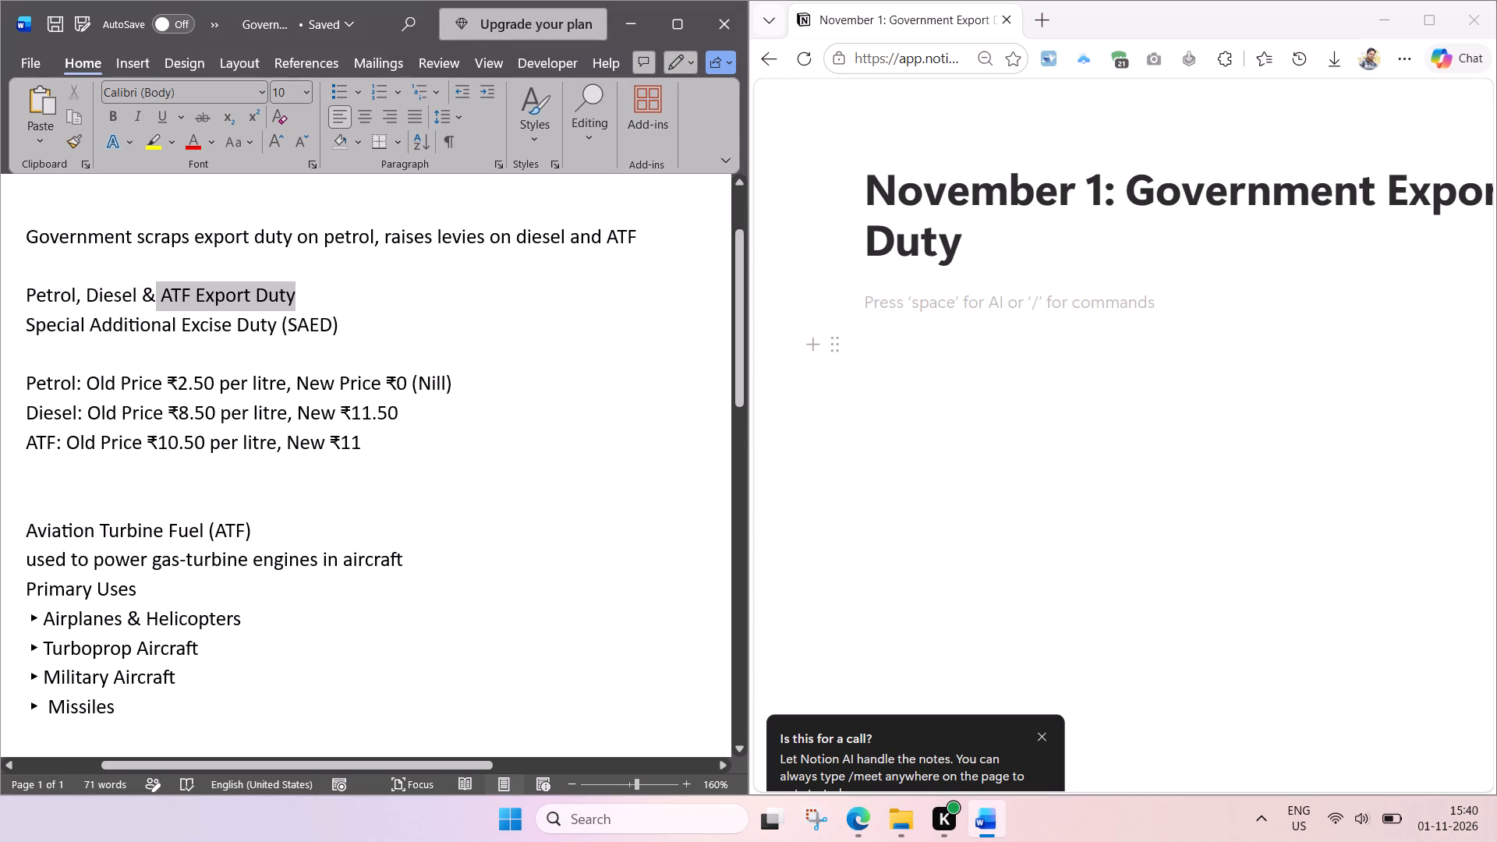
left_click_drag(97, 295, 46, 294)
key("ctrl+c")
left_click(1042, 299)
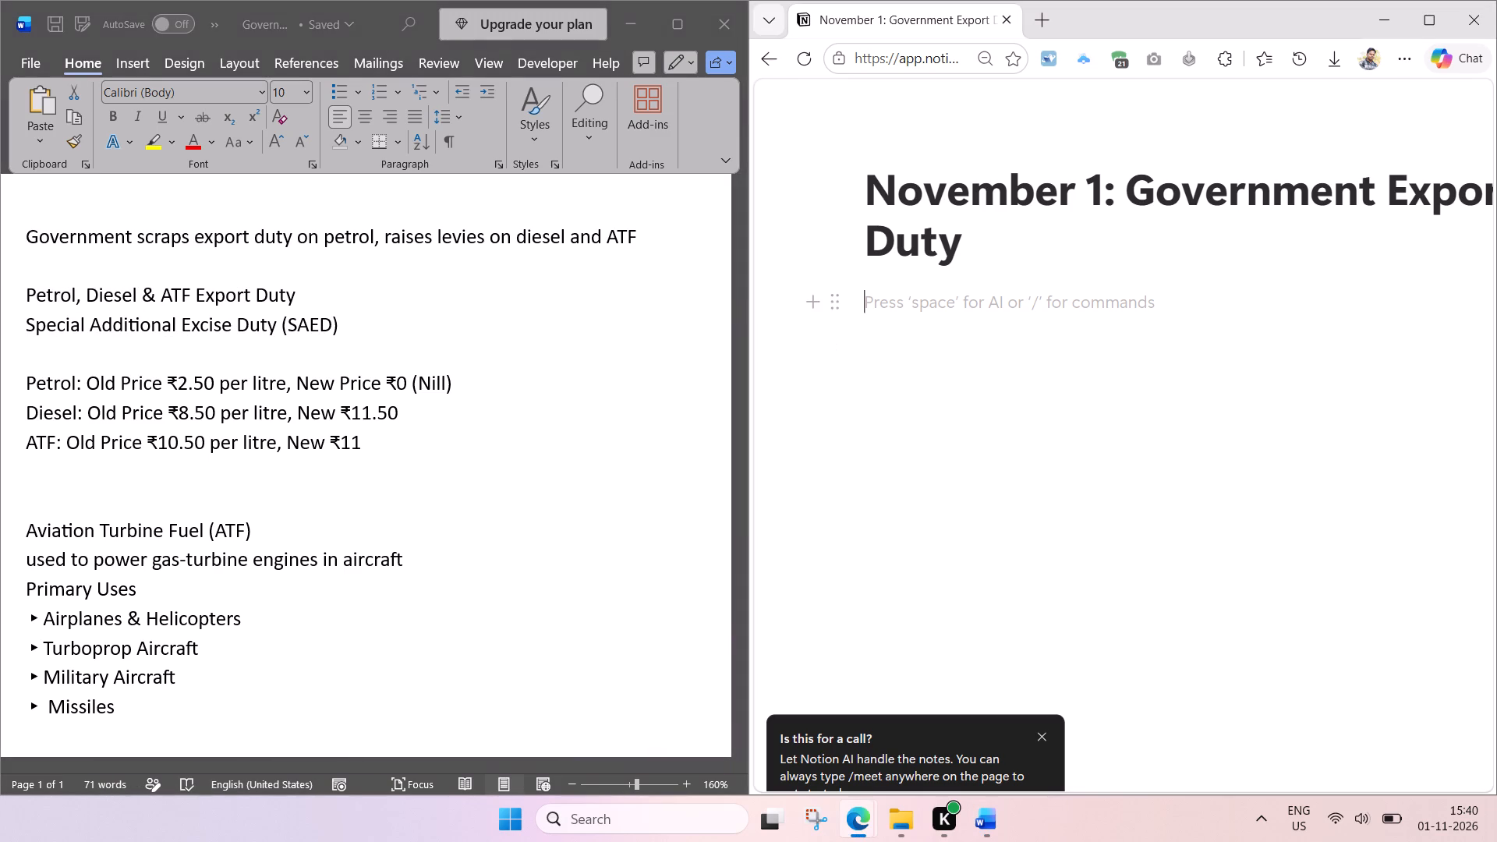
key("ctrl+v")
Copy "Special Additional Excise Duty (SAED)" from Word onto a new line below the export duty line in Notion.
left_click(260, 336)
left_click(353, 322)
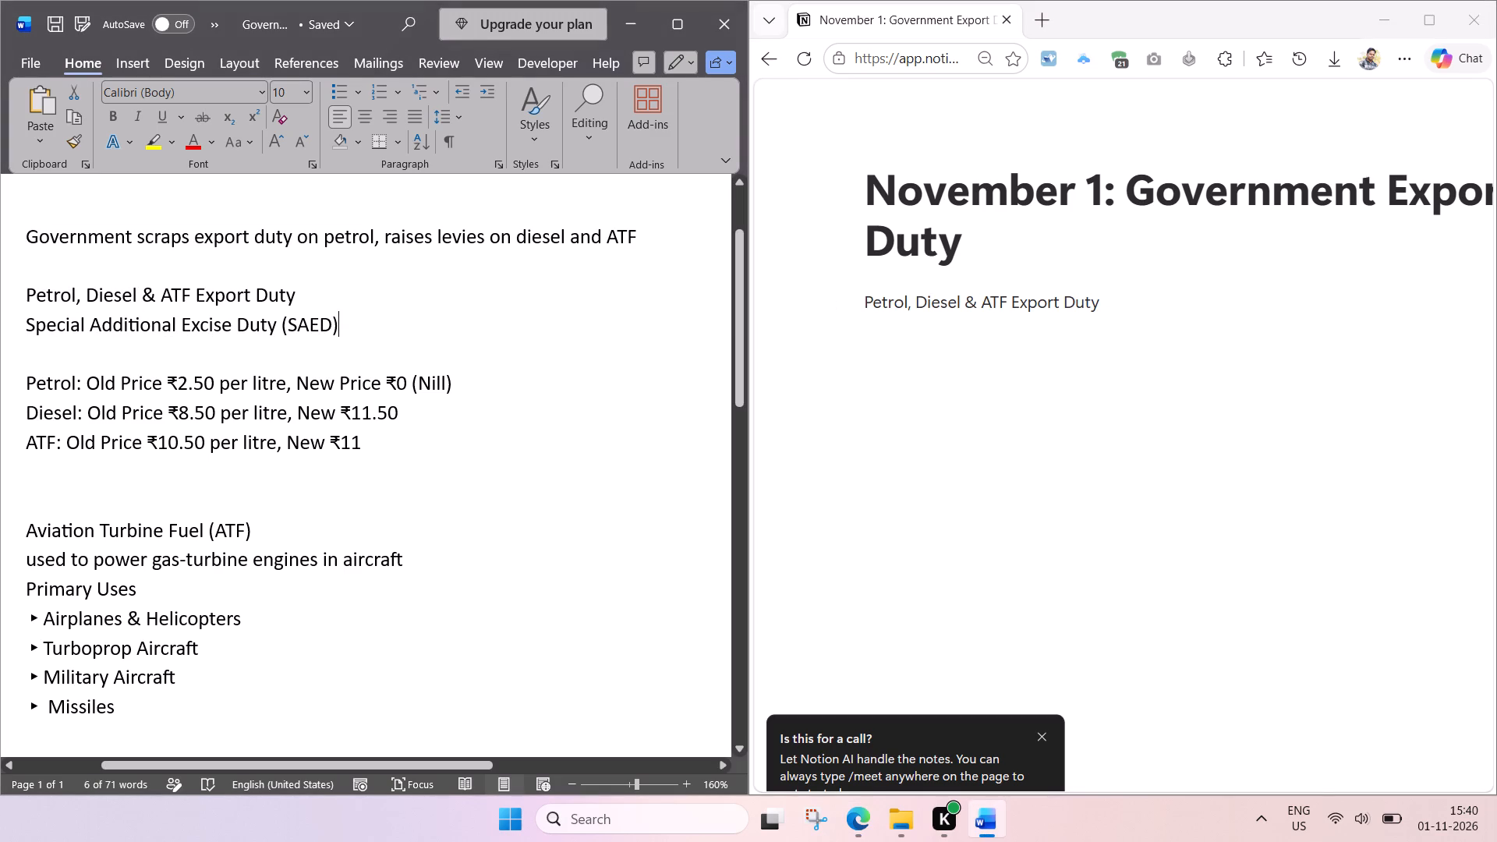
left_click_drag(352, 324, 27, 324)
key("ctrl+c")
left_click(973, 343)
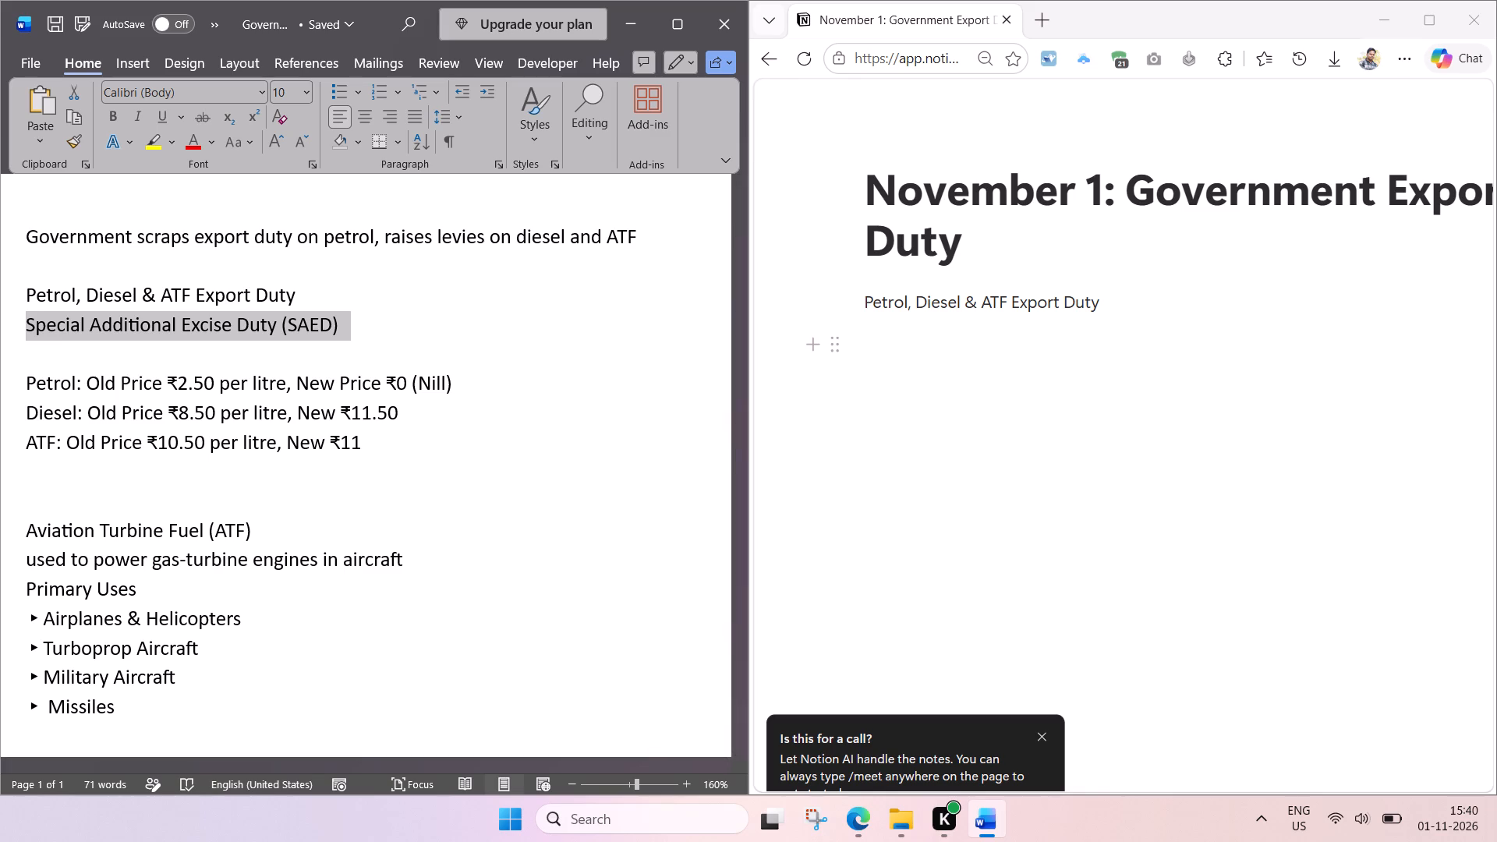
key("ctrl+v")
Insert a simple three-column table below the Special Additional Excise Duty line.
left_click(925, 379)
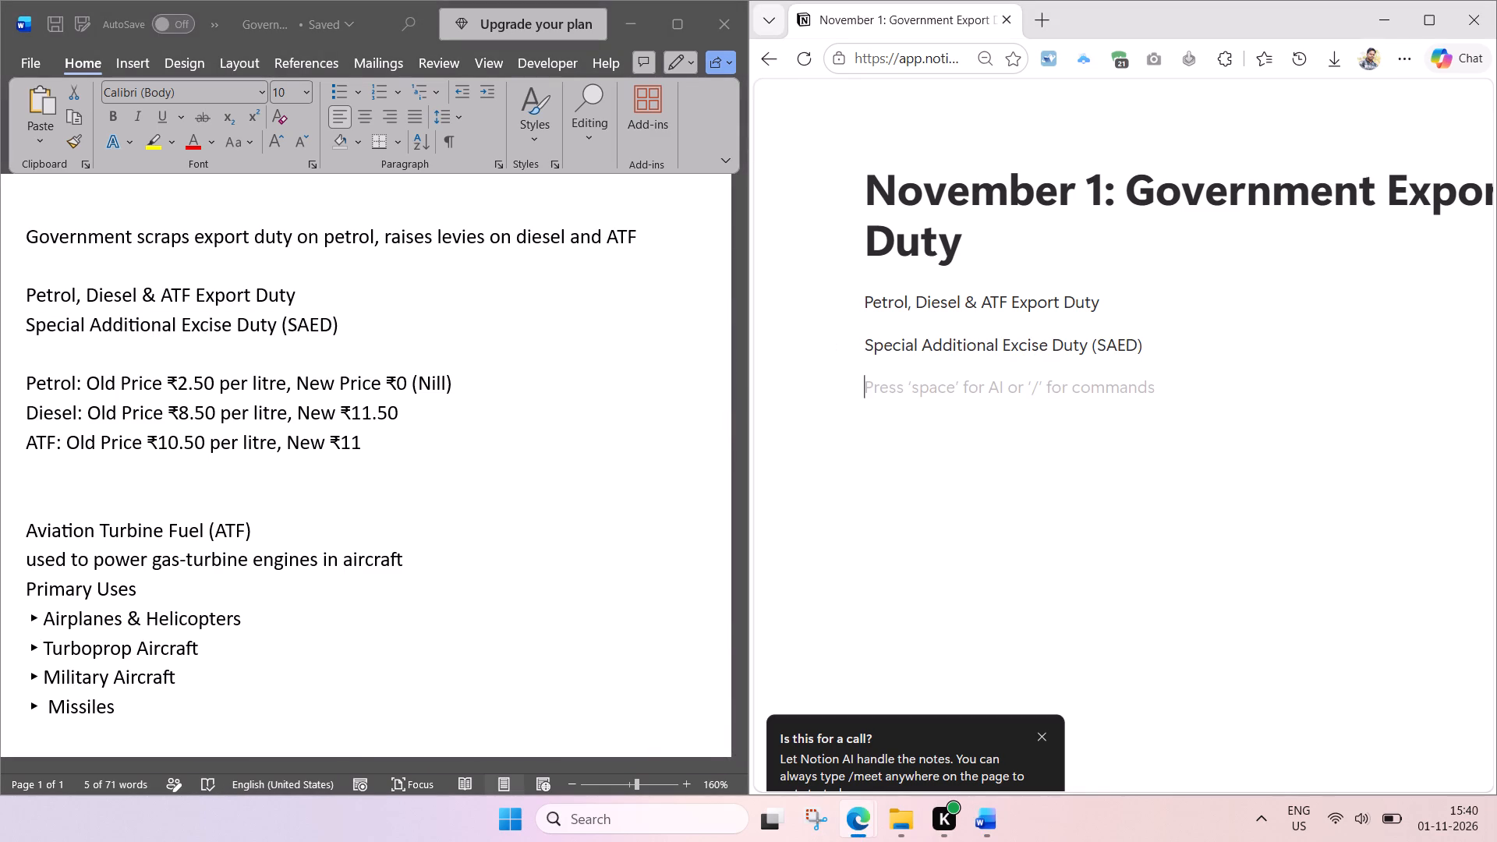
type("/table")
left_click(934, 463)
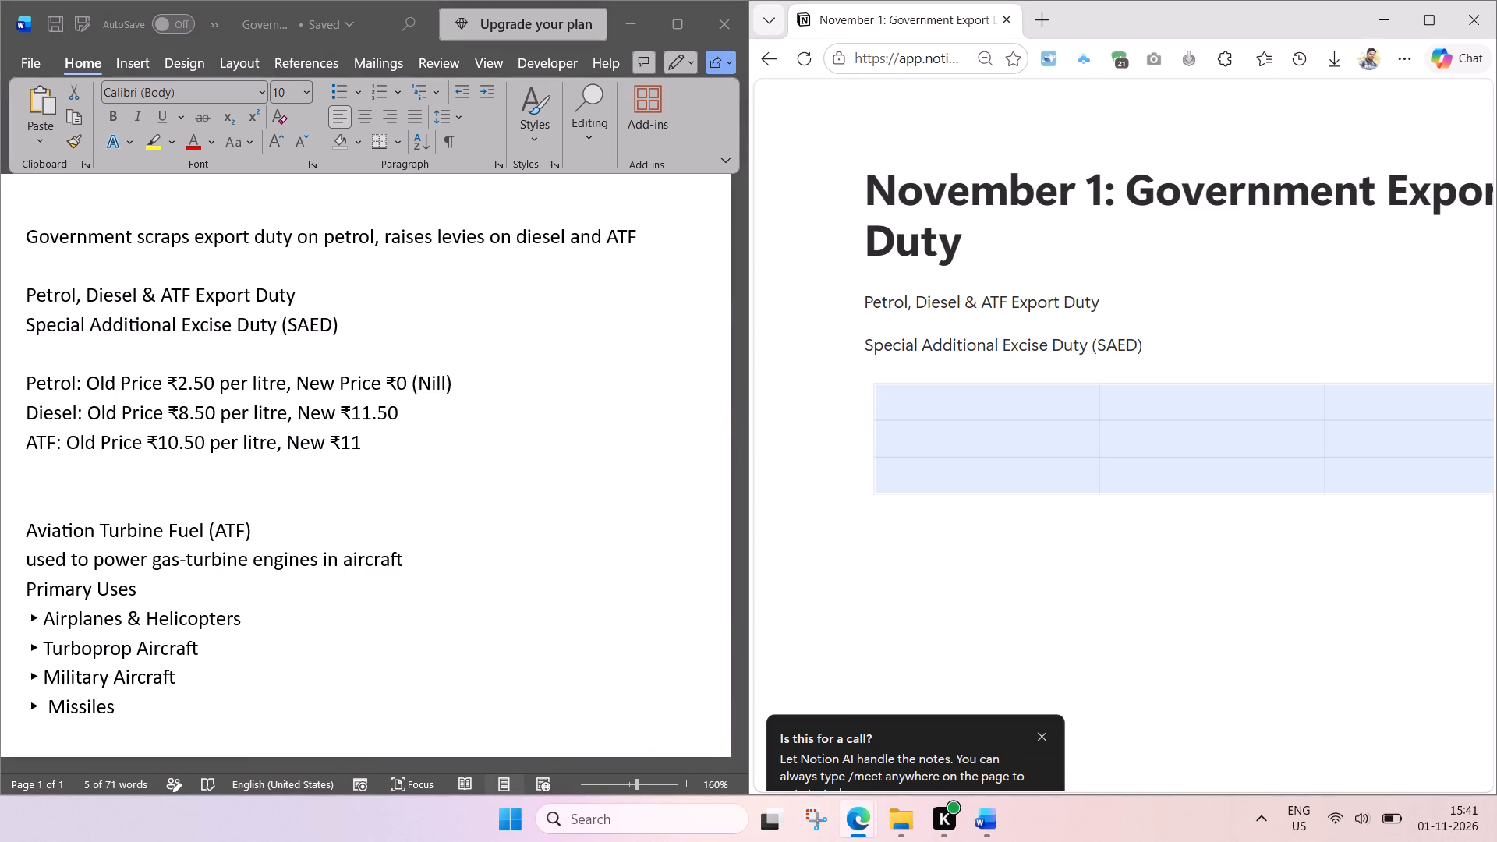
Enter "Item" and "Old Price (Per Litre)" as the first two header cells of the table.
left_click(933, 404)
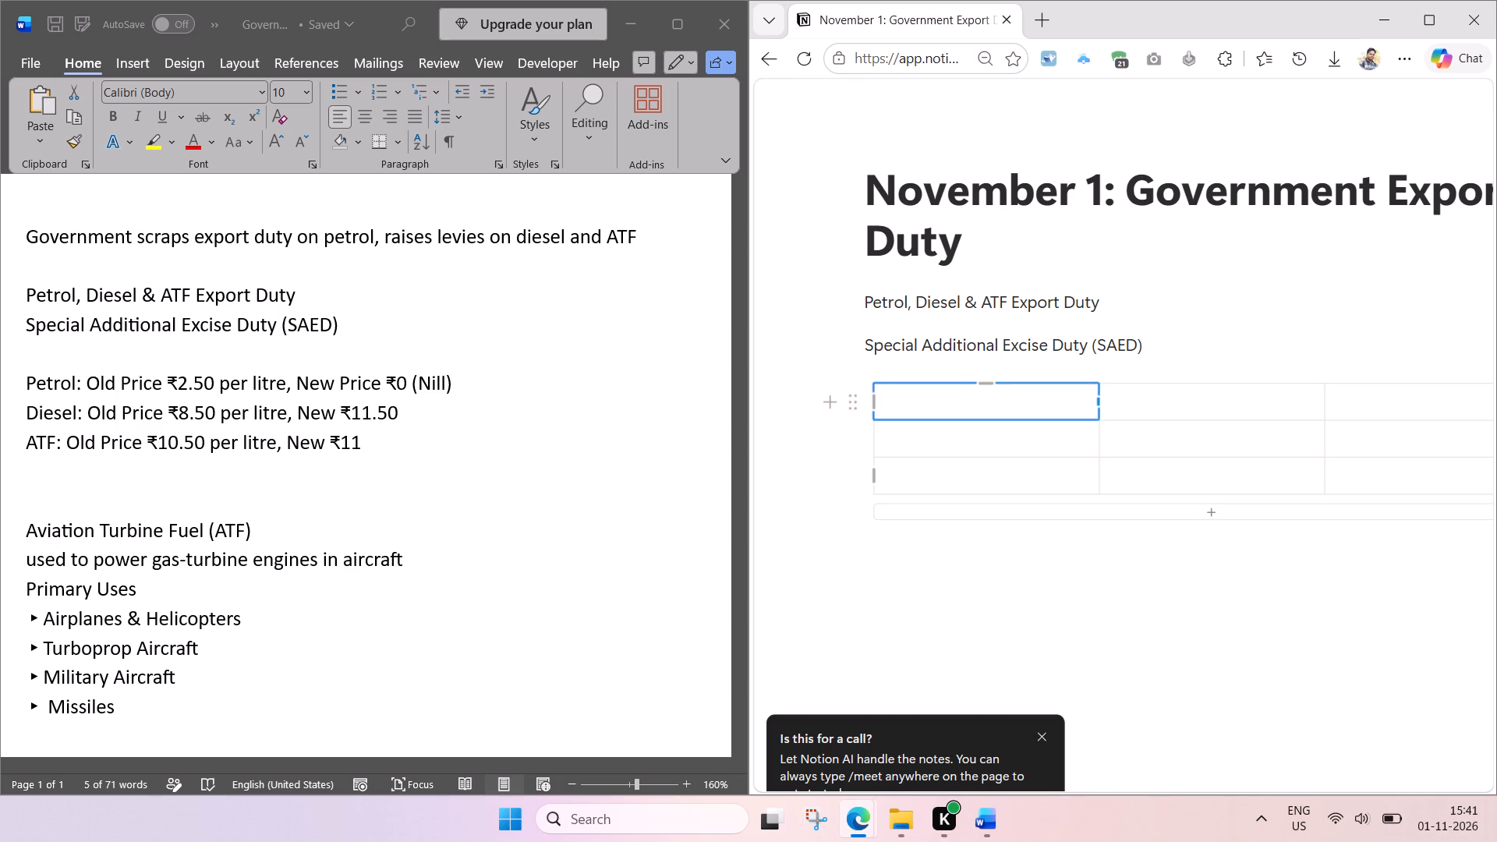
type("Item")
key("Tab")
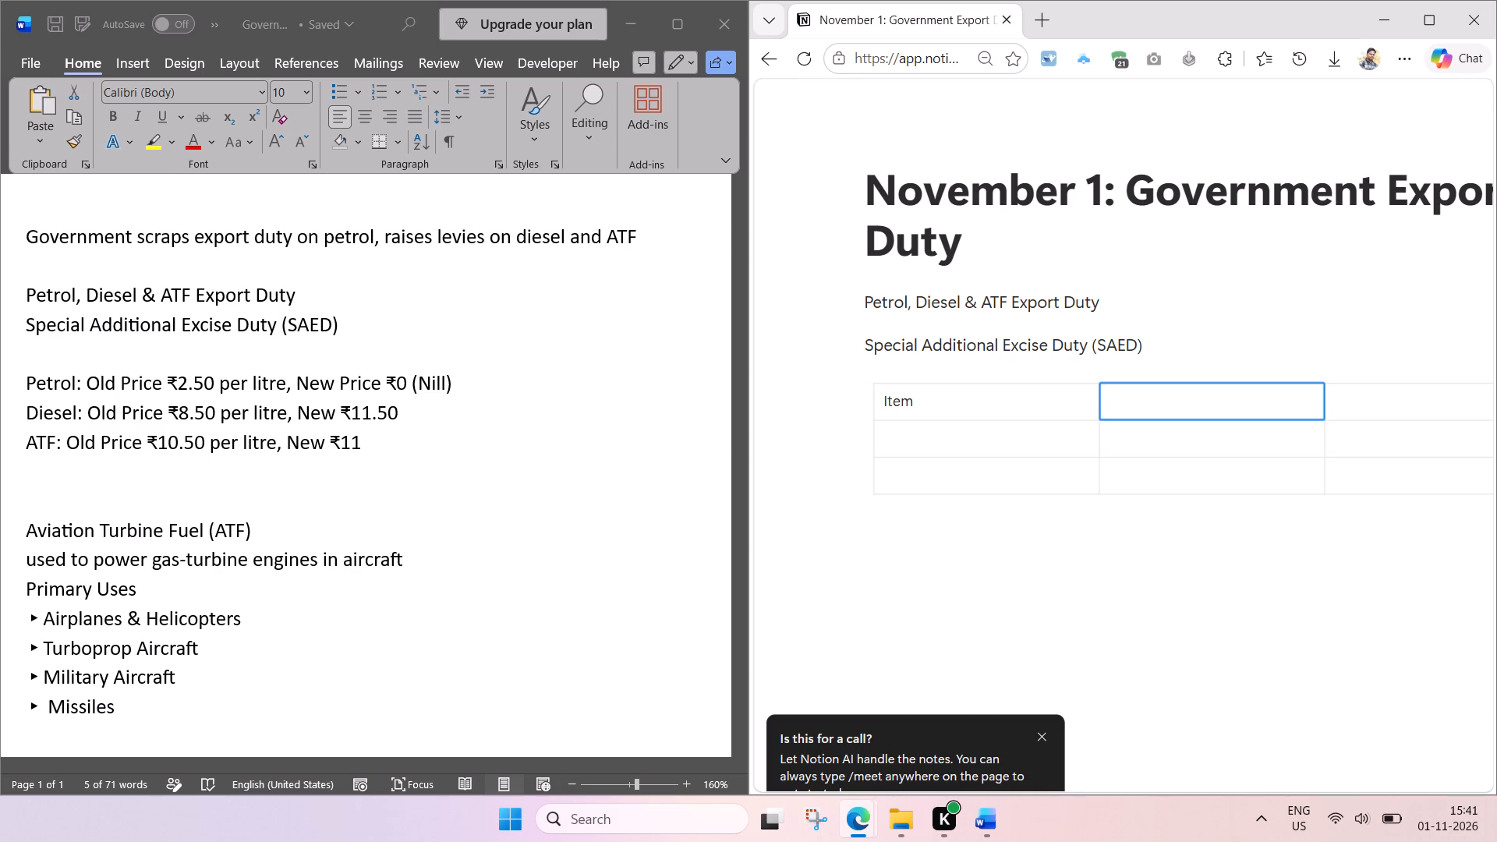
type("old")
key("BackSpace")
key("BackSpace")
key("BackSpace")
key("BackSpace")
type("Old Price")
key("space")
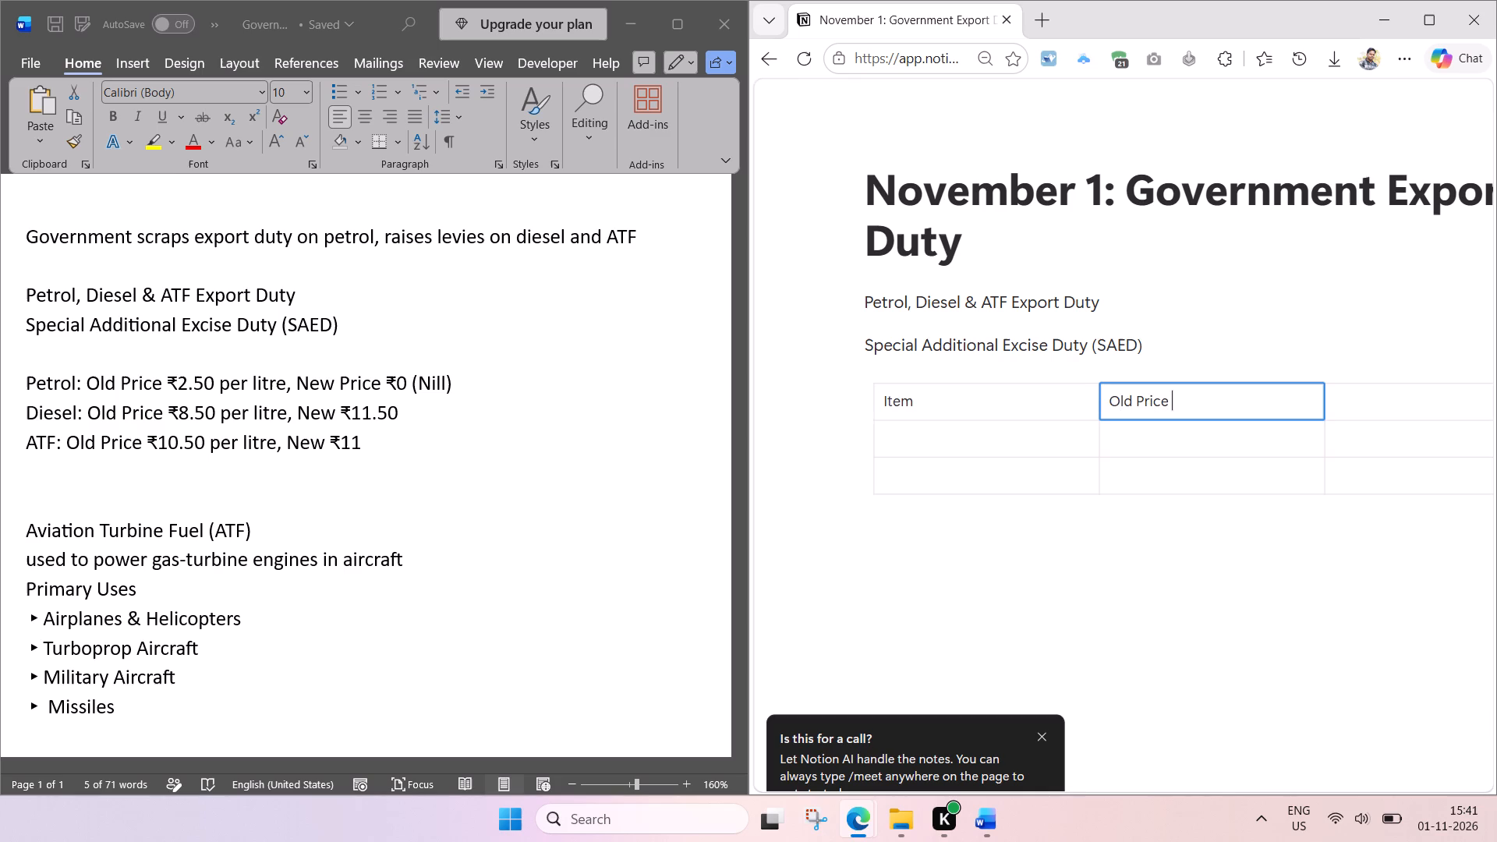
type("(Per")
key("space")
type("Li")
type("tre")
key("shift+parenright")
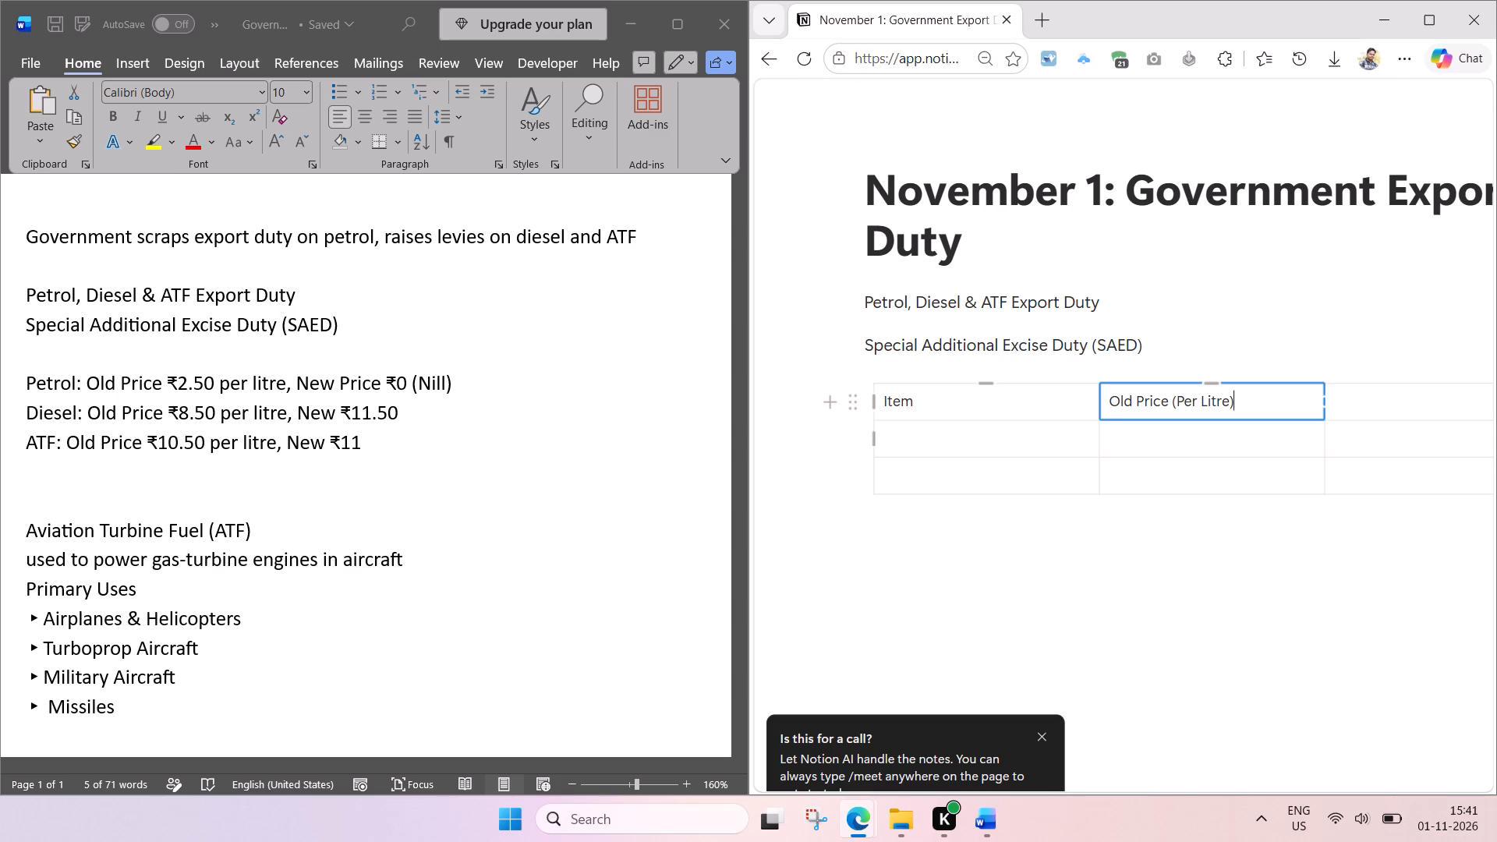
Narrow the table's first column to roughly half its width.
left_click_drag(1101, 409, 1001, 418)
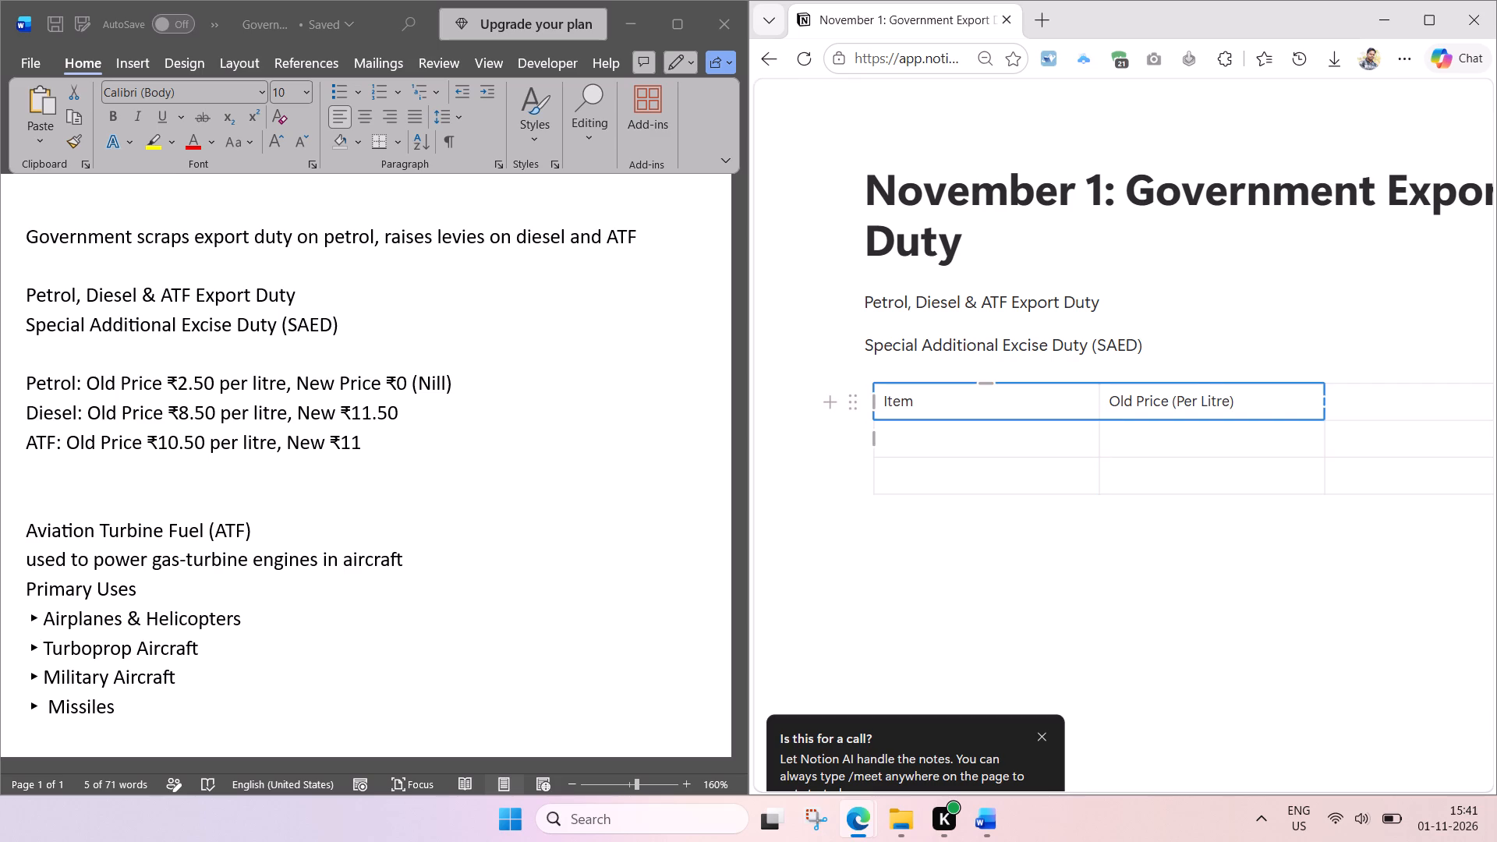
left_click_drag(1100, 440, 981, 446)
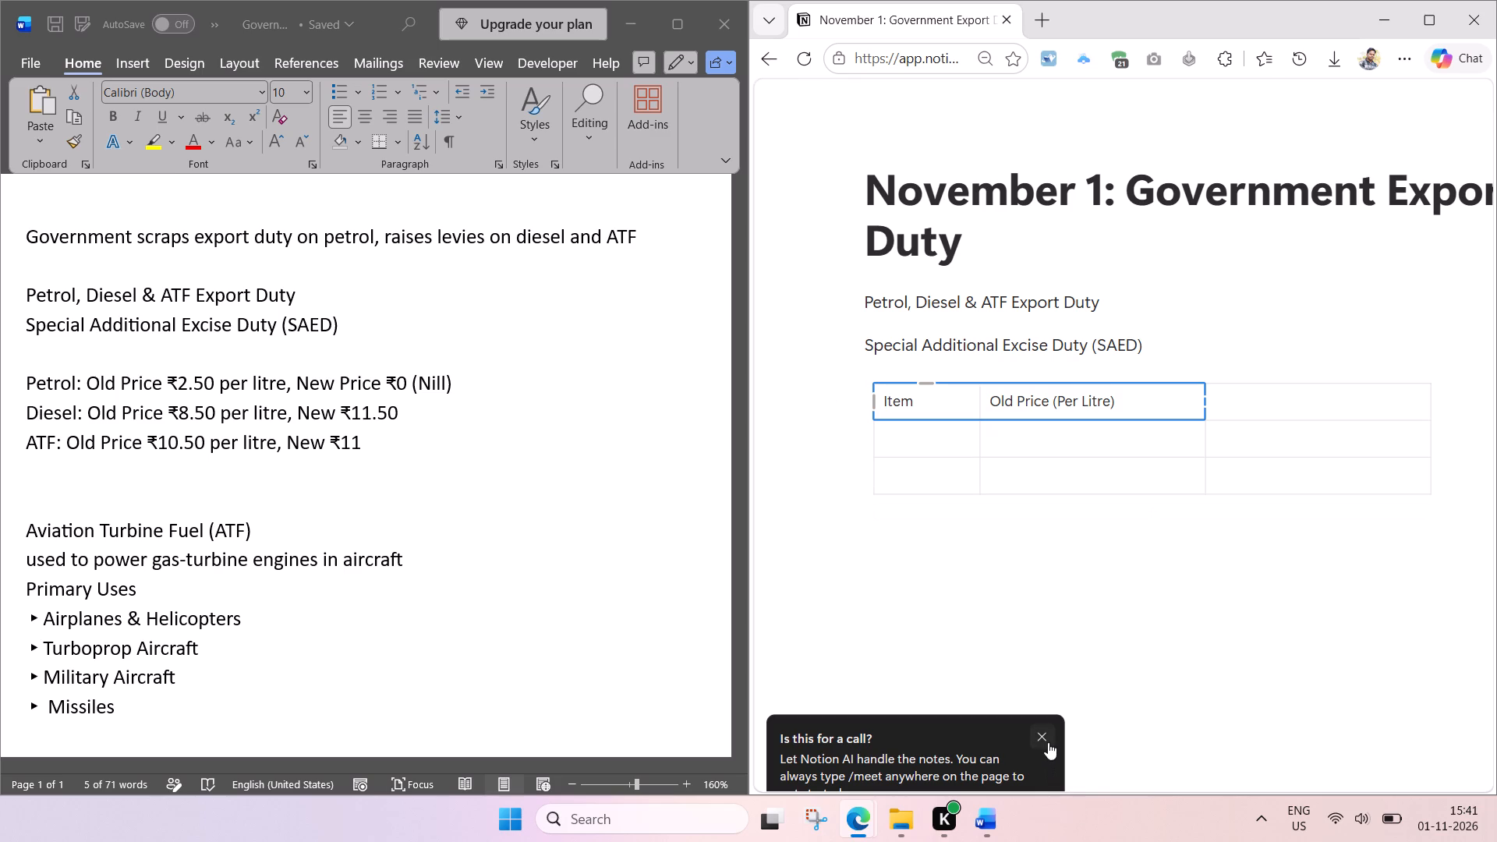
Dismiss the "Is this for a call?" notification on the Notion page.
left_click_drag(959, 730, 976, 722)
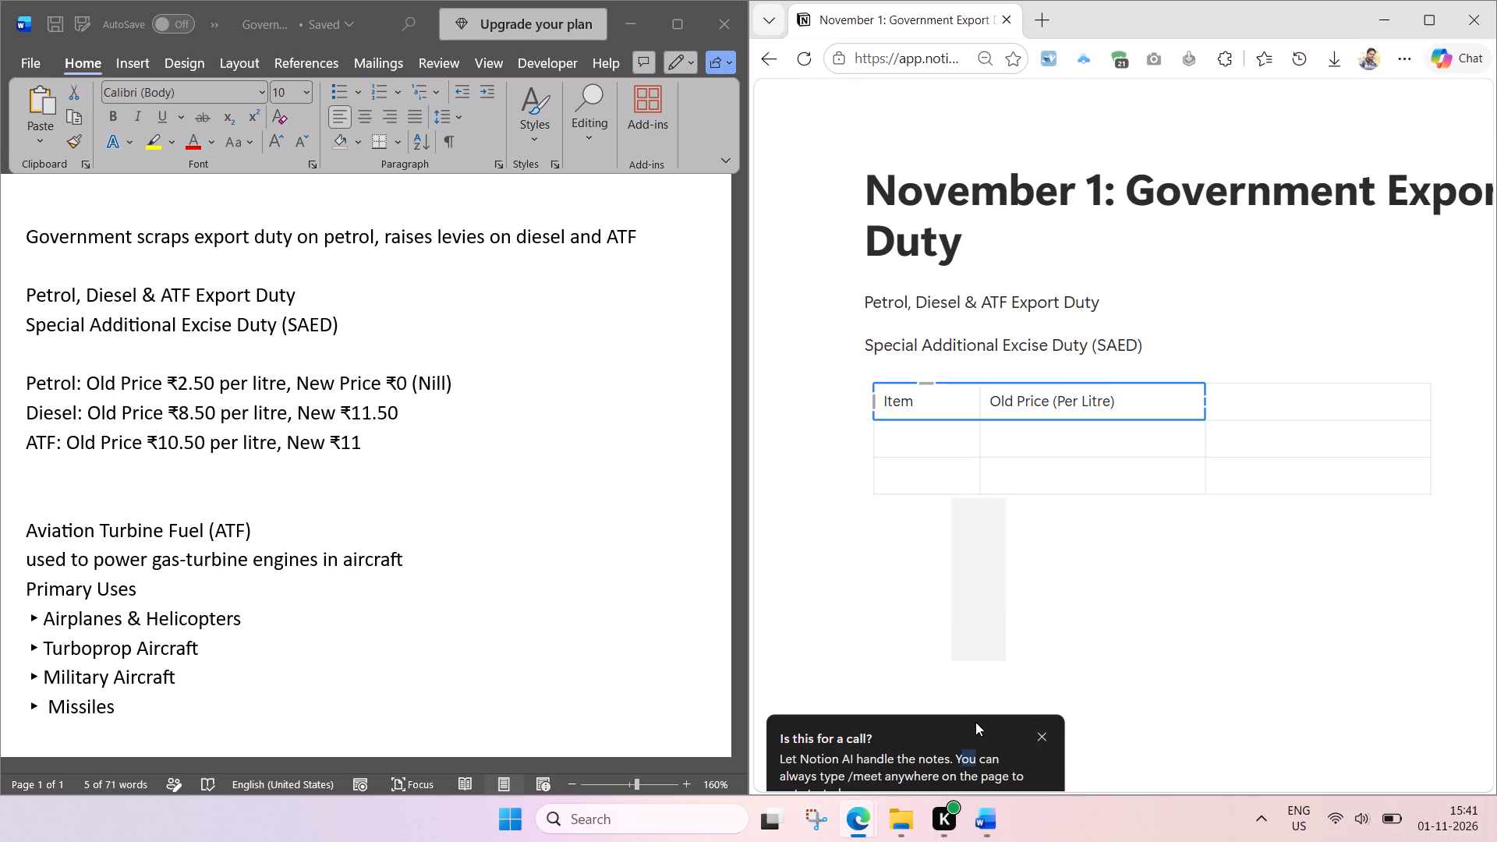
left_click(1042, 735)
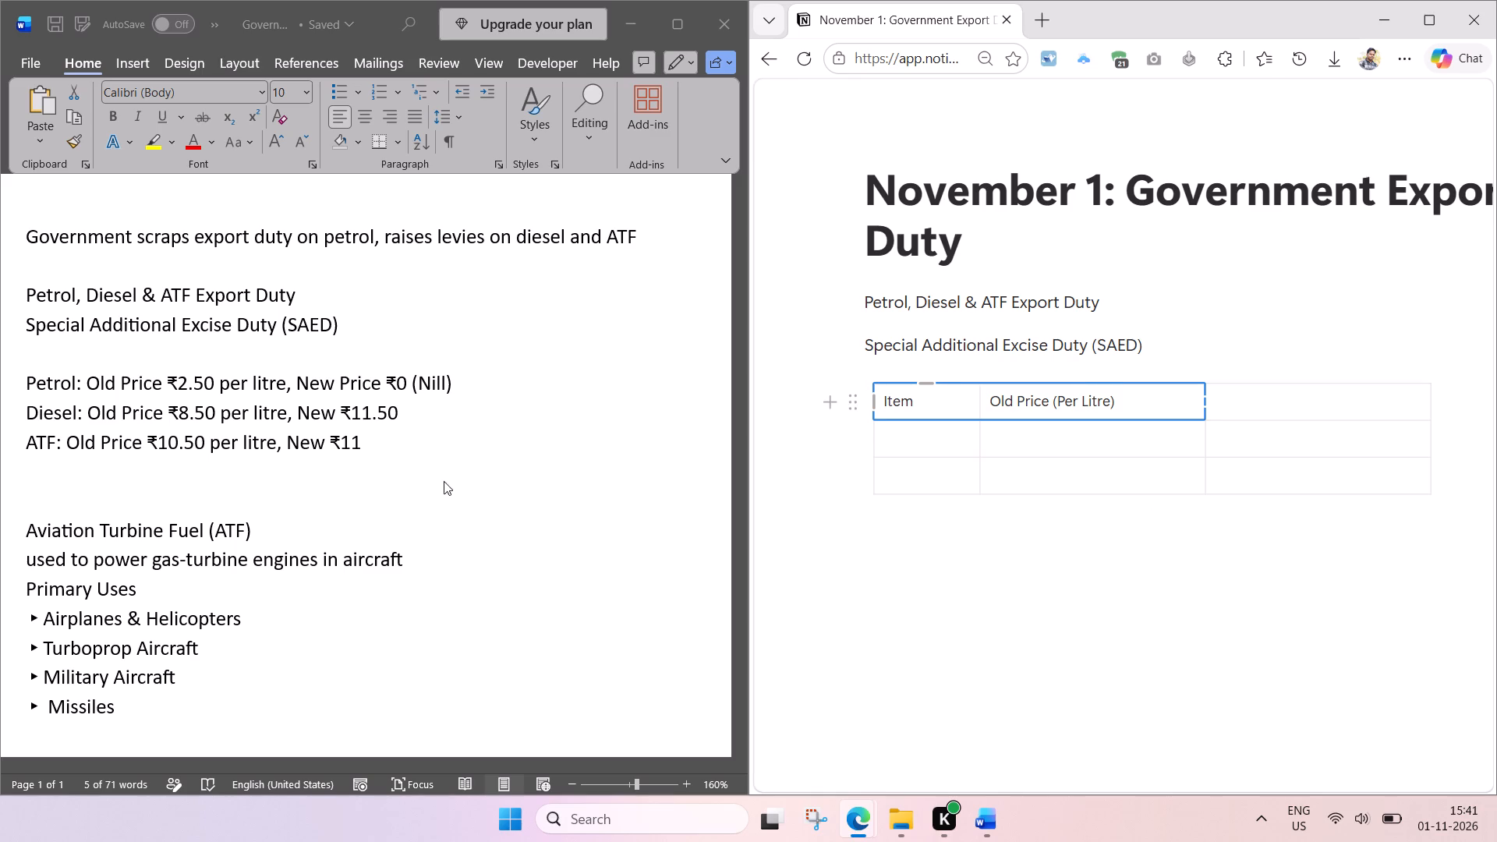
Enter "New Price (Per Litre)" as the third header cell, reusing the "(Per Litre)" text from the second header.
left_click(248, 414)
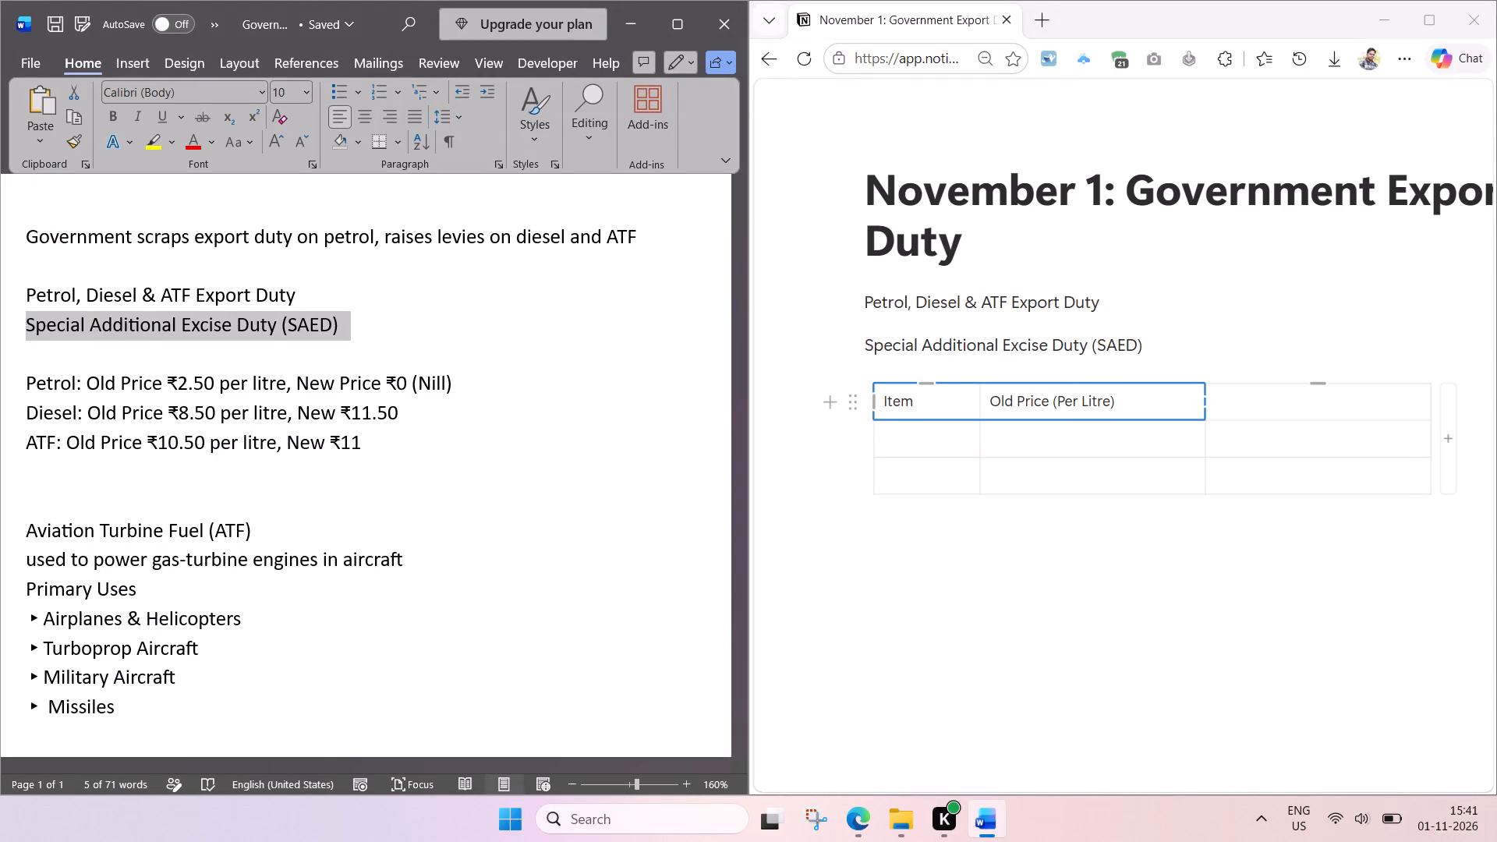
left_click(1255, 405)
type("New Price")
left_click_drag(1141, 399, 1134, 401)
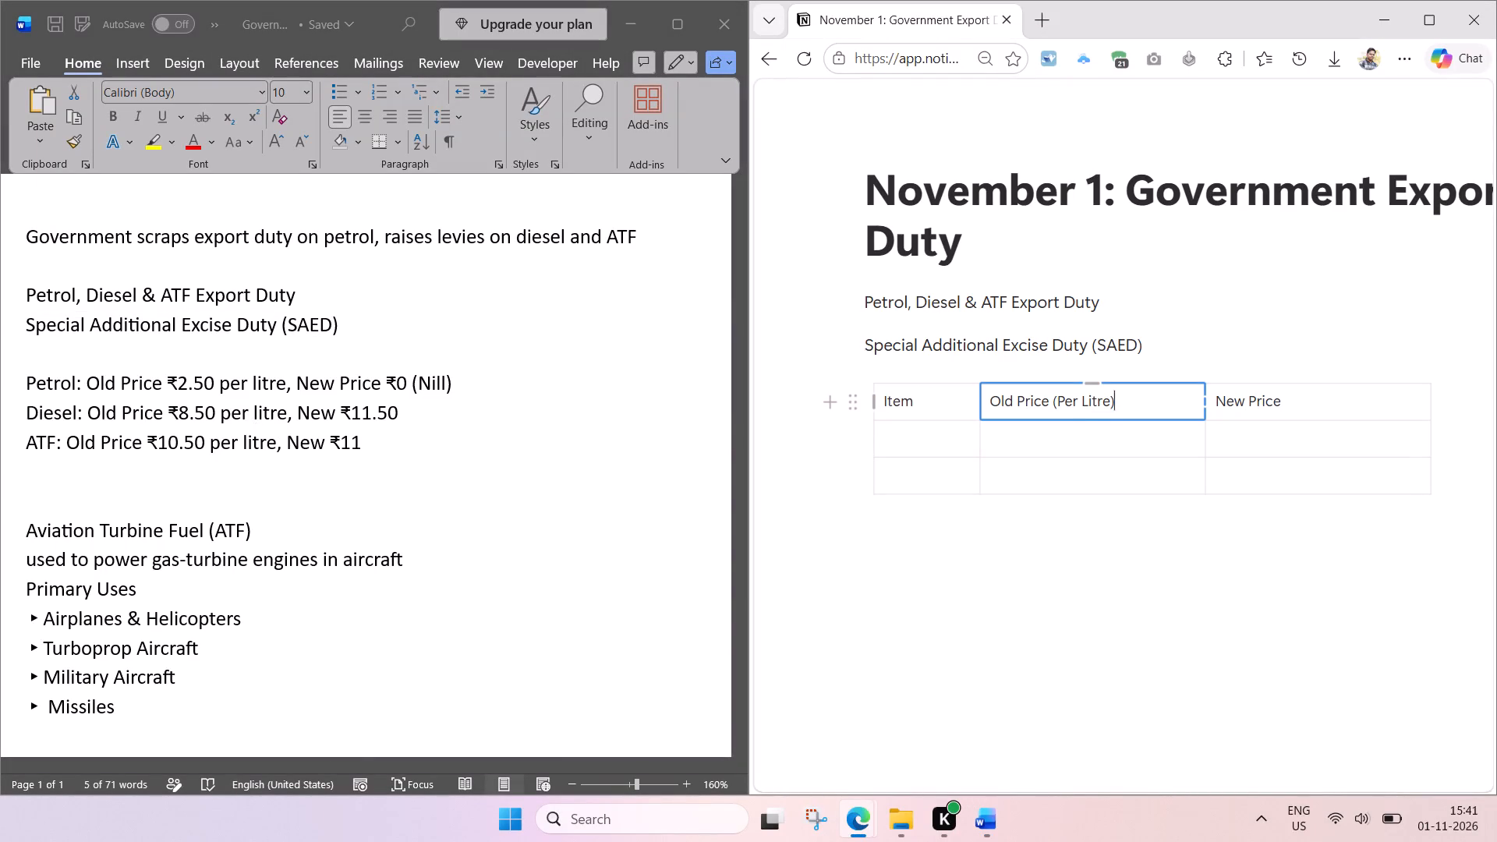
left_click_drag(1134, 401, 1052, 407)
key("ctrl+c")
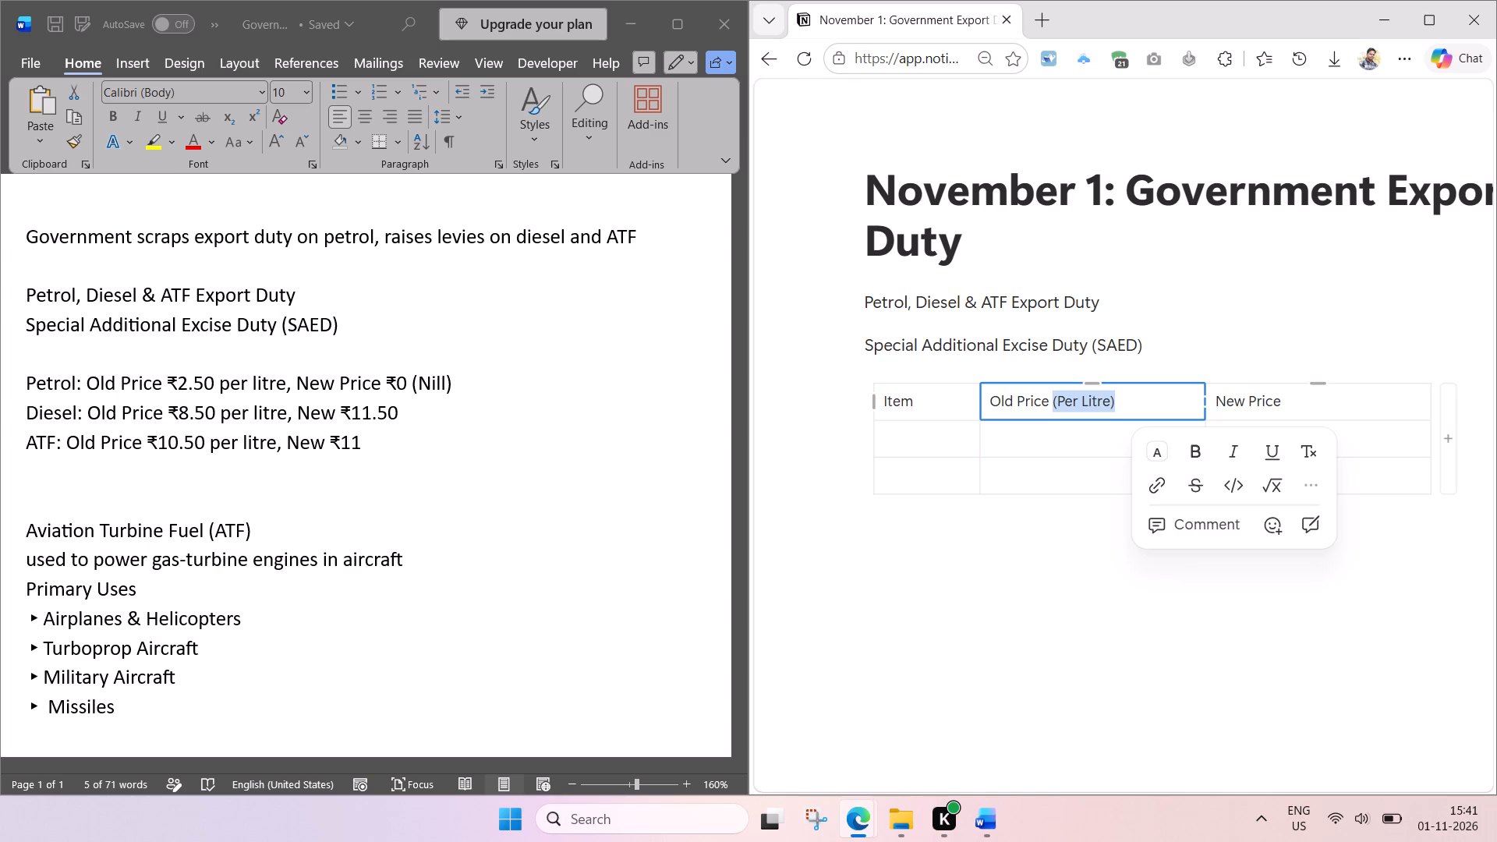
left_click(1301, 398)
key("space")
key("ctrl+v")
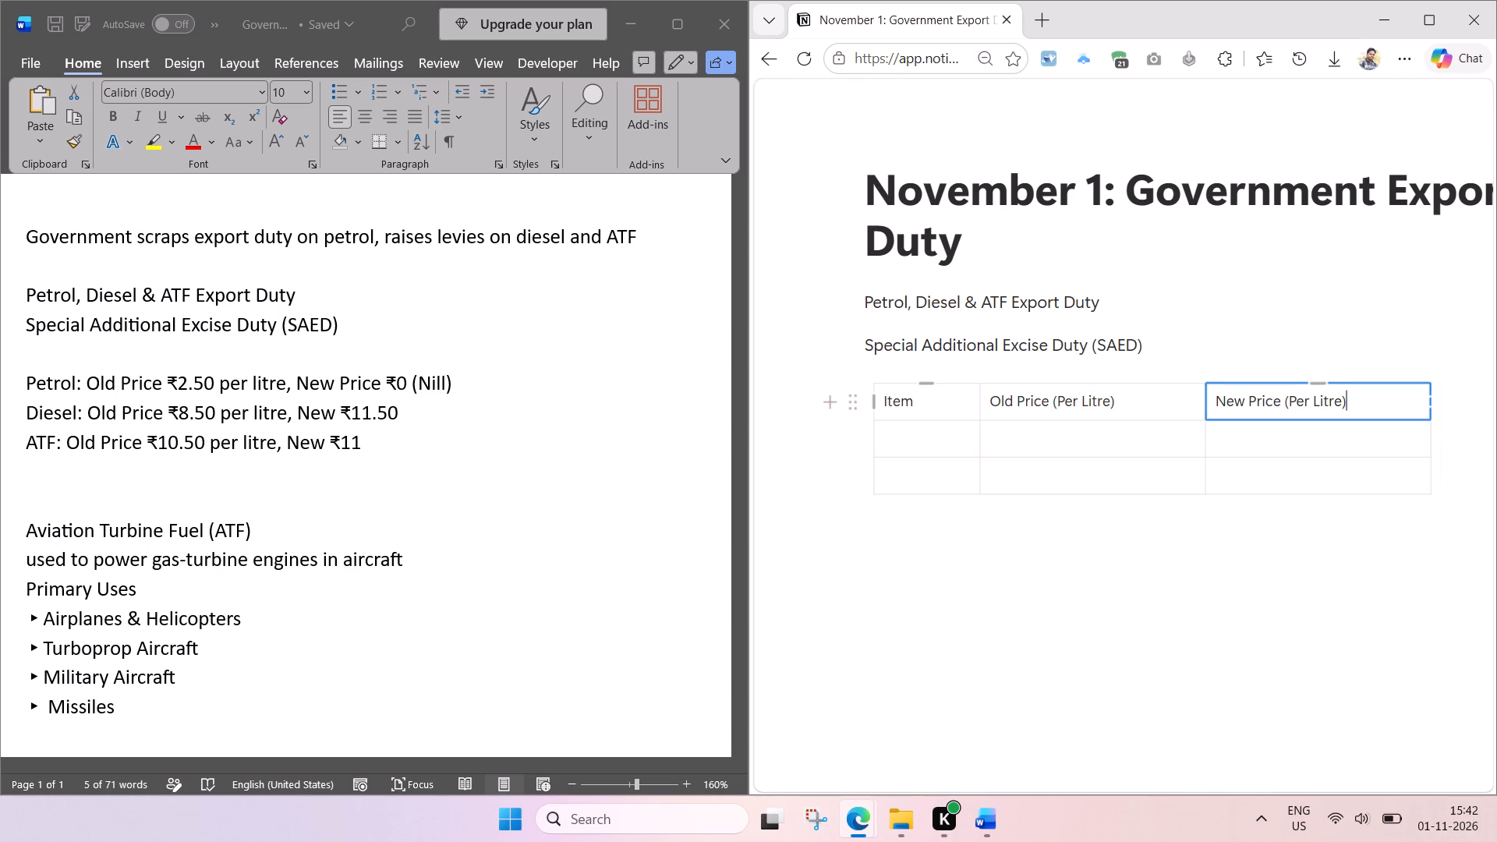
Change the first column's header to "Name".
double_click(897, 405)
type("Name")
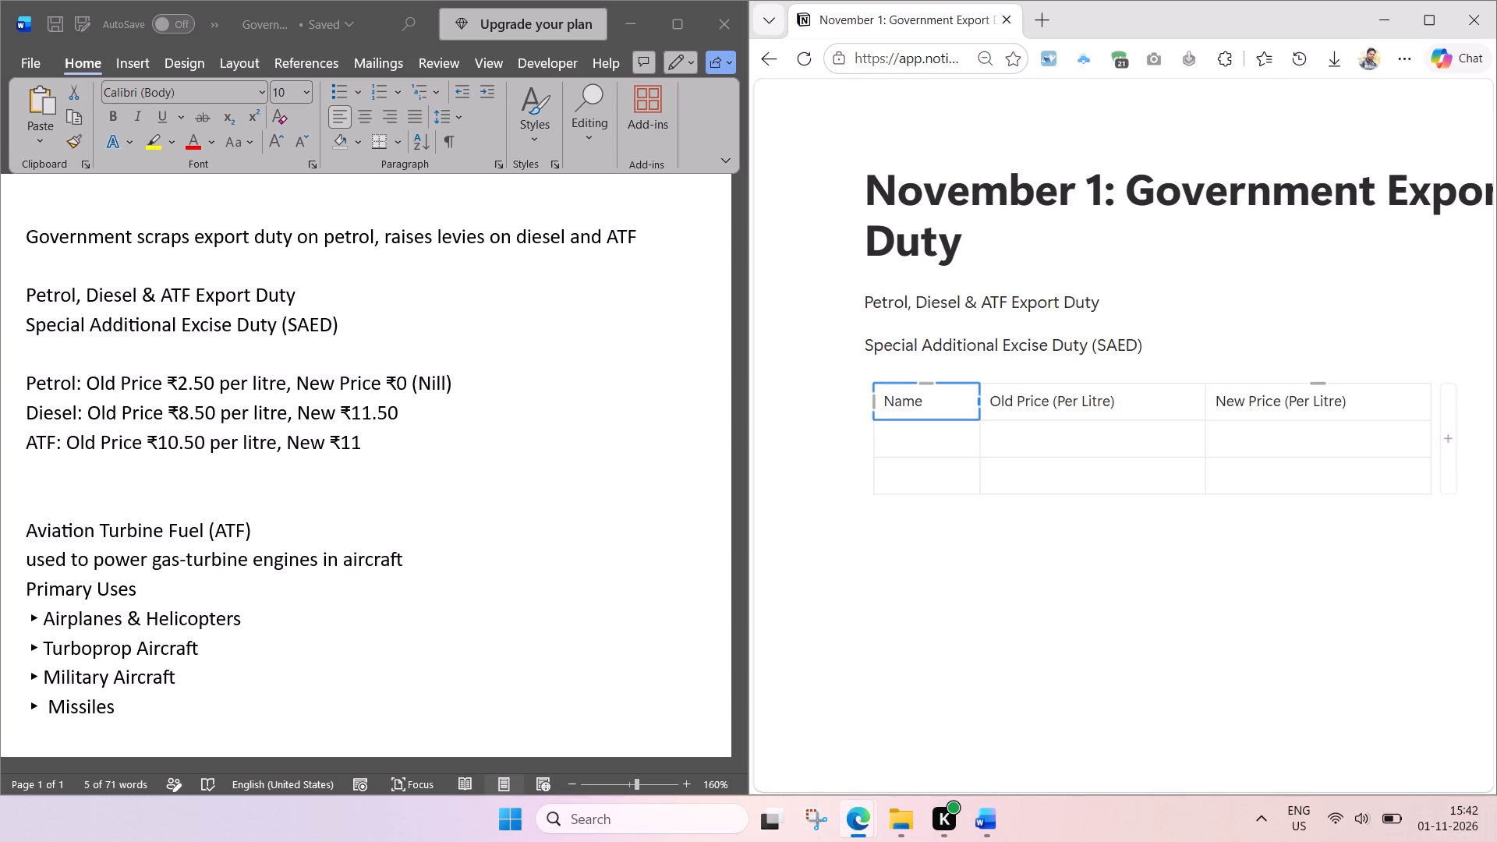
Make all three header cells of the table bold.
left_click_drag(1386, 402, 961, 403)
key("ctrl+b")
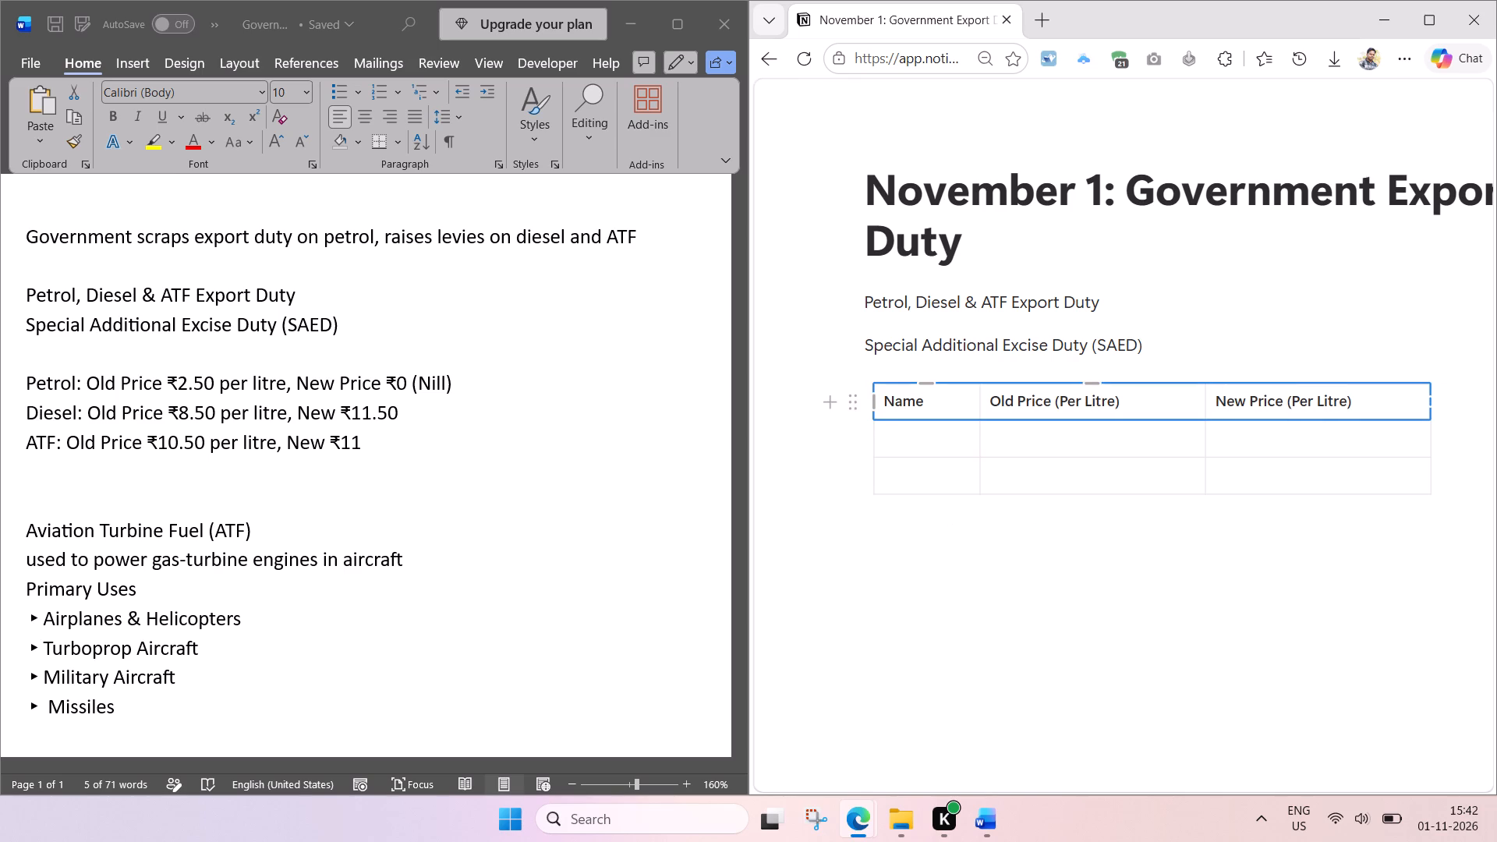
Copy the names Petrol and Diesel from Word into the Name column's two empty rows.
left_click(41, 393)
double_click(50, 373)
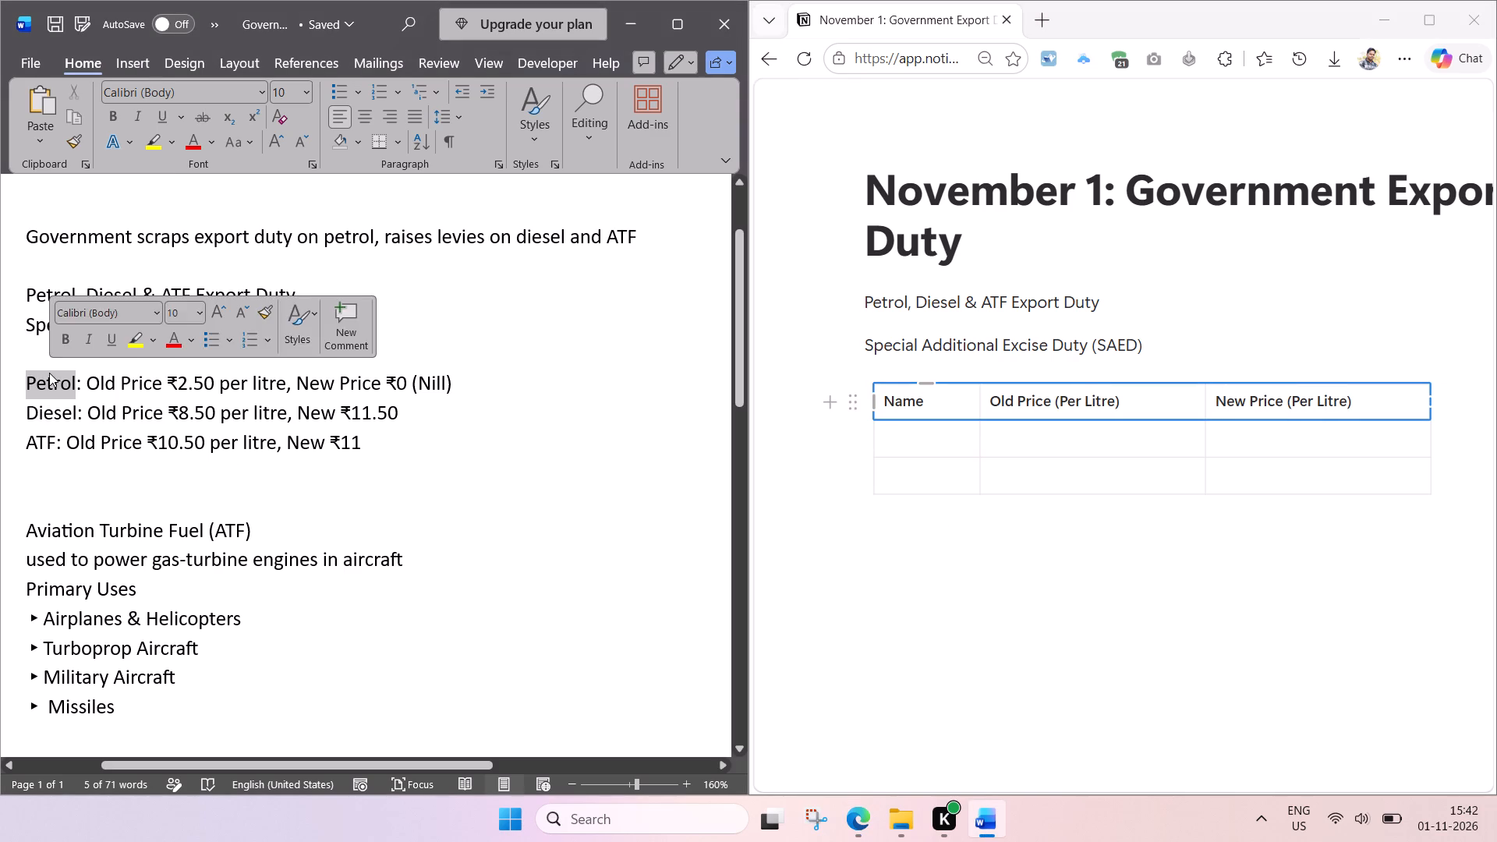
key("ctrl+c")
left_click(894, 450)
key("ctrl+v")
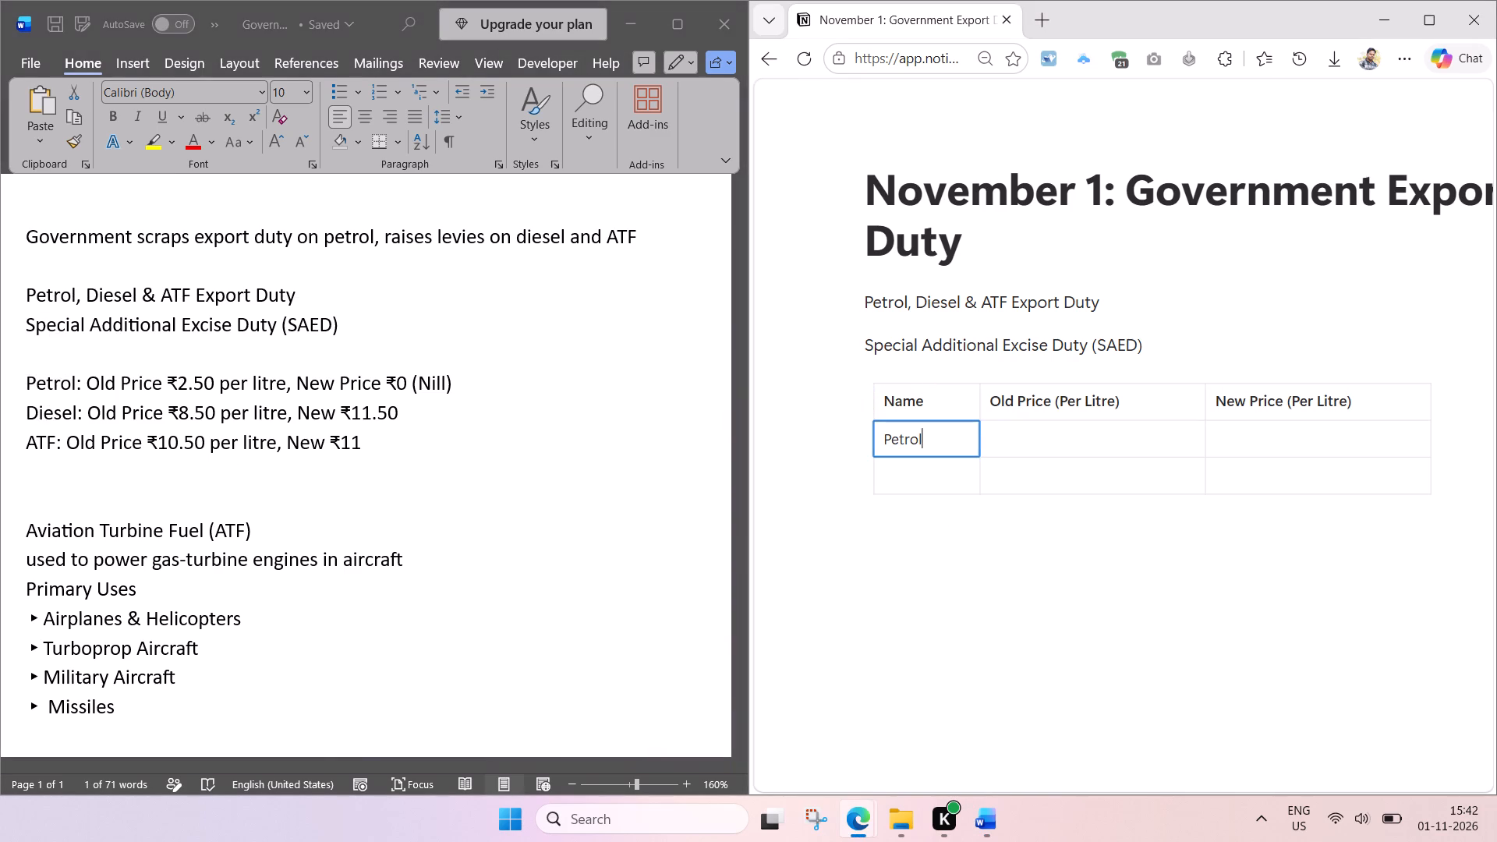
left_click(40, 392)
double_click(53, 417)
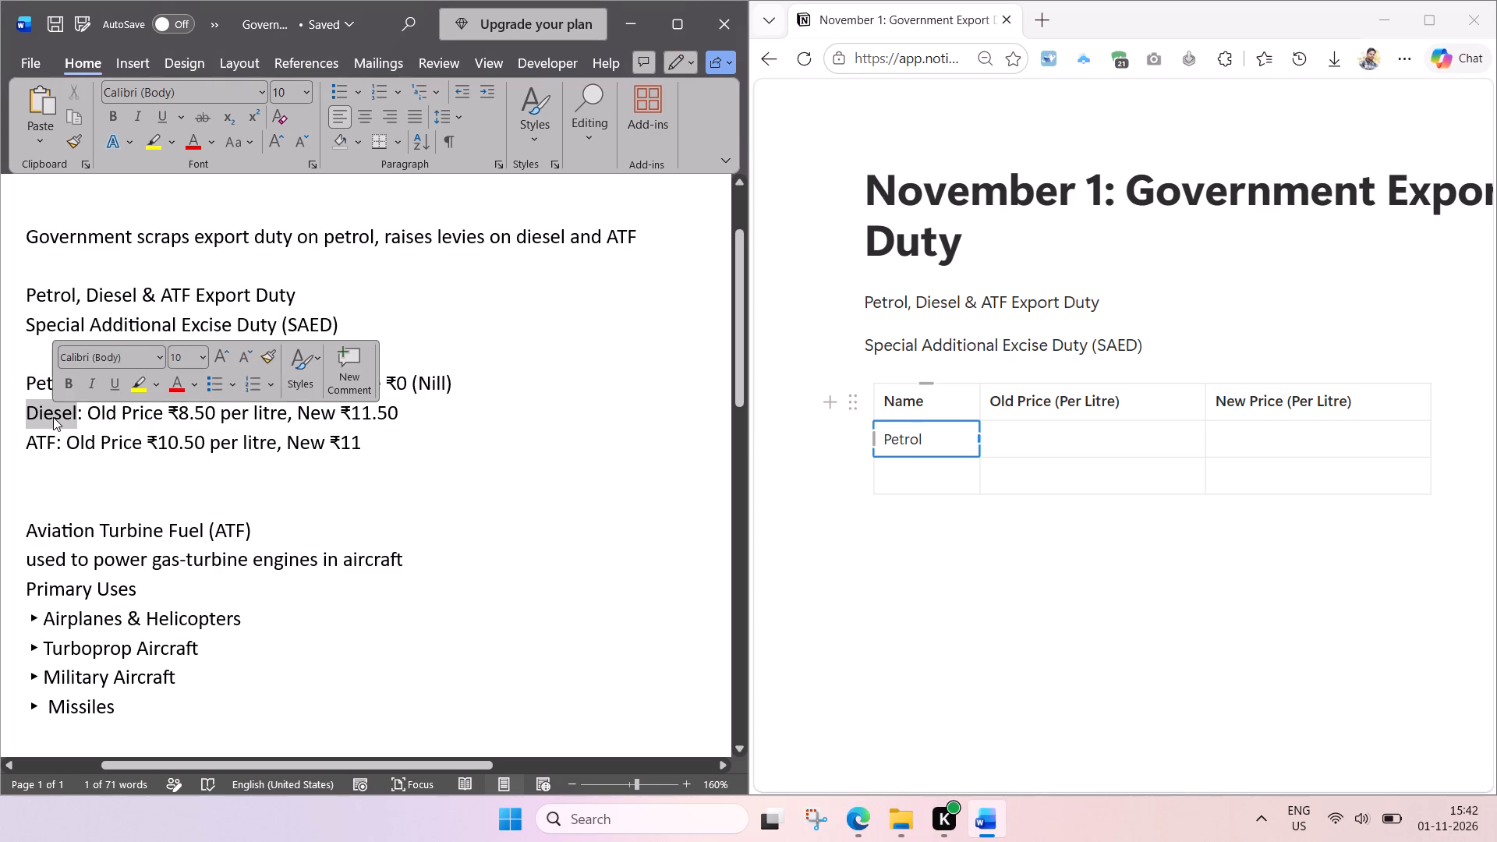
key("ctrl+c")
left_click(941, 481)
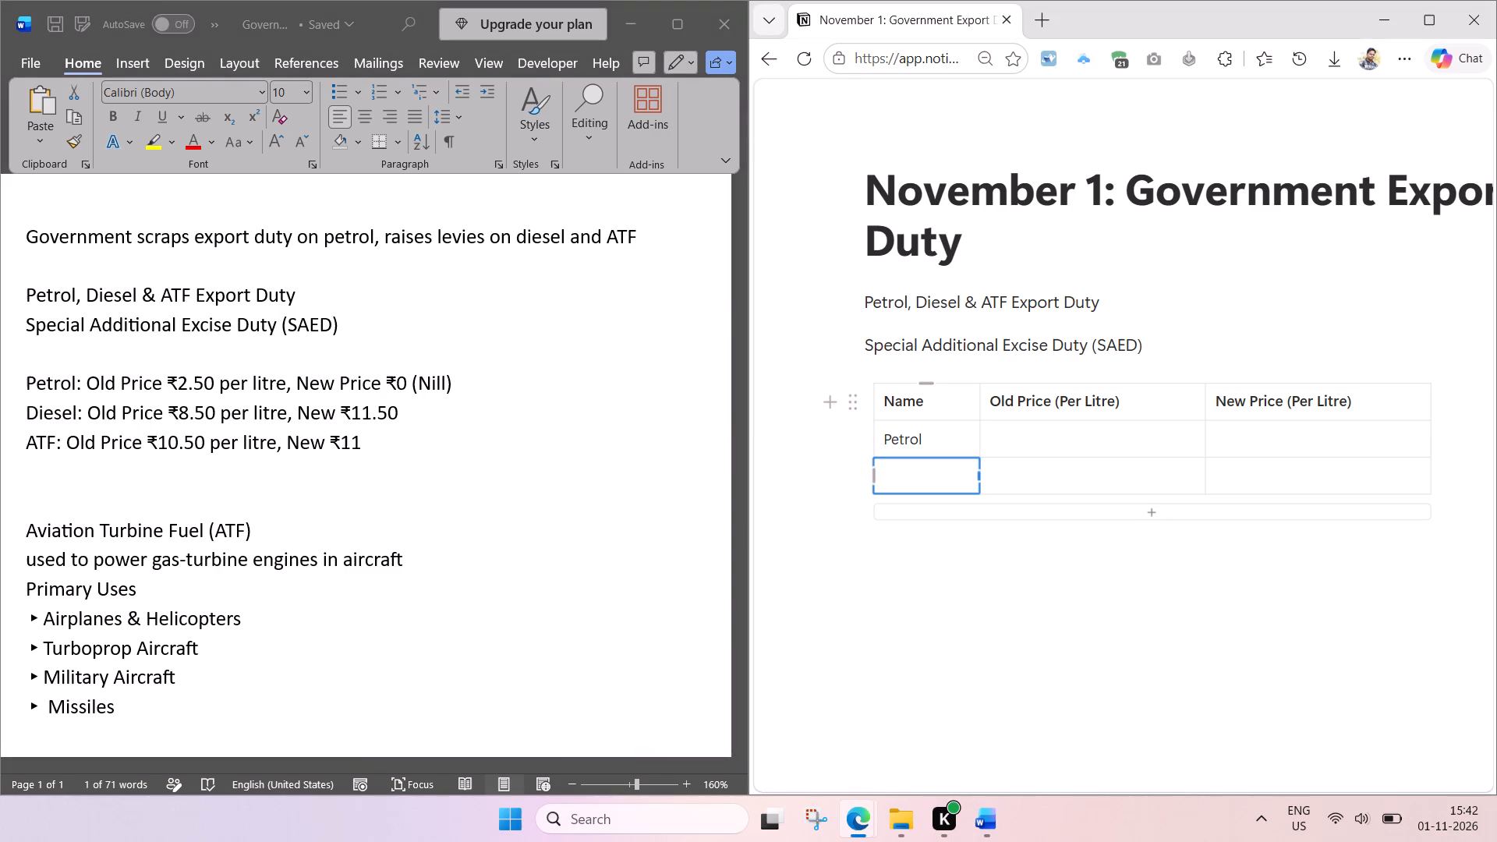
key("ctrl+v")
Add another row to the table and copy the name ATF from Word into its Name cell.
left_click(959, 516)
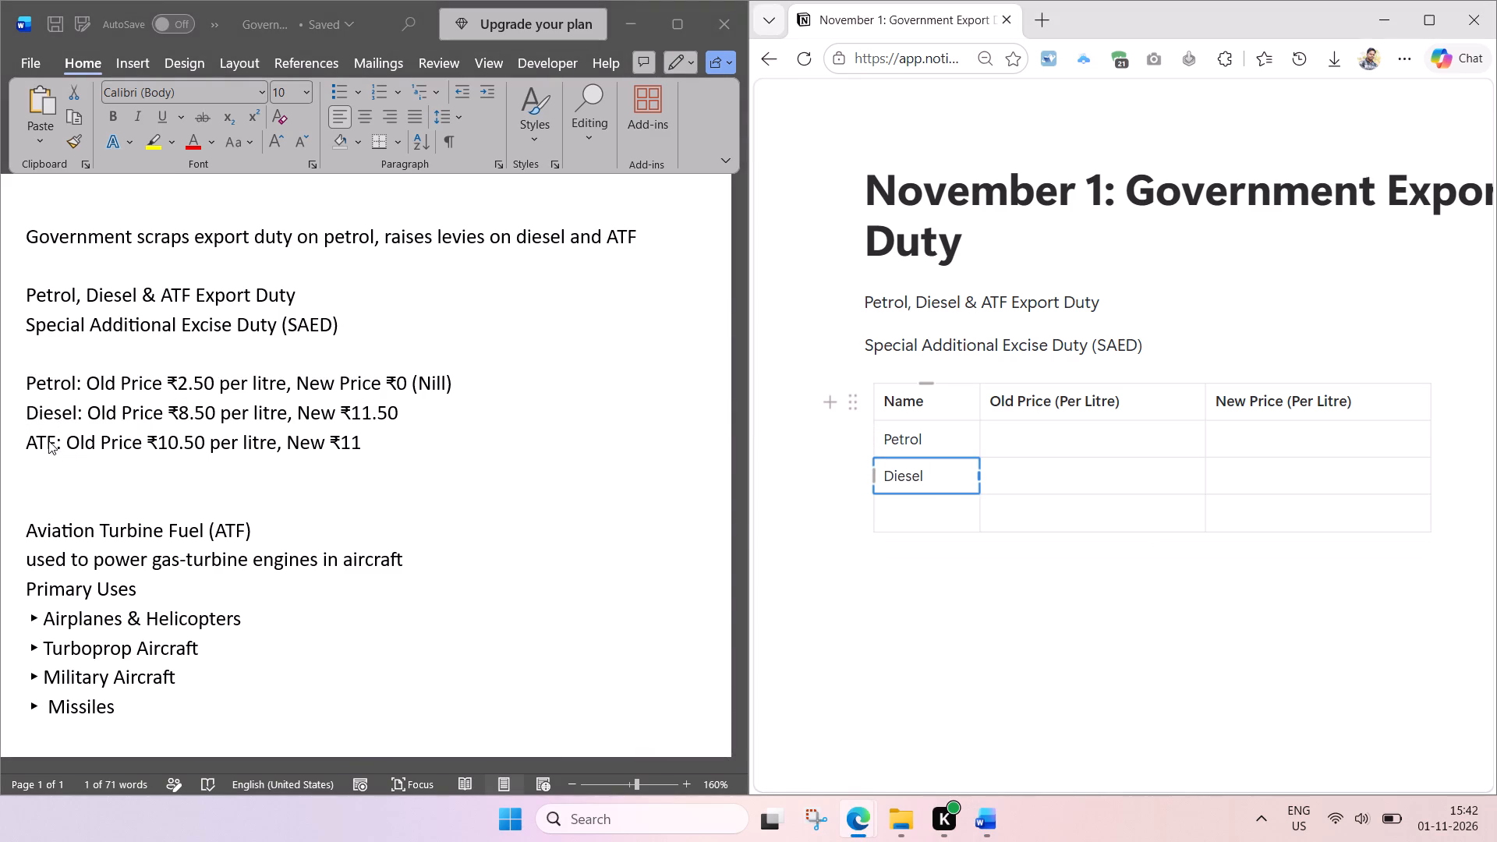
left_click(48, 440)
double_click(40, 440)
key("ctrl+c")
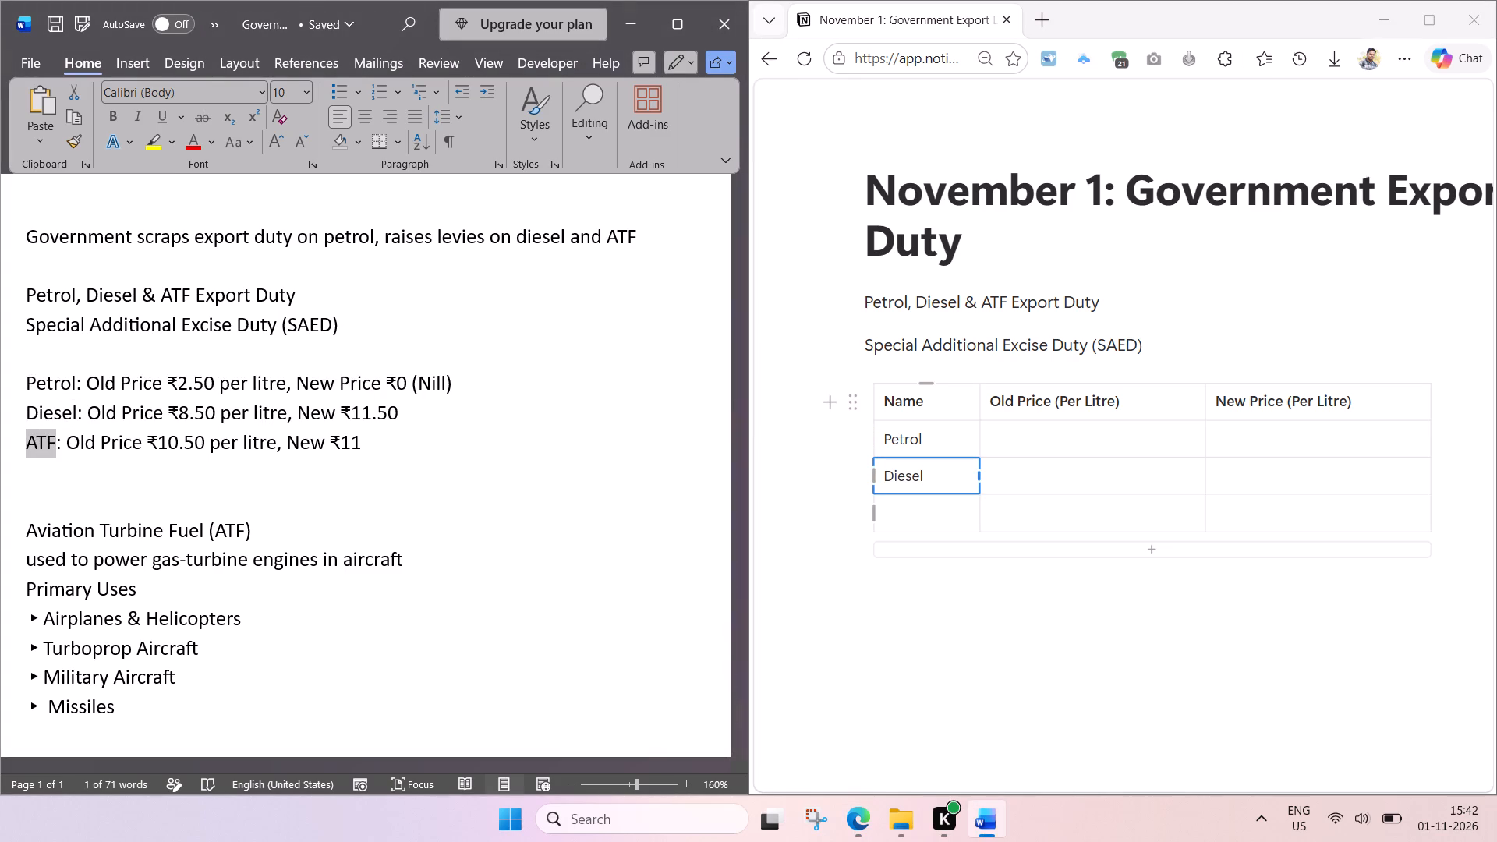
left_click(942, 529)
key("ctrl+v")
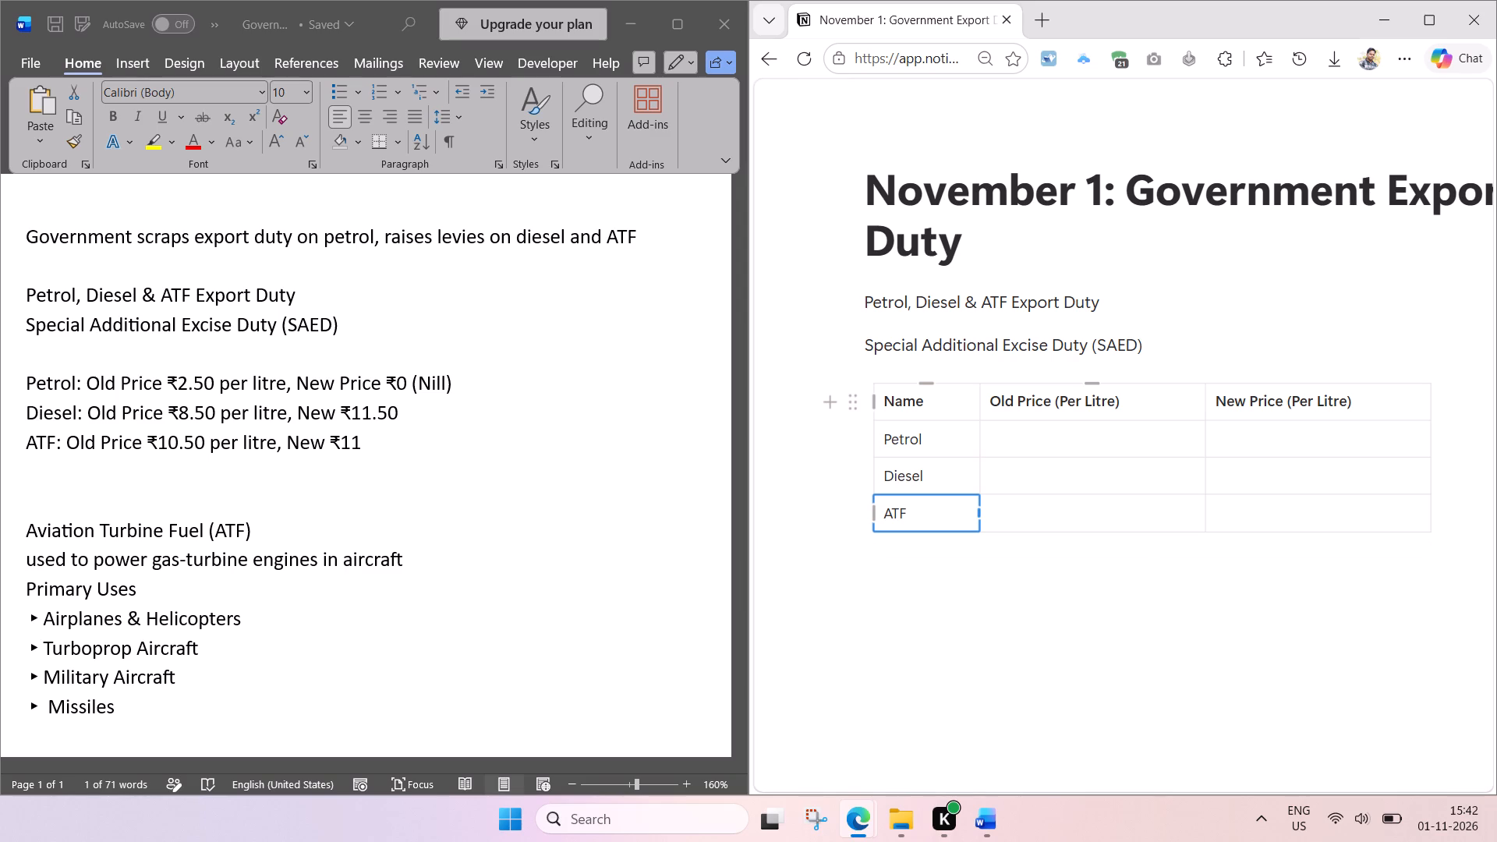
Narrow the Name column slightly further to fit its short entries.
left_click_drag(979, 407, 955, 409)
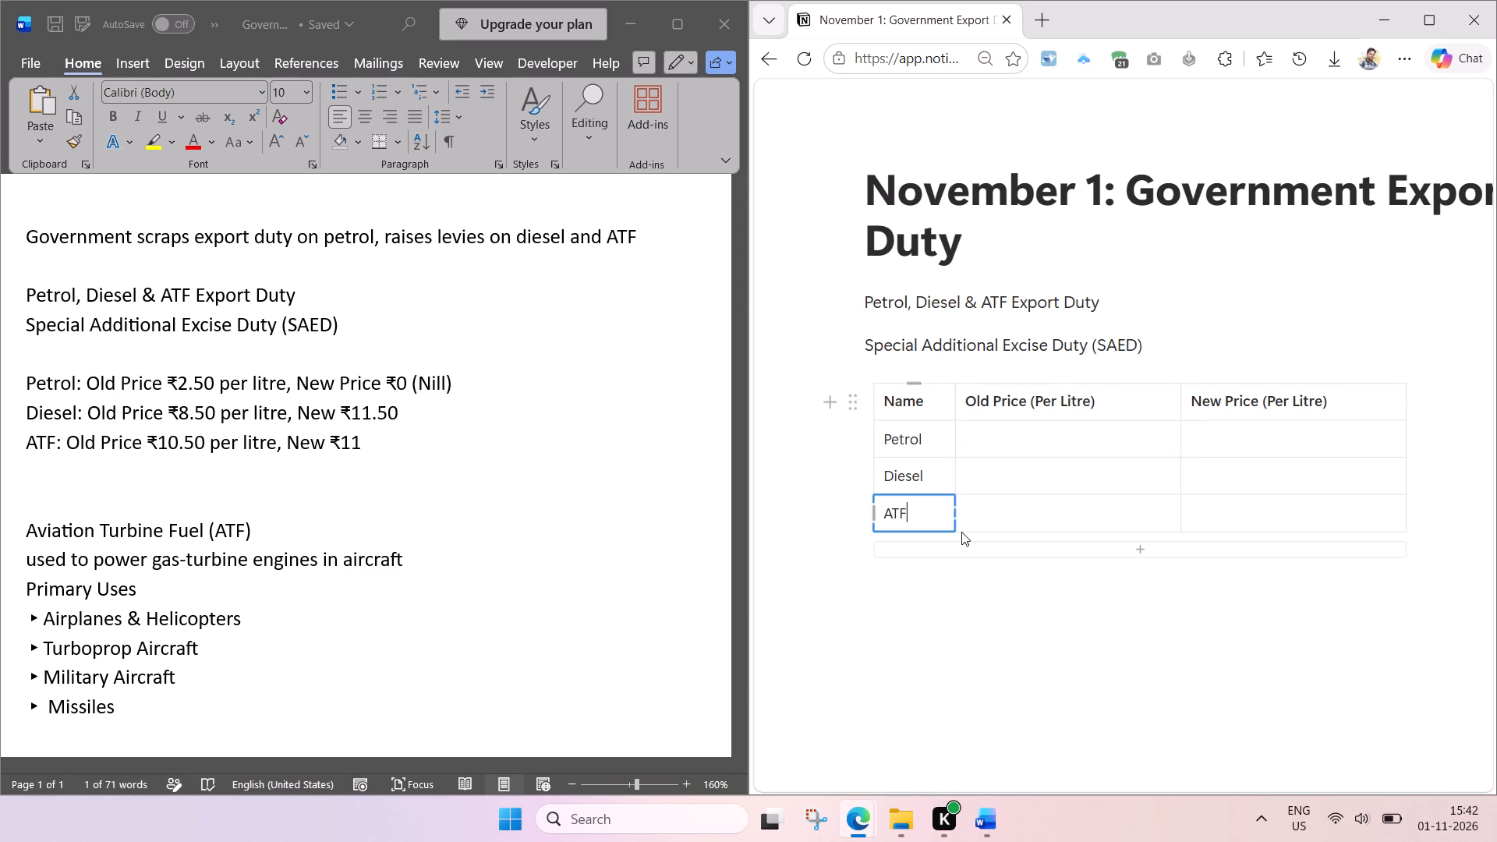
Copy Petrol's old price ₹2.50 from Word into its Old Price cell, without a trailing space.
left_click(1047, 440)
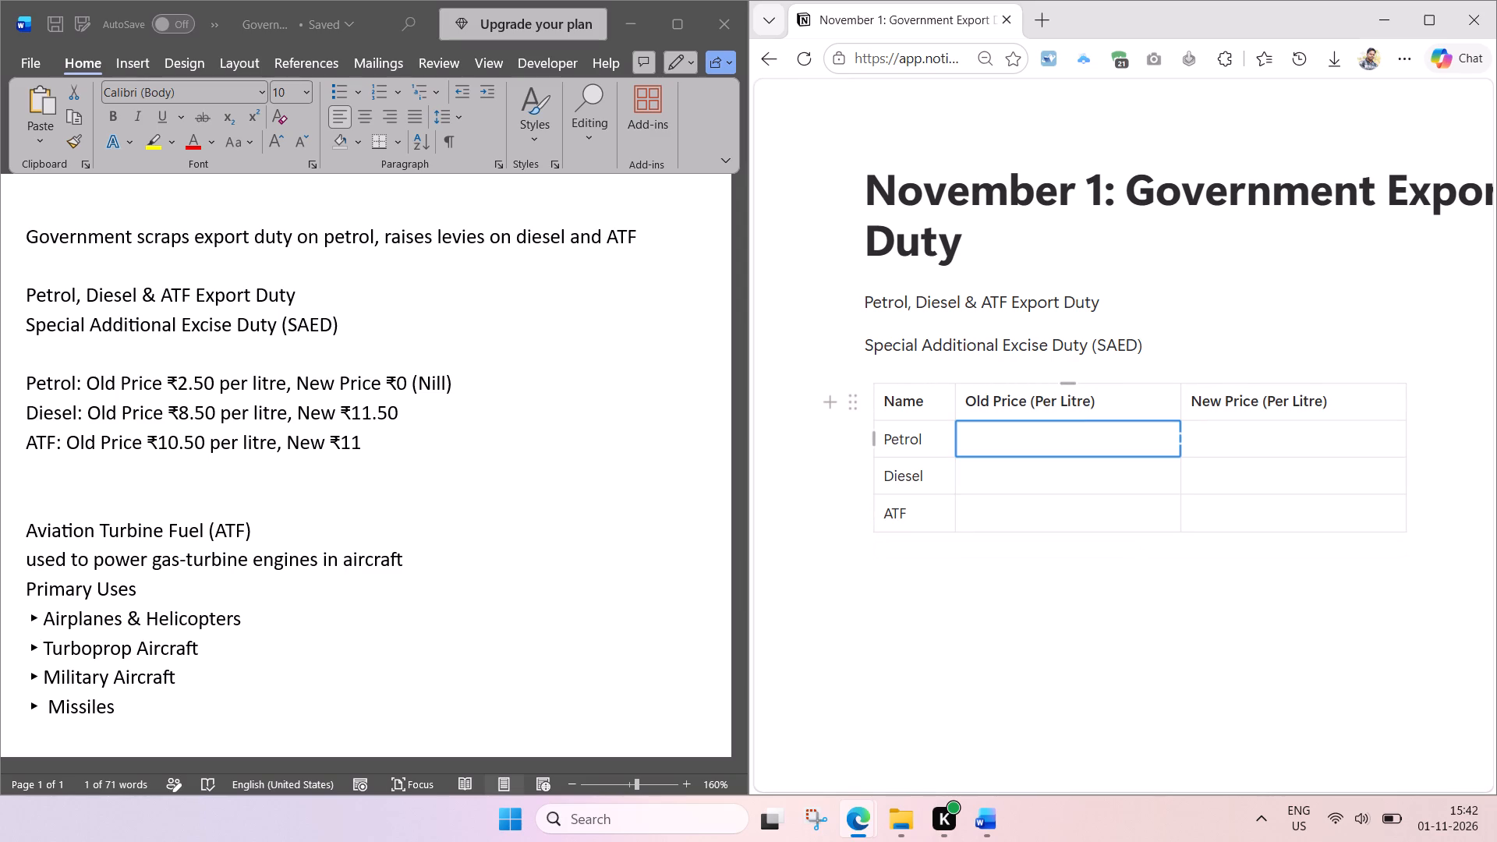
left_click(183, 385)
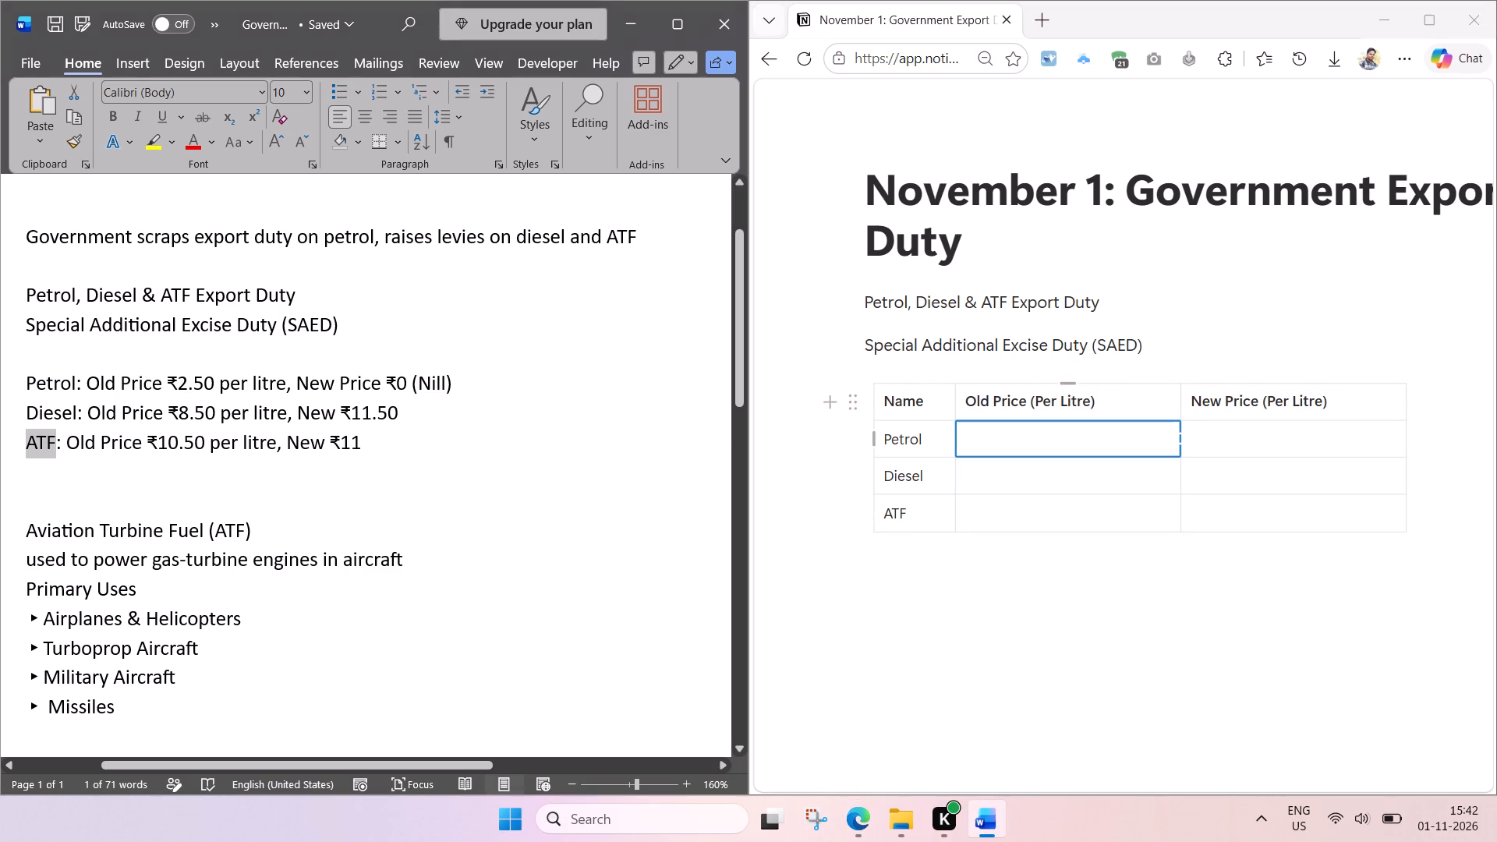
left_click_drag(165, 378, 205, 377)
key("ctrl+c")
left_click(999, 440)
key("ctrl+v")
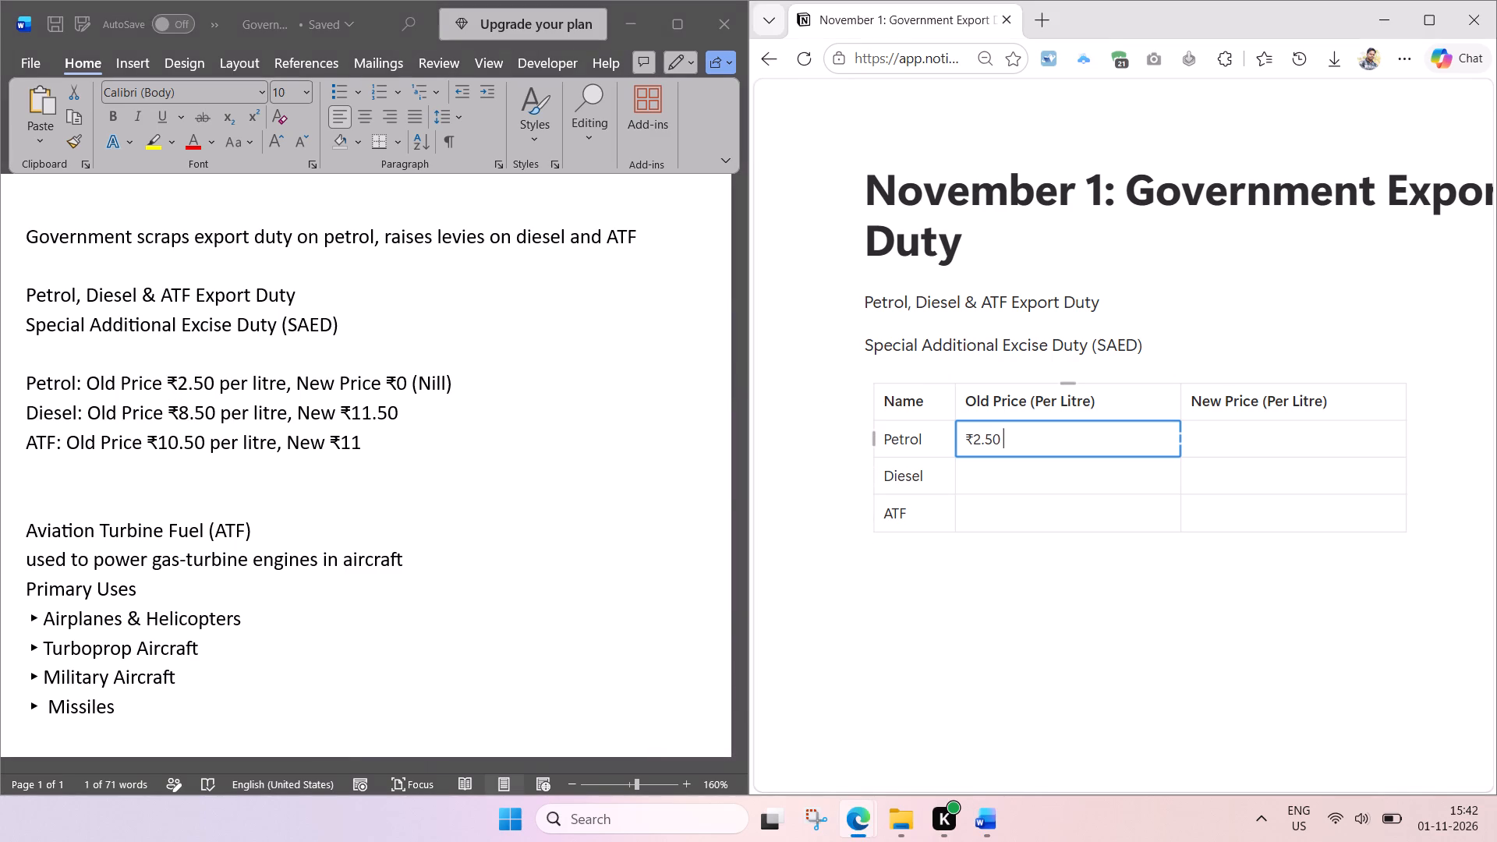
key("BackSpace")
Copy Petrol's new price ₹0 (Nill) from Word into its New Price cell in the Notion table.
left_click(346, 397)
left_click_drag(383, 384, 397, 384)
left_click(426, 388)
left_click_drag(461, 381, 386, 377)
key("ctrl+c")
left_click(1219, 461)
left_click(1222, 444)
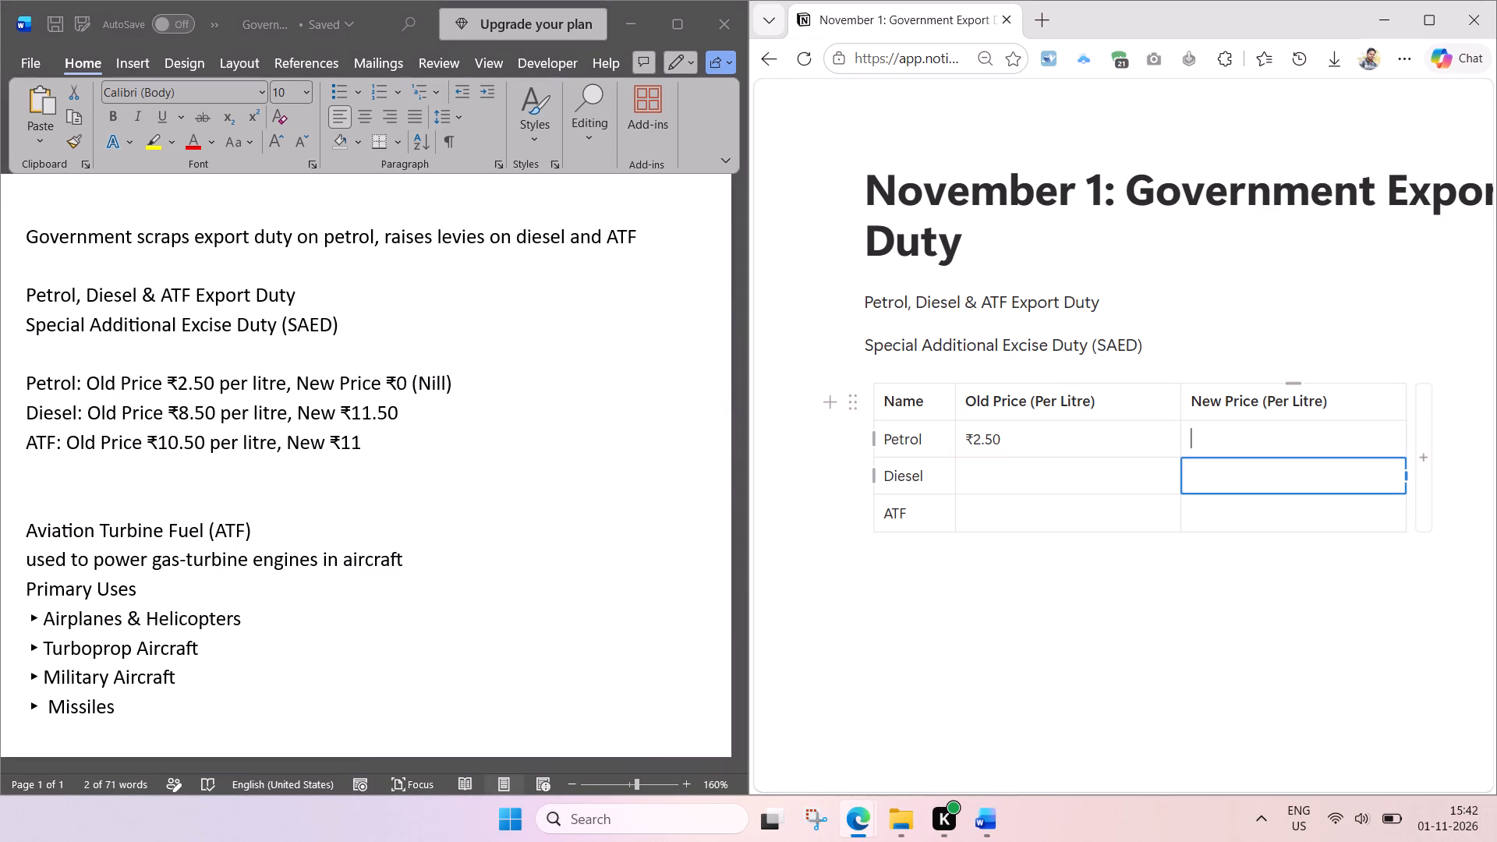
key("ctrl+v")
Copy Diesel's old price ₹8.50 and new price ₹11.50 from Word into the Diesel row's price cells.
left_click(182, 402)
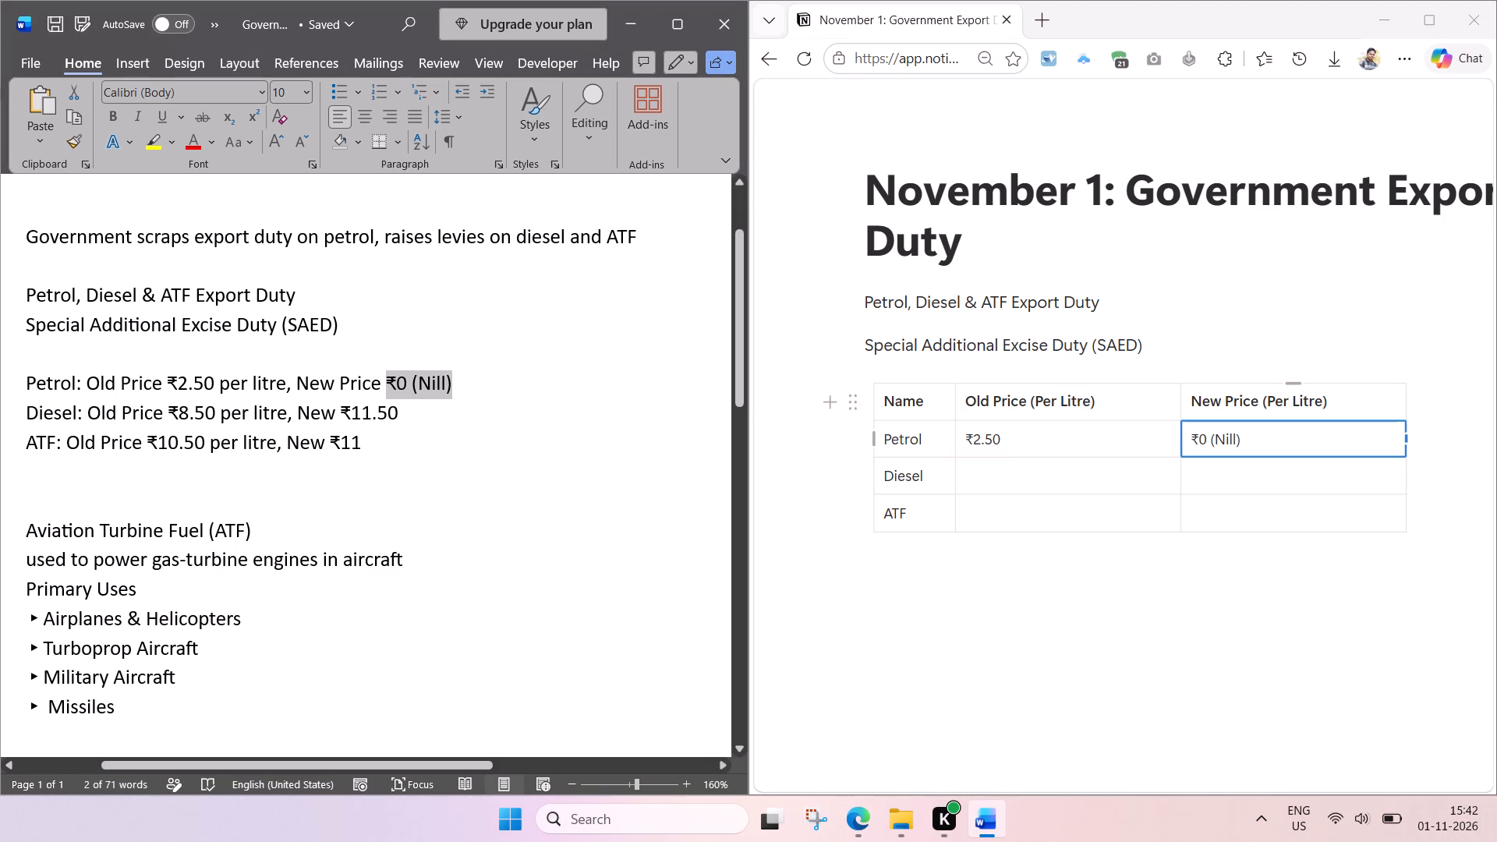
left_click_drag(168, 410, 220, 406)
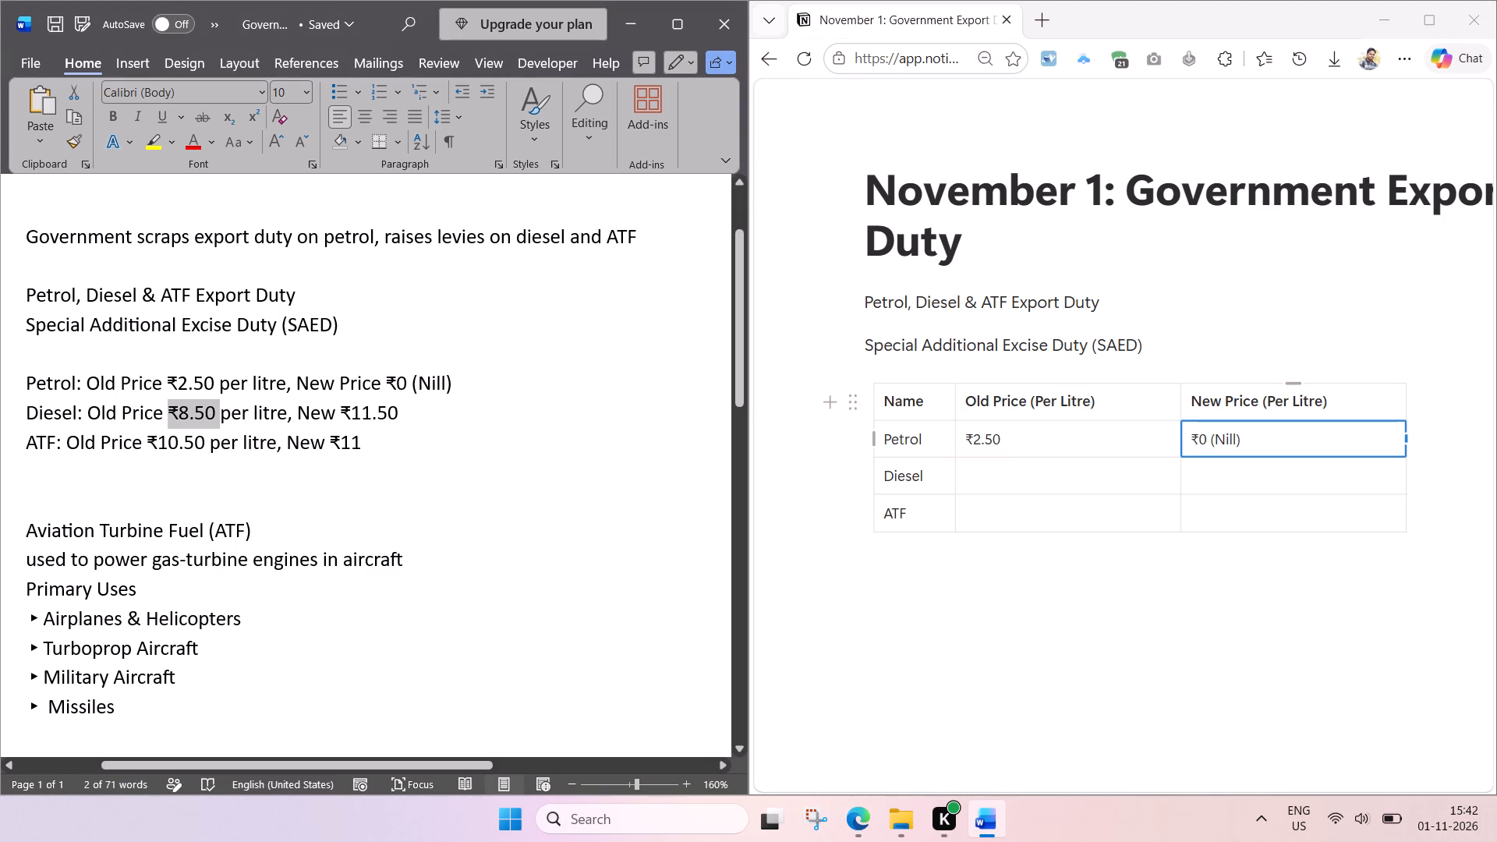
left_click_drag(220, 406, 214, 403)
key("ctrl+c")
left_click(994, 477)
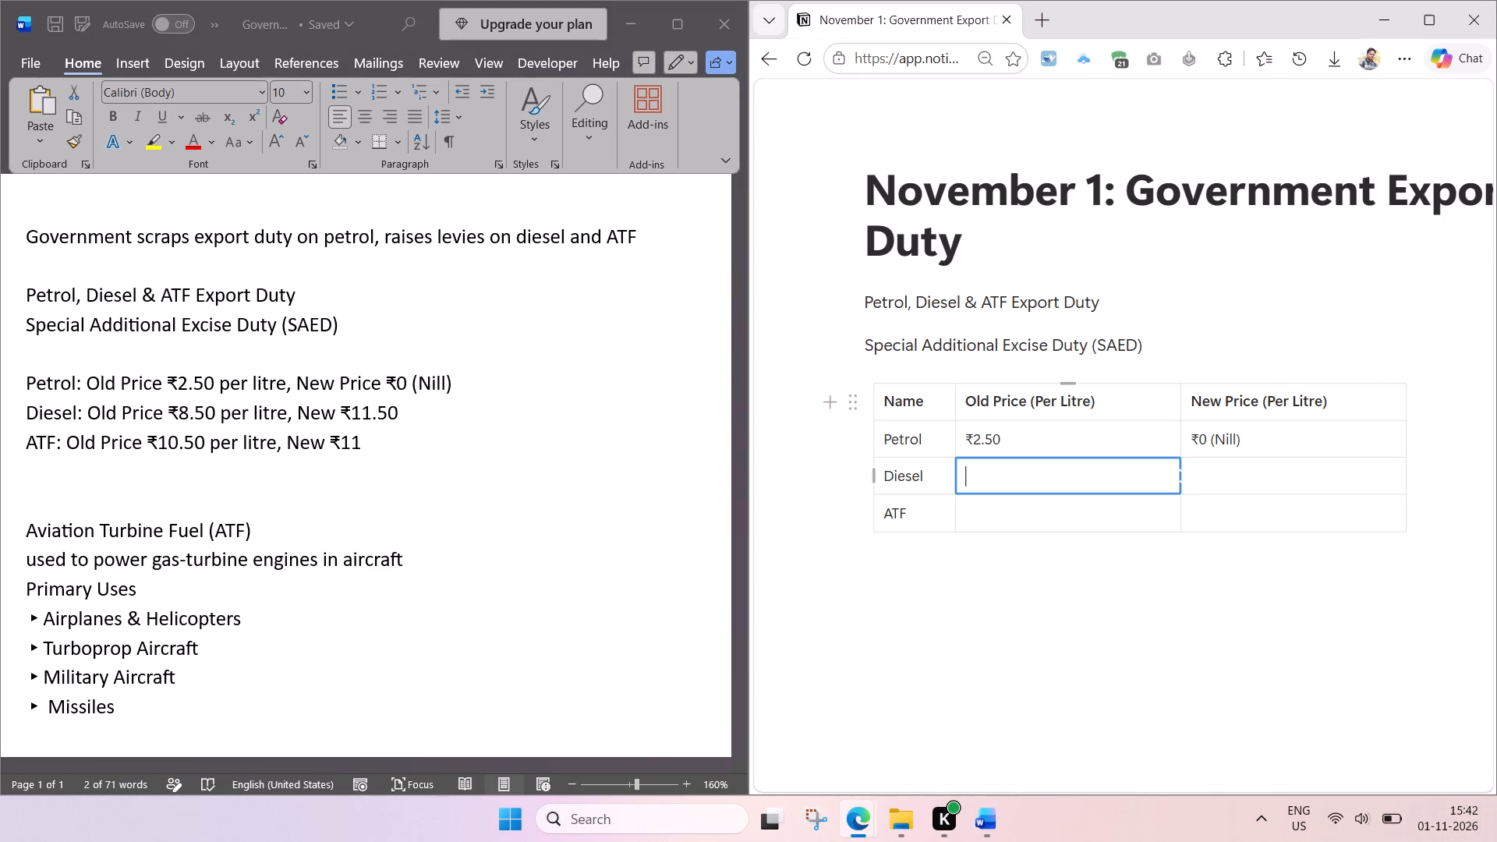
key("ctrl+v")
left_click(352, 417)
left_click(341, 410)
left_click_drag(341, 408, 385, 407)
key("ctrl+c")
left_click(1220, 483)
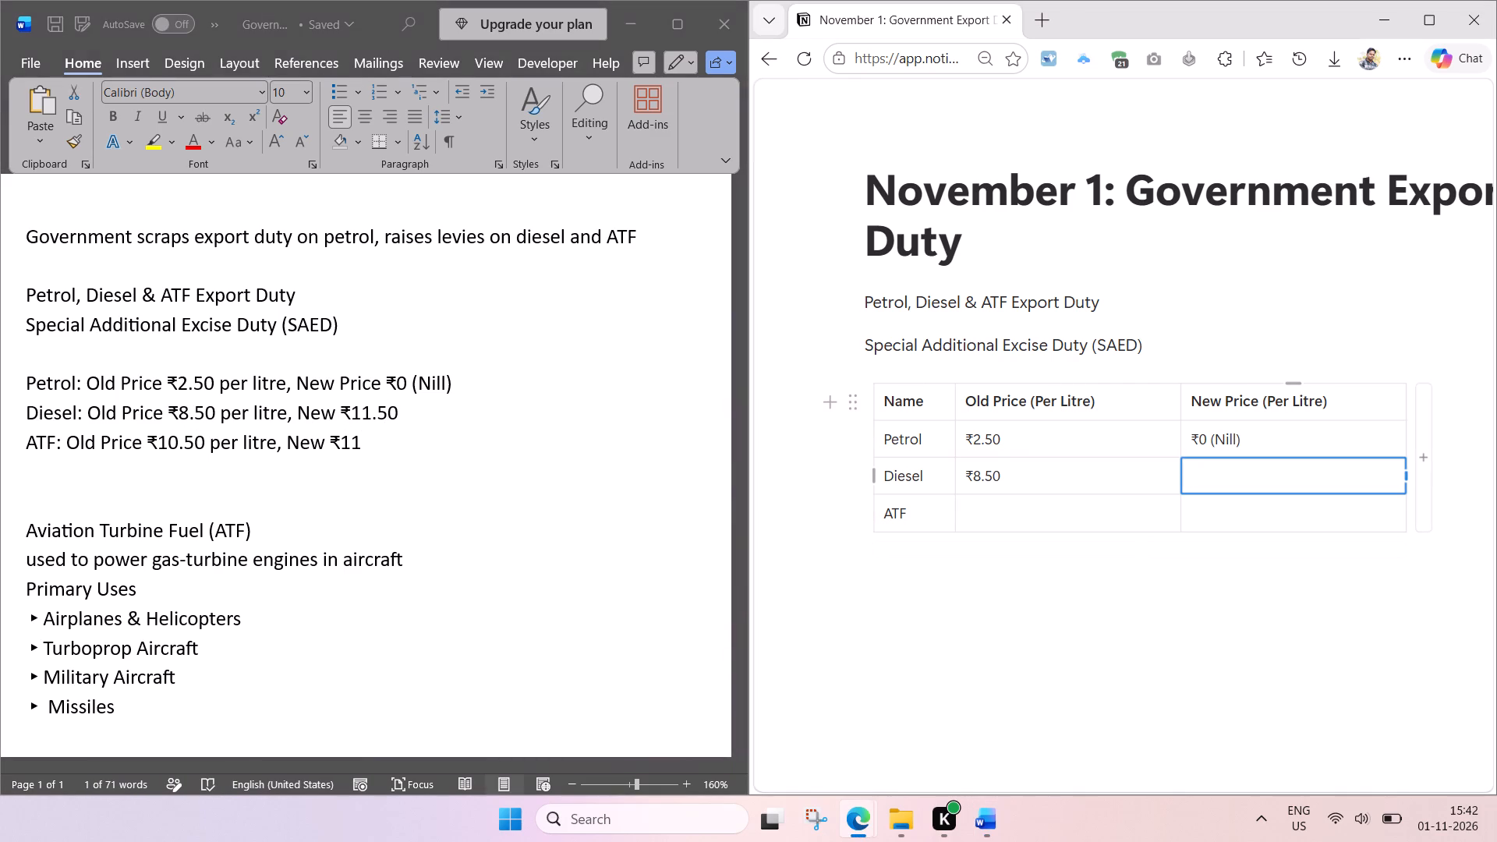
key("ctrl+v")
Copy ATF's old price ₹10.50, without a trailing space, and new price ₹11 from Word into the ATF row.
left_click(172, 457)
left_click(157, 450)
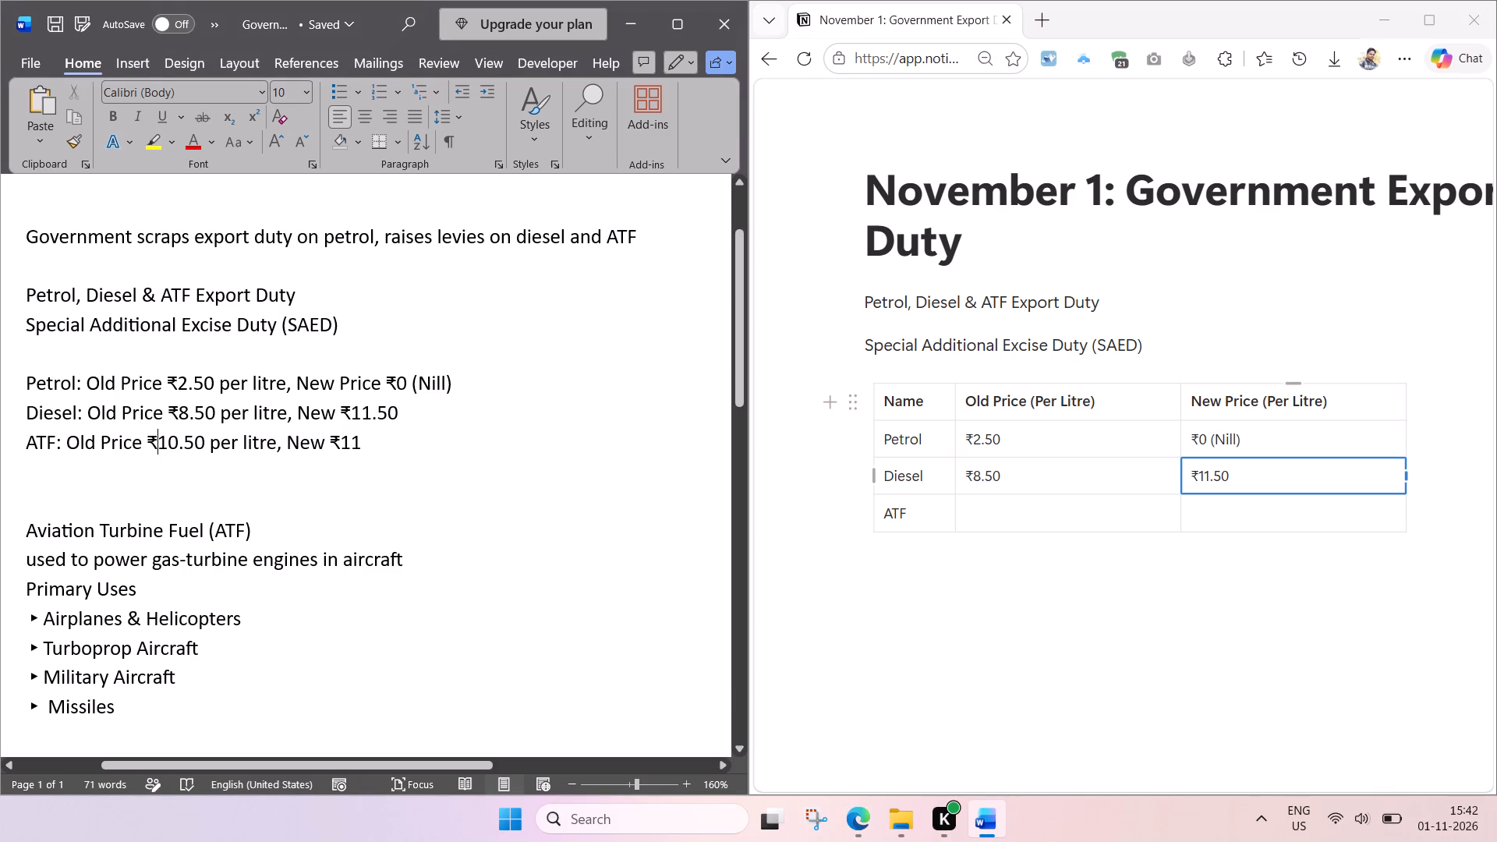
left_click_drag(148, 442, 197, 447)
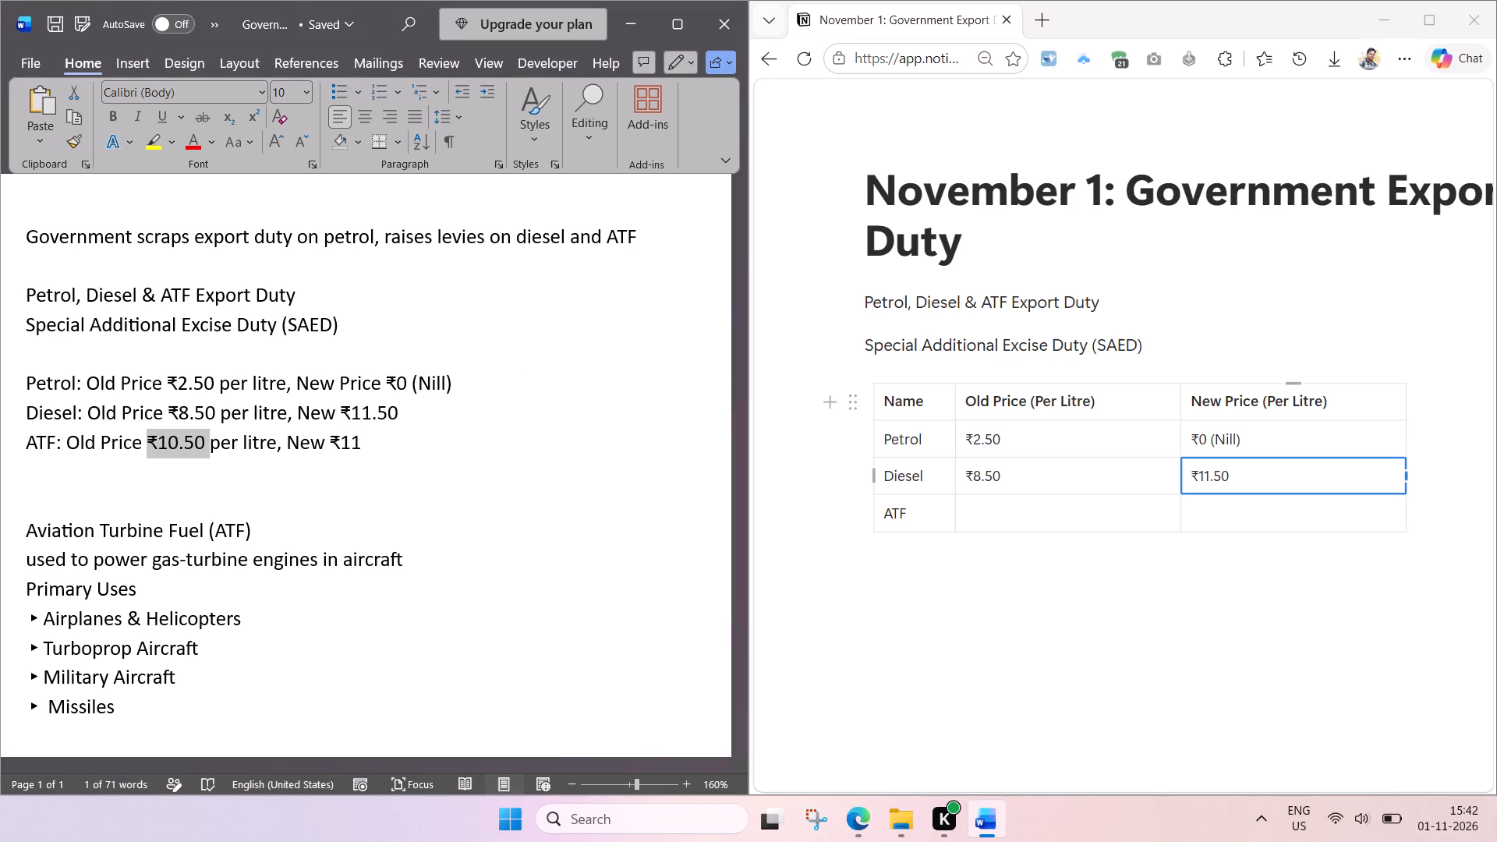
key("ctrl+c")
left_click(992, 508)
key("ctrl+v")
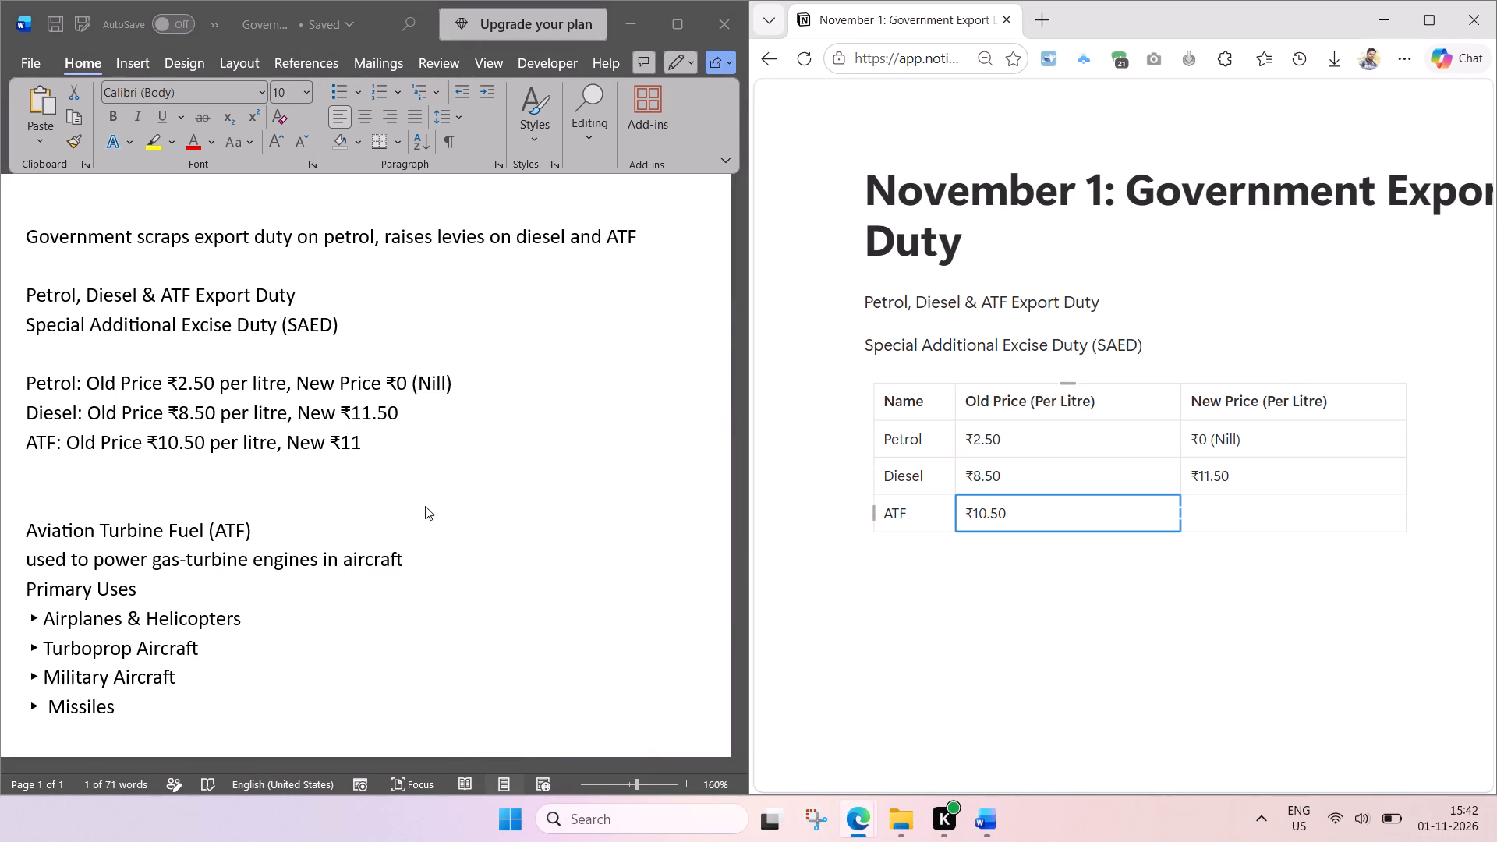
key("BackSpace")
left_click(339, 437)
left_click(336, 443)
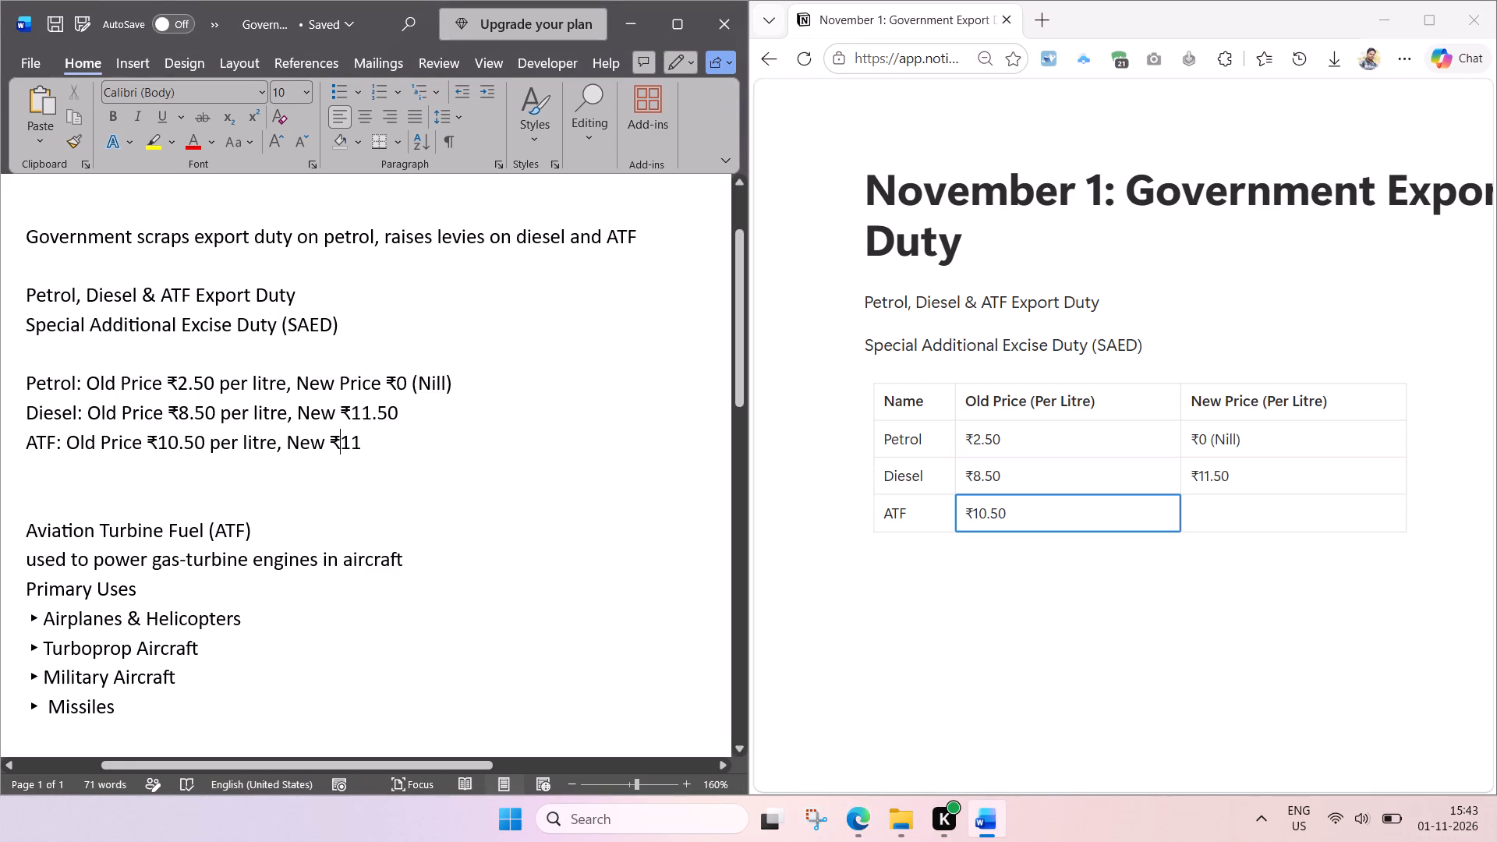
left_click_drag(331, 440, 356, 440)
key("ctrl+c")
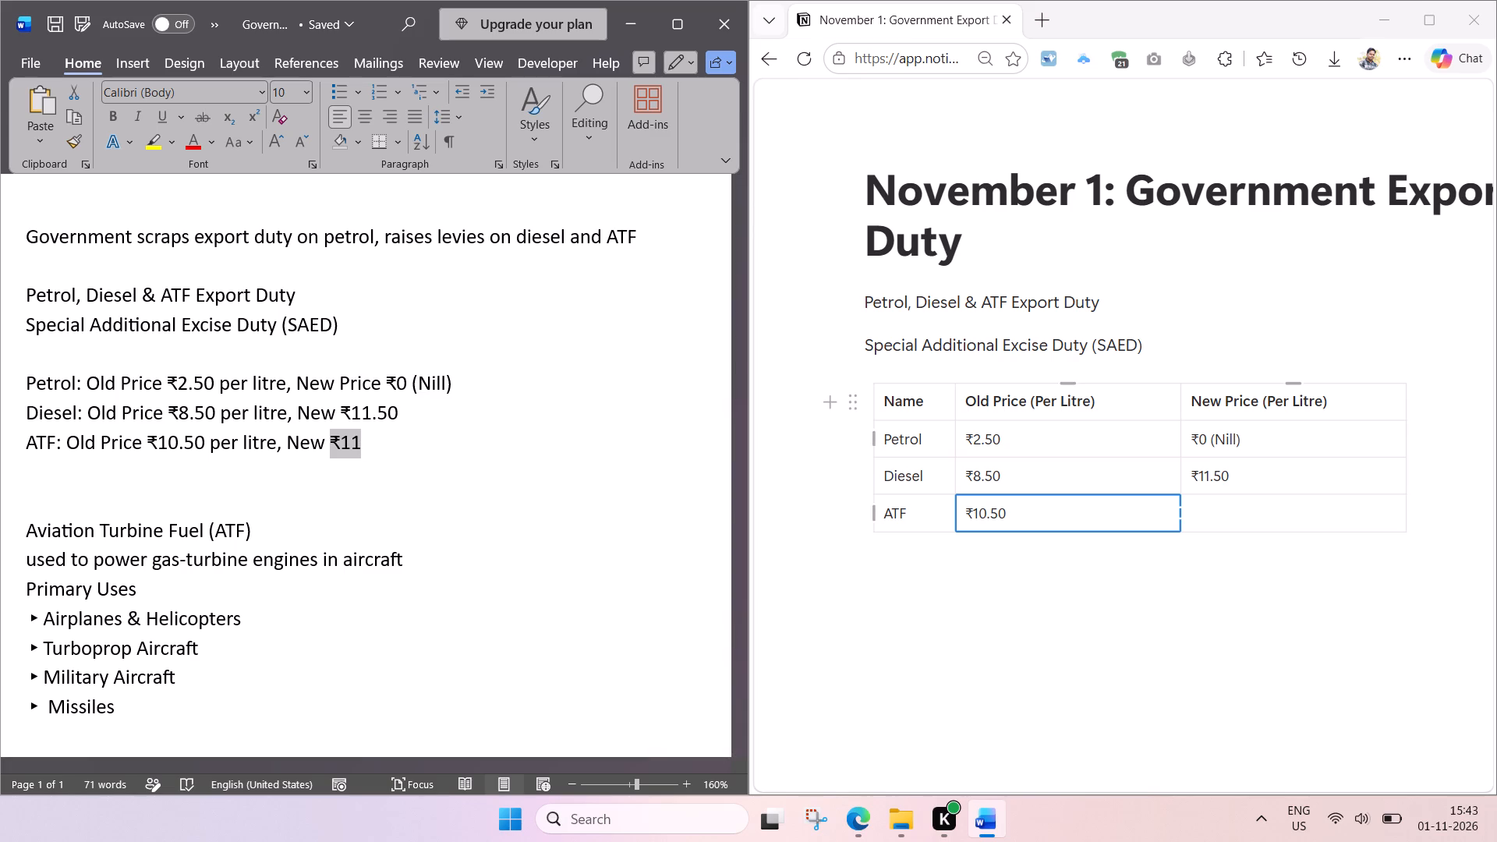
left_click(1216, 508)
key("ctrl+v")
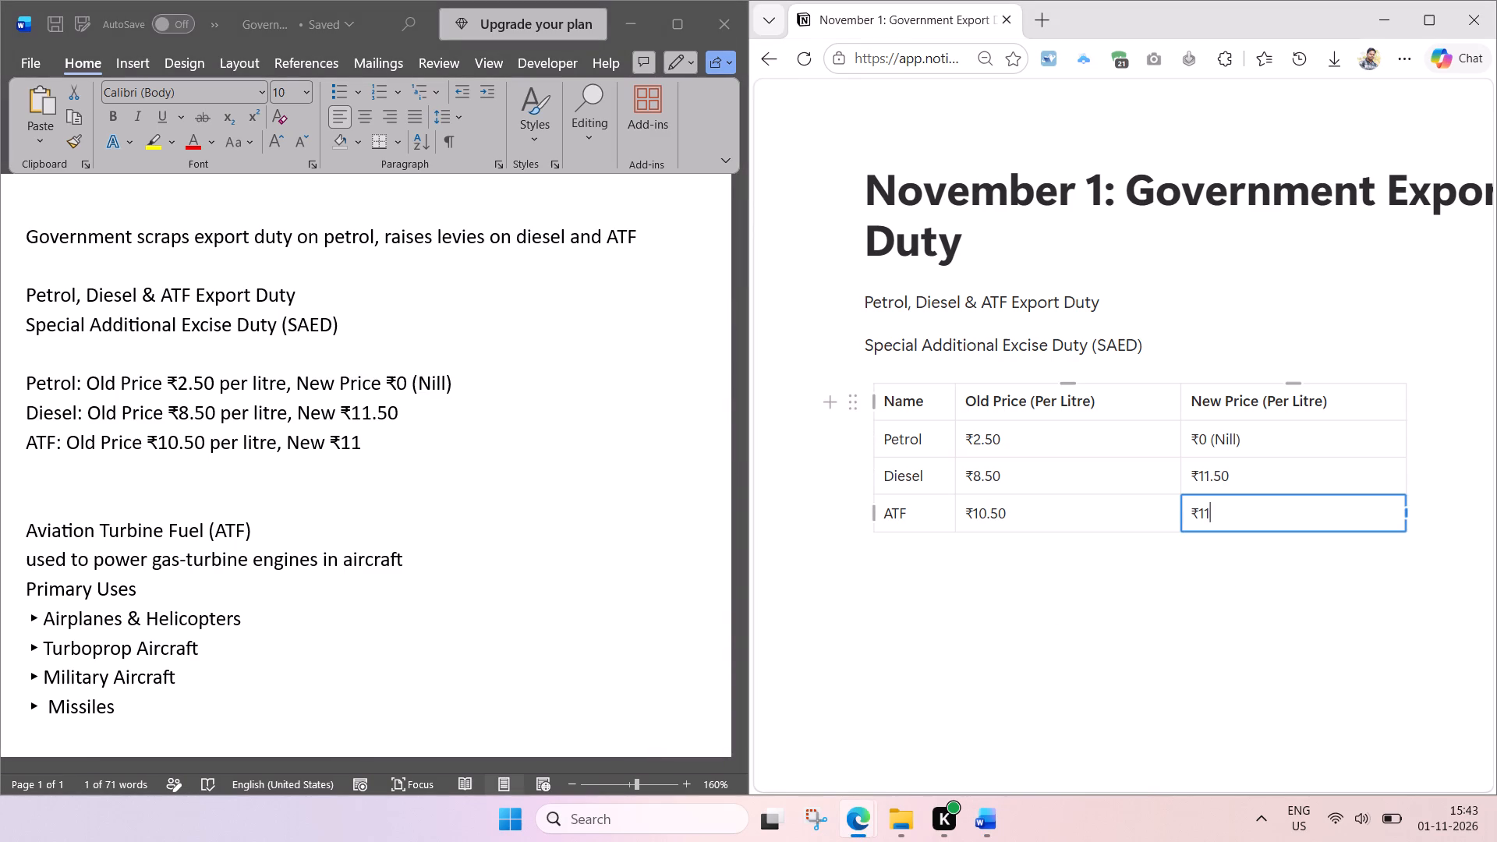
Narrow the Old Price and New Price columns to fit their headers, and leave the table for the line below.
left_click_drag(1181, 396, 1116, 400)
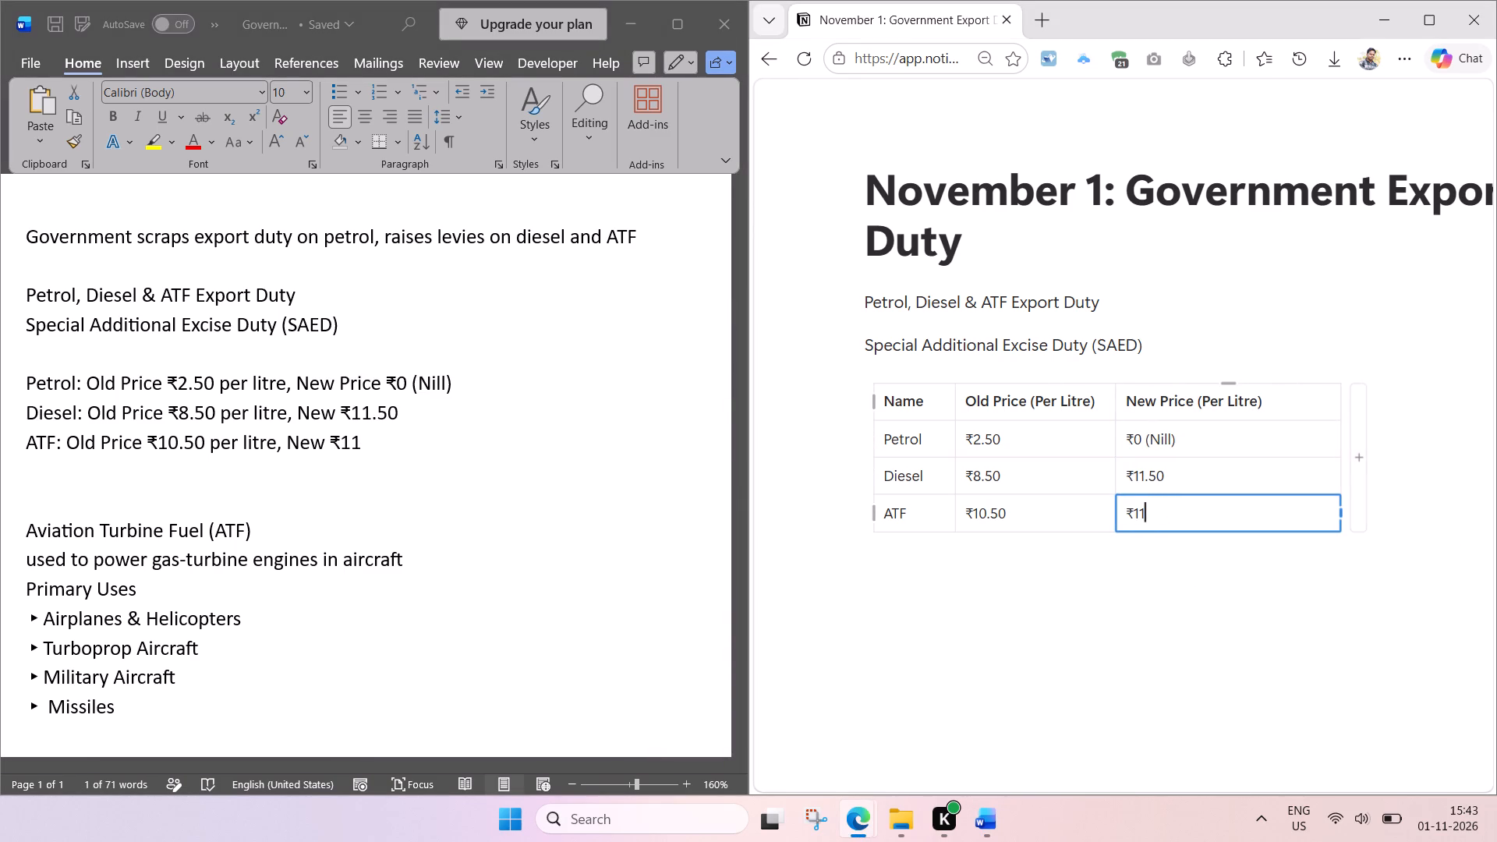
left_click_drag(1340, 405, 1277, 407)
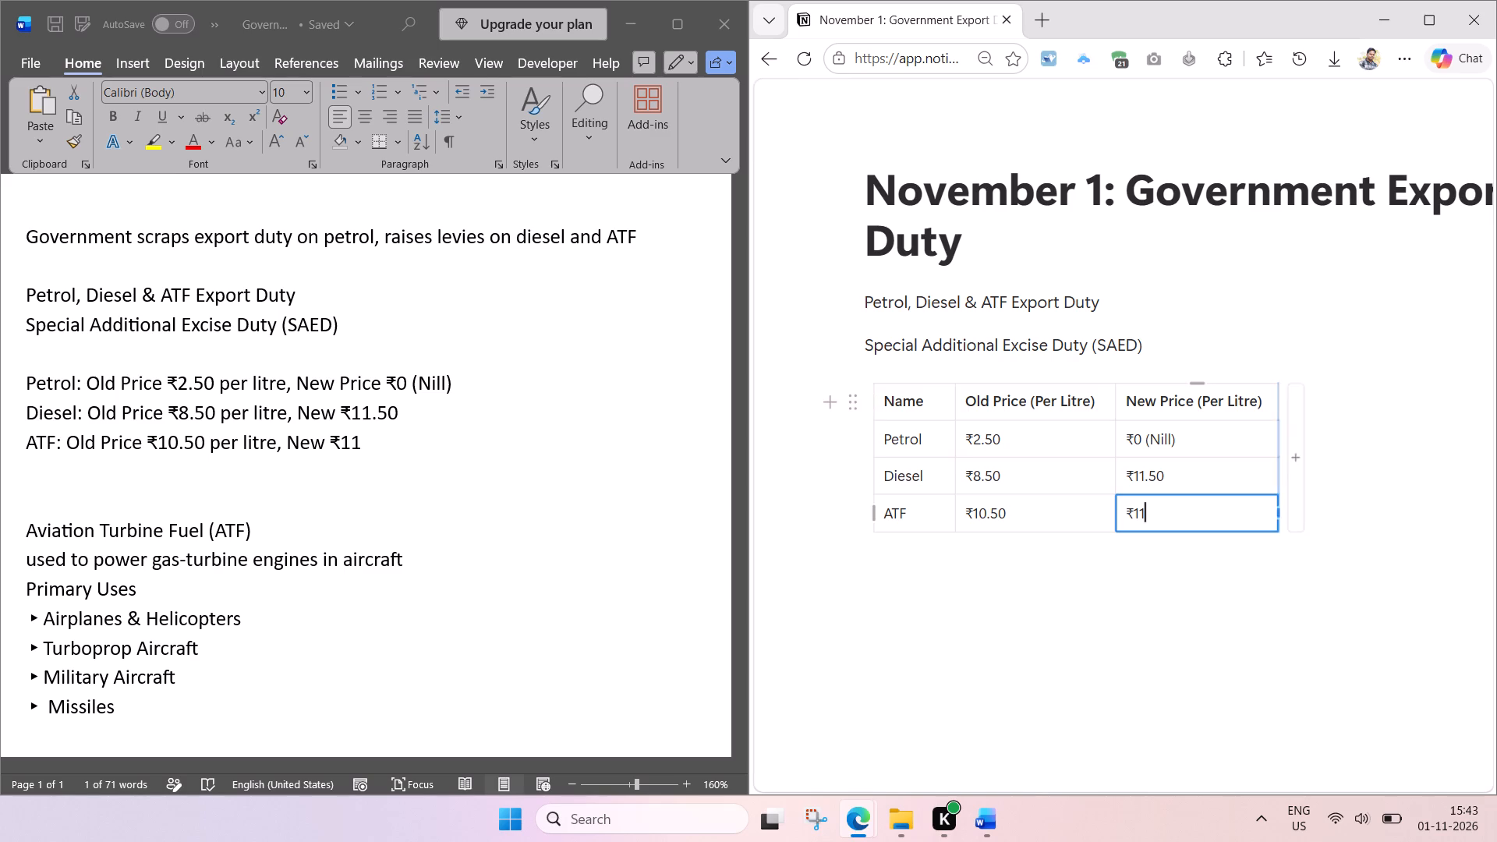
left_click(1169, 580)
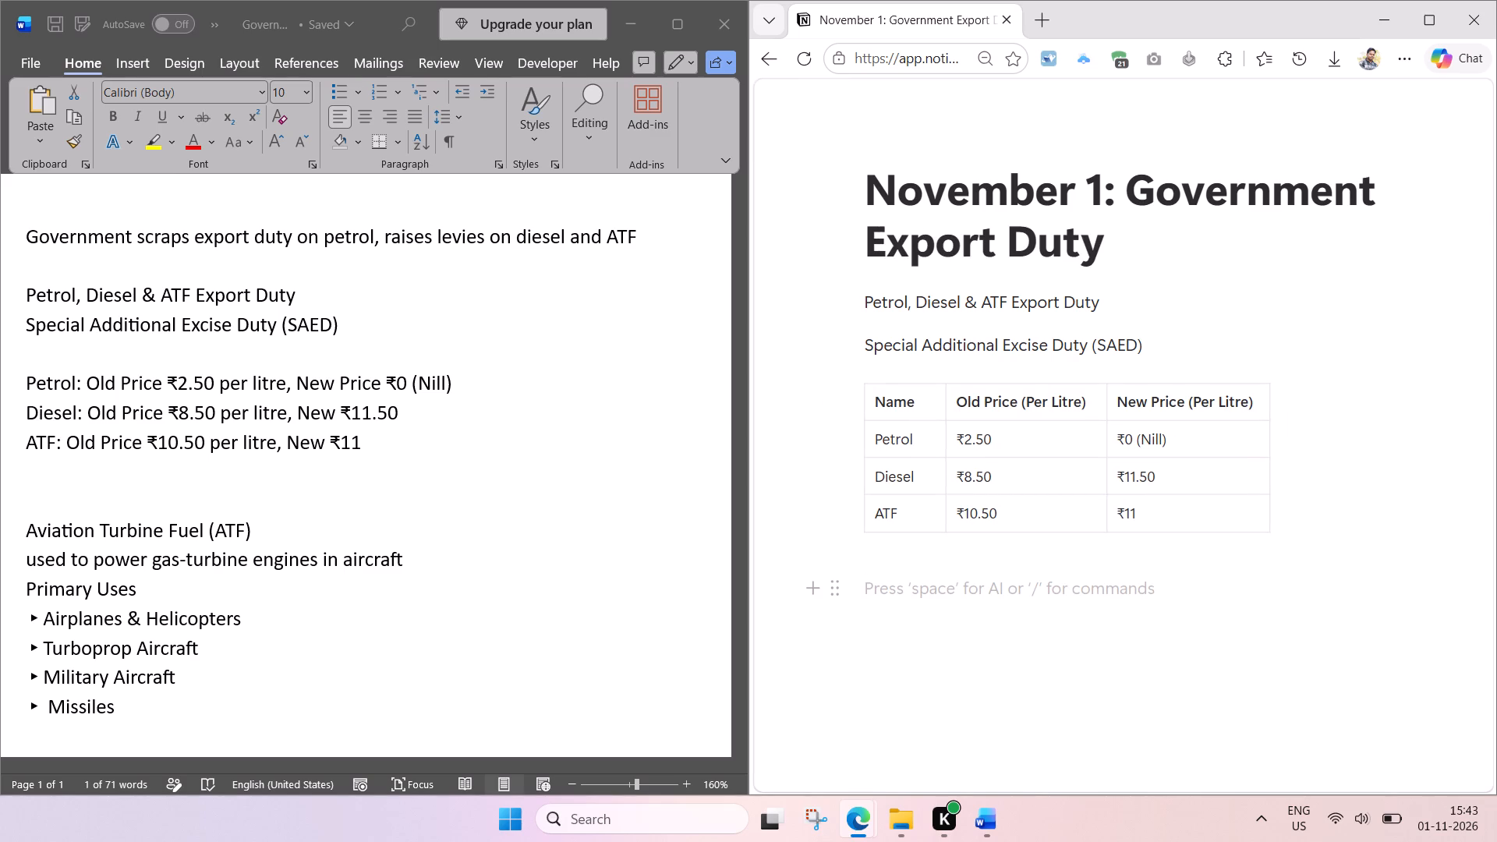
In Word, join the "used to power gas-turbine engines in aircraft" line onto the Aviation Turbine Fuel (ATF) line with a space.
scroll(1163, 587, "down", 1)
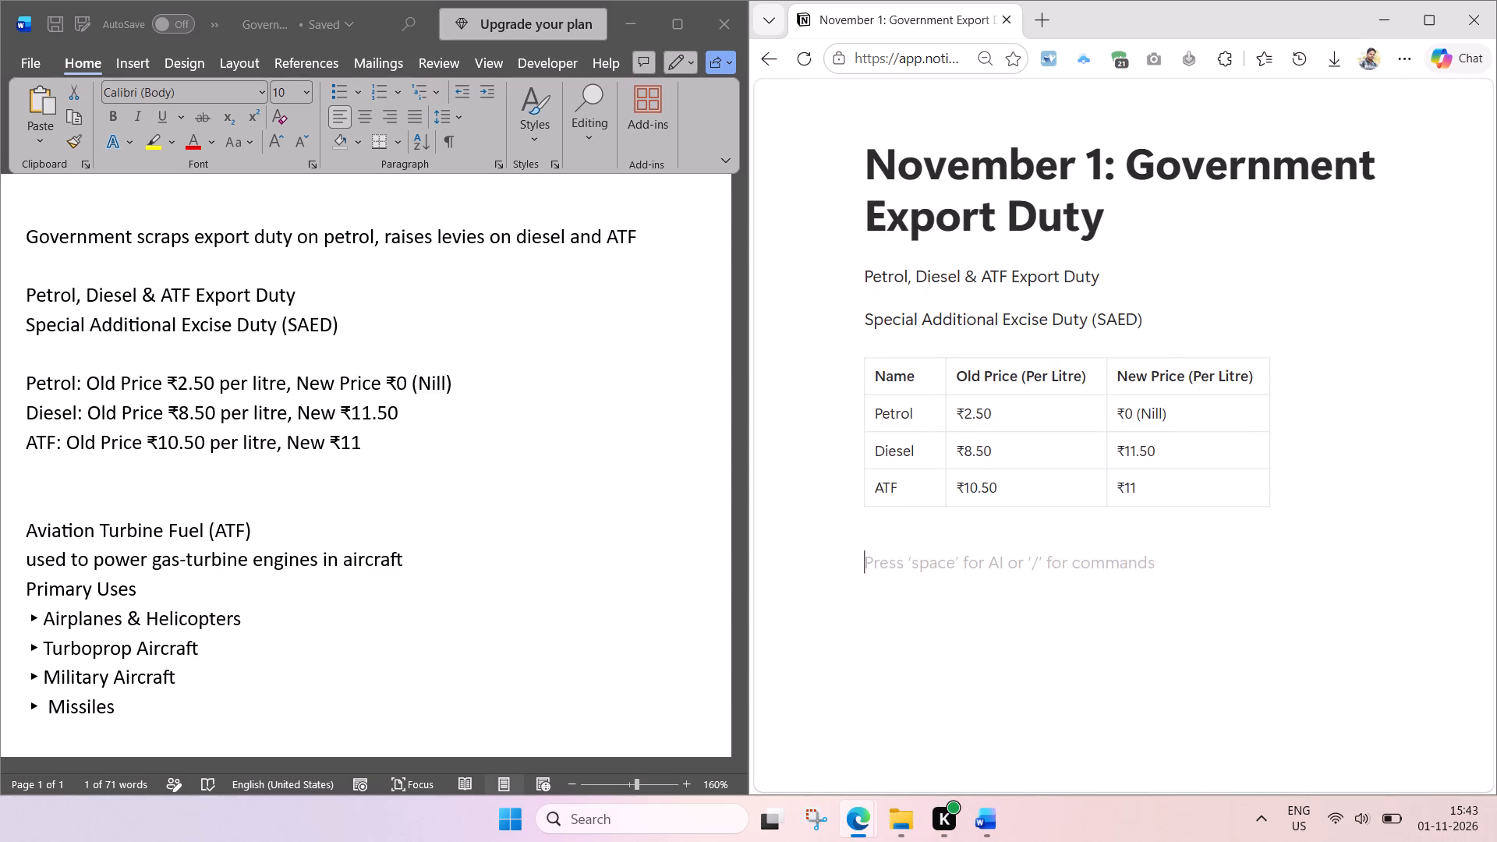
scroll(1165, 587, "down", 1)
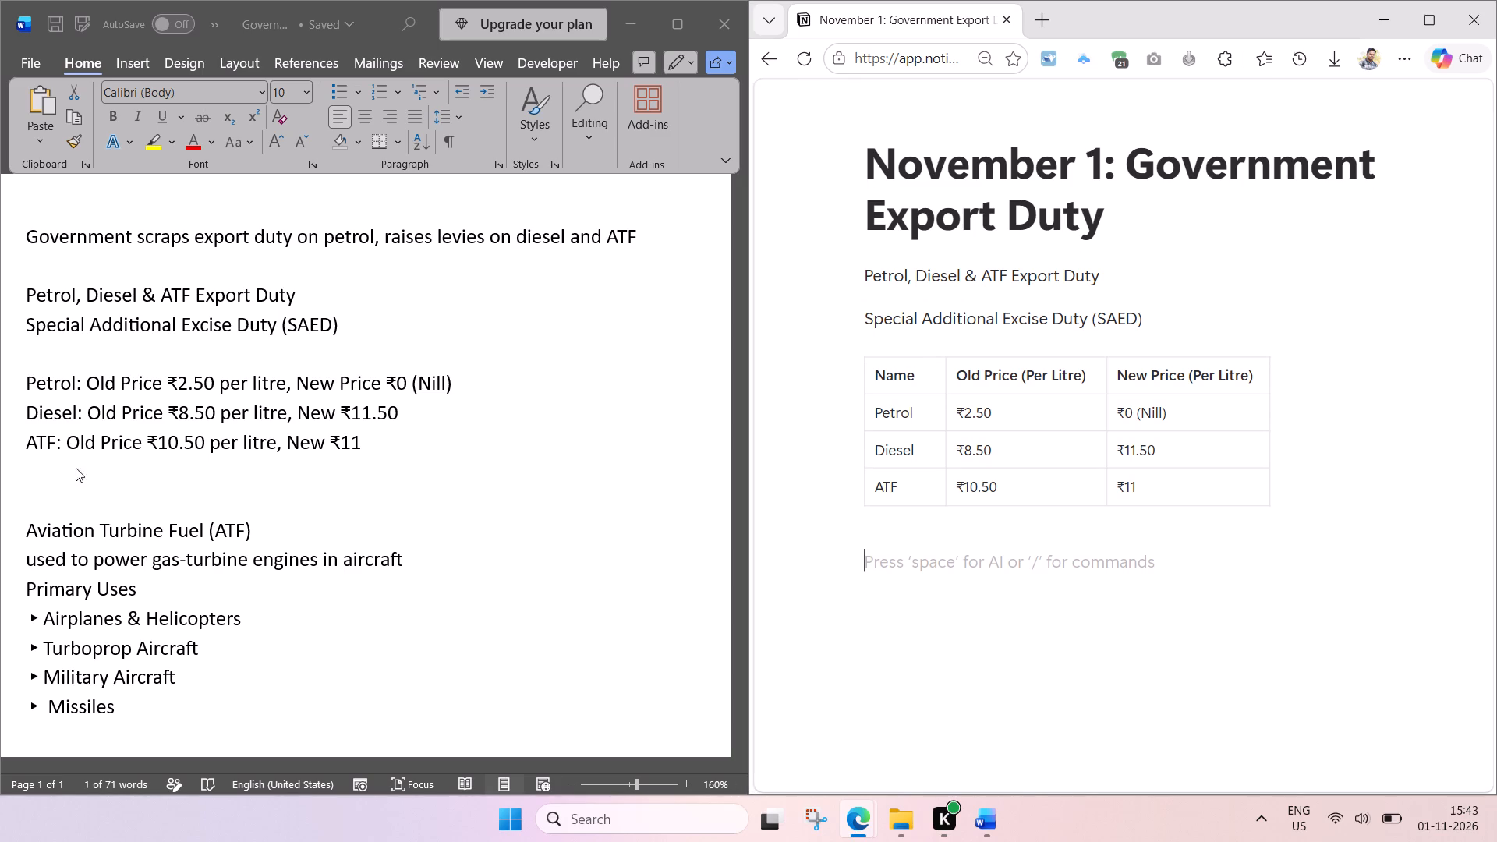
left_click(144, 524)
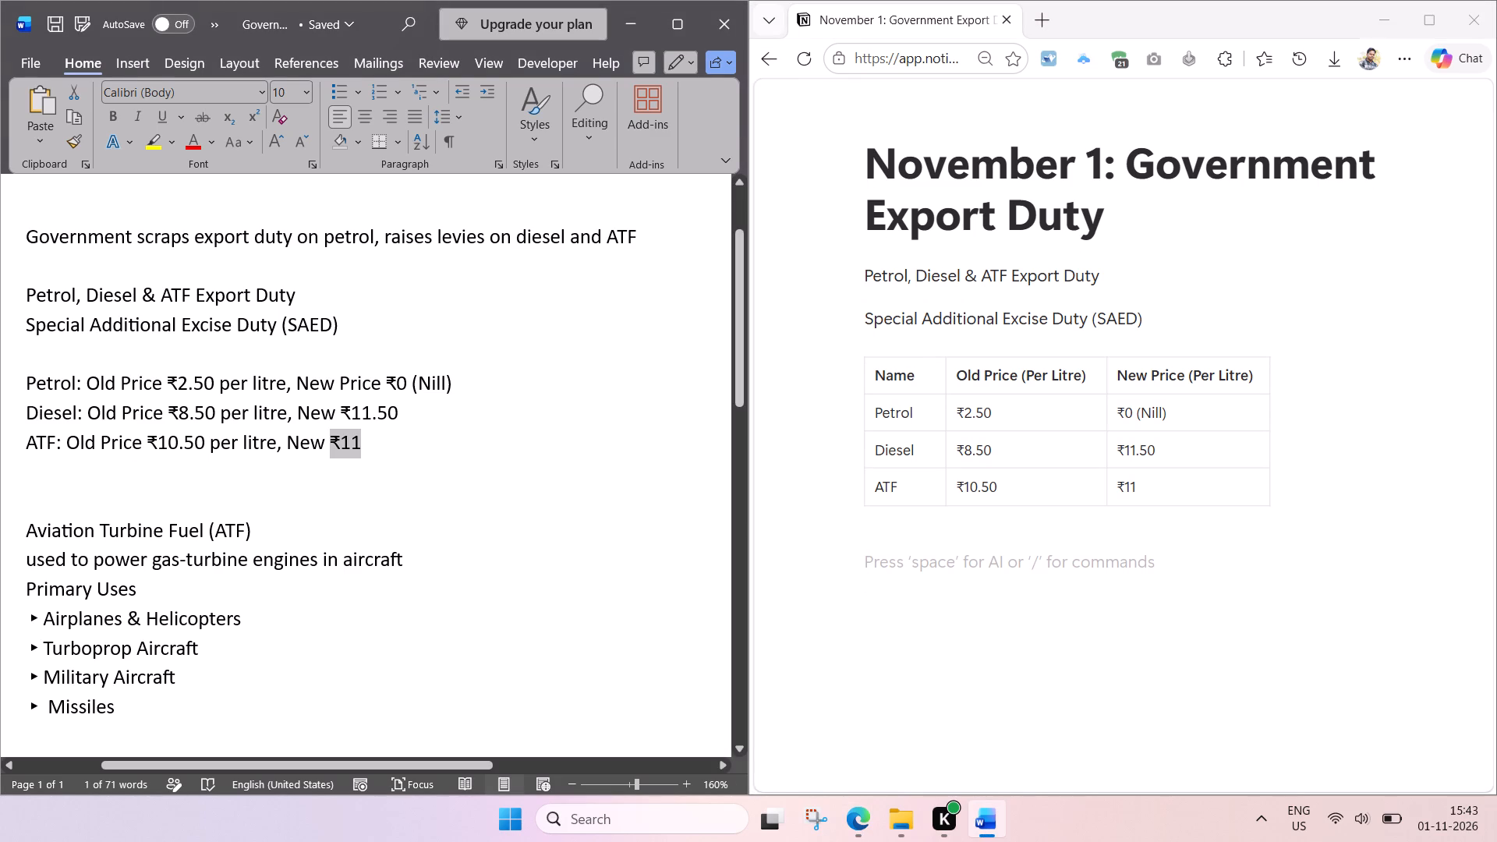
scroll(203, 526, "right", 2)
scroll(252, 556, "down", 1)
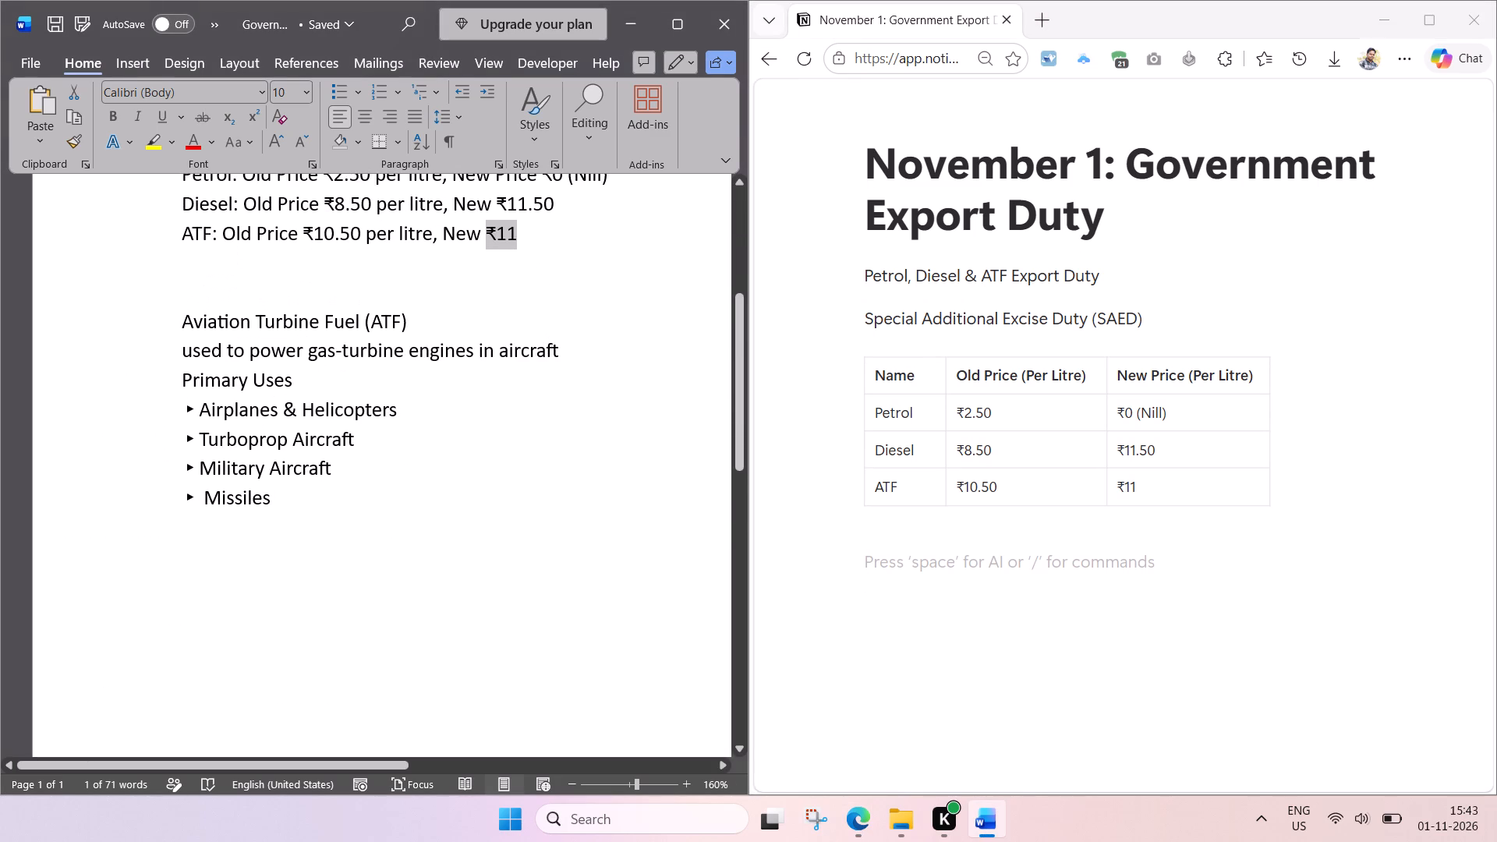
scroll(256, 552, "down", 1)
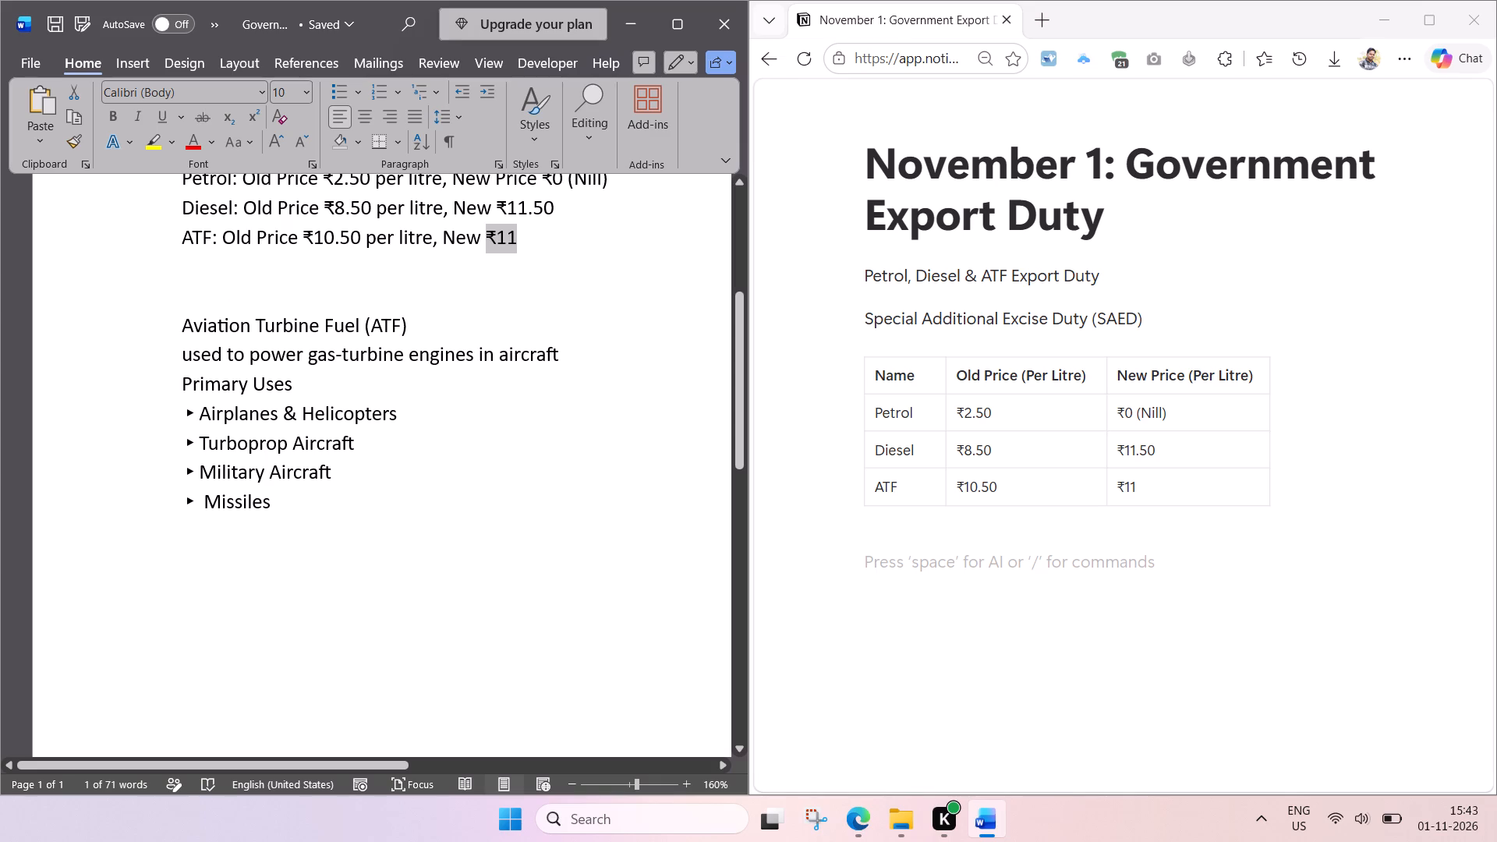
left_click(181, 356)
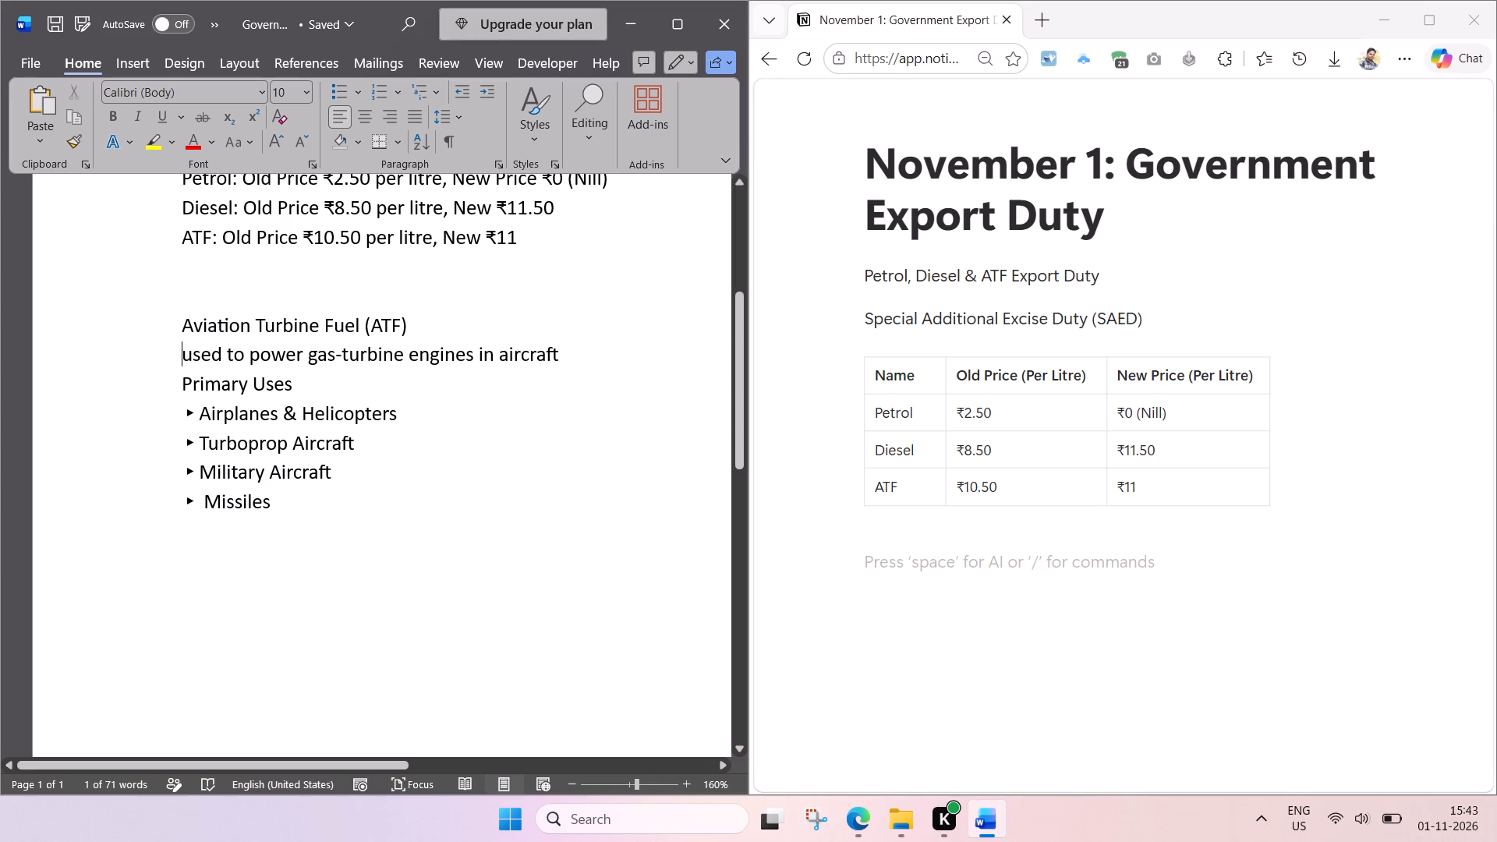
key("BackSpace")
key("space")
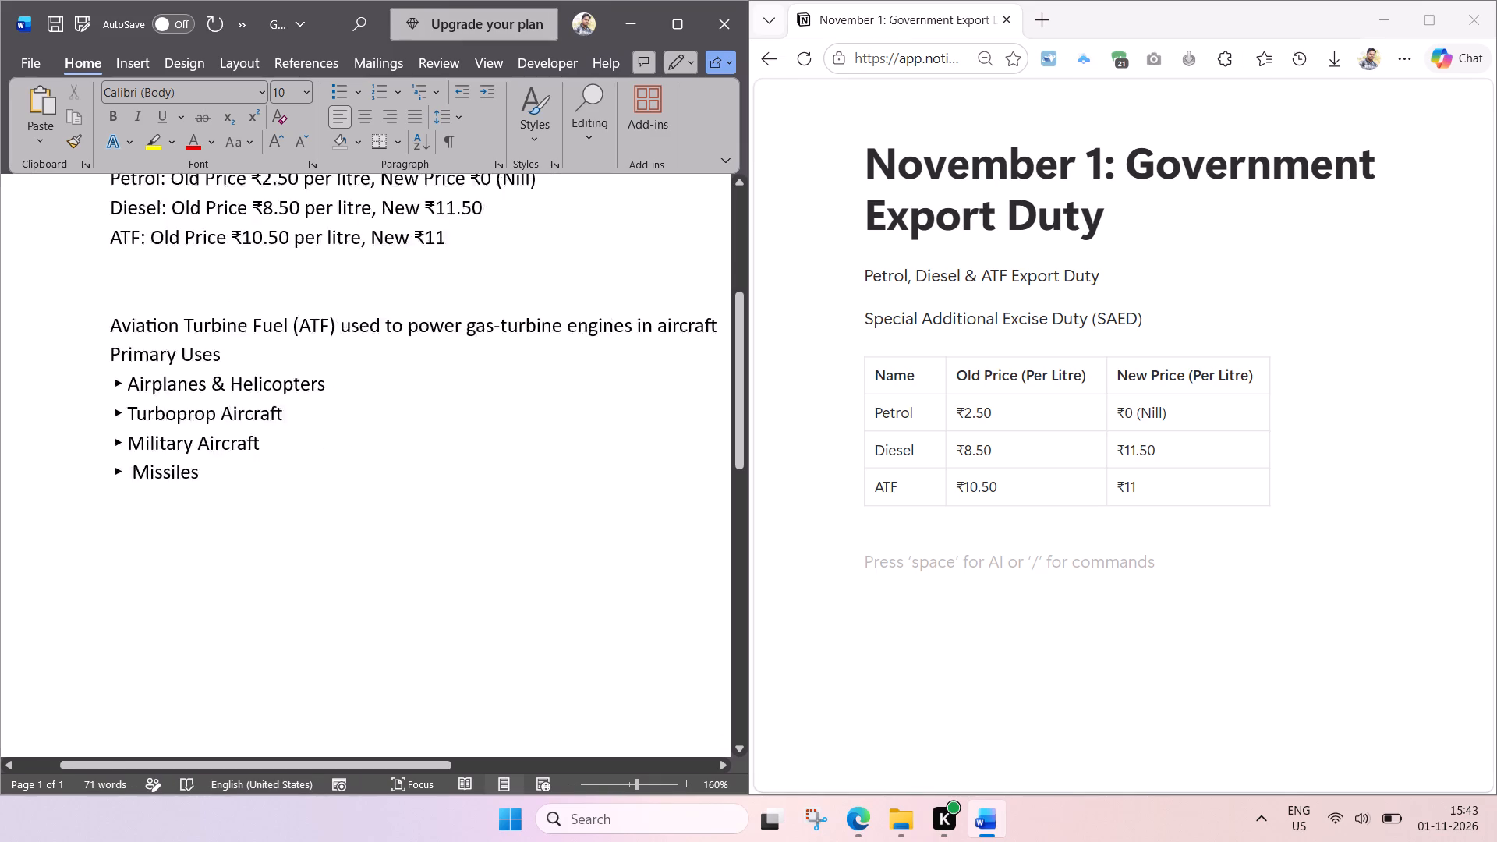
Copy the Aviation Turbine Fuel (ATF) text and its Primary Uses list from Word to below the Notion price table.
left_click_drag(214, 479, 115, 322)
key("ctrl+c")
left_click(950, 570)
key("ctrl+v")
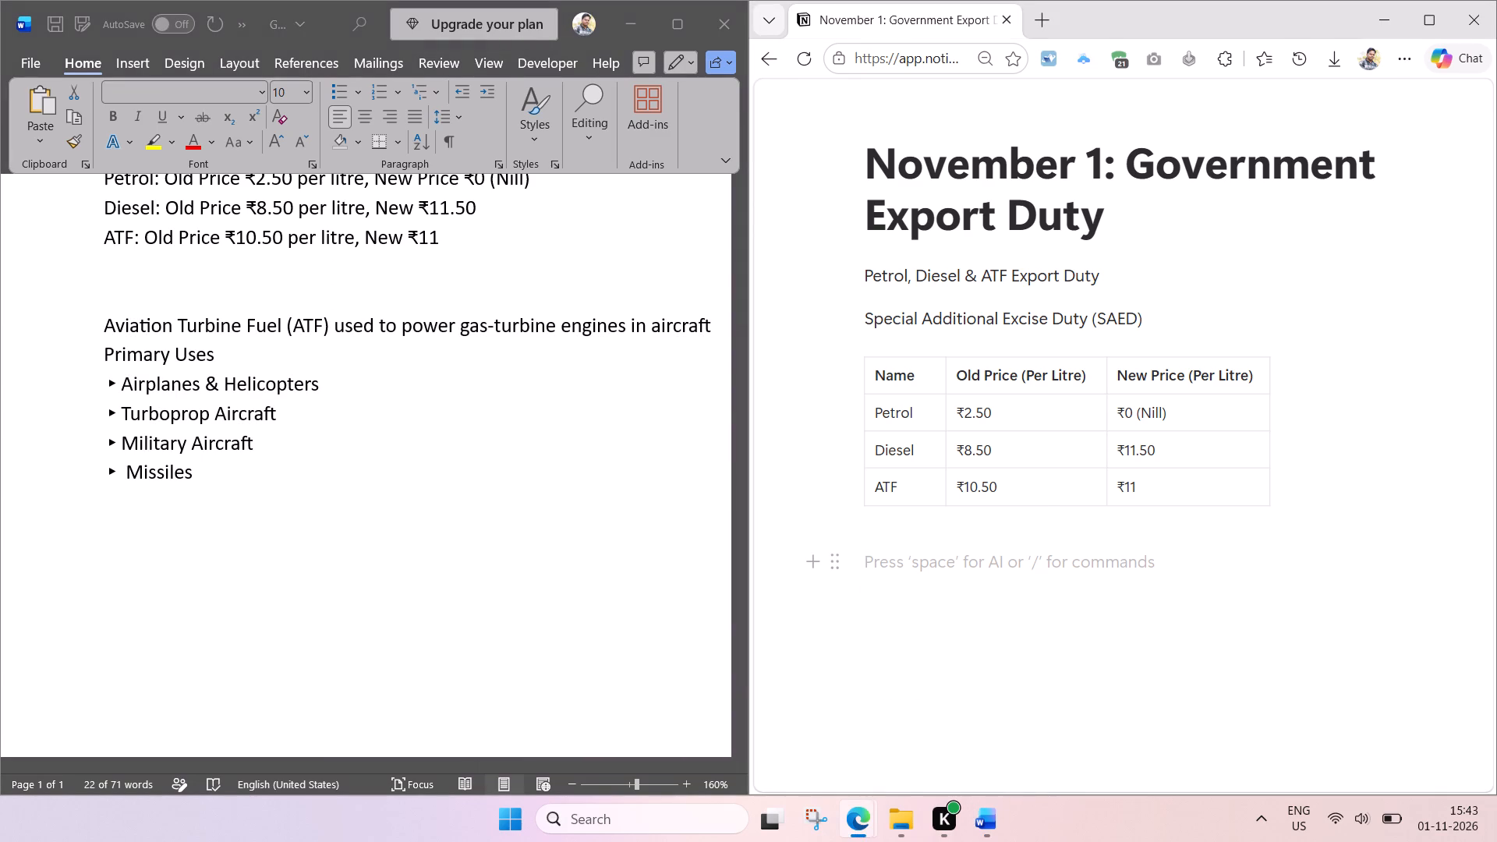
scroll(1042, 506, "down", 3)
left_click(1003, 594)
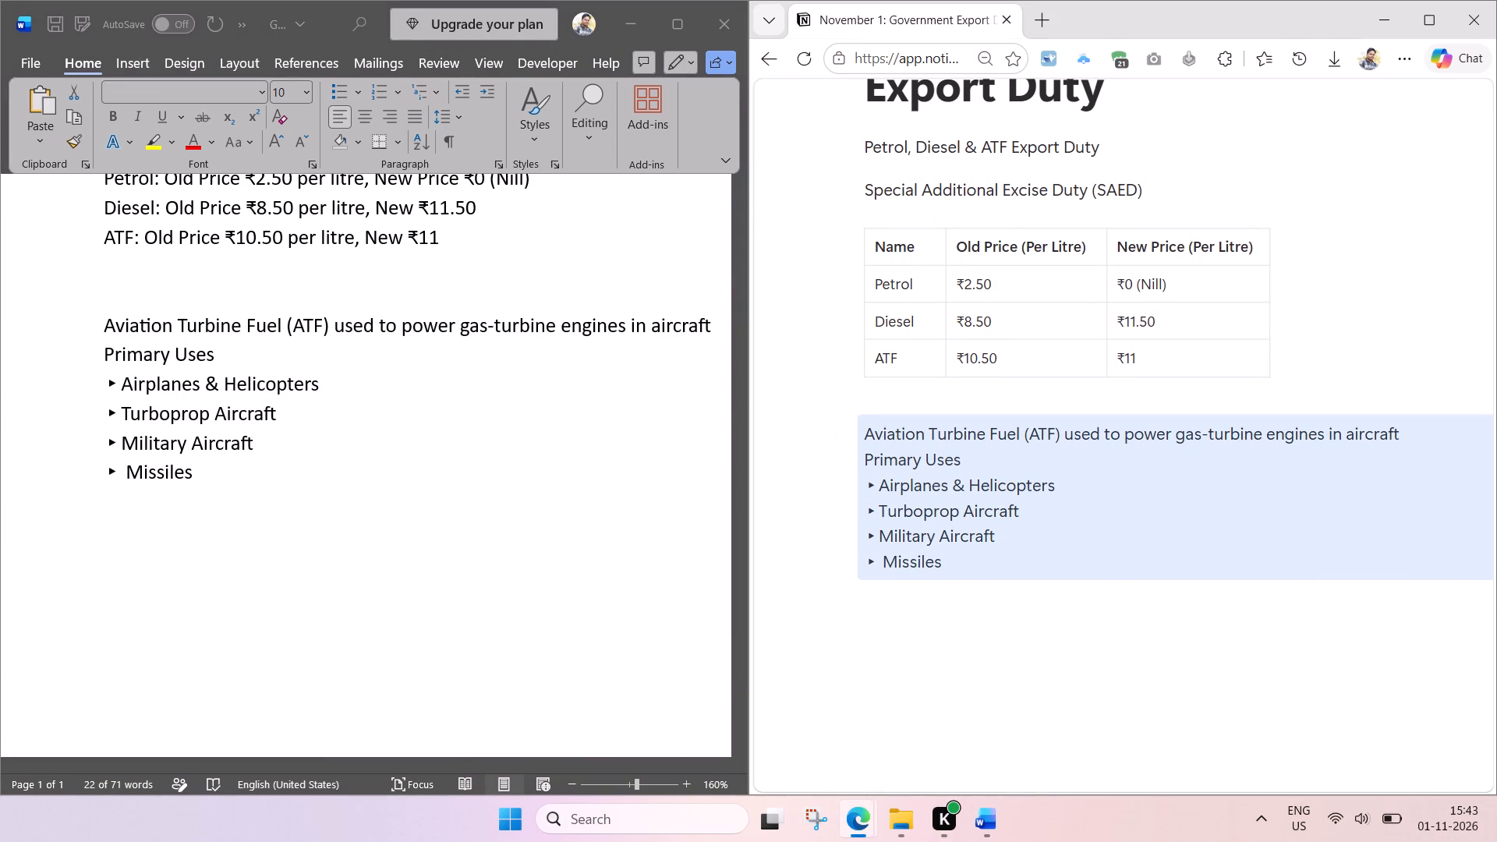
Return to the November 2026 page in Notion and bring the end of its news table into view.
scroll(980, 542, "up", 4)
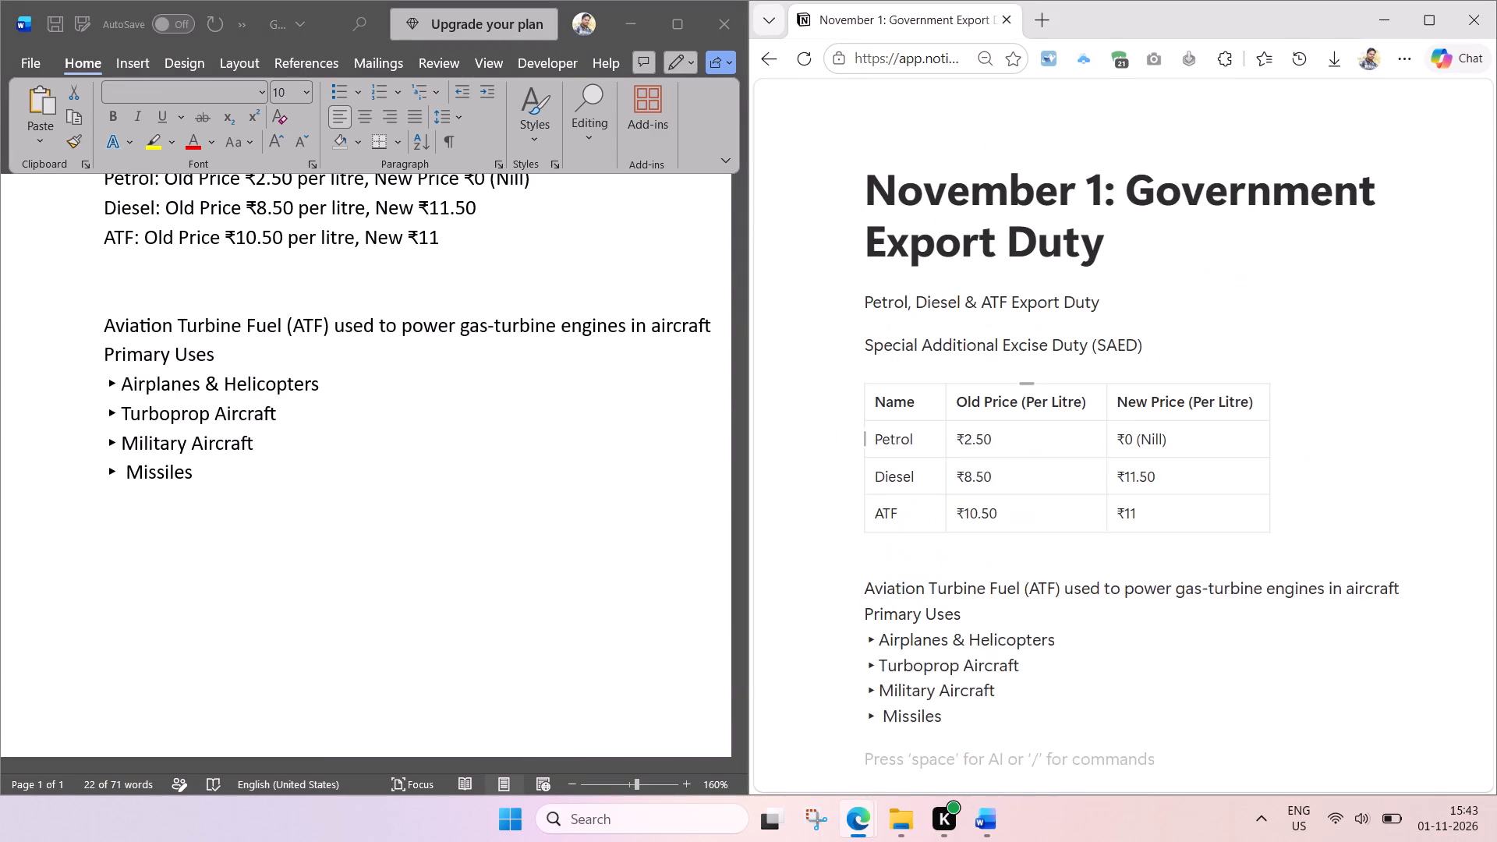
scroll(1098, 302, "up", 4)
left_click(948, 100)
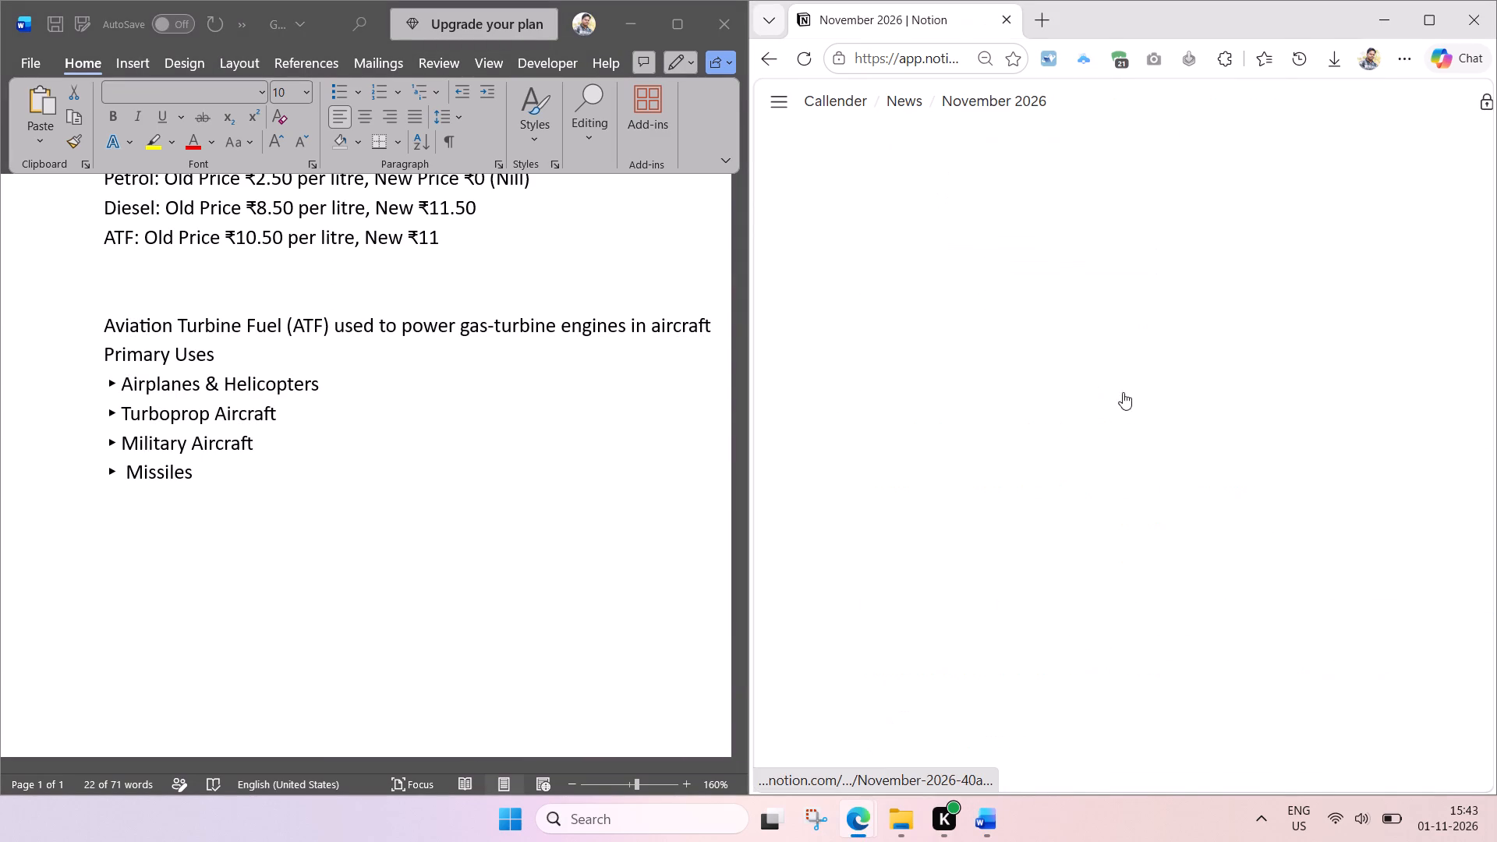
scroll(1099, 508, "down", 2)
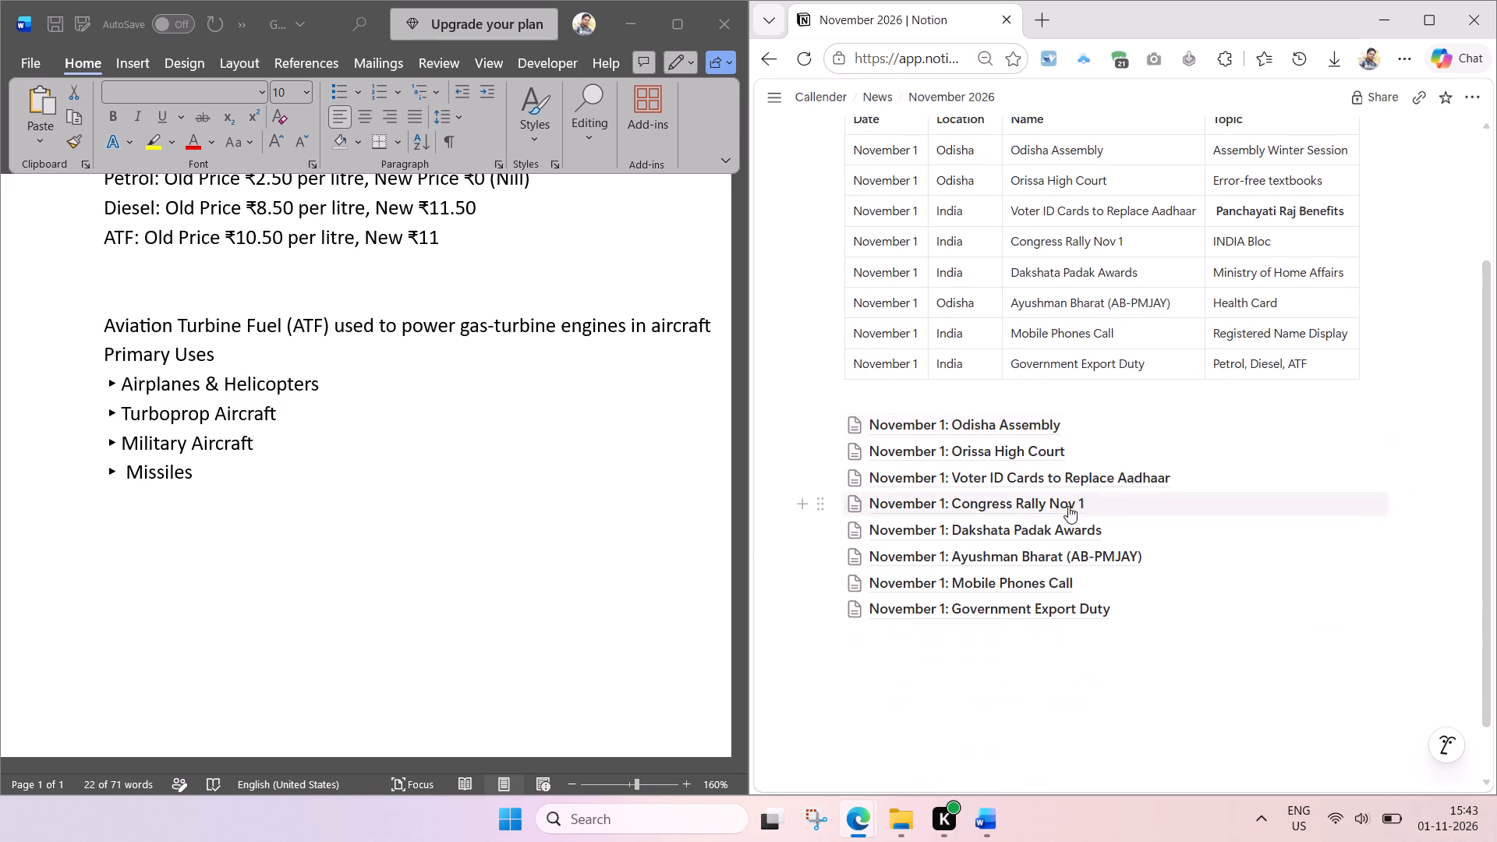
Close the Government scraps export document in Word without saving its changes.
left_click(313, 472)
left_click(721, 35)
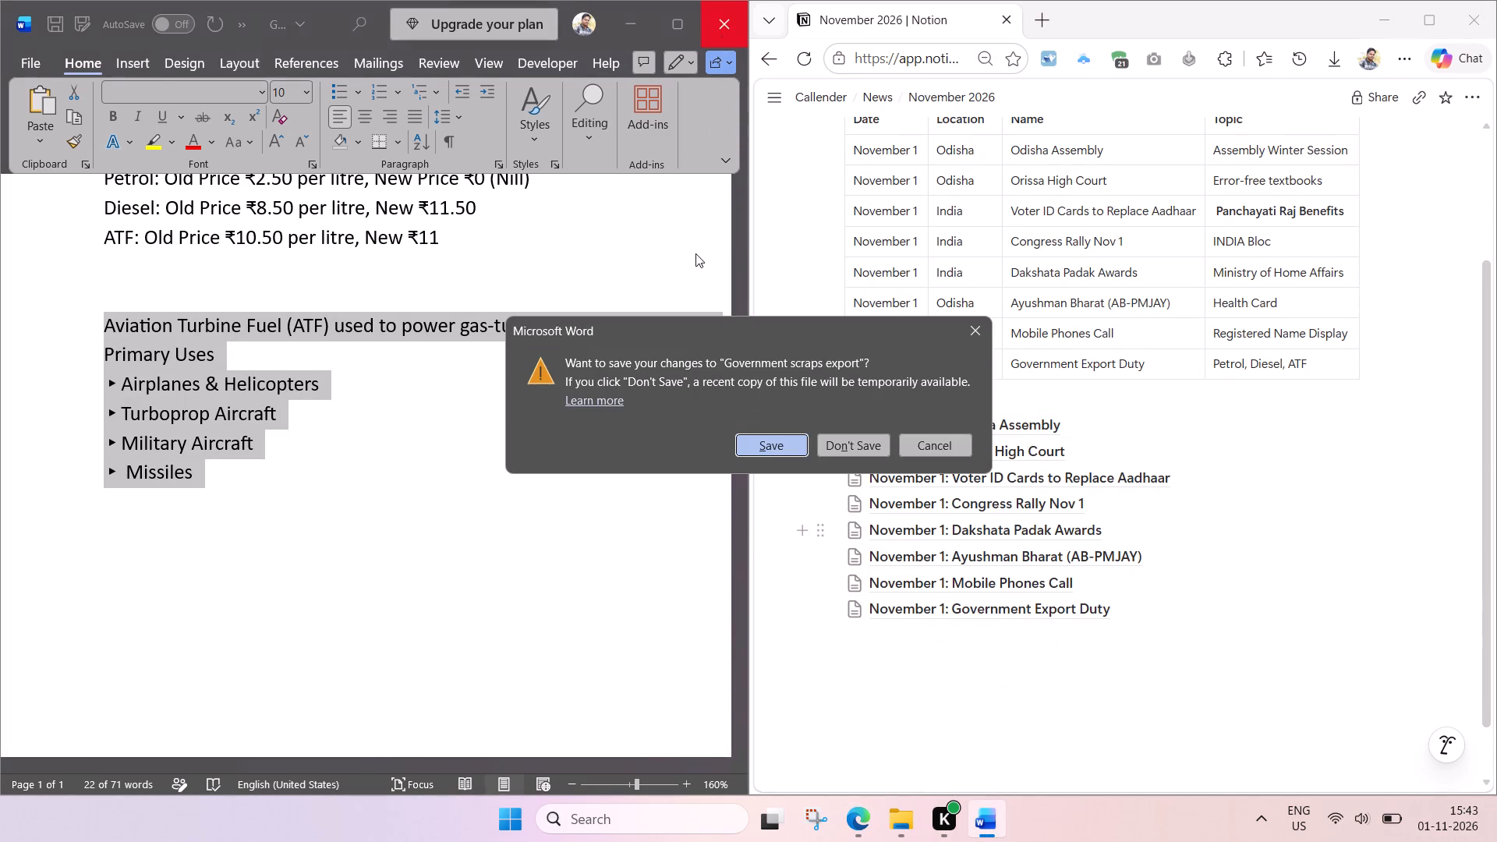
left_click(850, 448)
Delete the Government scraps export file from the Nov 1 folder.
left_click(372, 486)
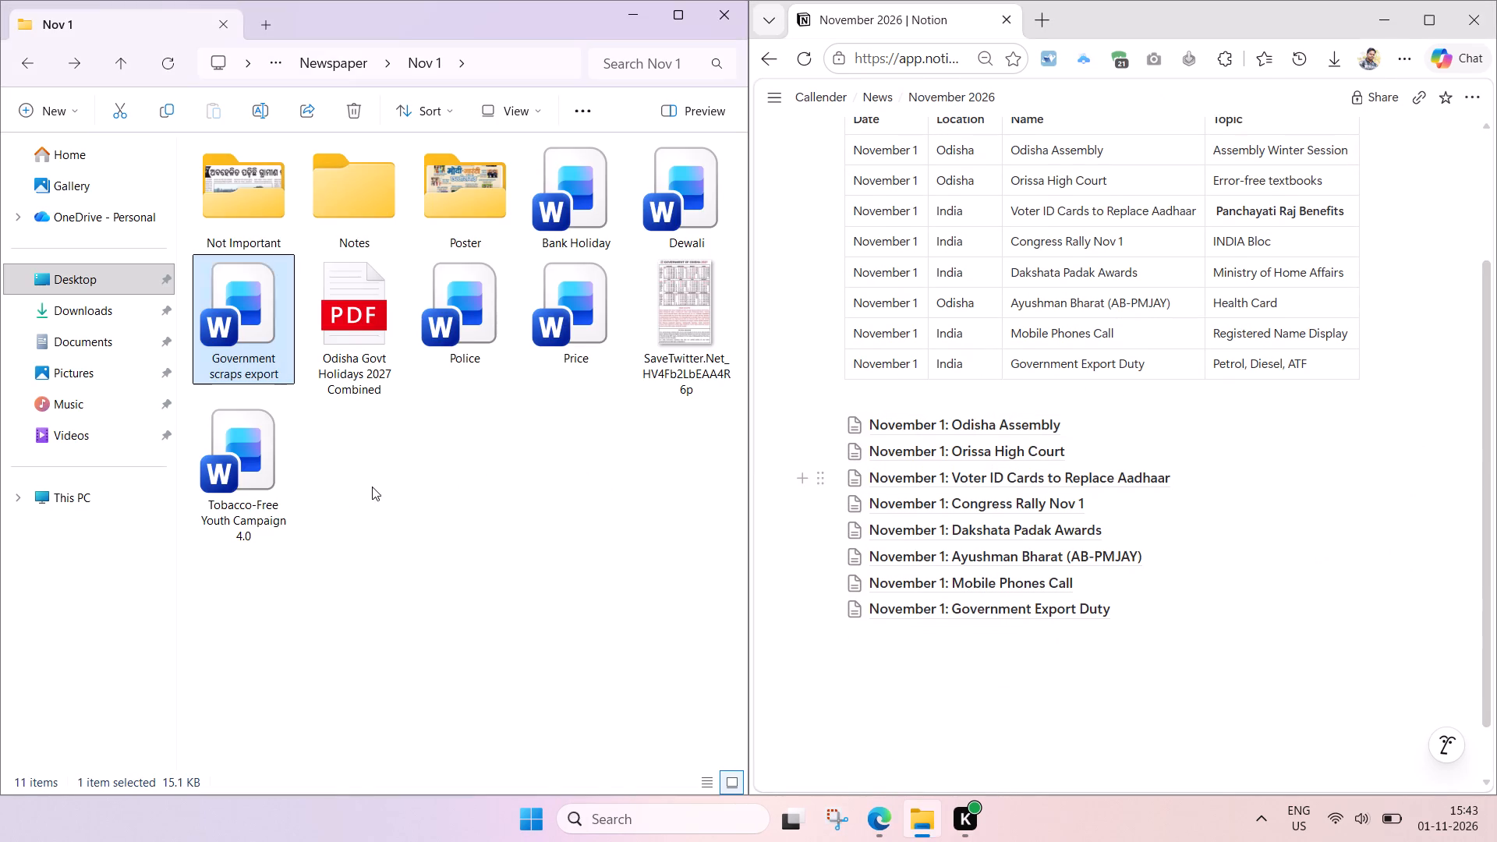
left_click(263, 331)
key("Delete")
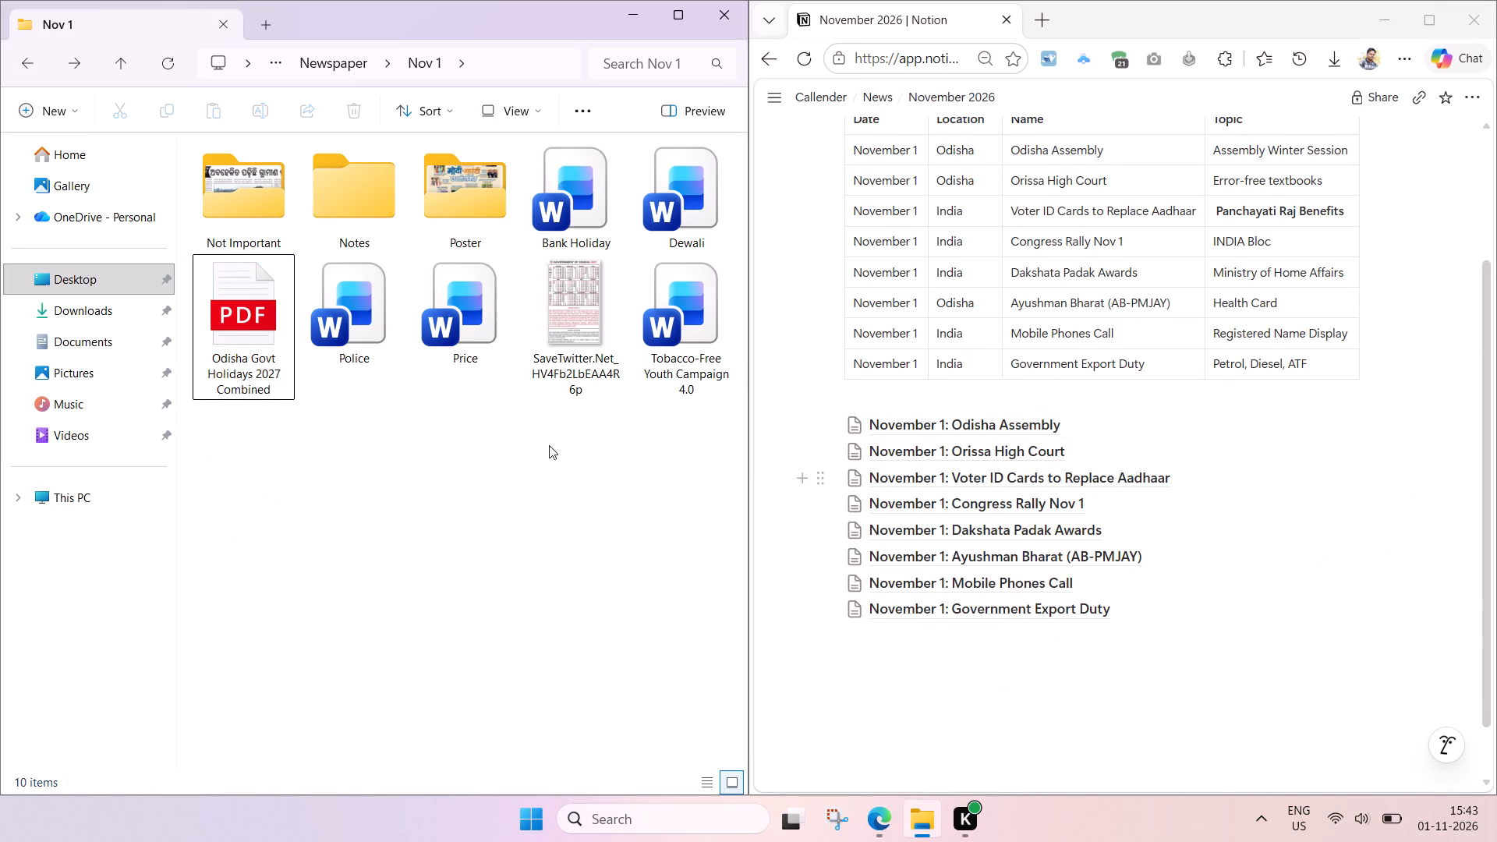
Open the Tobacco-Free Youth Campaign 4.0 document from the Nov 1 folder and snap its Word window beside Notion.
left_click(545, 474)
left_click(667, 331)
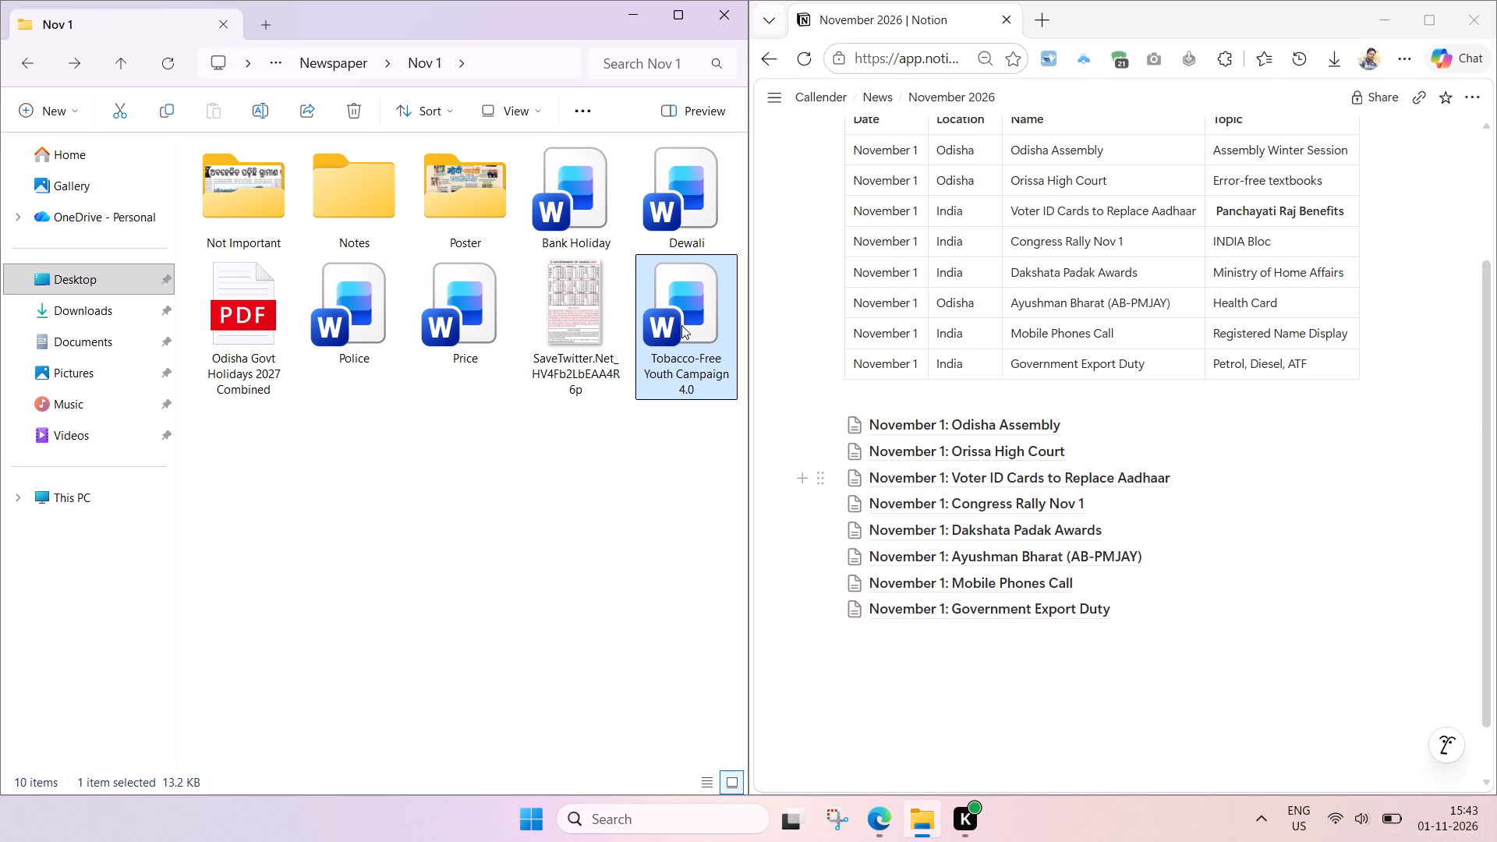
left_click(695, 221)
double_click(706, 333)
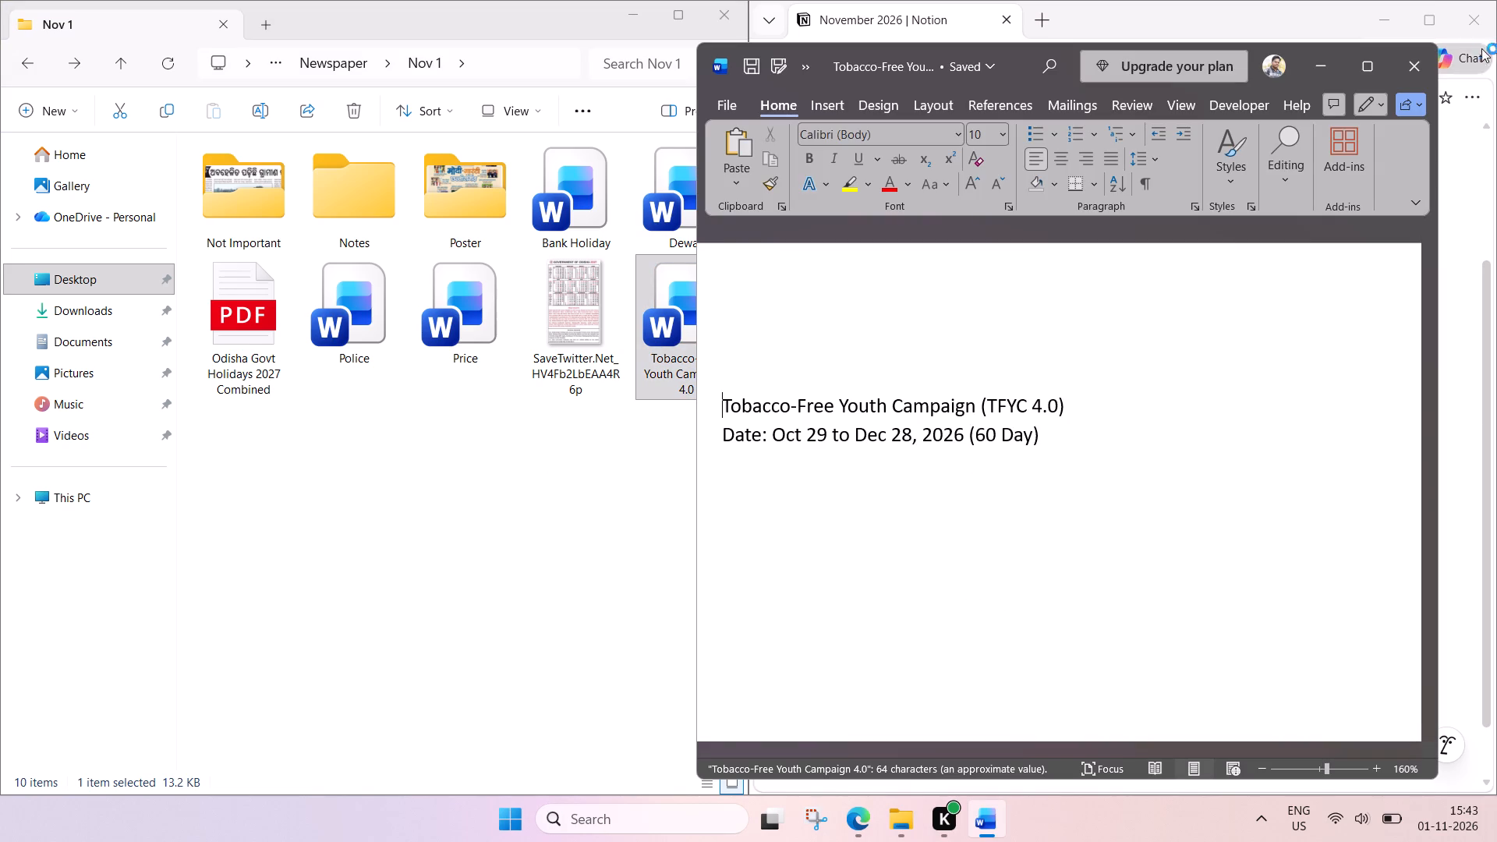
left_click(1291, 186)
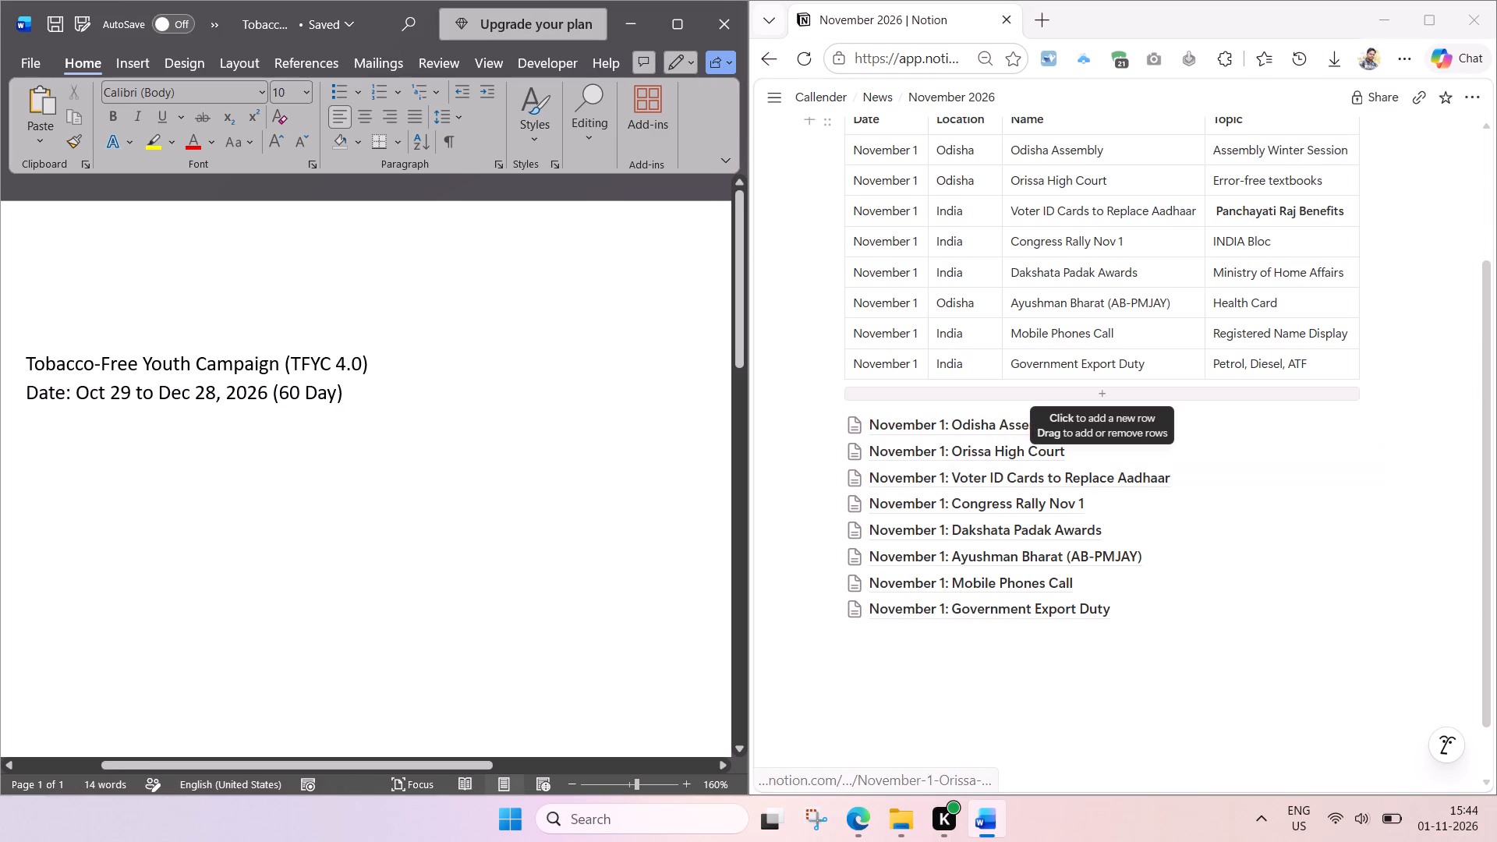
Add a row to the end of the November 2026 table with the date November 1 and location Odisha.
left_click(1074, 394)
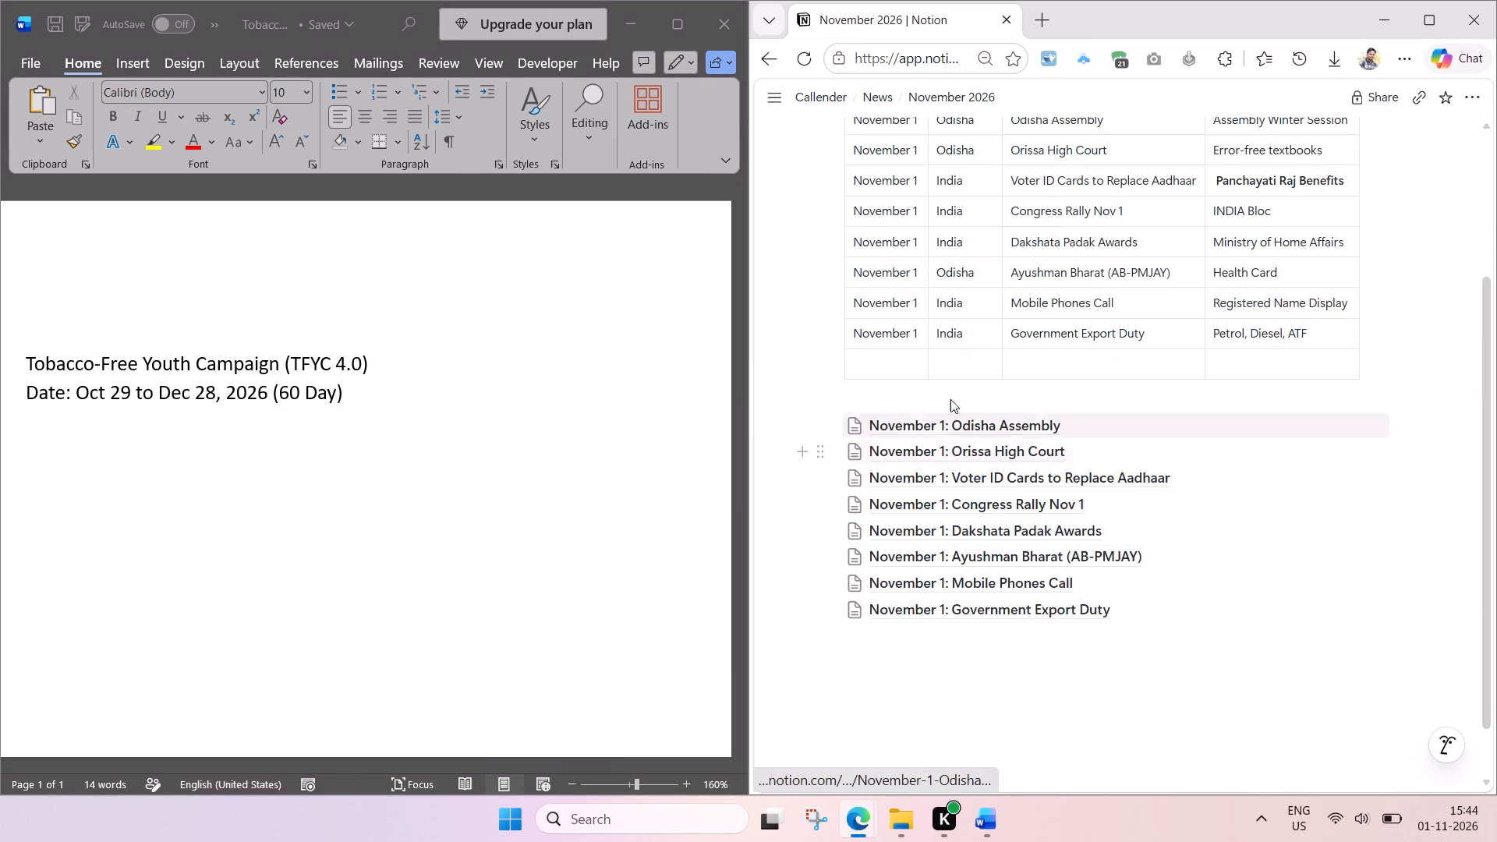
left_click(909, 345)
key("ctrl+a")
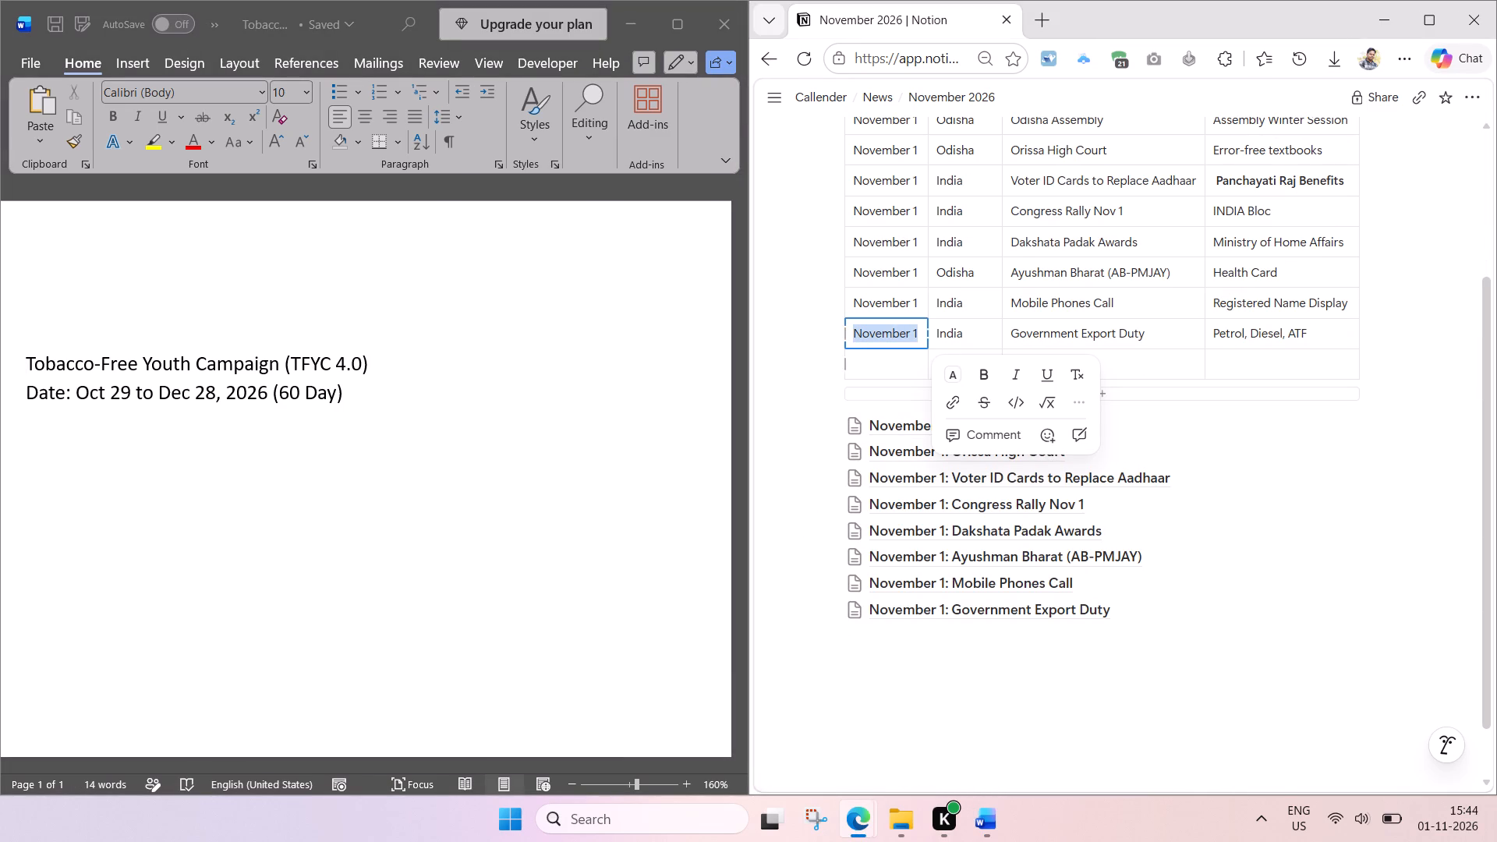
key("ctrl+c")
left_click(897, 366)
key("ctrl+v")
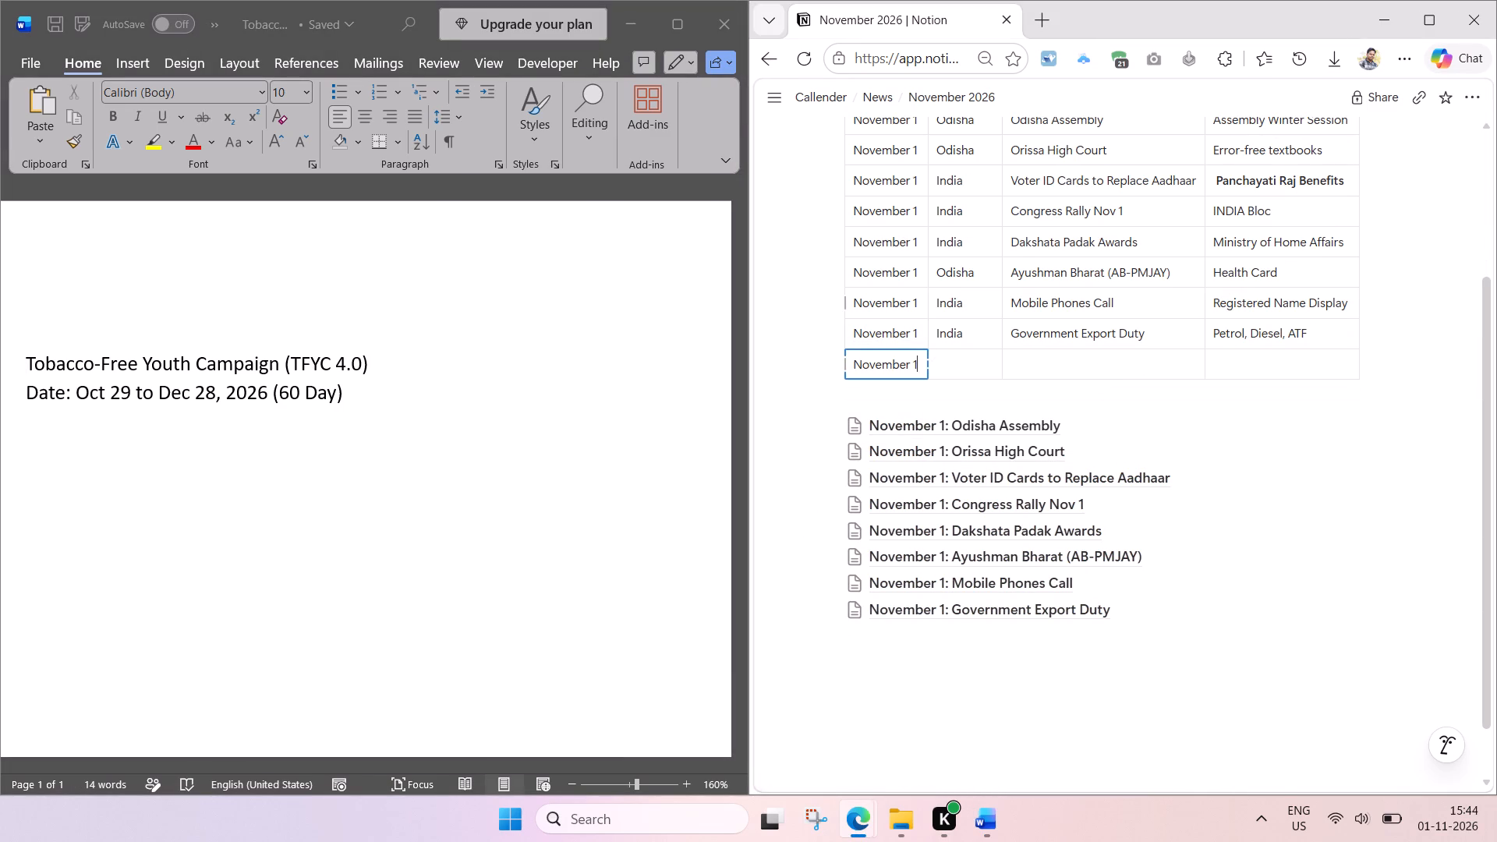
left_click(982, 275)
key("ctrl+a")
key("ctrl+c")
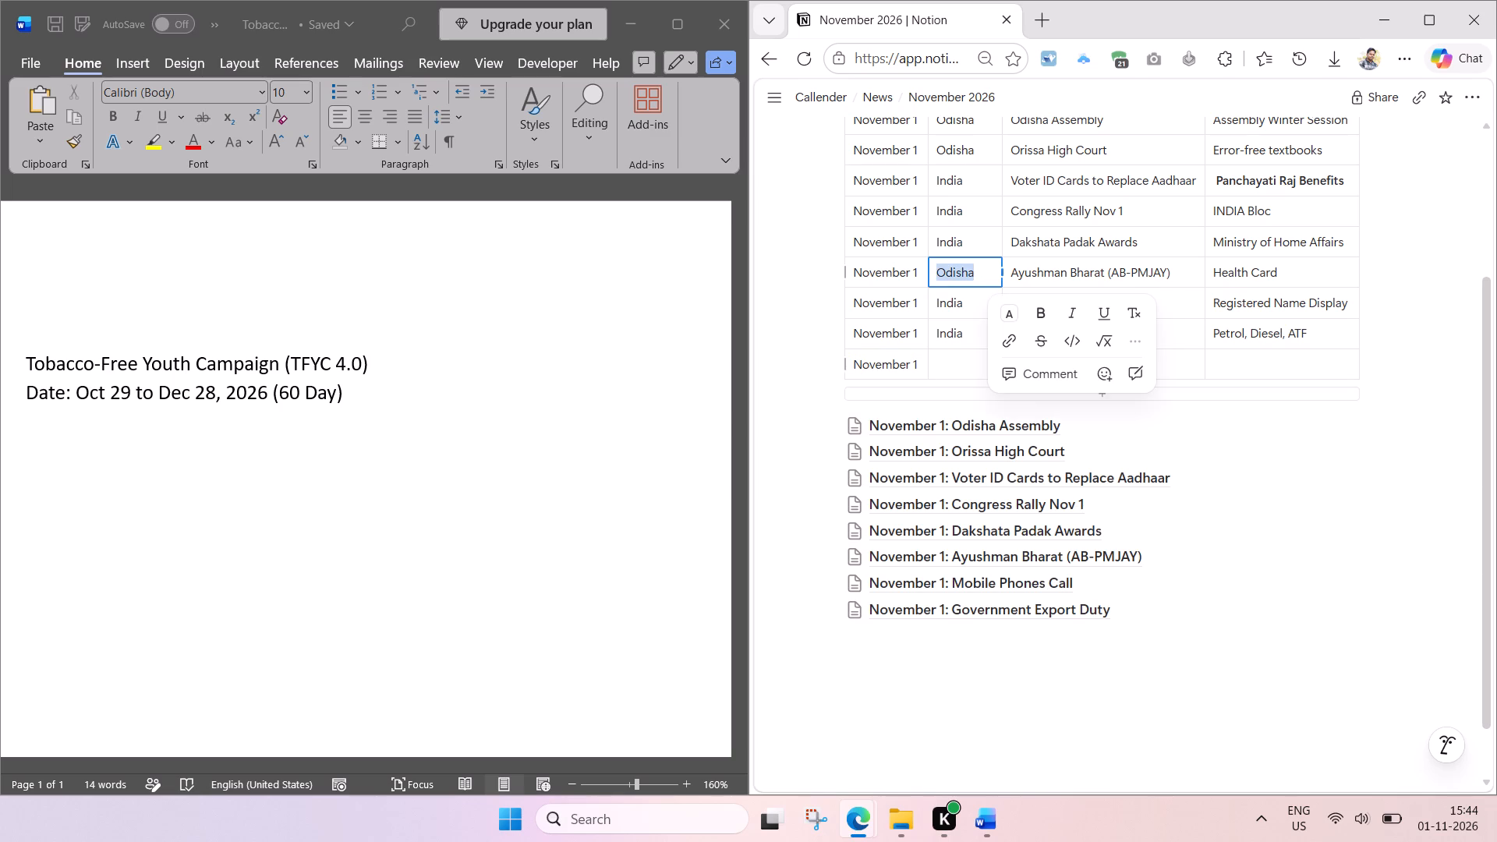
left_click(965, 366)
key("ctrl+v")
key("Tab")
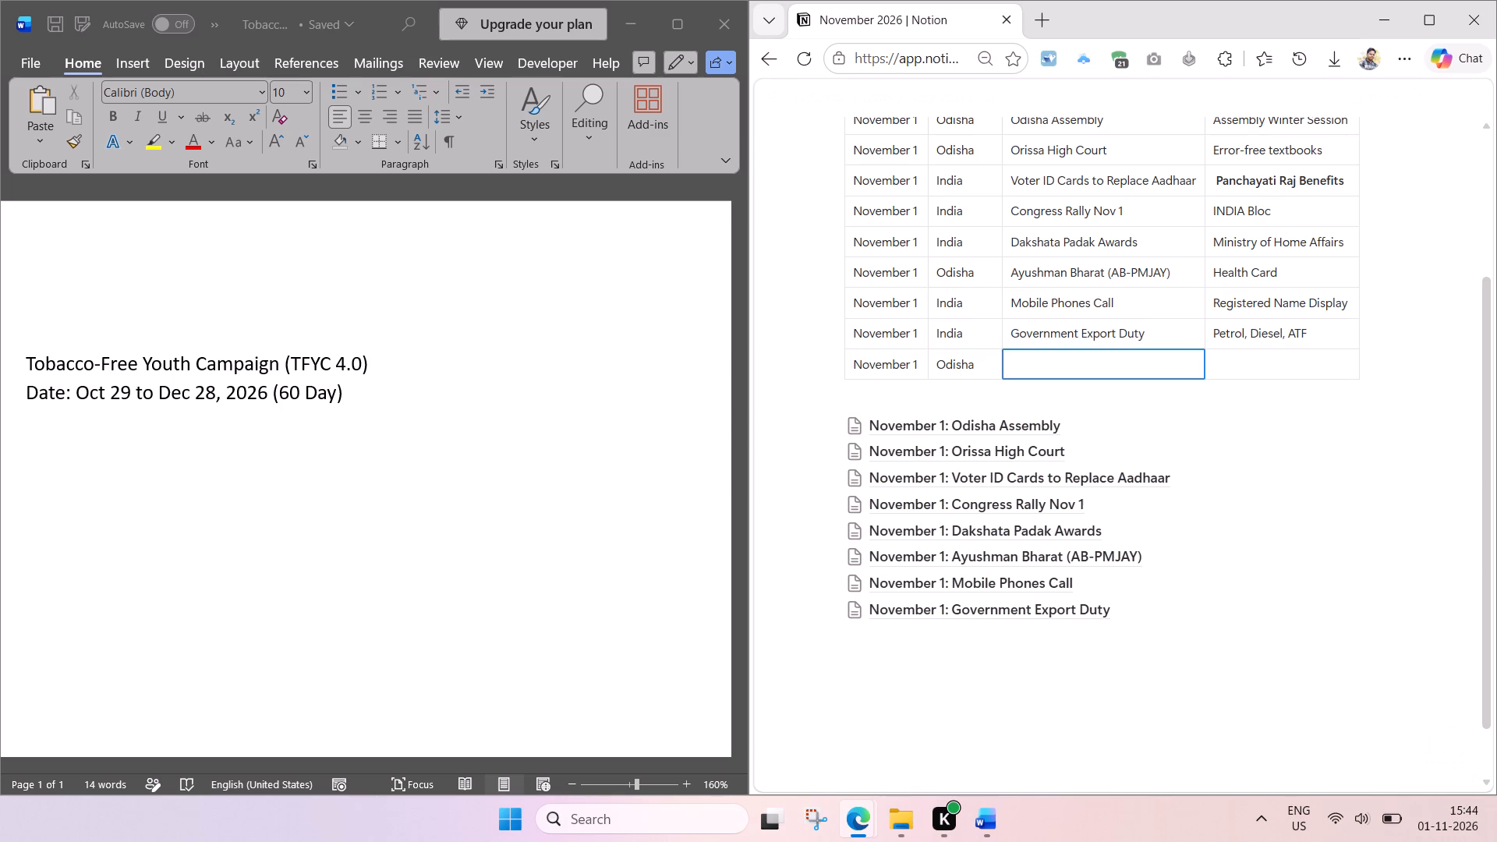
Copy the campaign title from Word into the new row's Name cell, editing it to Tobacco-Free Youth Campaign 4.0.
left_click(269, 372)
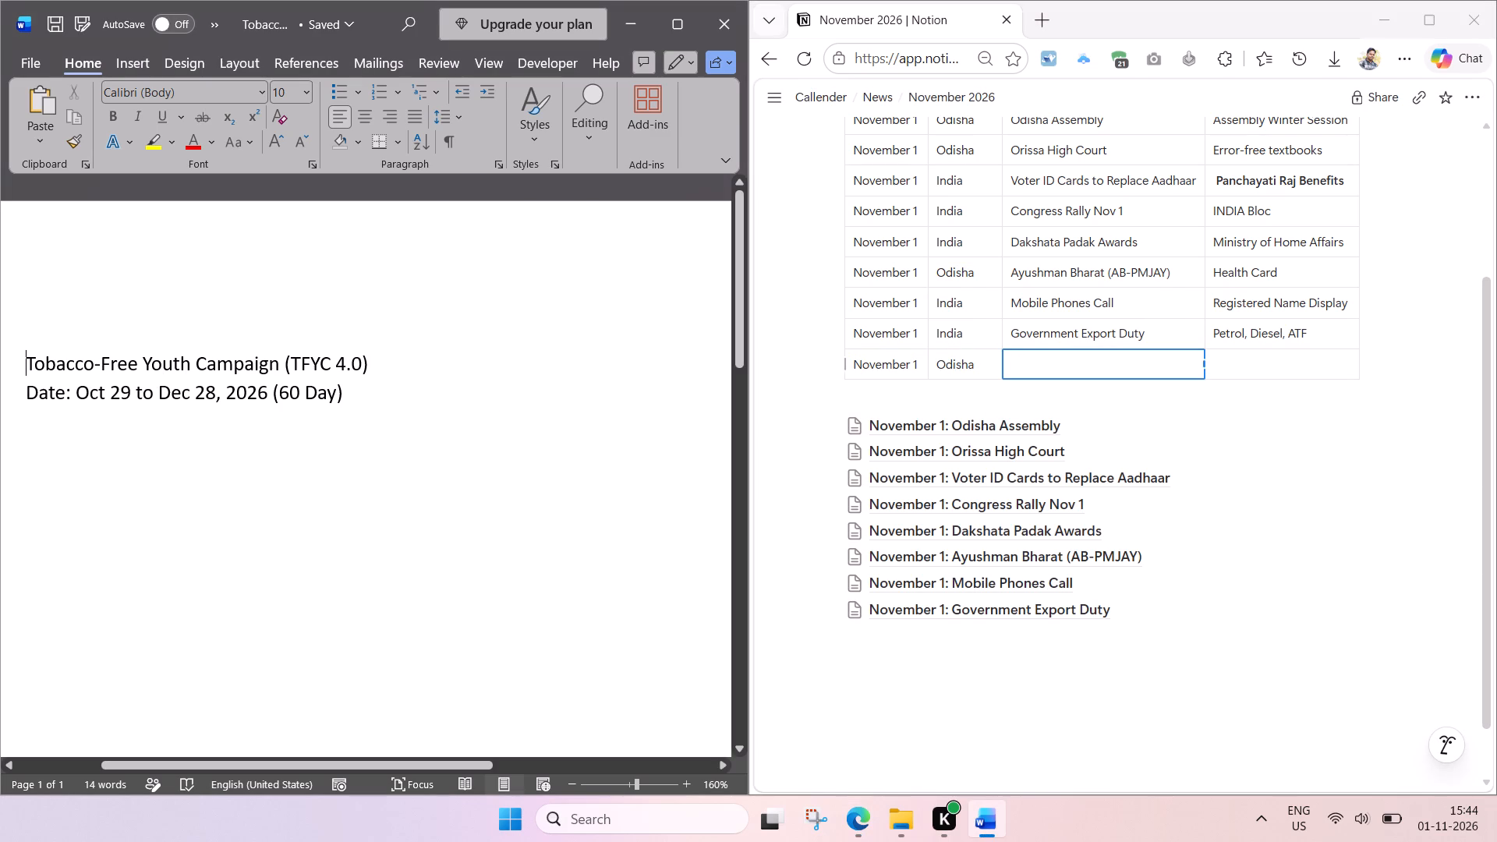
left_click(324, 370)
left_click_drag(375, 365, 30, 357)
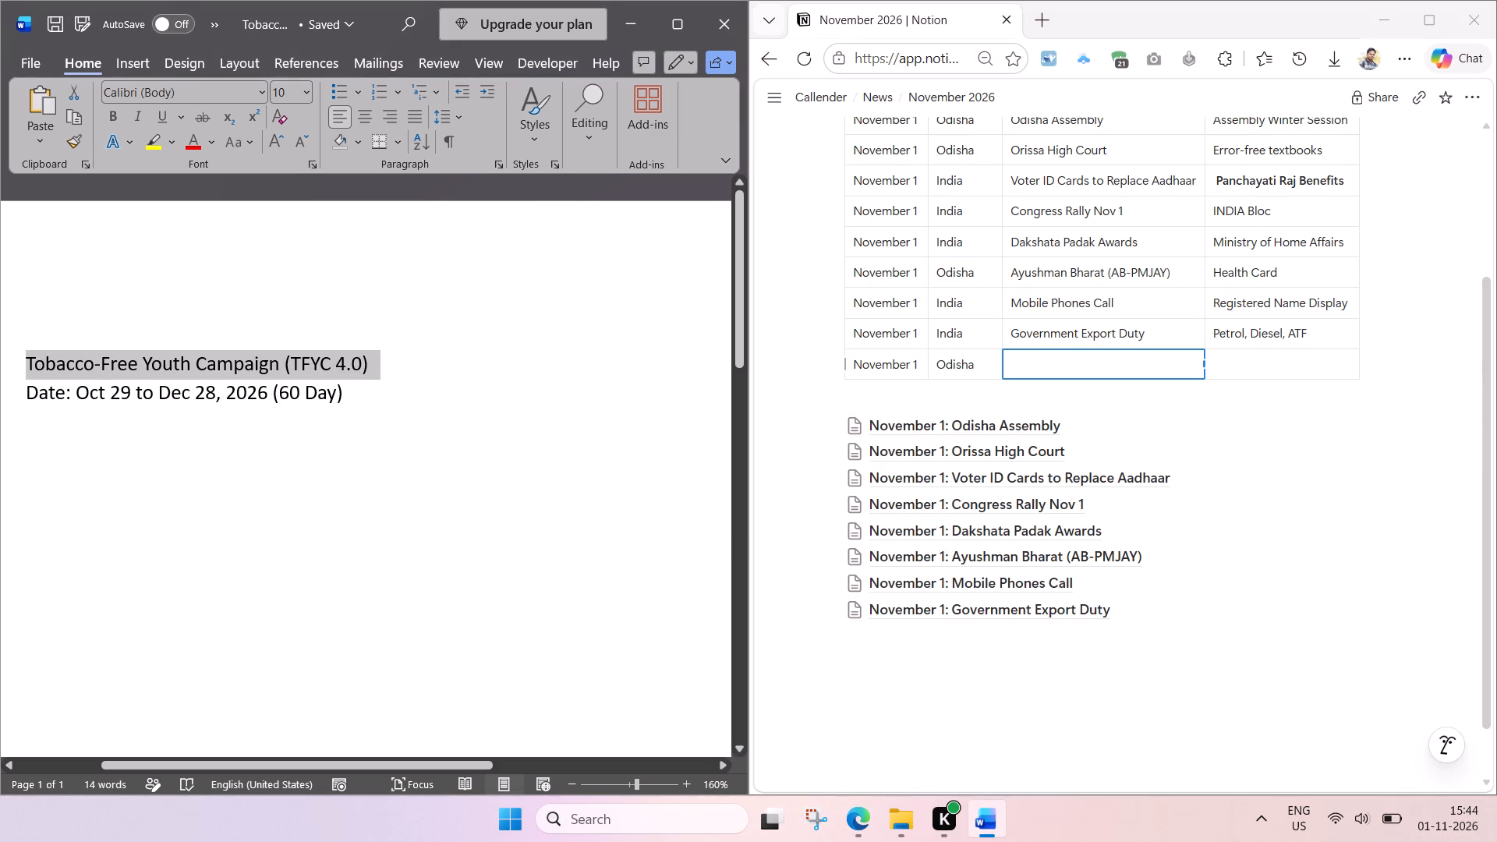
key("ctrl+c")
left_click(1102, 367)
key("ctrl+v")
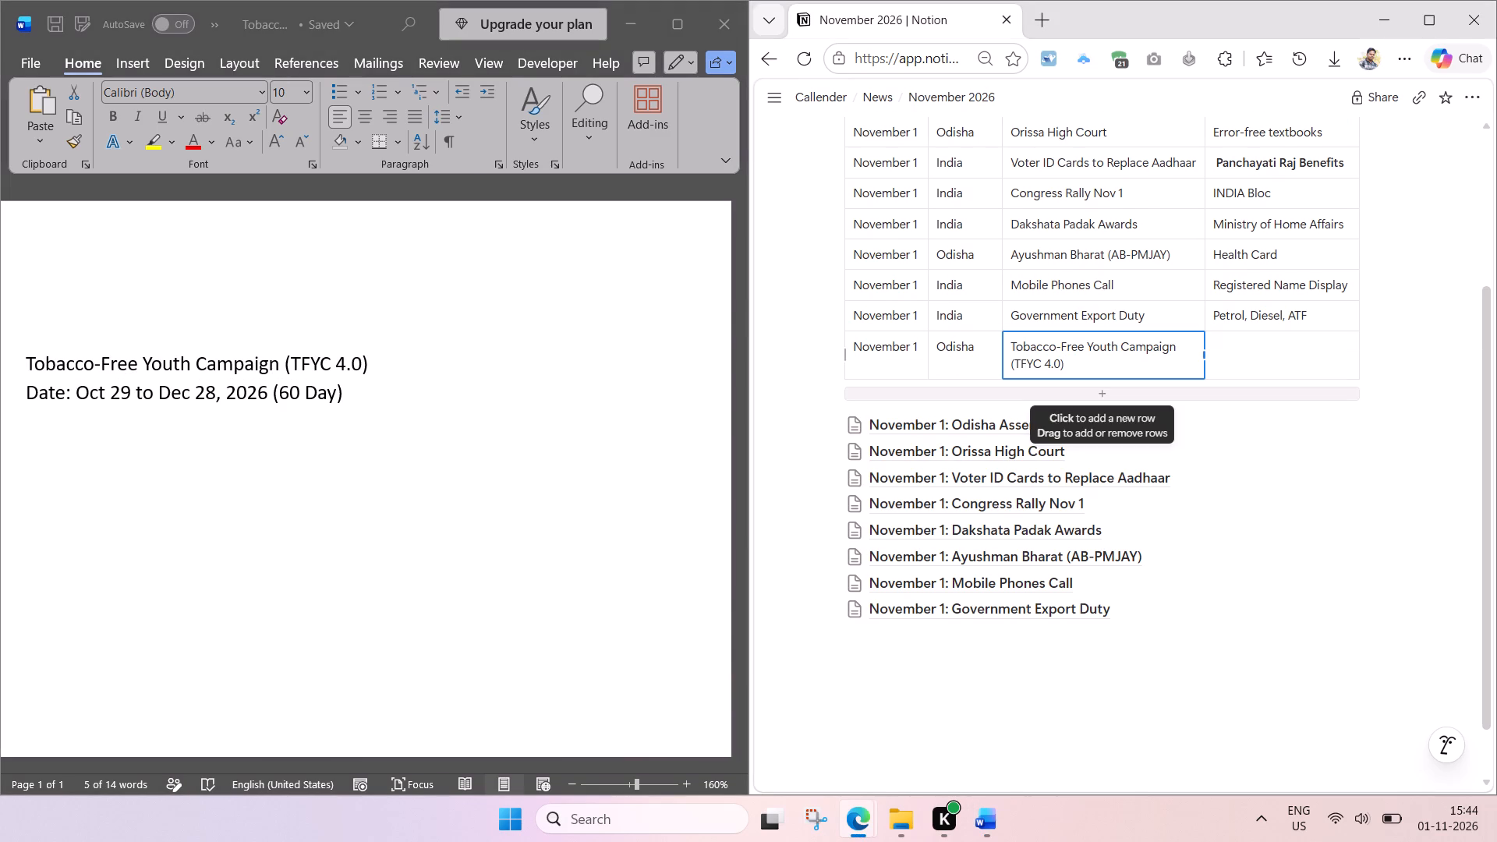
left_click_drag(1107, 361, 1009, 369)
key("BackSpace")
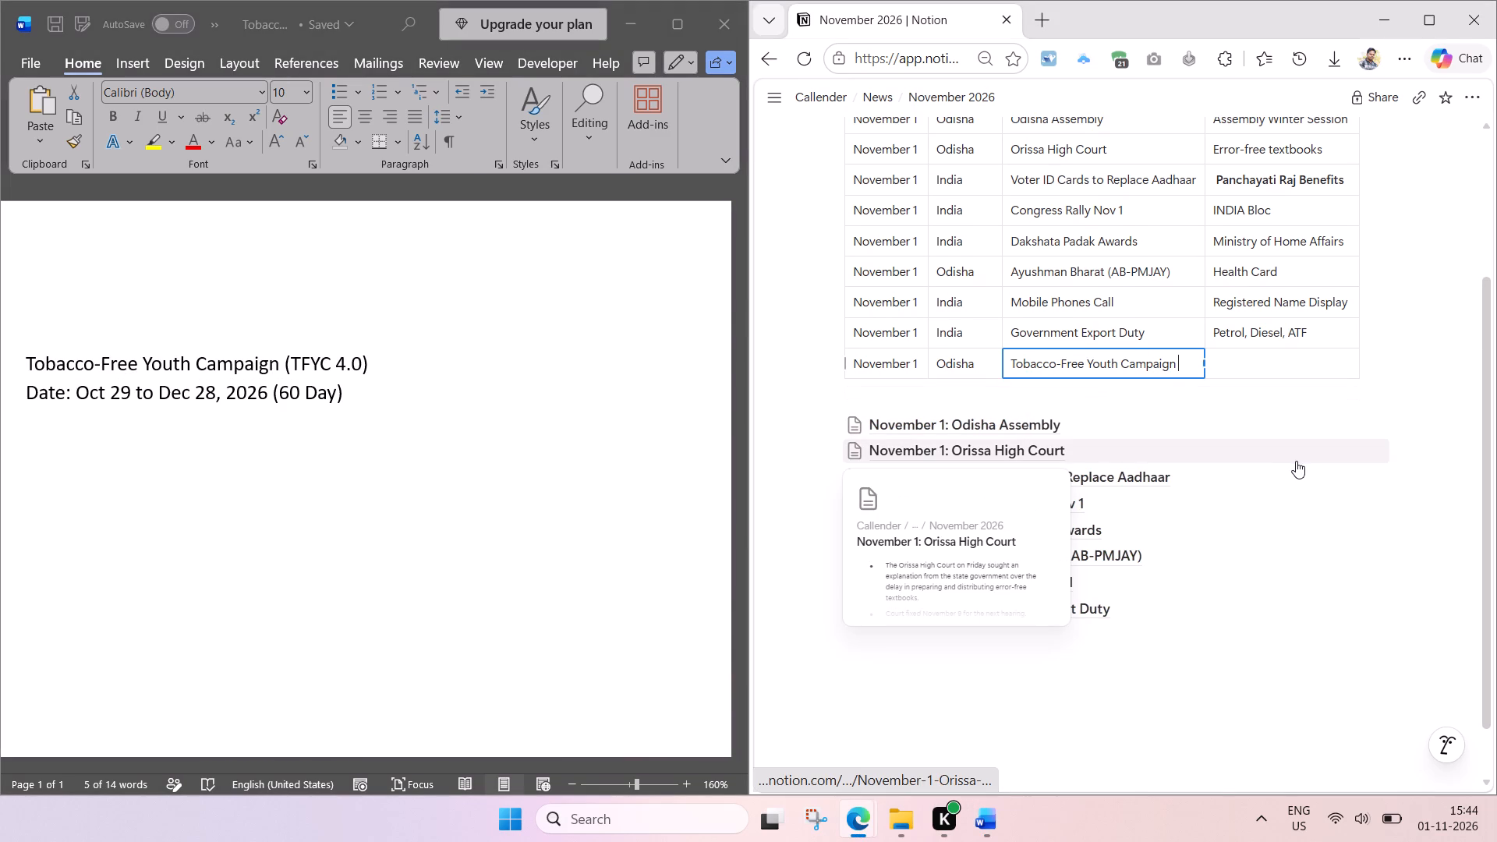
type("4.0")
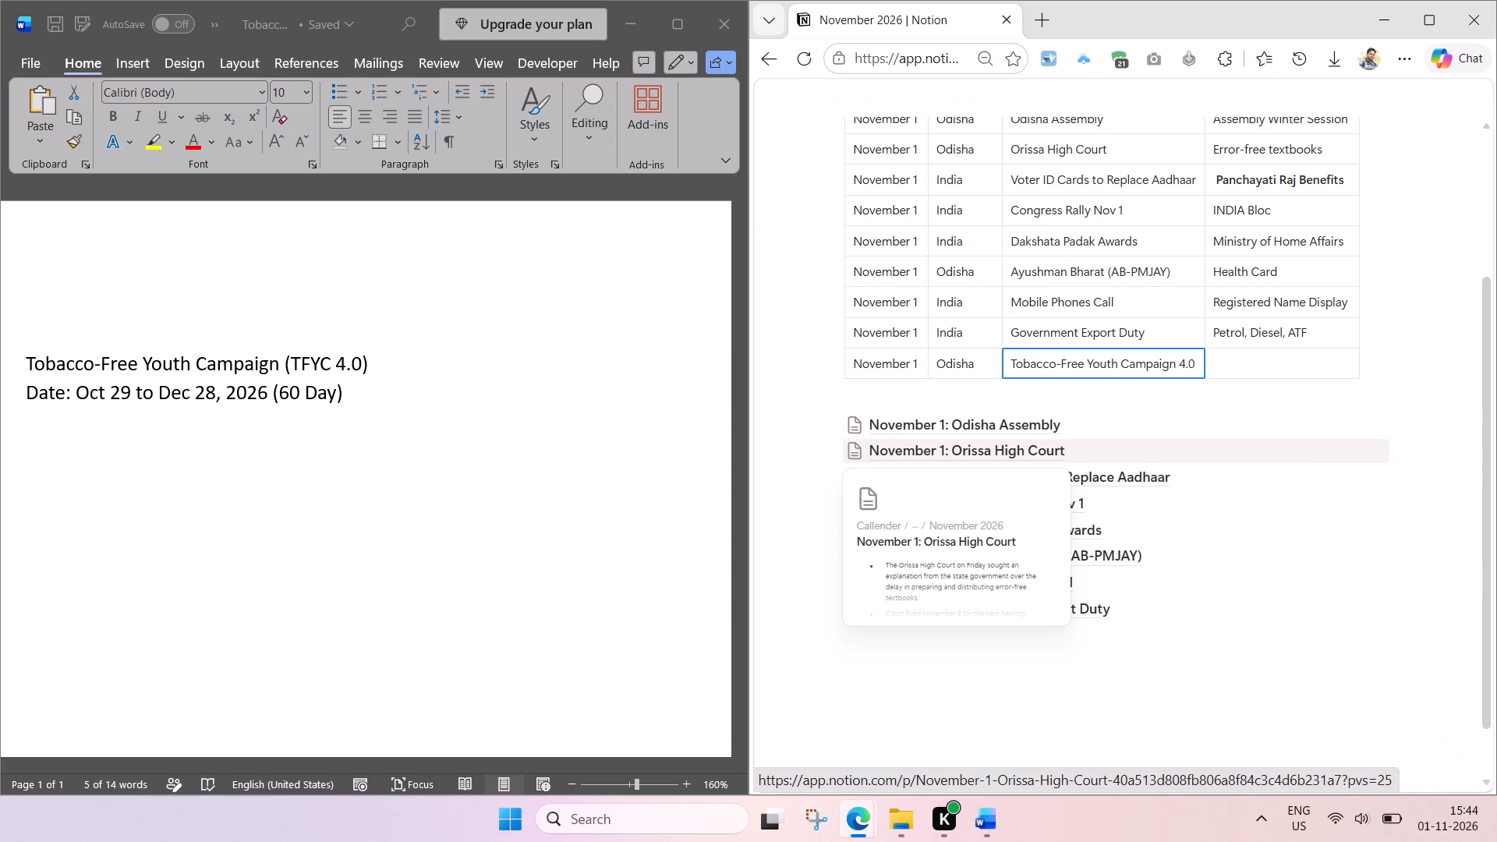
Enter Oct 29 to Dec 28 (60 Day) as the topic of the Tobacco-Free Youth Campaign row.
left_click(382, 416)
left_click(317, 388)
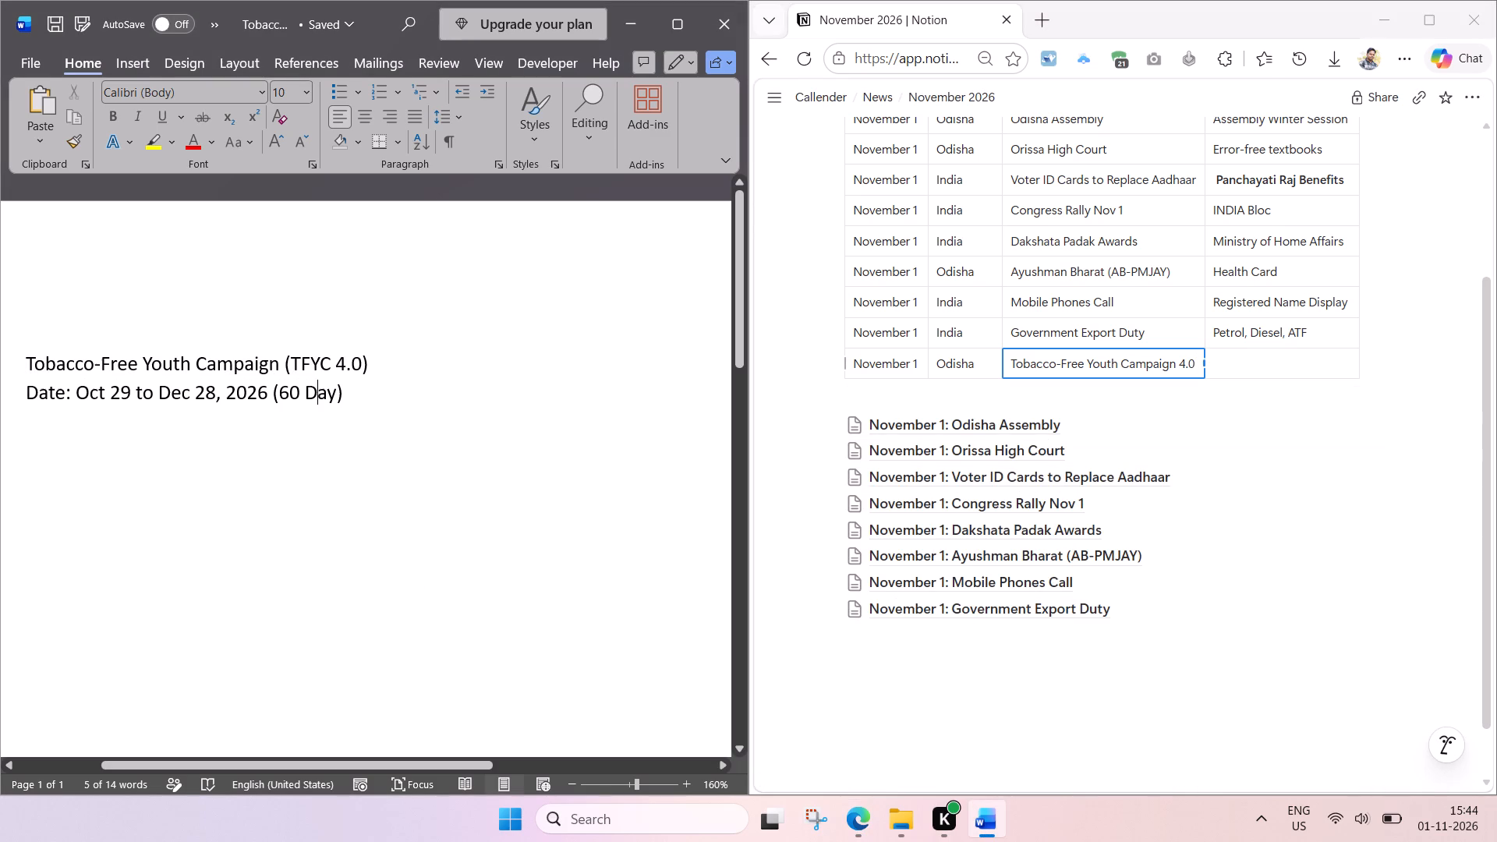
left_click_drag(349, 398, 50, 395)
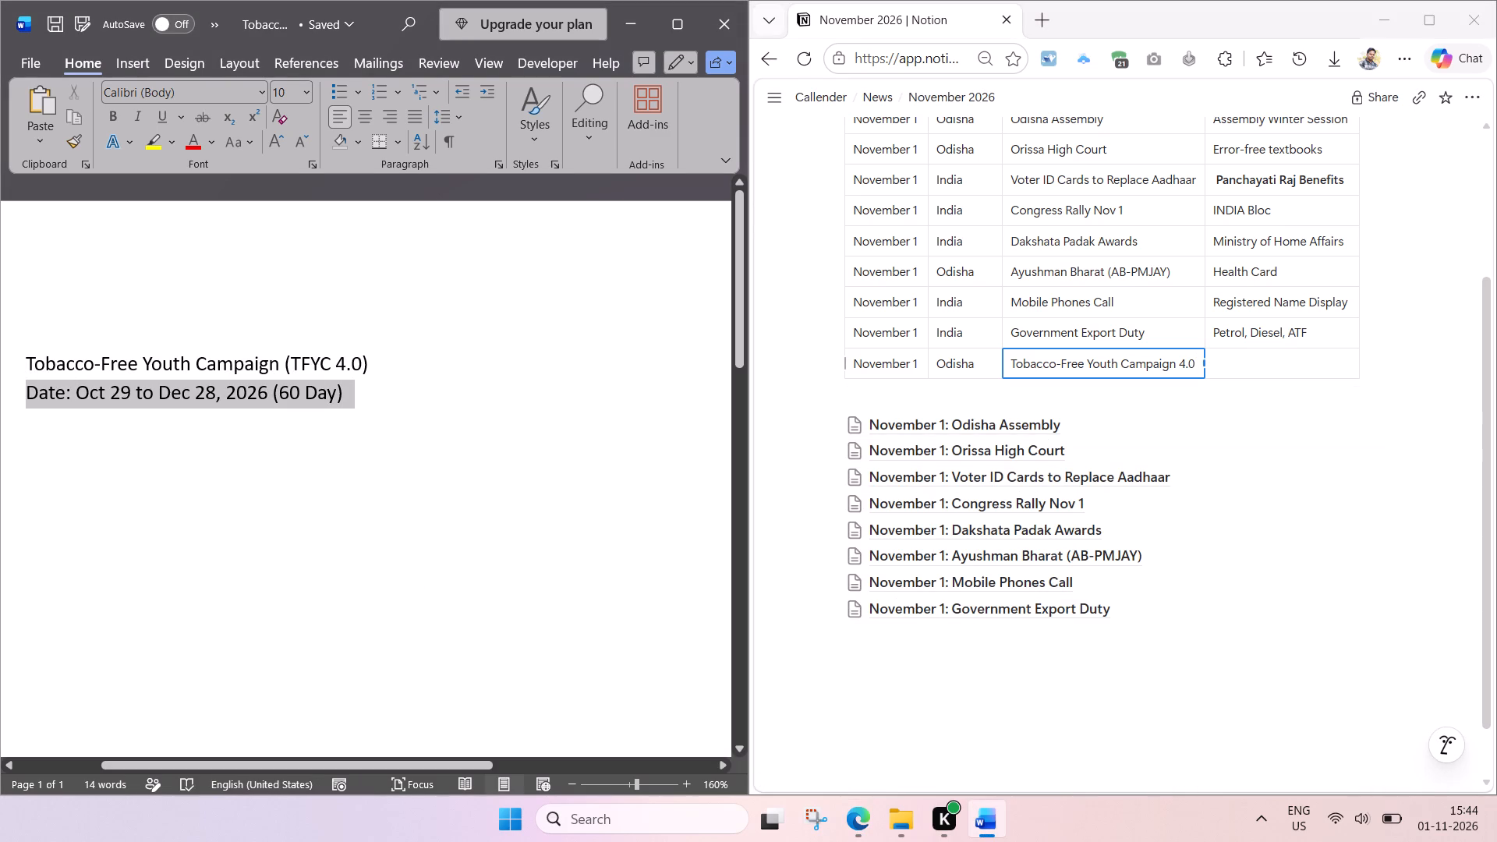
left_click_drag(50, 395, 51, 395)
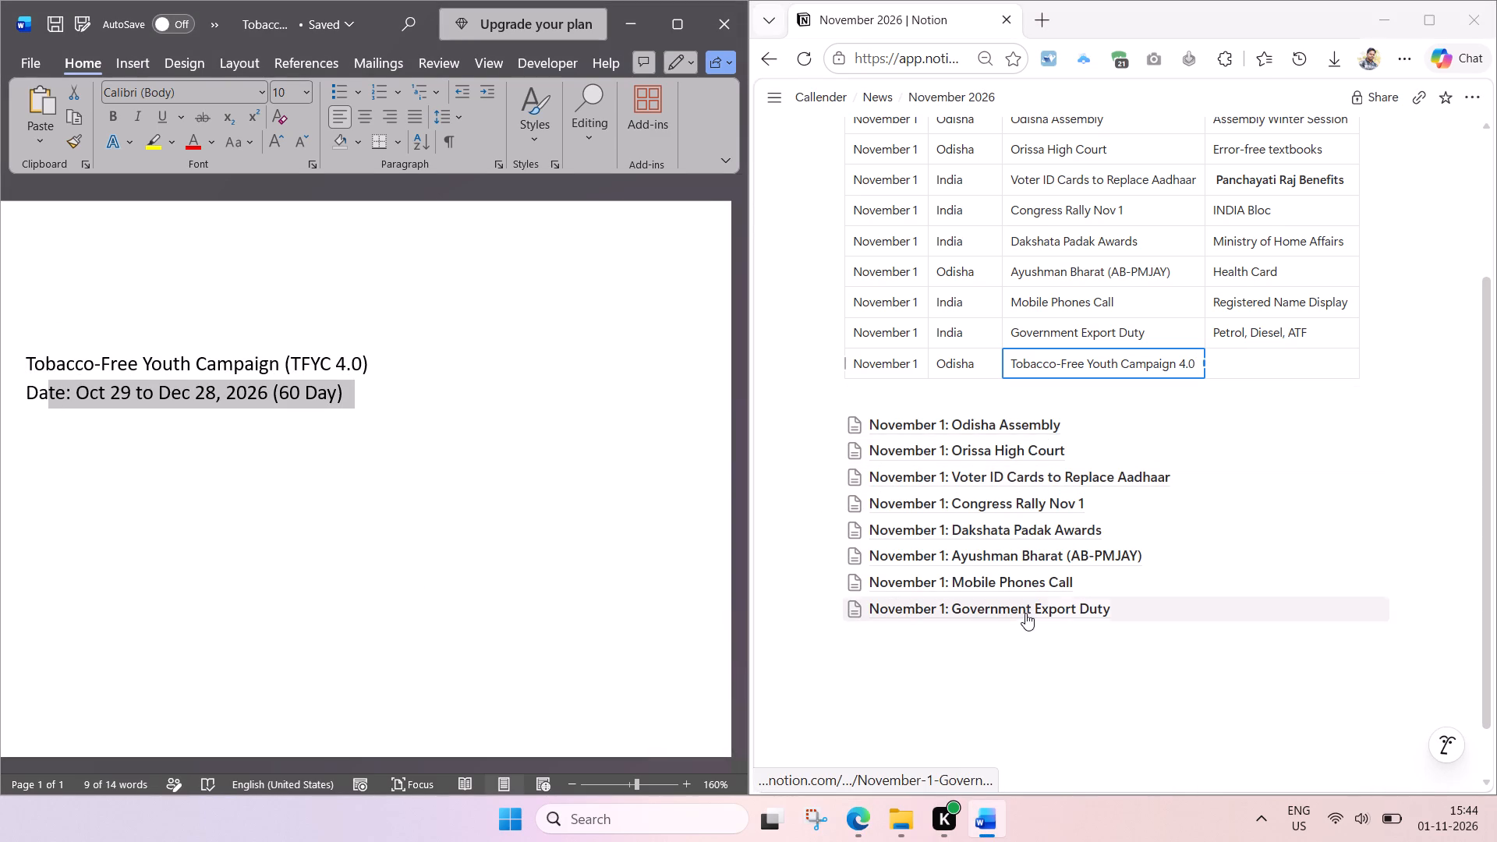
left_click(185, 423)
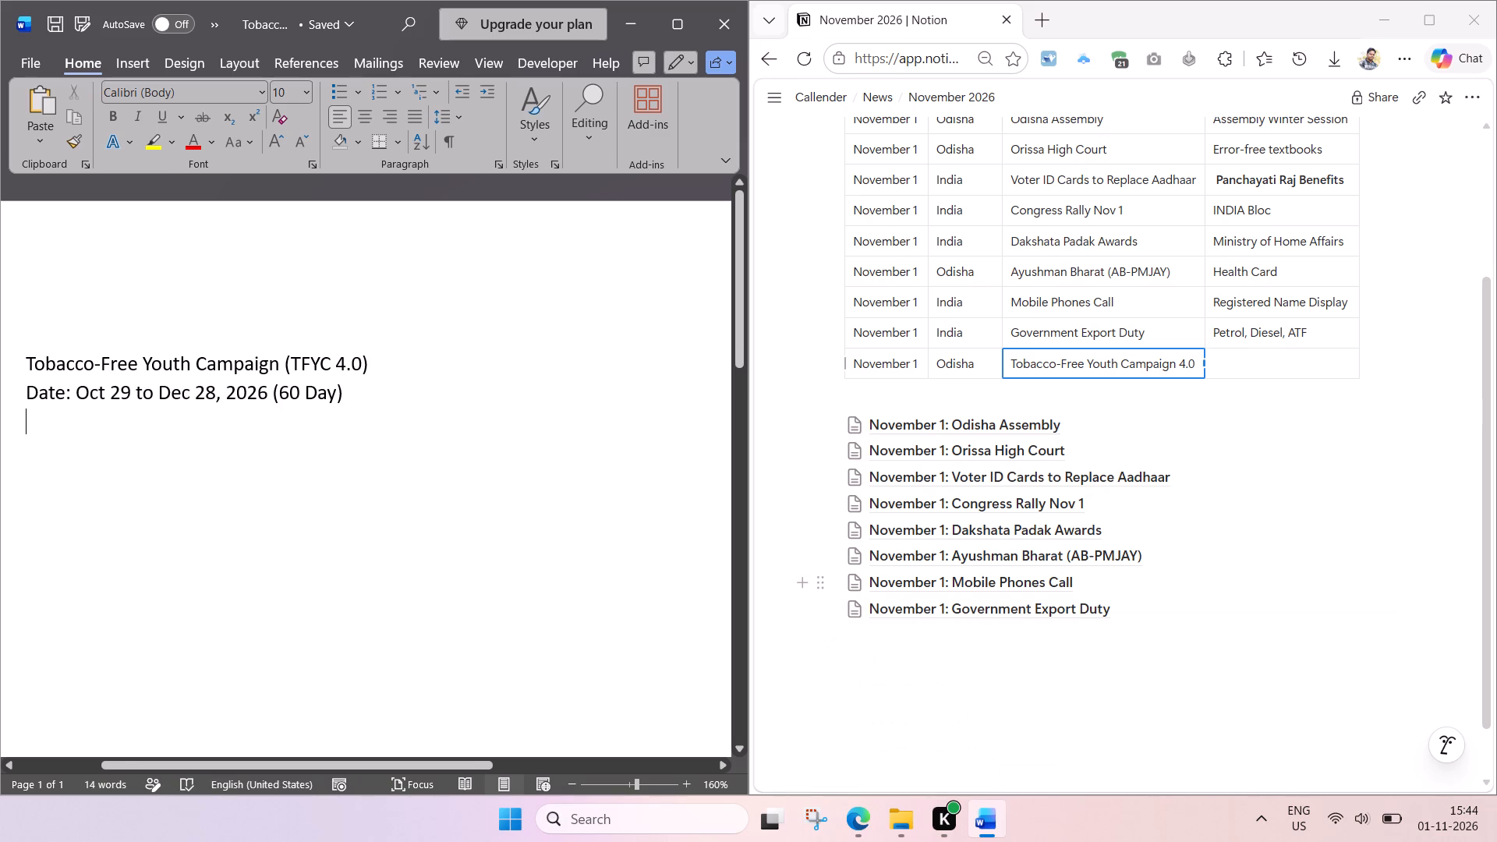
left_click(1234, 363)
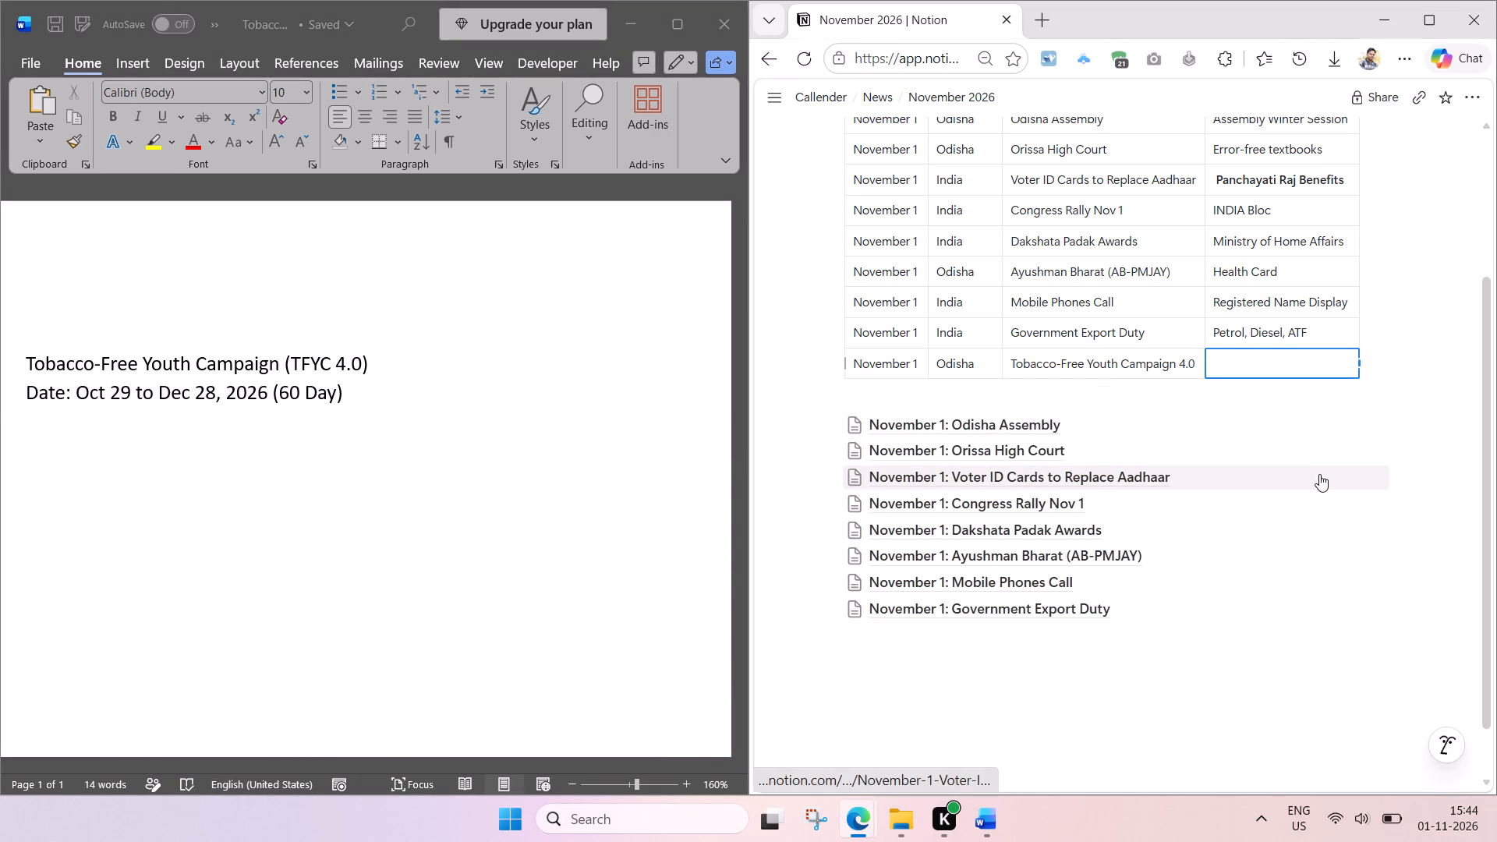
key("space")
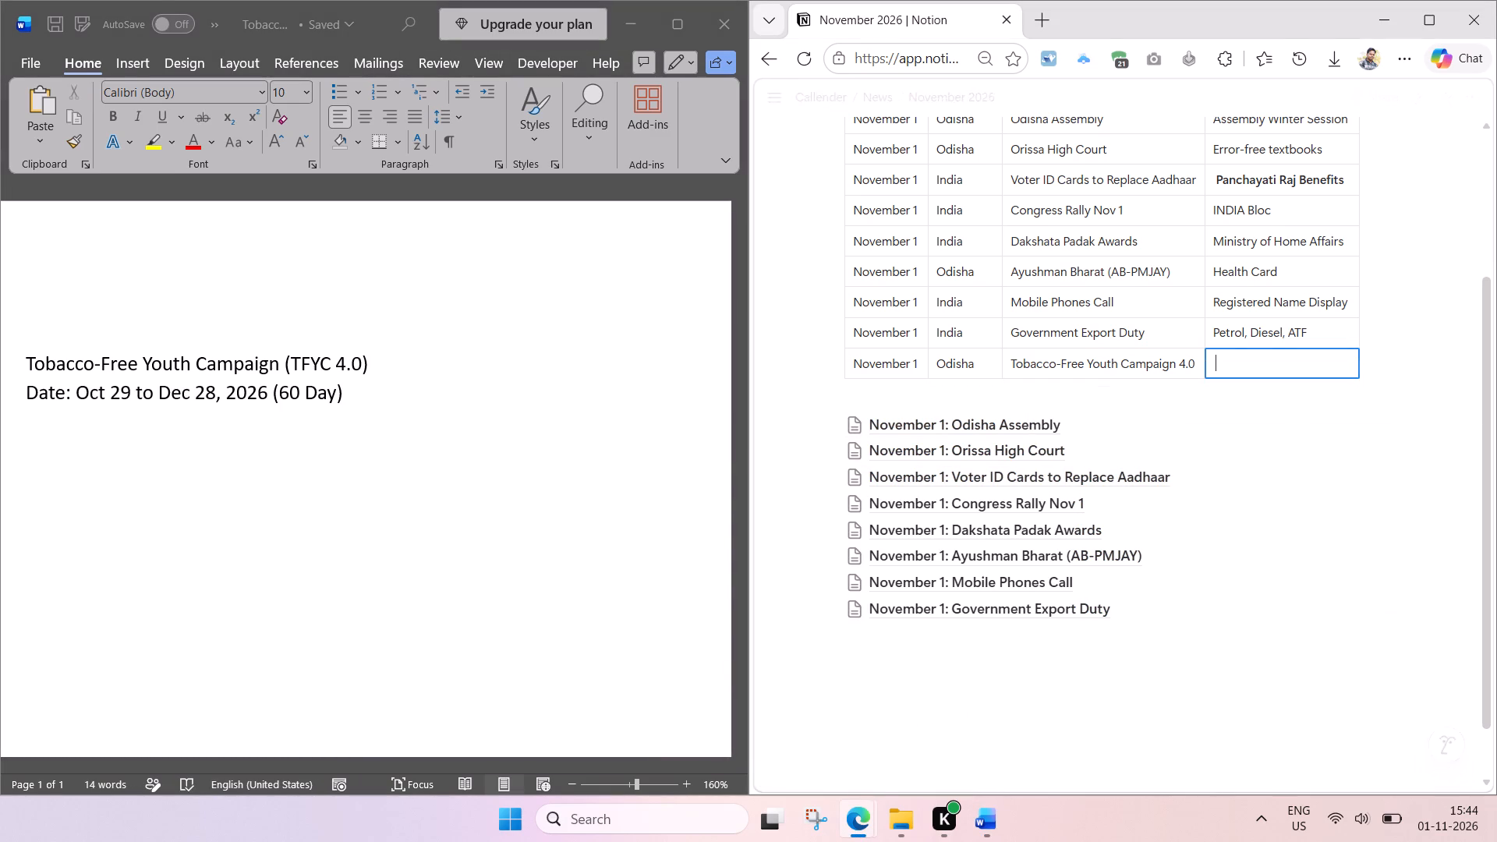
key("BackSpace")
type("Oct 29 to")
key("space")
type("Dec 2")
type("8 (")
type("60")
key("space")
type("Day)")
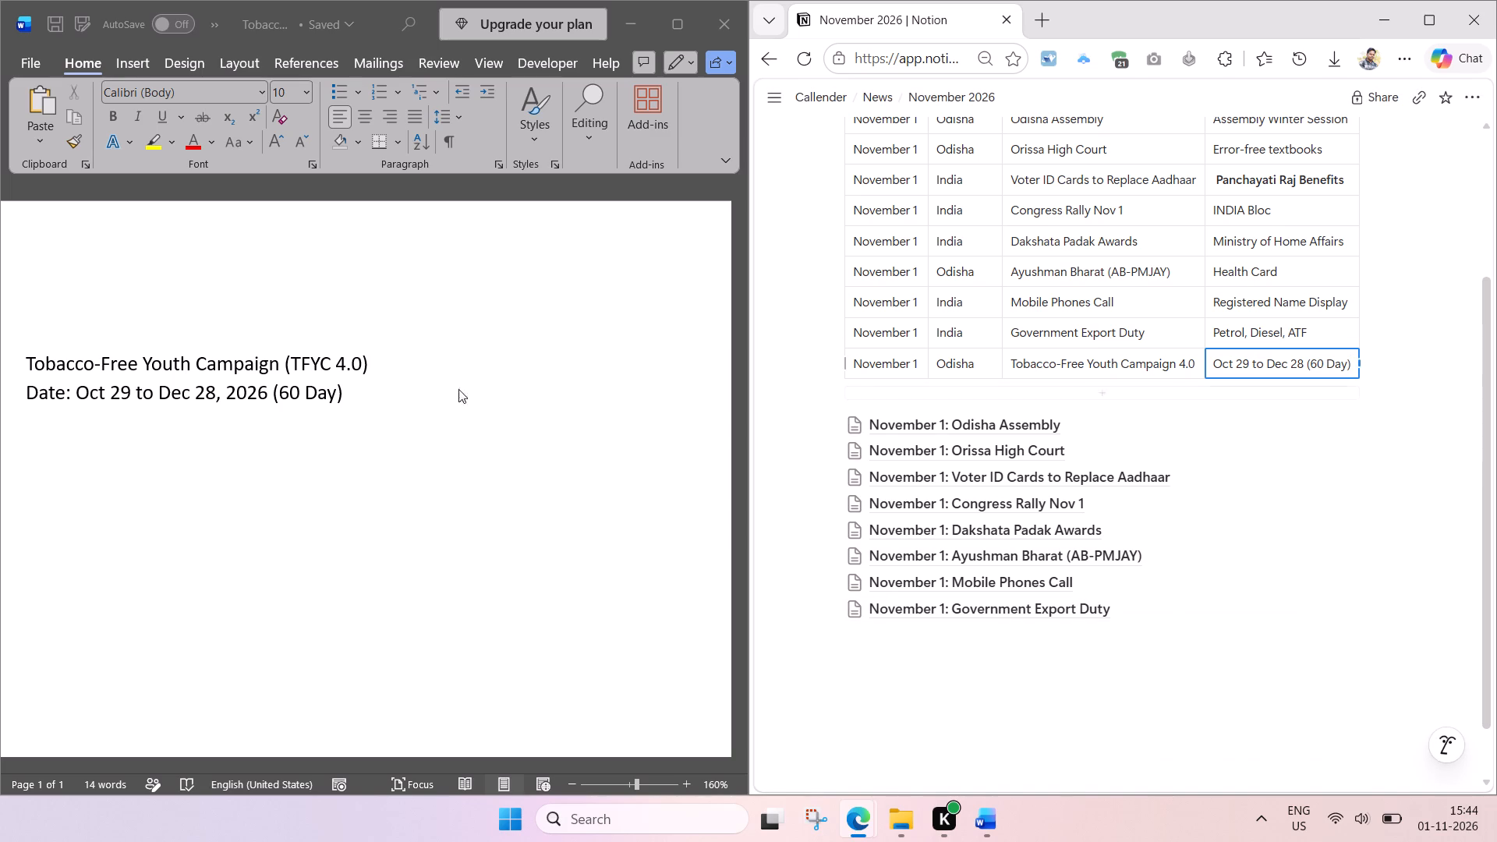
Close the Tobacco-Free Youth Campaign 4.0 document in Word, going back to the Nov 1 folder.
left_click(497, 396)
left_click(727, 22)
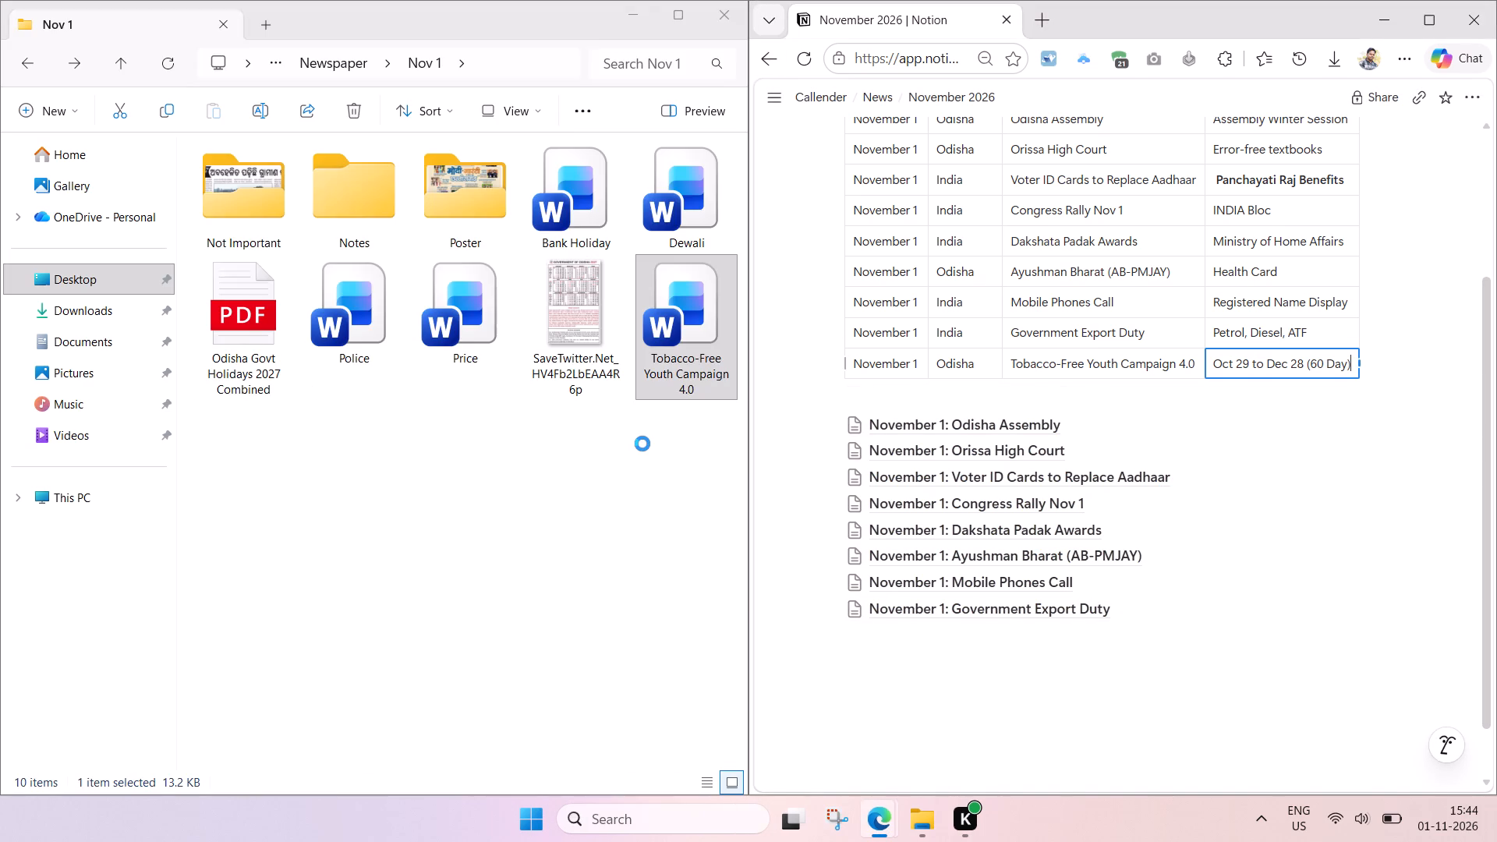
left_click(642, 444)
left_click(664, 351)
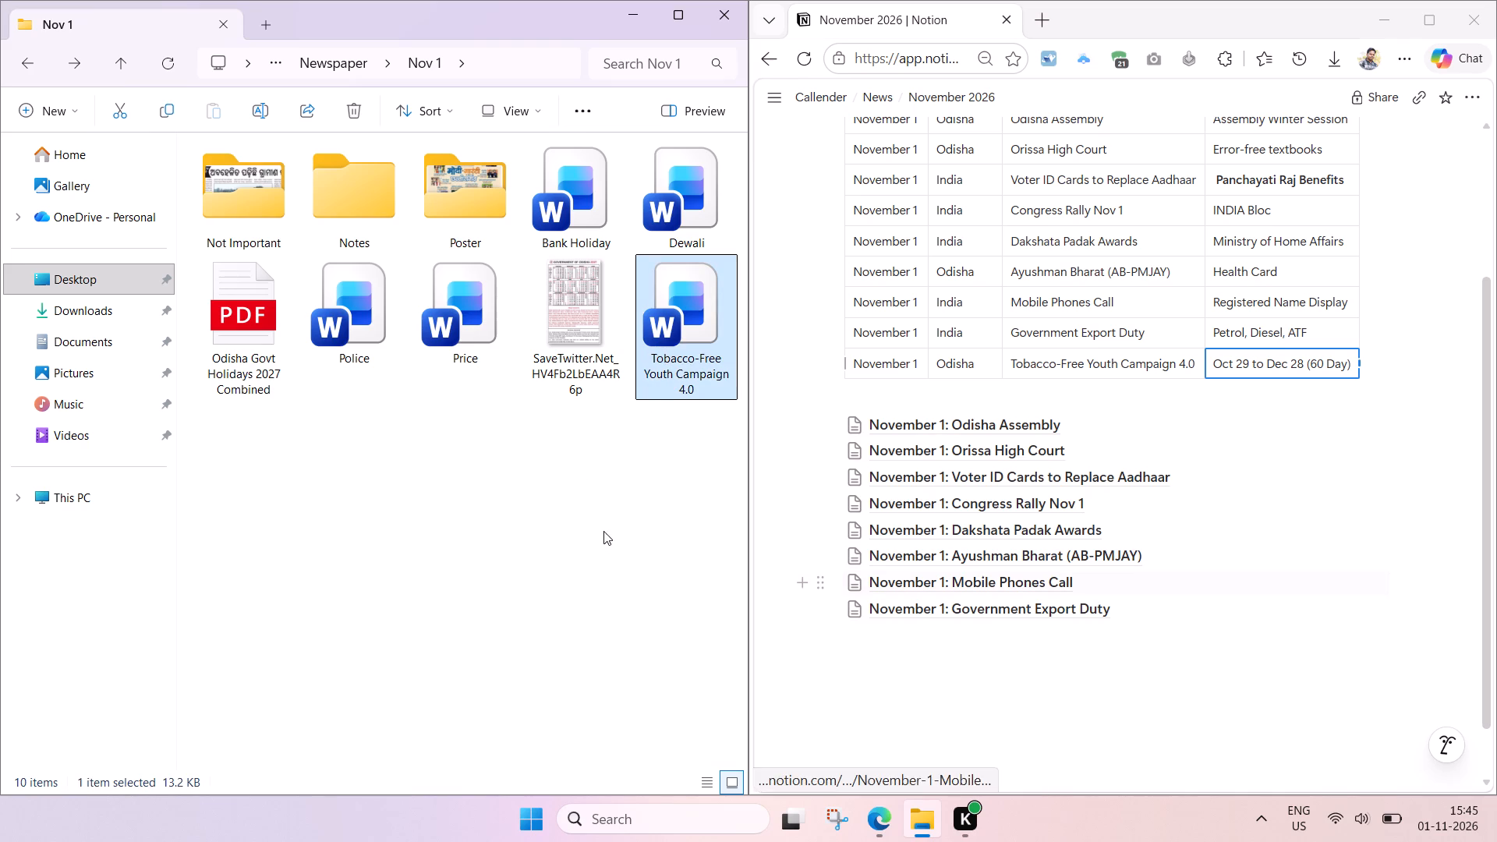
left_click(598, 511)
key("ctrl+s")
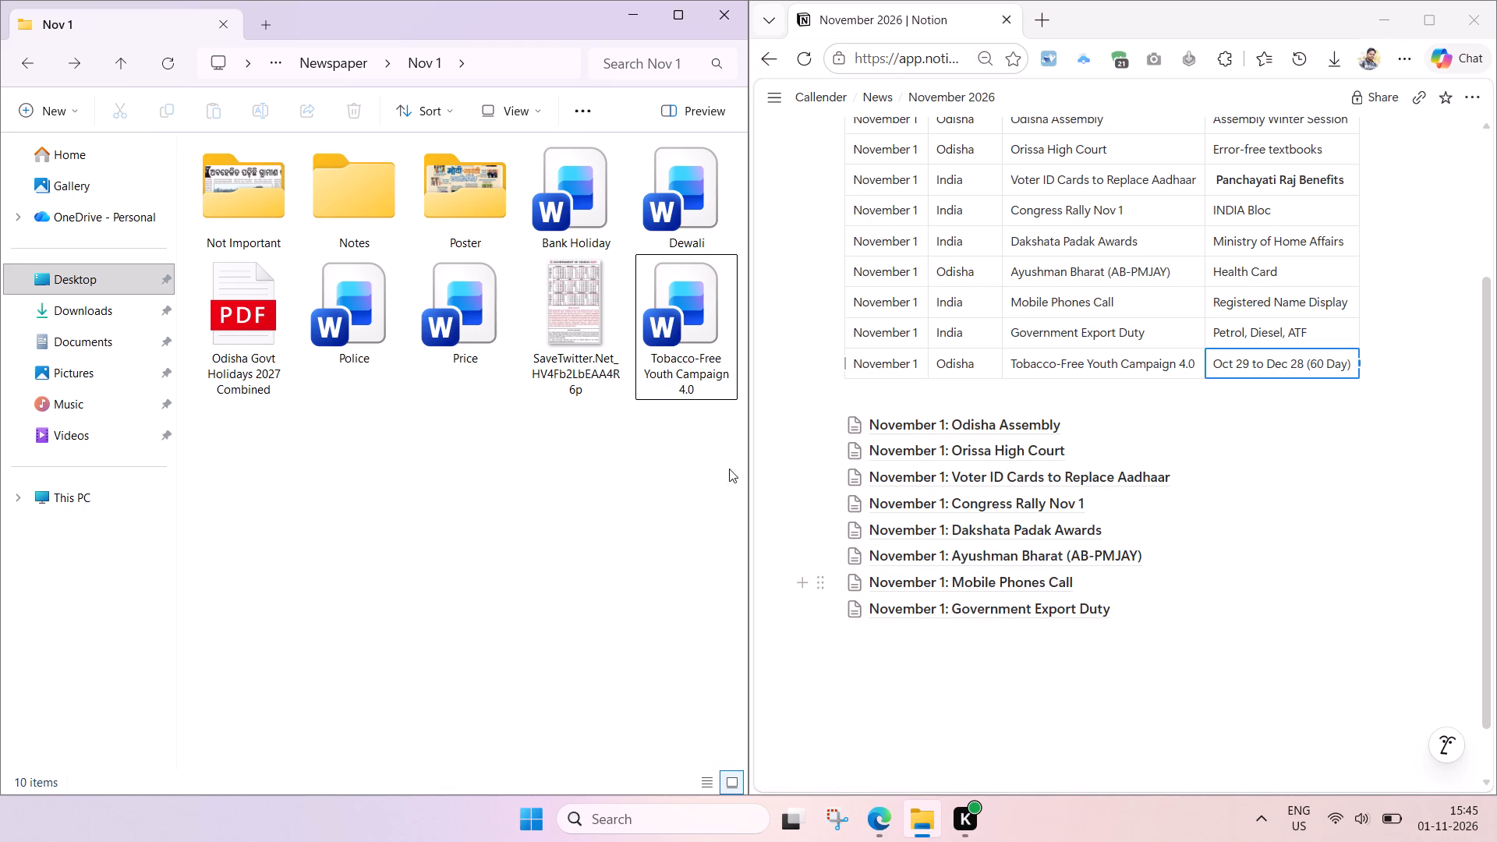
Copy the word Campaign from the new row's name and open the Government Deadline page under Callender's Event page.
left_click(1144, 368)
double_click(1150, 364)
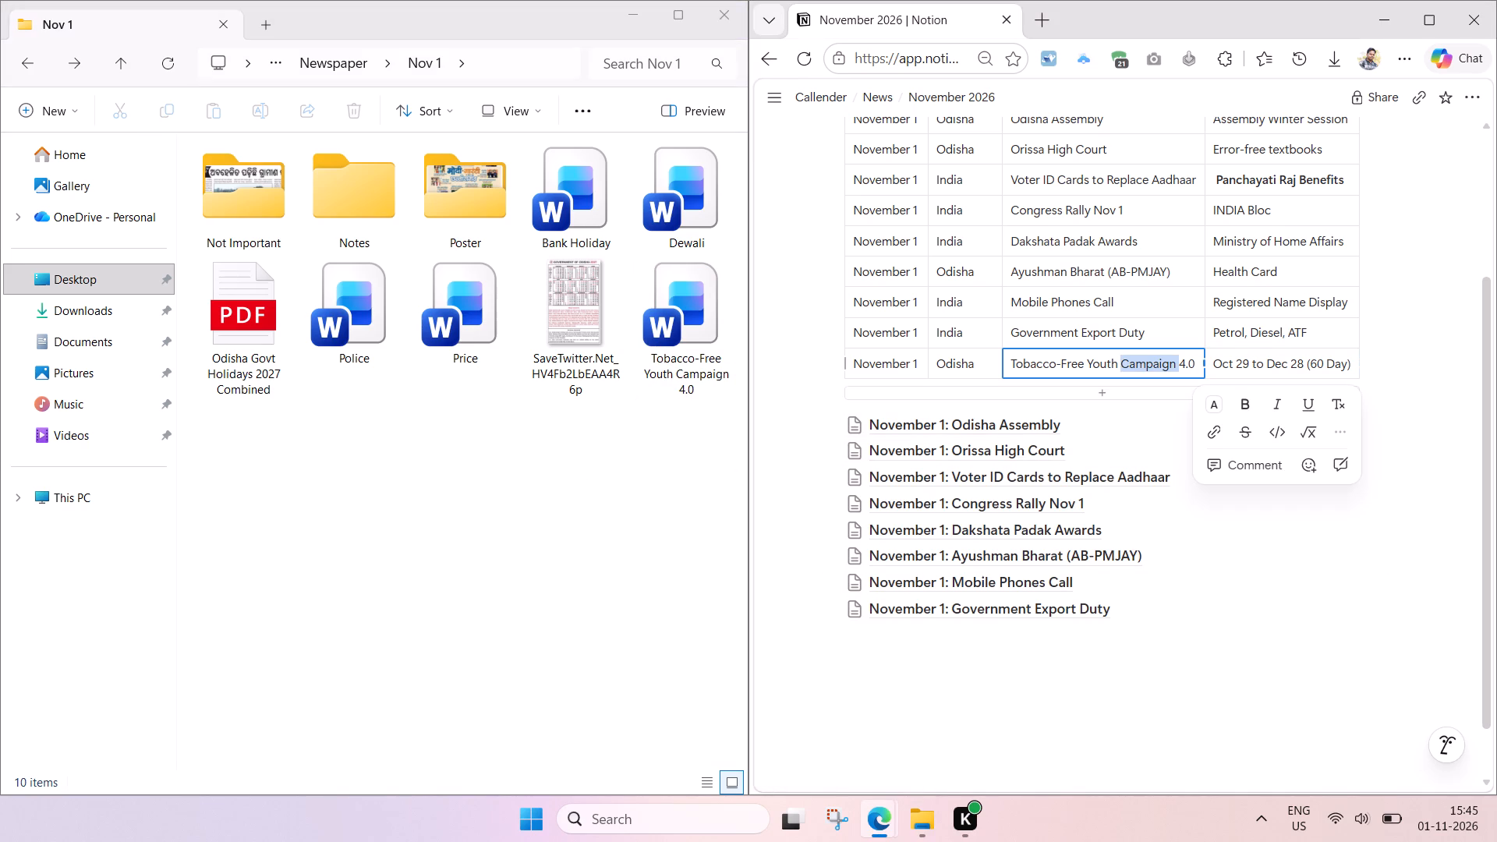
key("ctrl+c")
scroll(1032, 307, "up", 5)
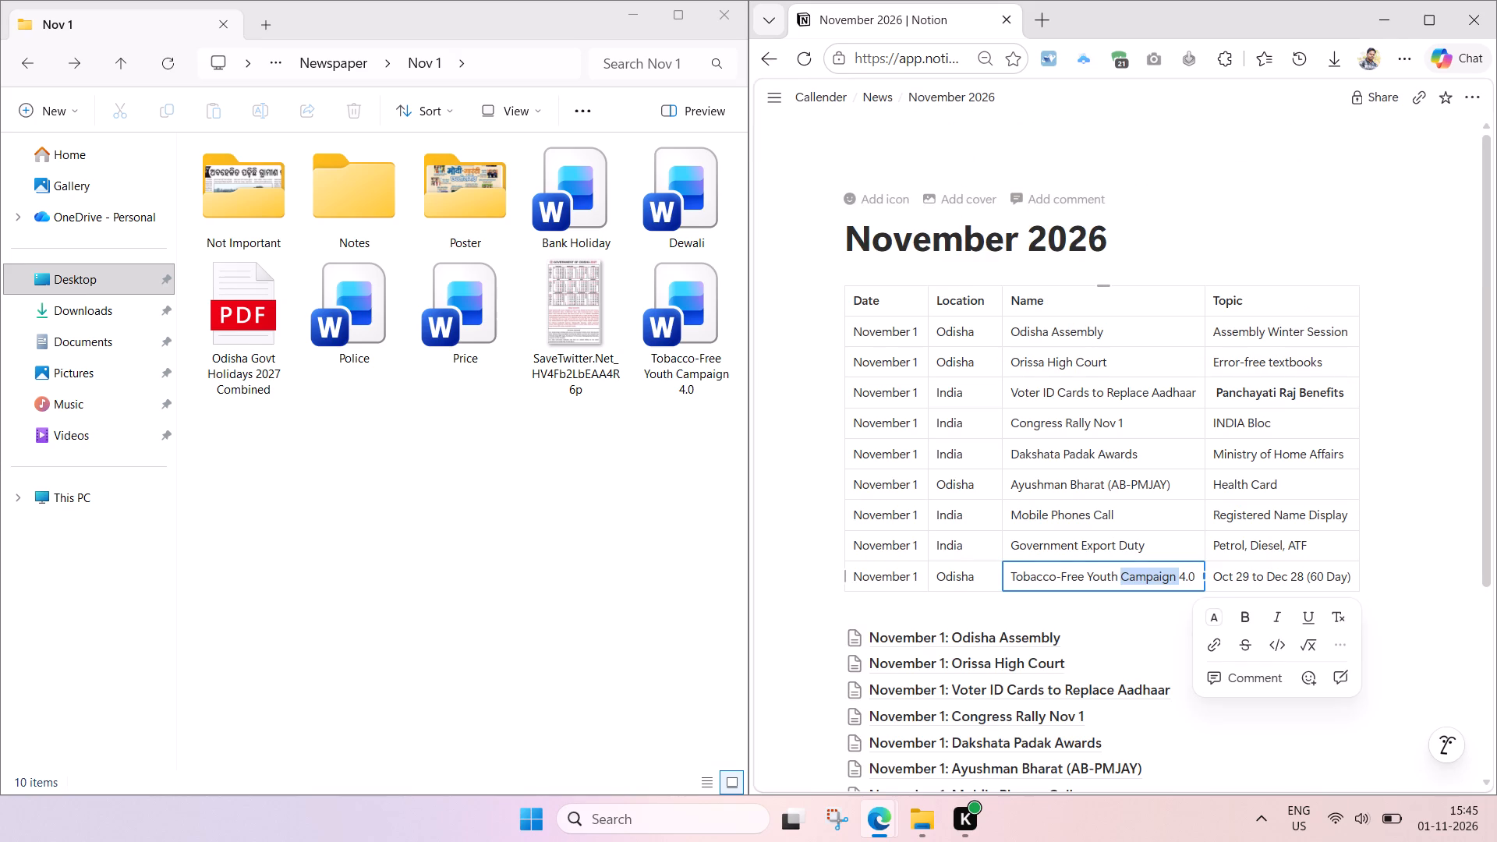
left_click(877, 102)
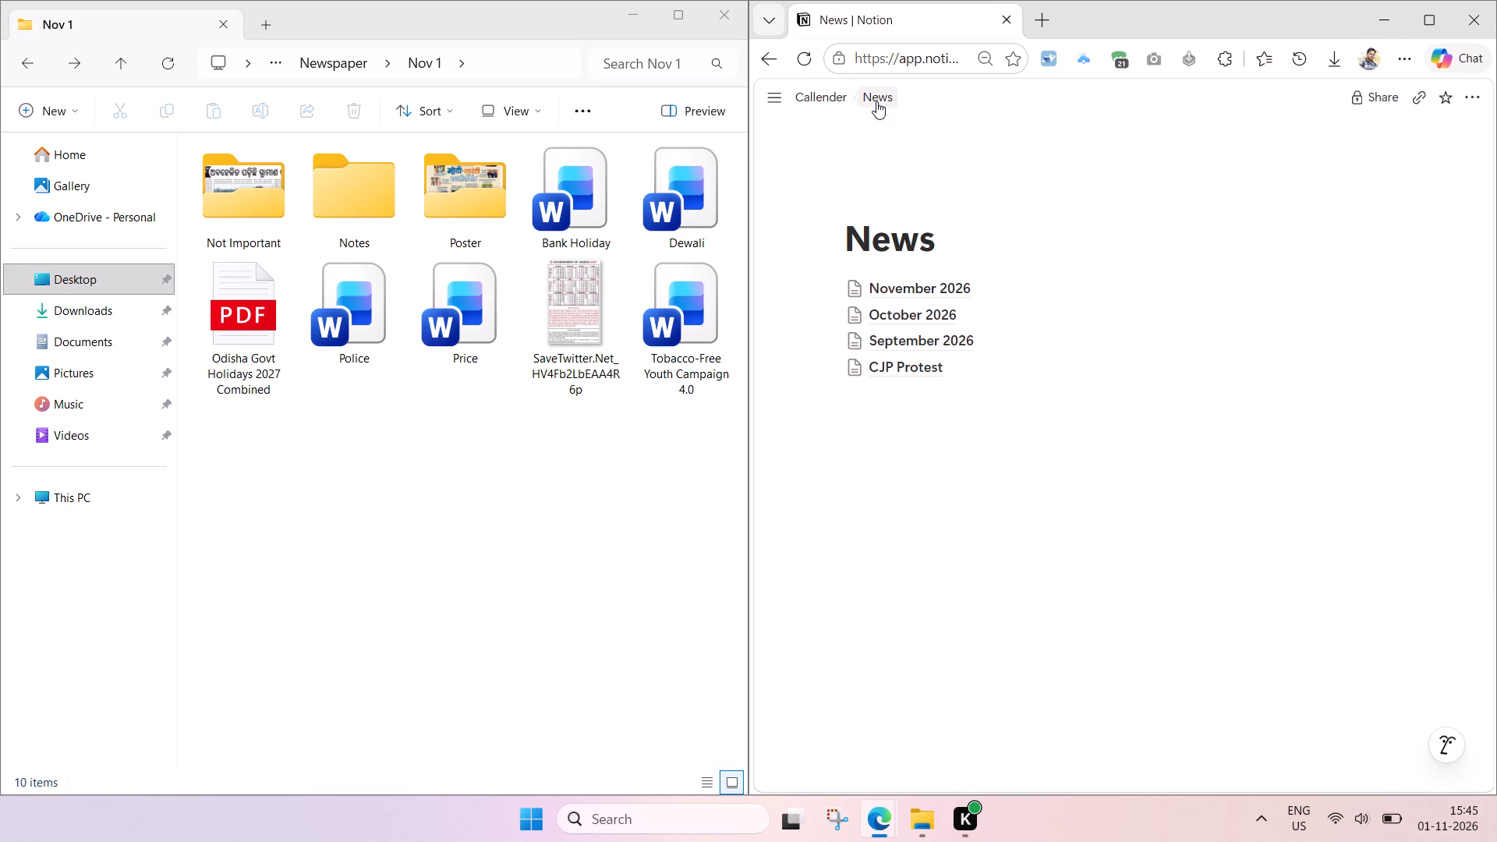
left_click(825, 97)
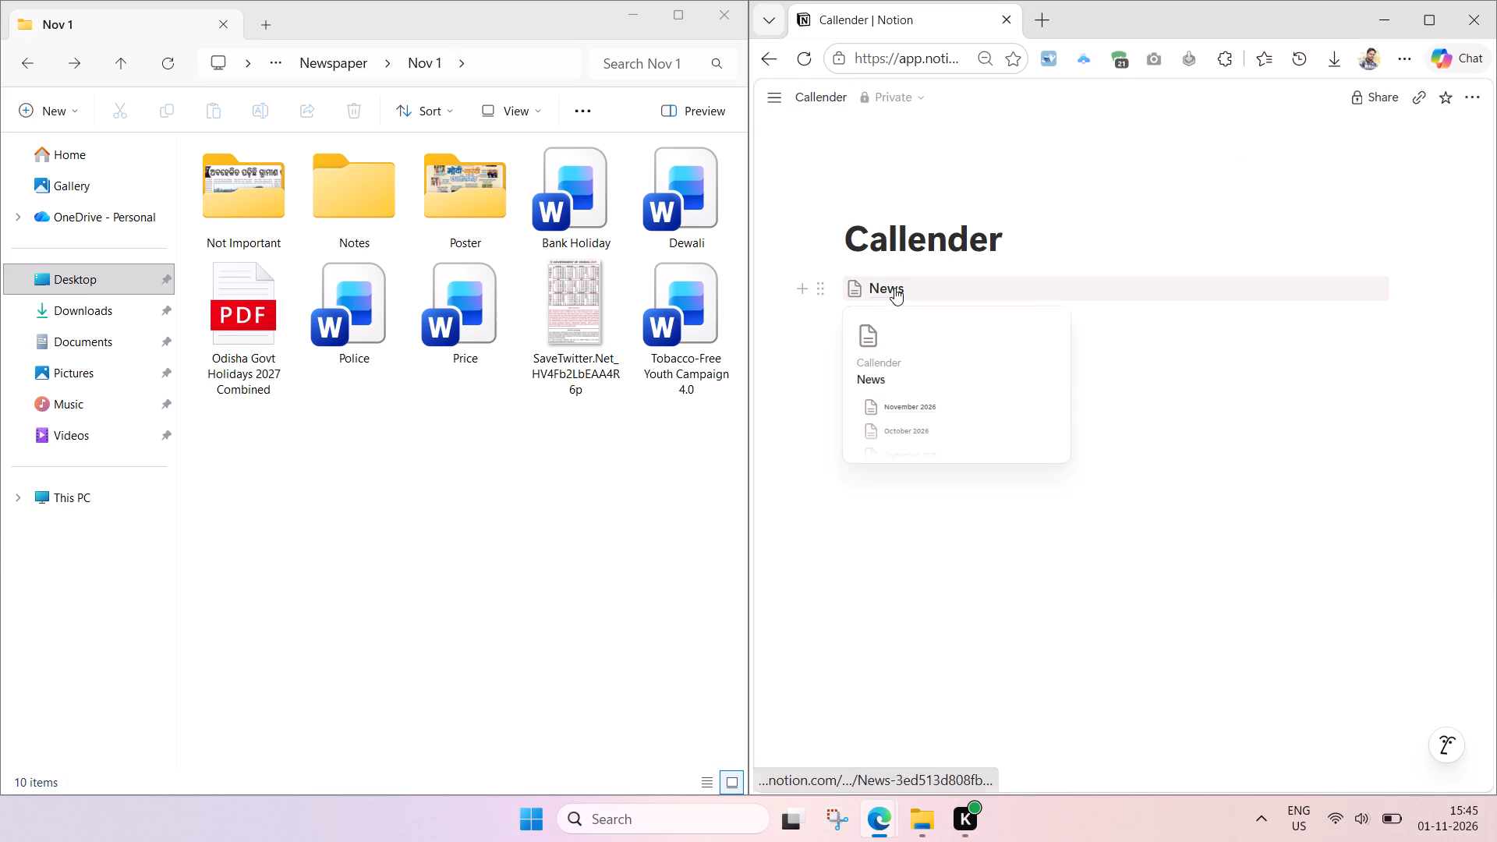
left_click(898, 323)
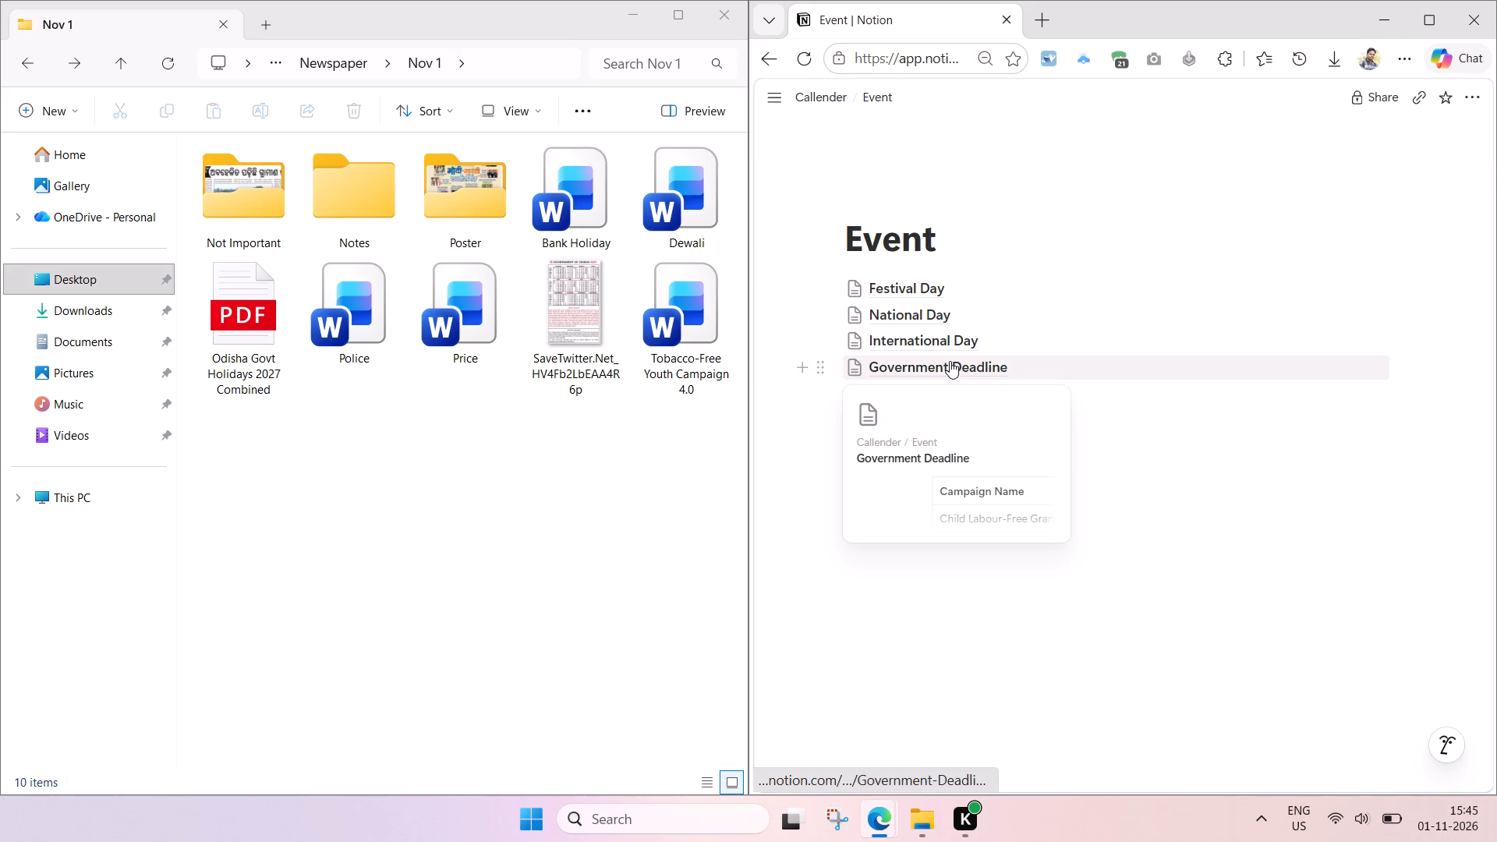
left_click(948, 375)
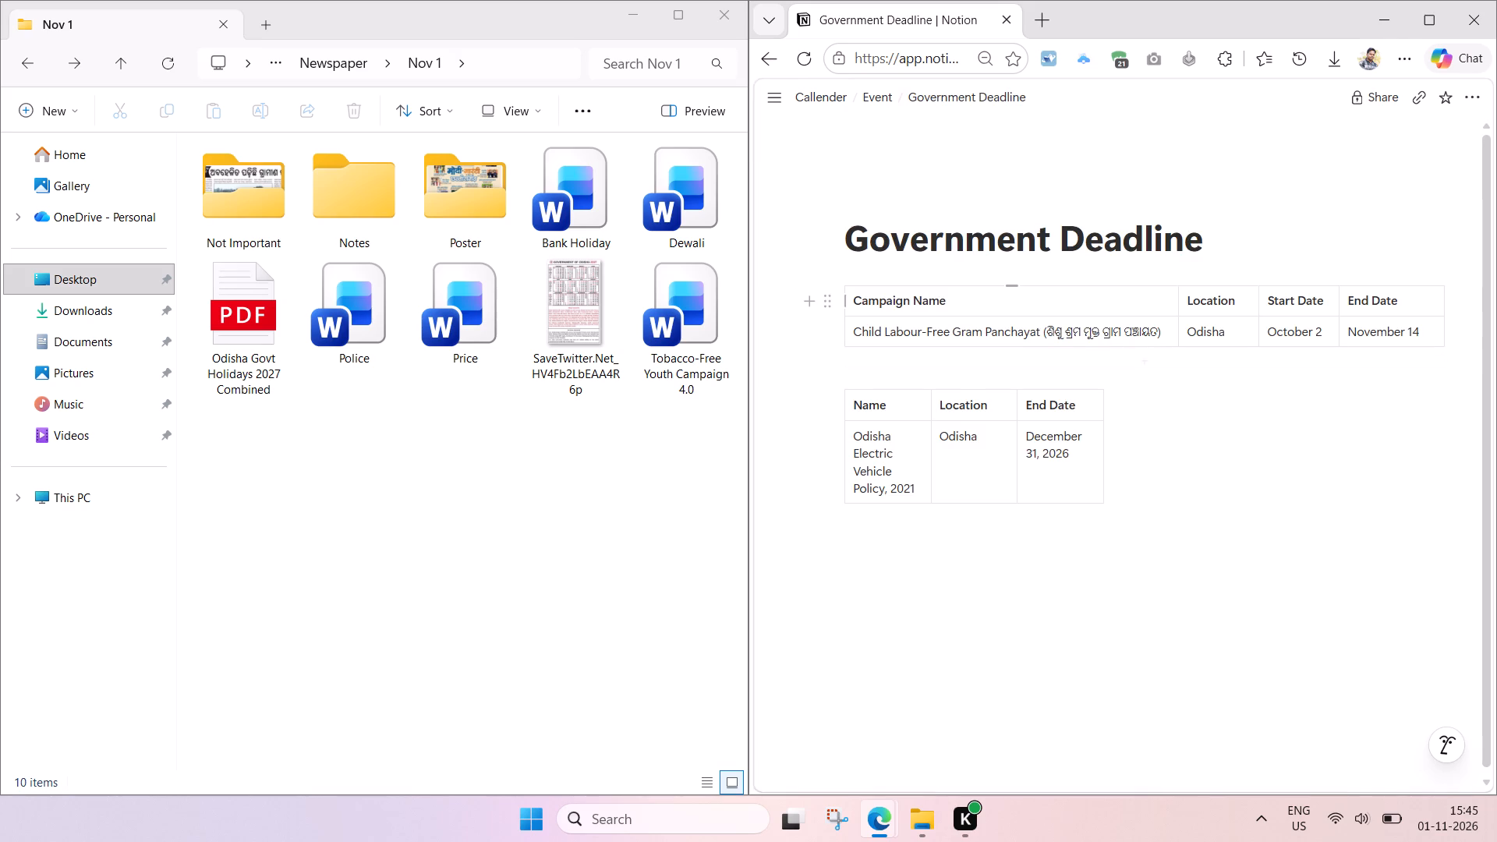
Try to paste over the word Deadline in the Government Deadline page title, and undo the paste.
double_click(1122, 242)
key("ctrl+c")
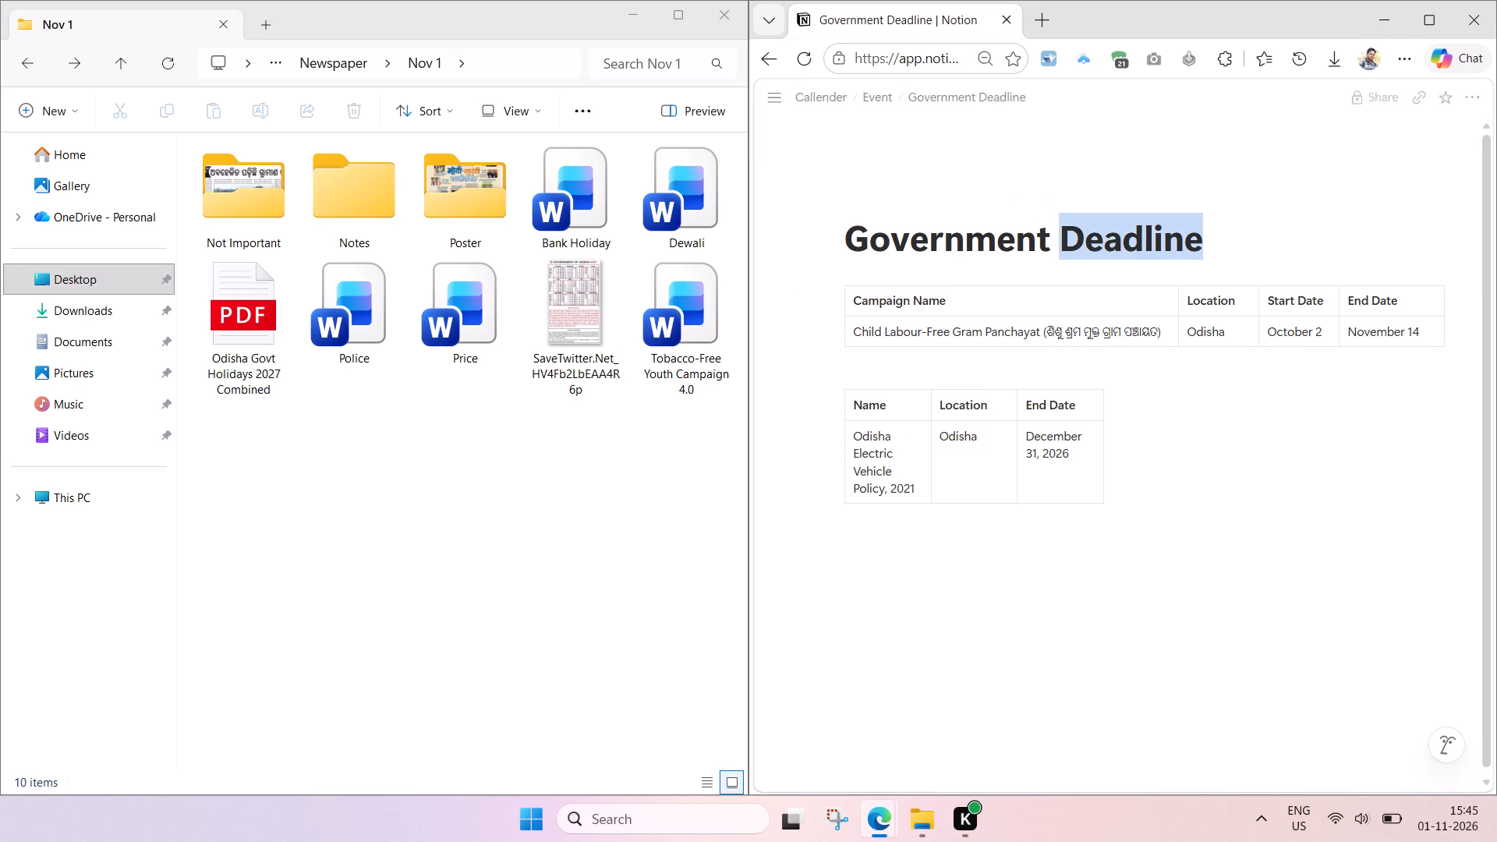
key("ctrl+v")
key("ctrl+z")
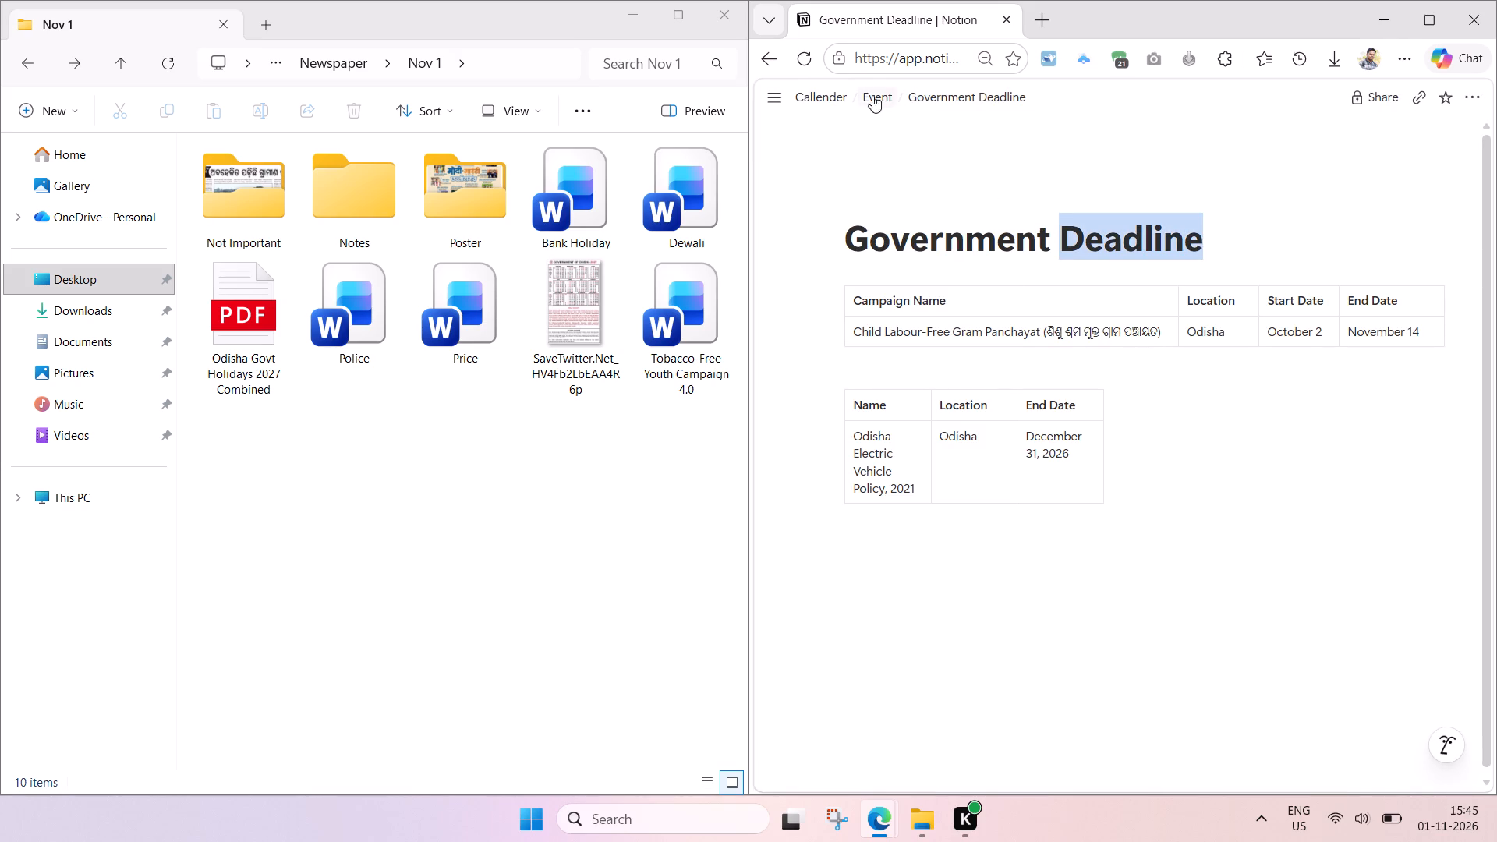
Reopen the Tobacco-Free Youth Campaign 4.0 document, copy the word Campaign, and paste it over Deadline in the Notion page title.
left_click(685, 343)
double_click(685, 322)
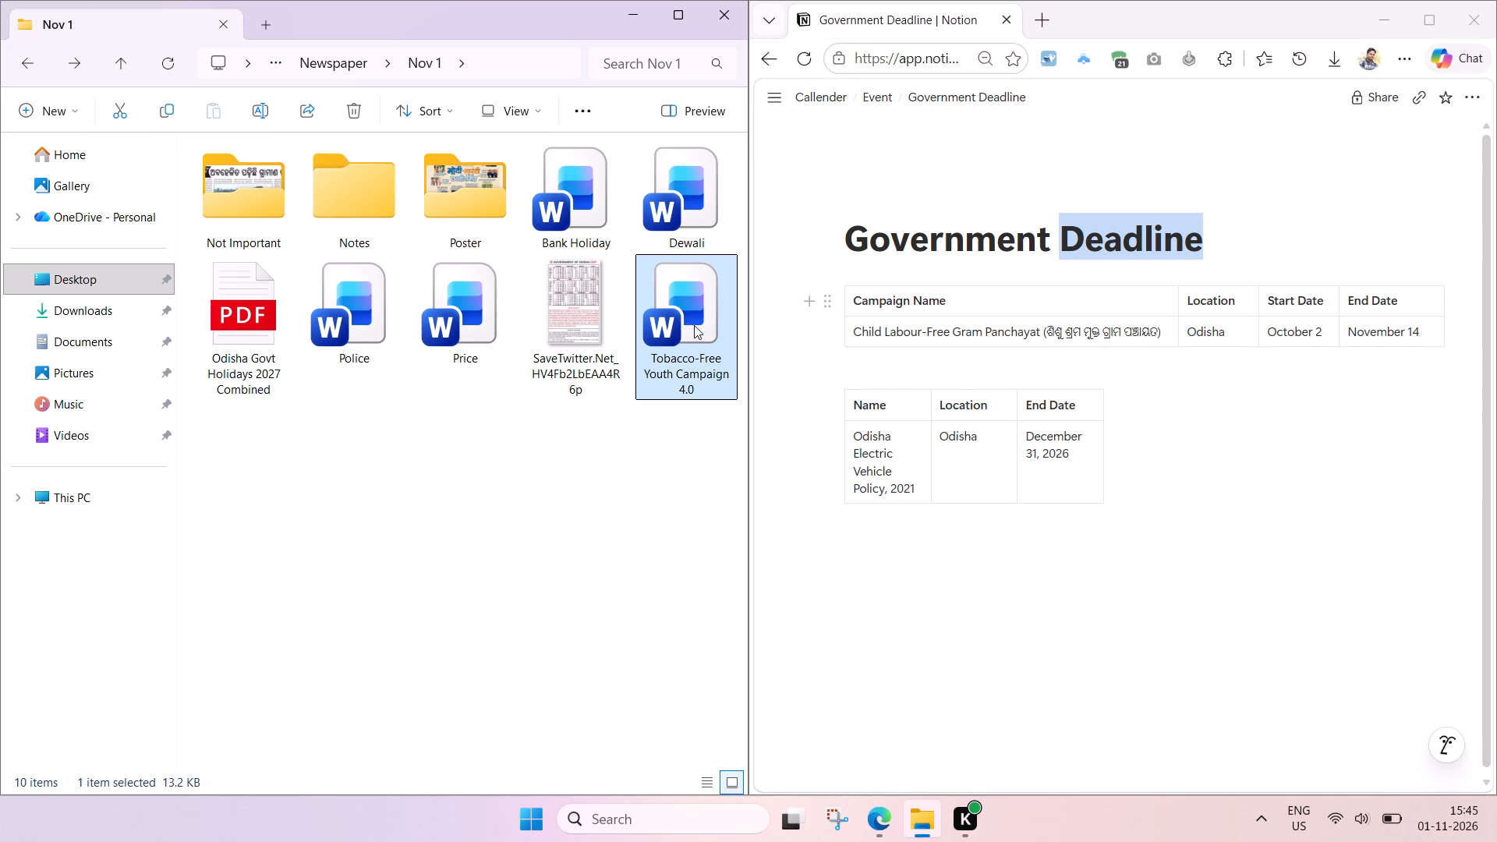
left_click(993, 425)
double_click(945, 406)
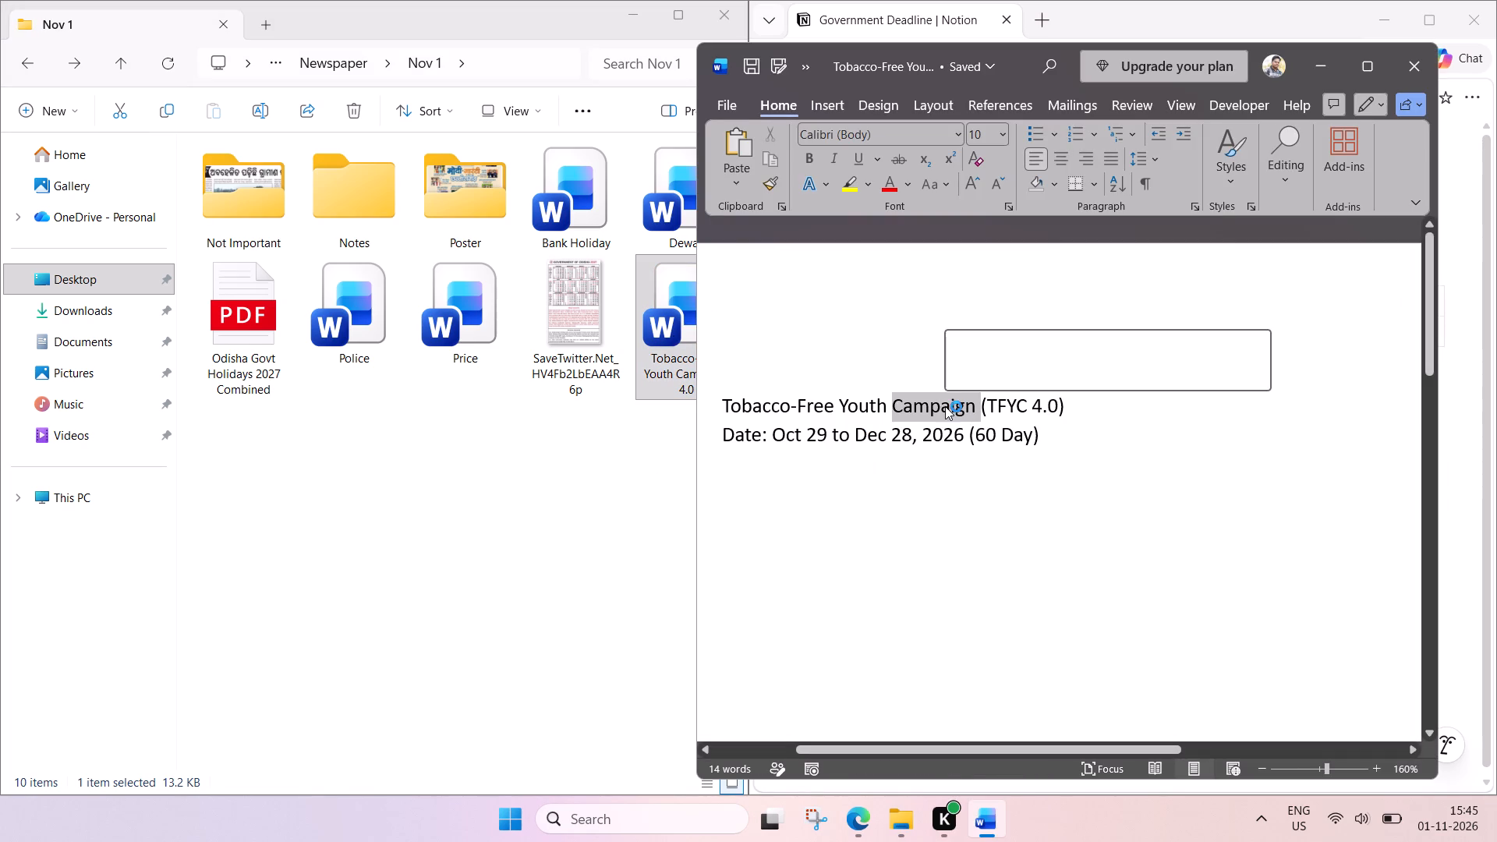
key("ctrl+c")
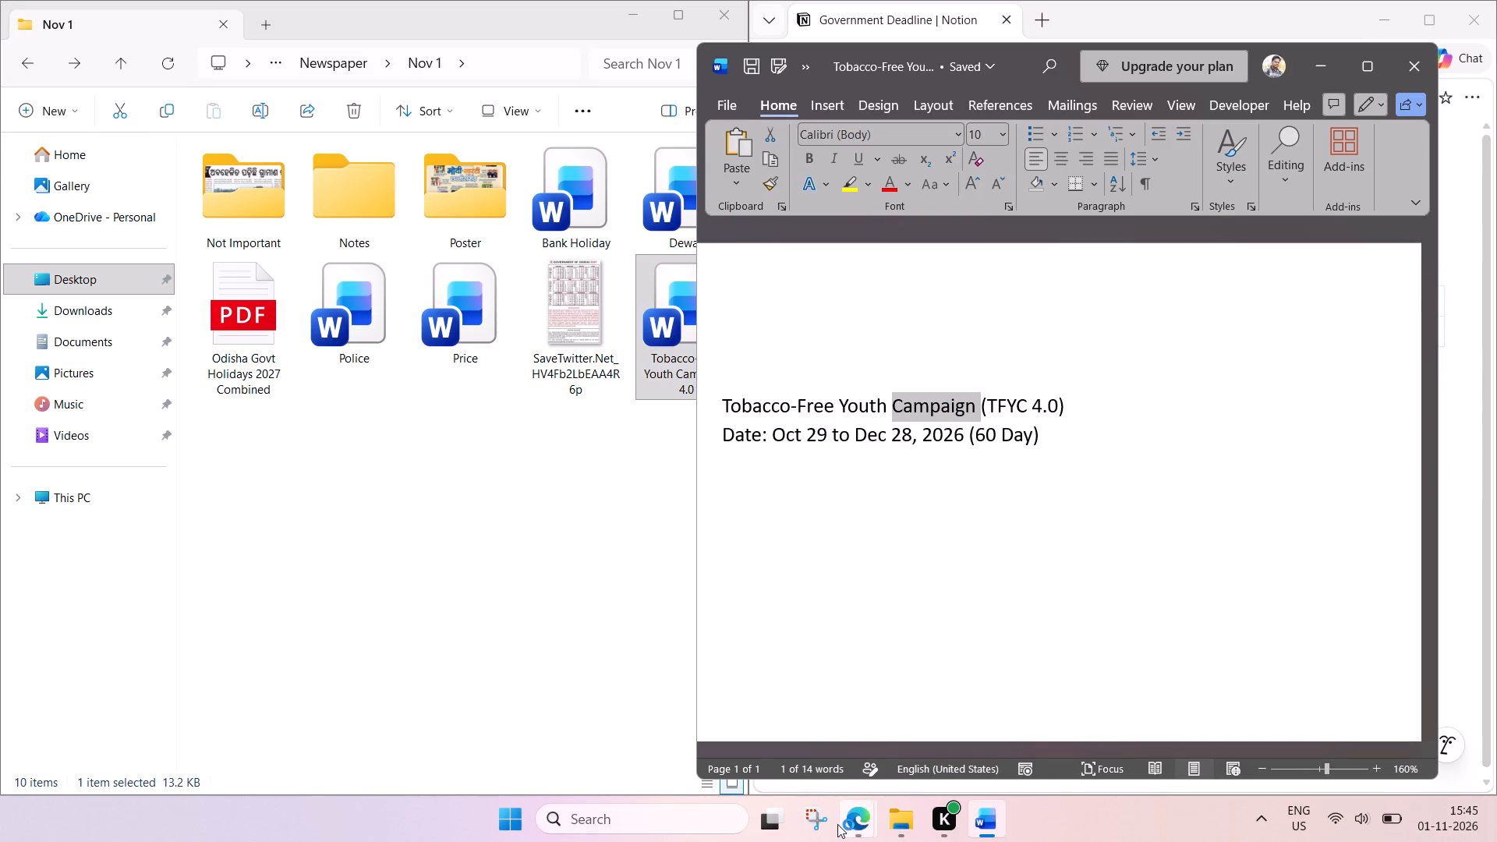
left_click(860, 826)
left_click(904, 762)
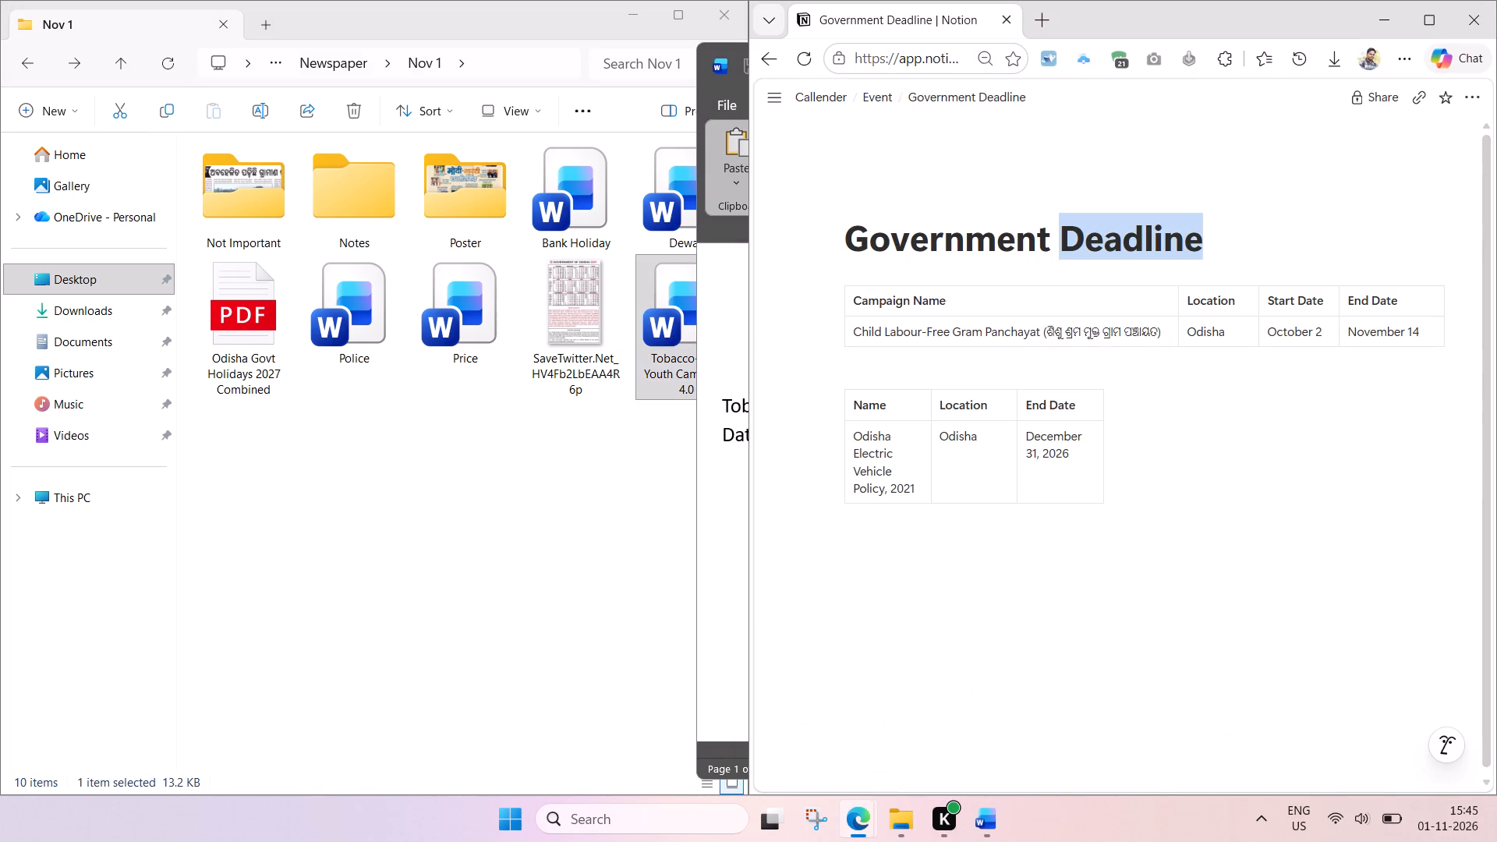
left_click(1148, 377)
double_click(1140, 235)
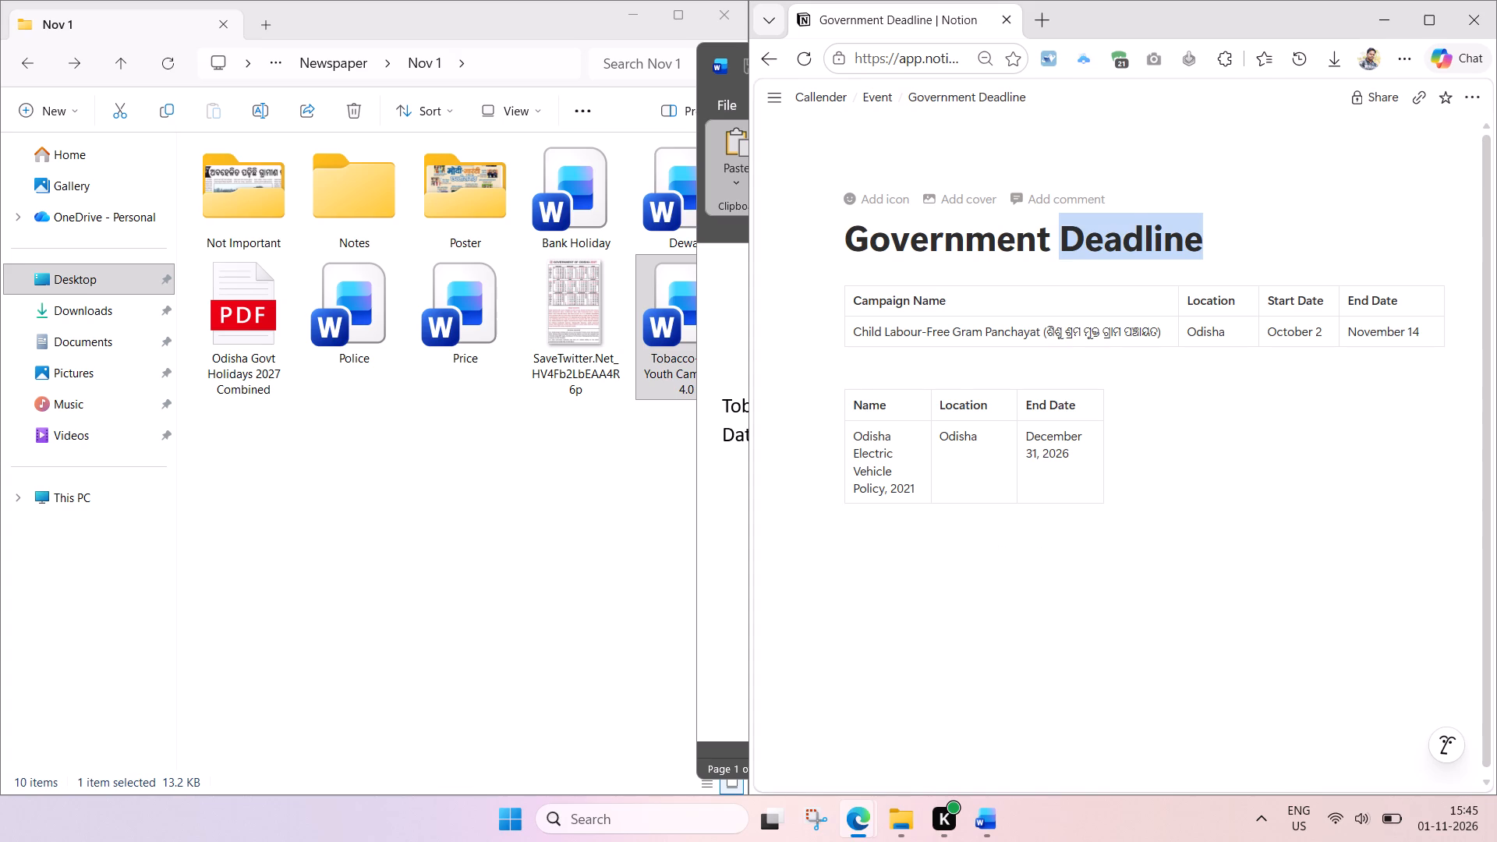
key("ctrl+v")
Return to the top-level Callender page in Notion.
left_click(830, 97)
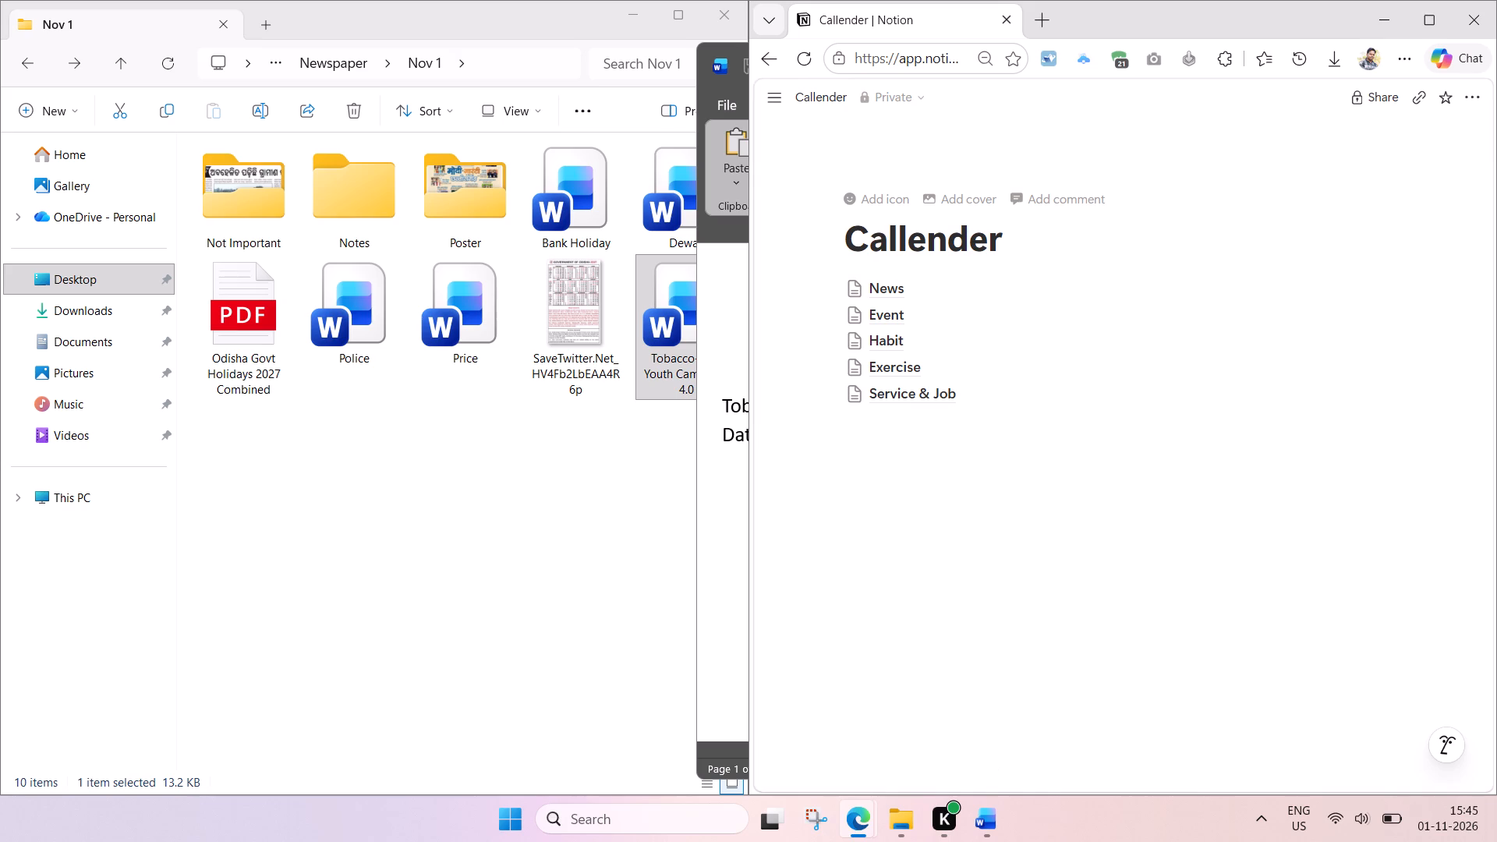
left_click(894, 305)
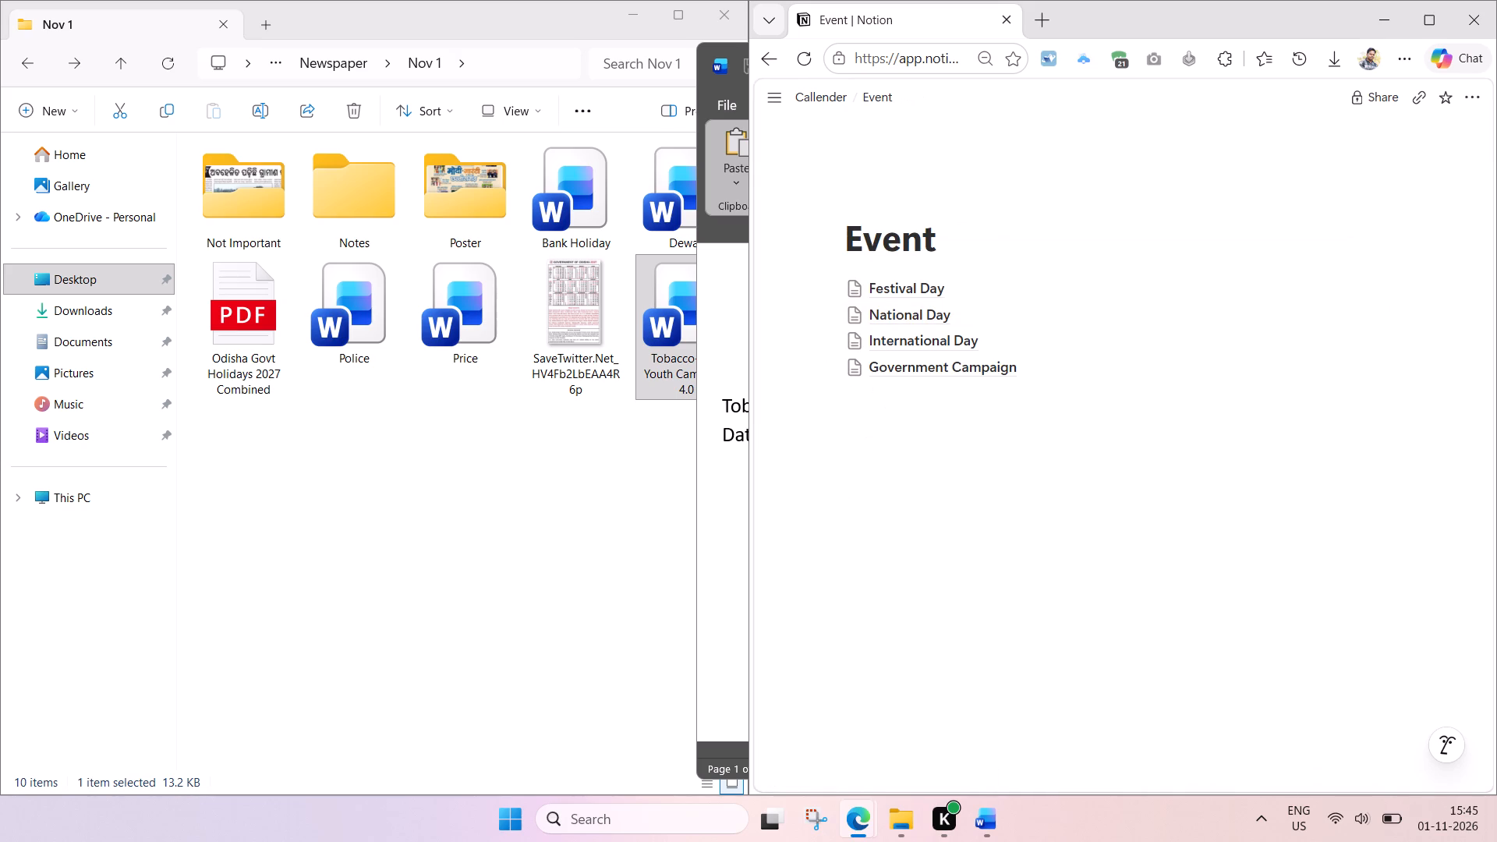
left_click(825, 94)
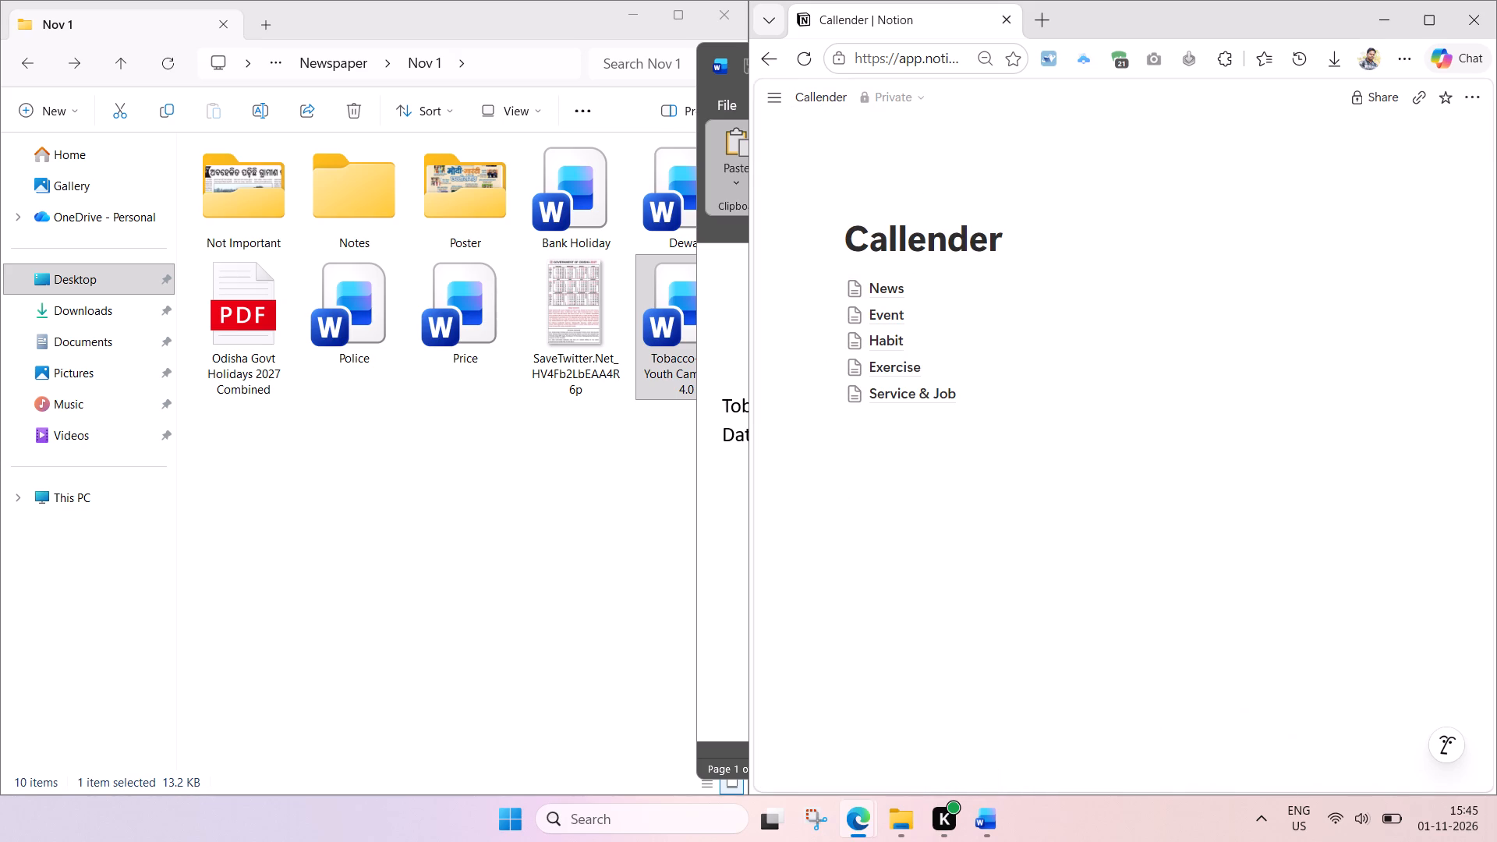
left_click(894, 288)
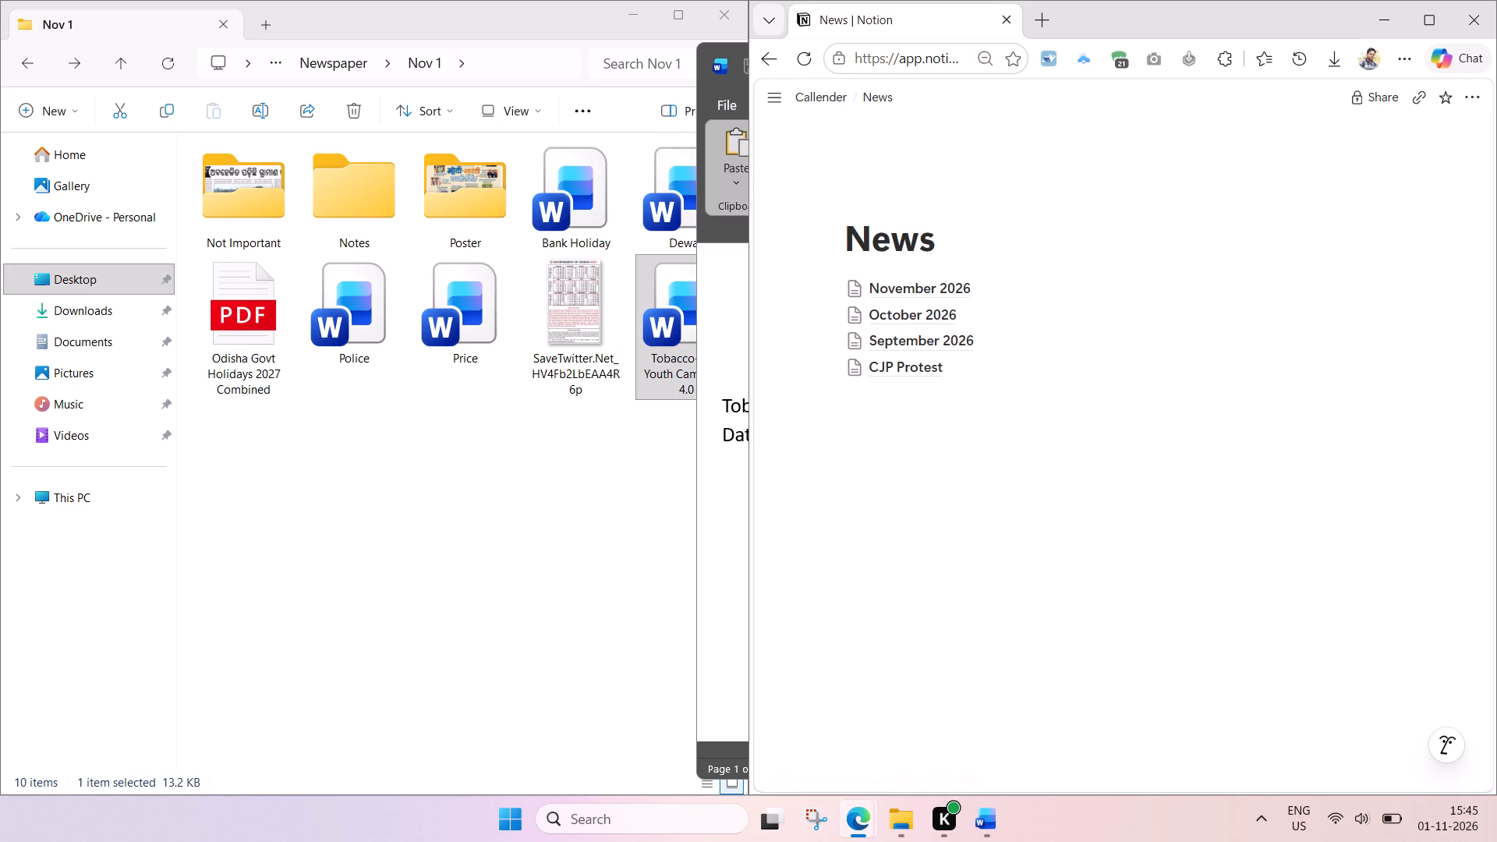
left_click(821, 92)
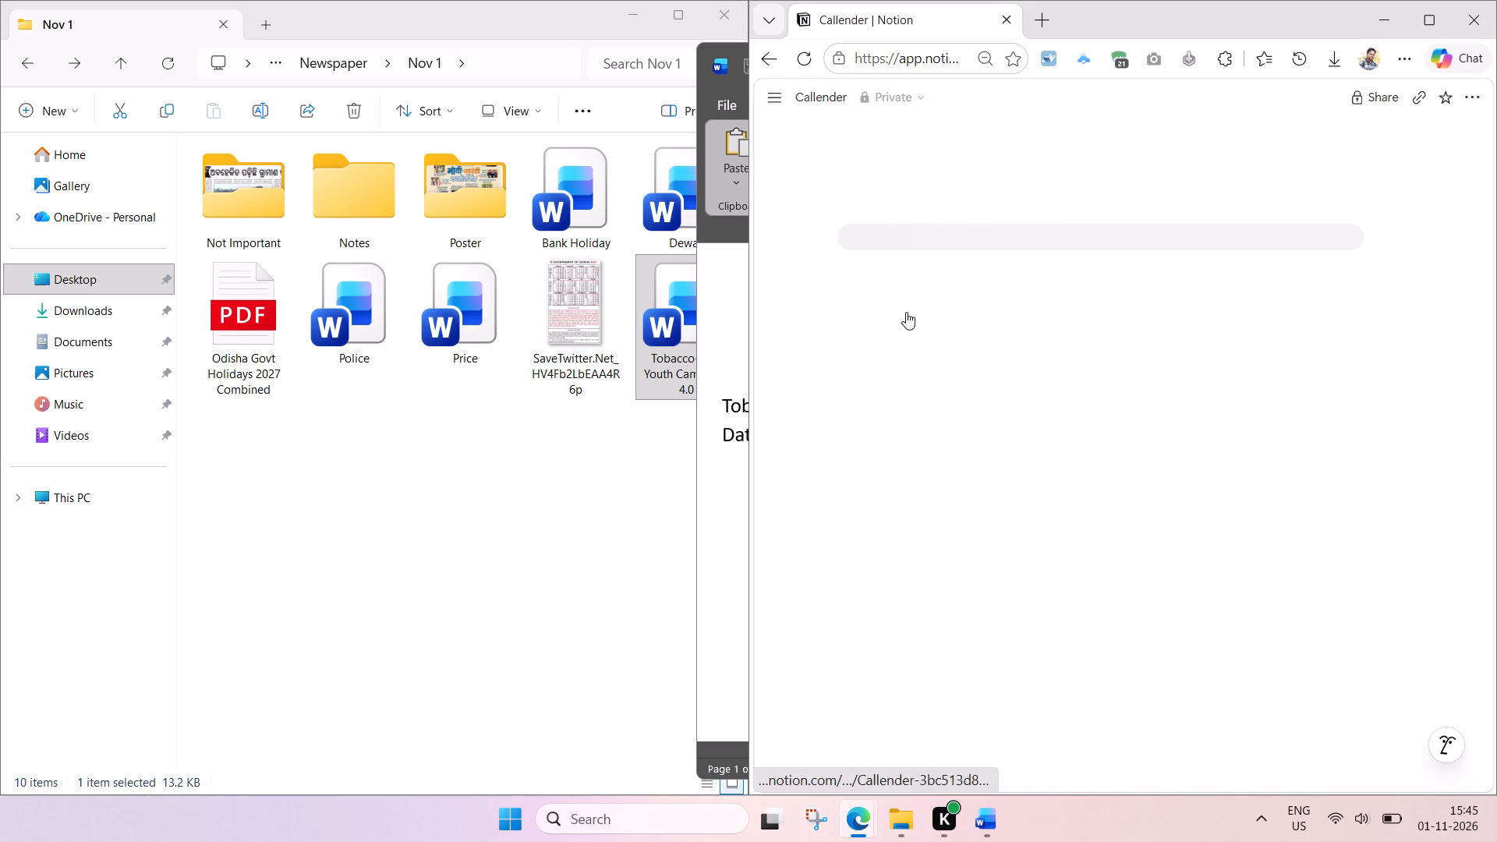
Open the Government Campaign page under Event and extend its title to Government Campaign Date.
left_click(902, 319)
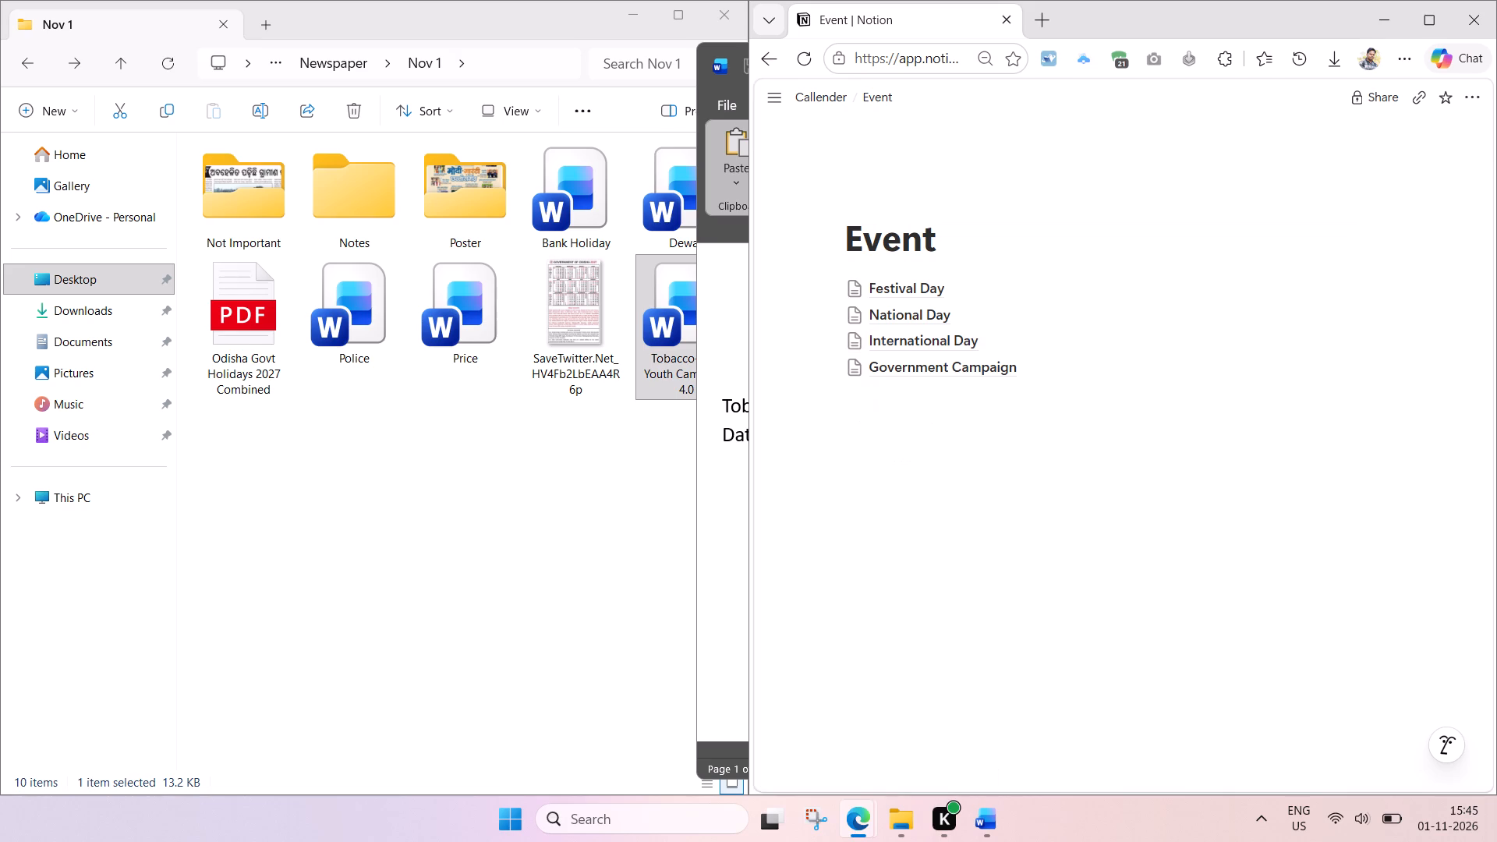
left_click(1046, 354)
left_click(1032, 361)
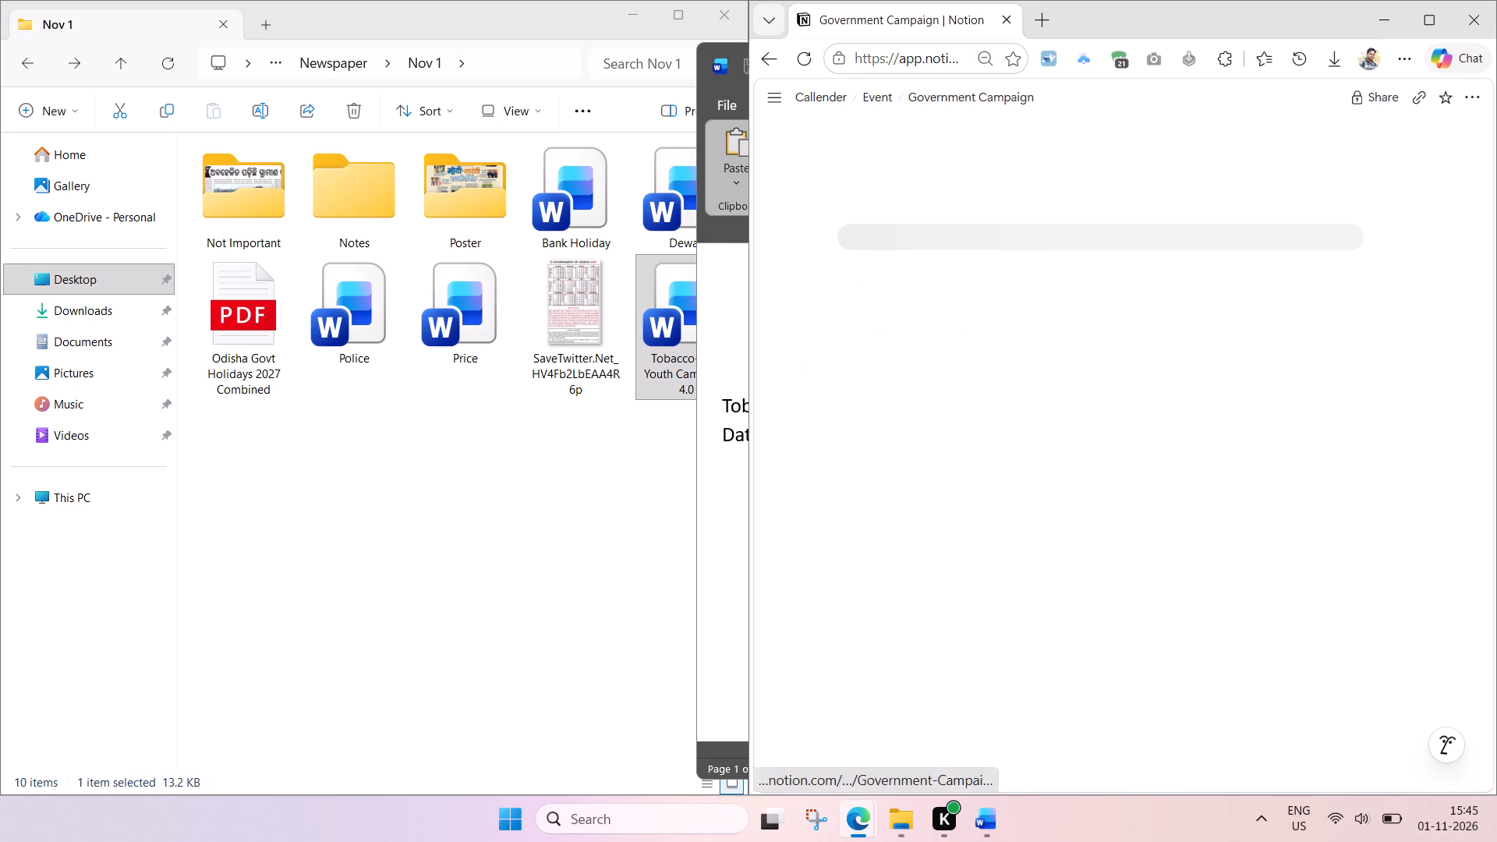
left_click(1276, 246)
key("space")
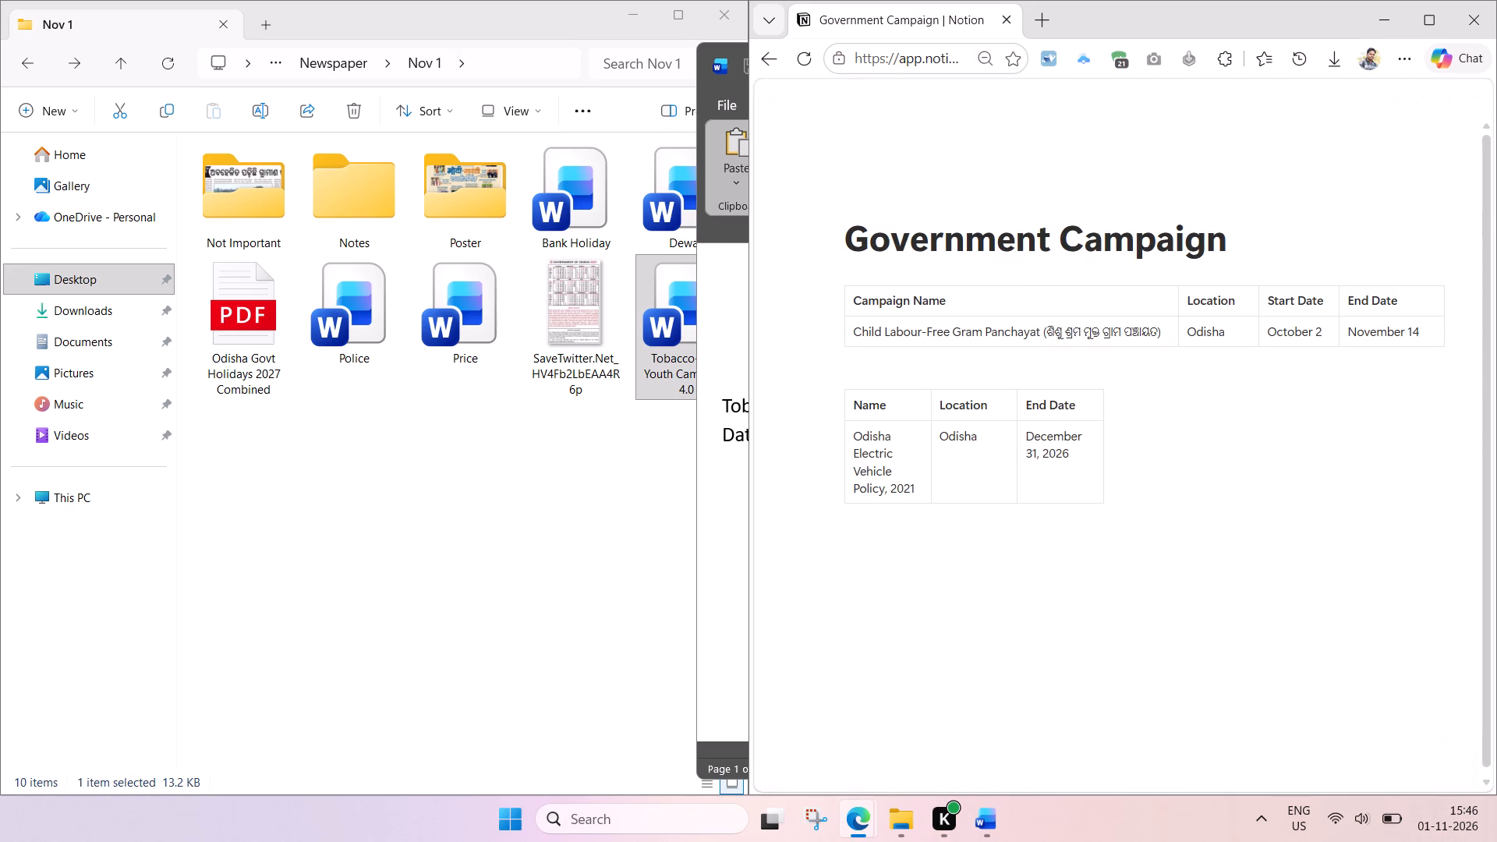
key("BackSpace")
type("Date")
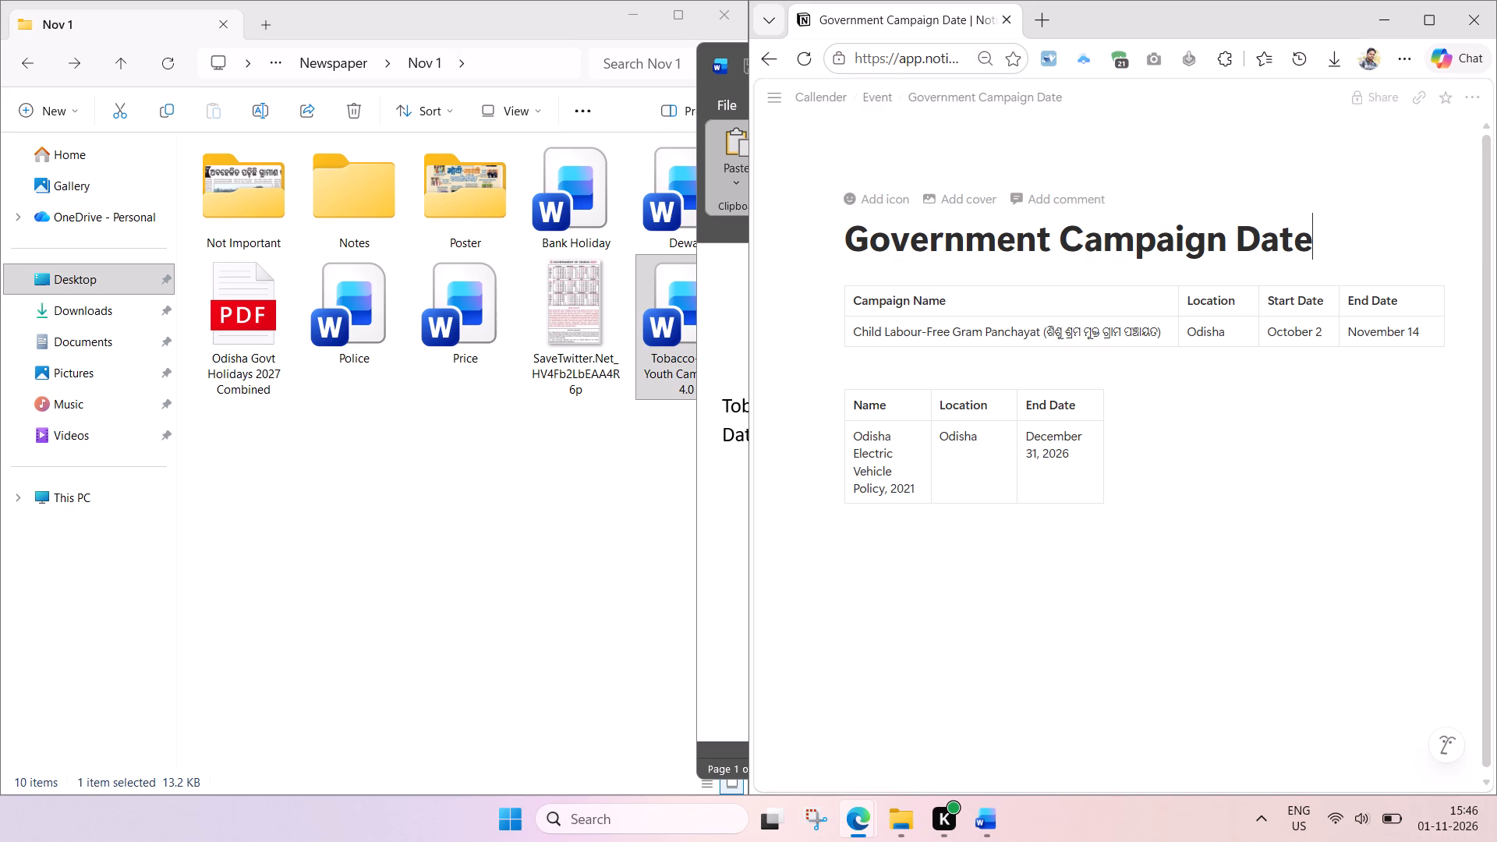
Move the Festival Day, National Day, International Day and Government Campaign Date pages out of Event to the end of the Callender page.
left_click(882, 99)
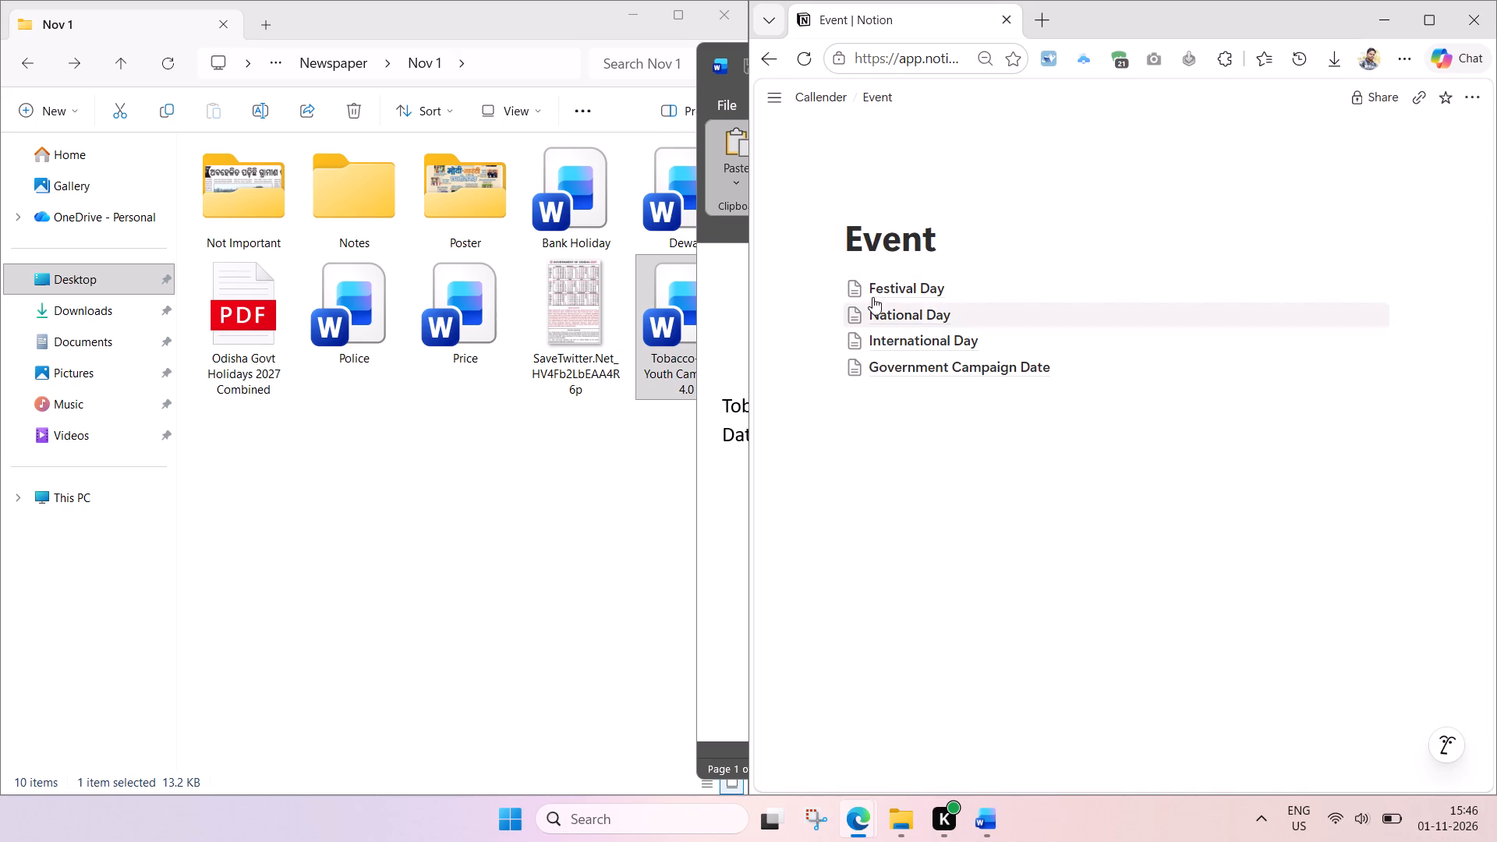
left_click_drag(776, 285, 912, 375)
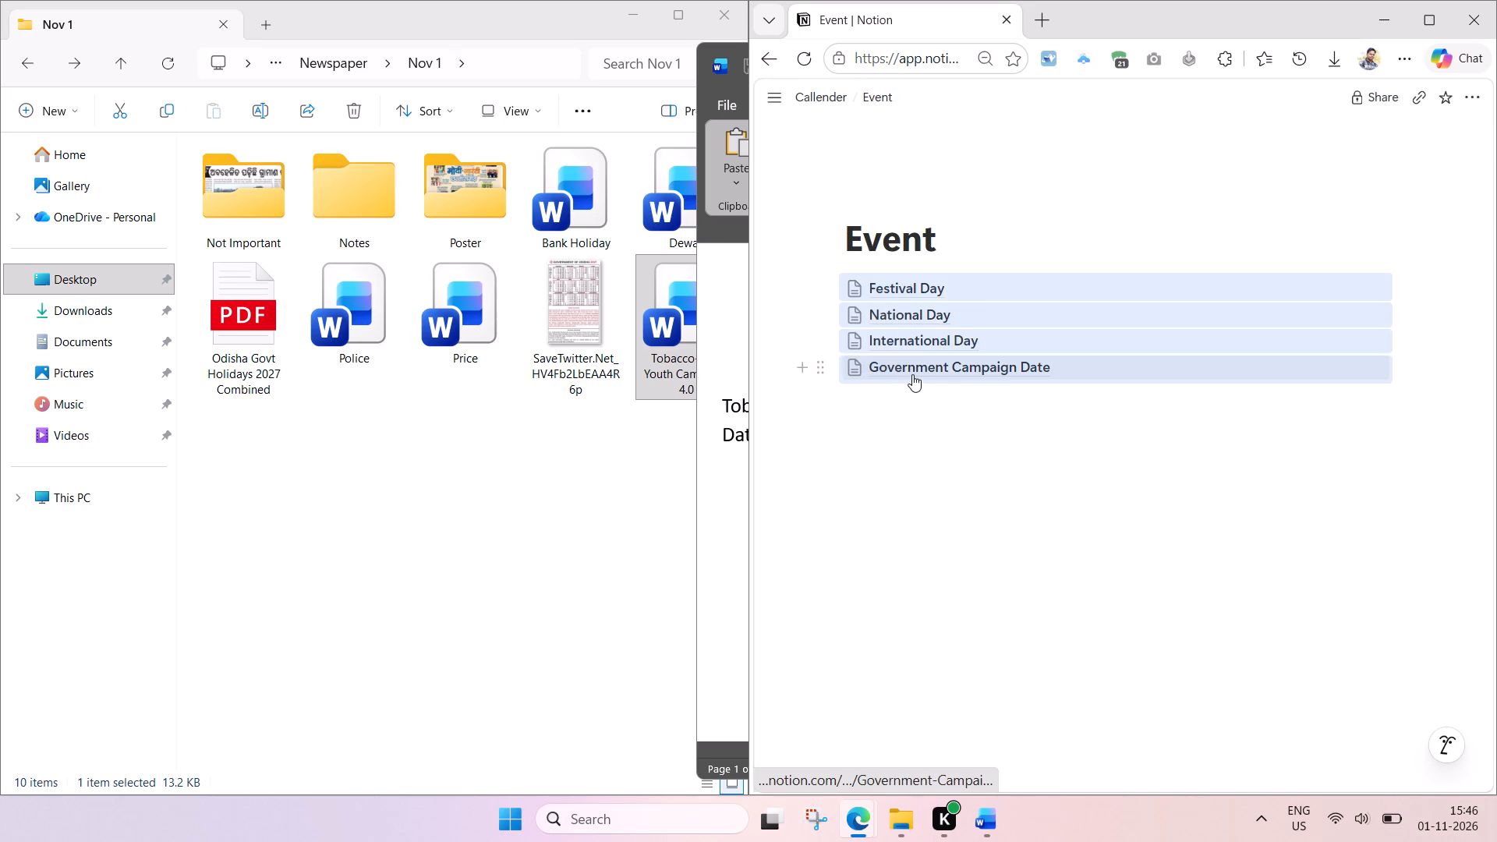
key("ctrl+x")
left_click(823, 90)
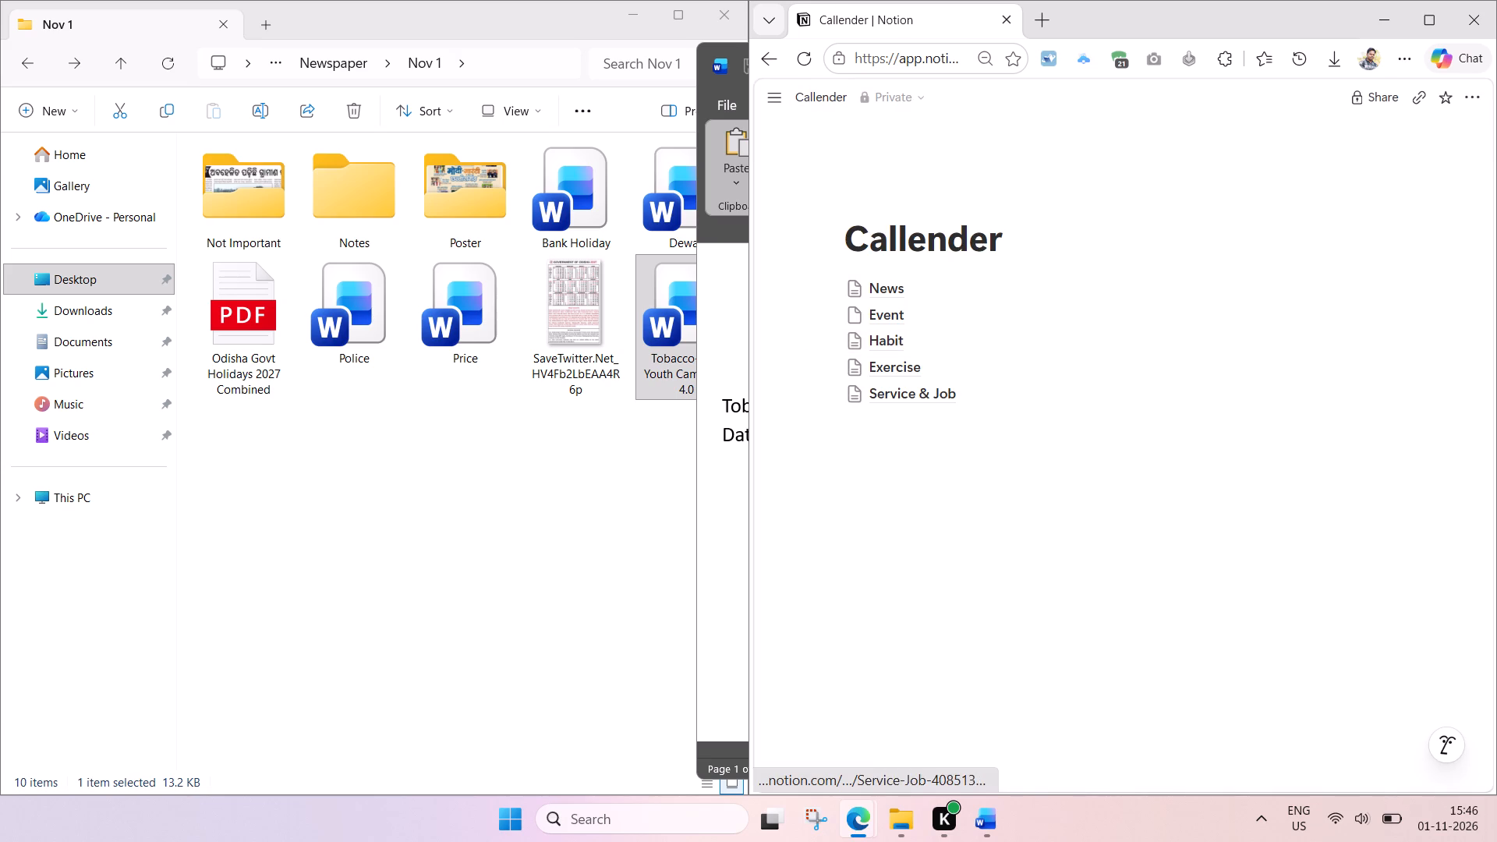
left_click(926, 453)
key("ctrl+v")
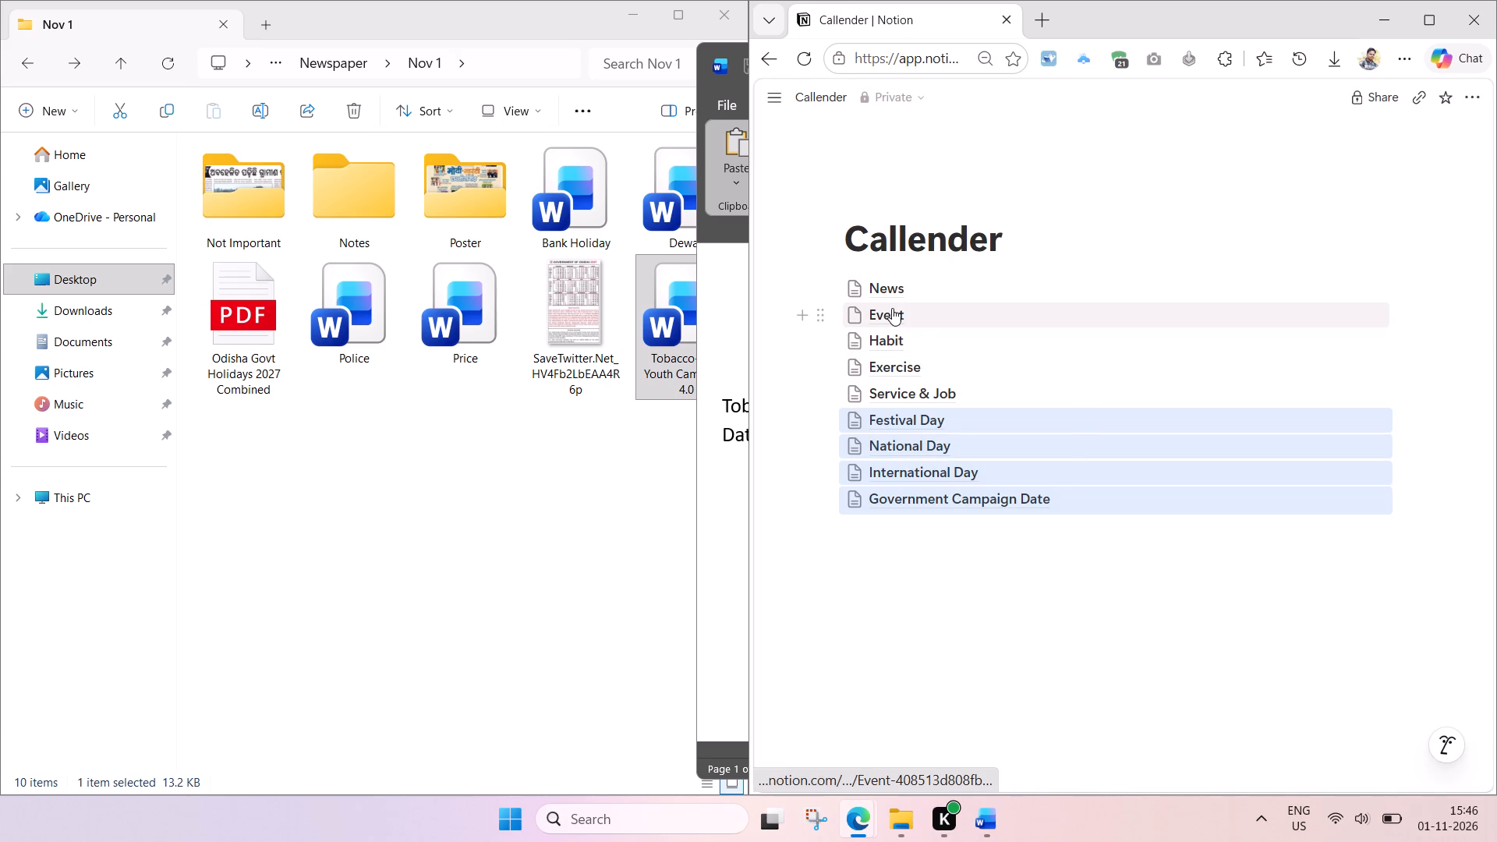
Delete the Event page from the Callender page.
left_click(827, 313)
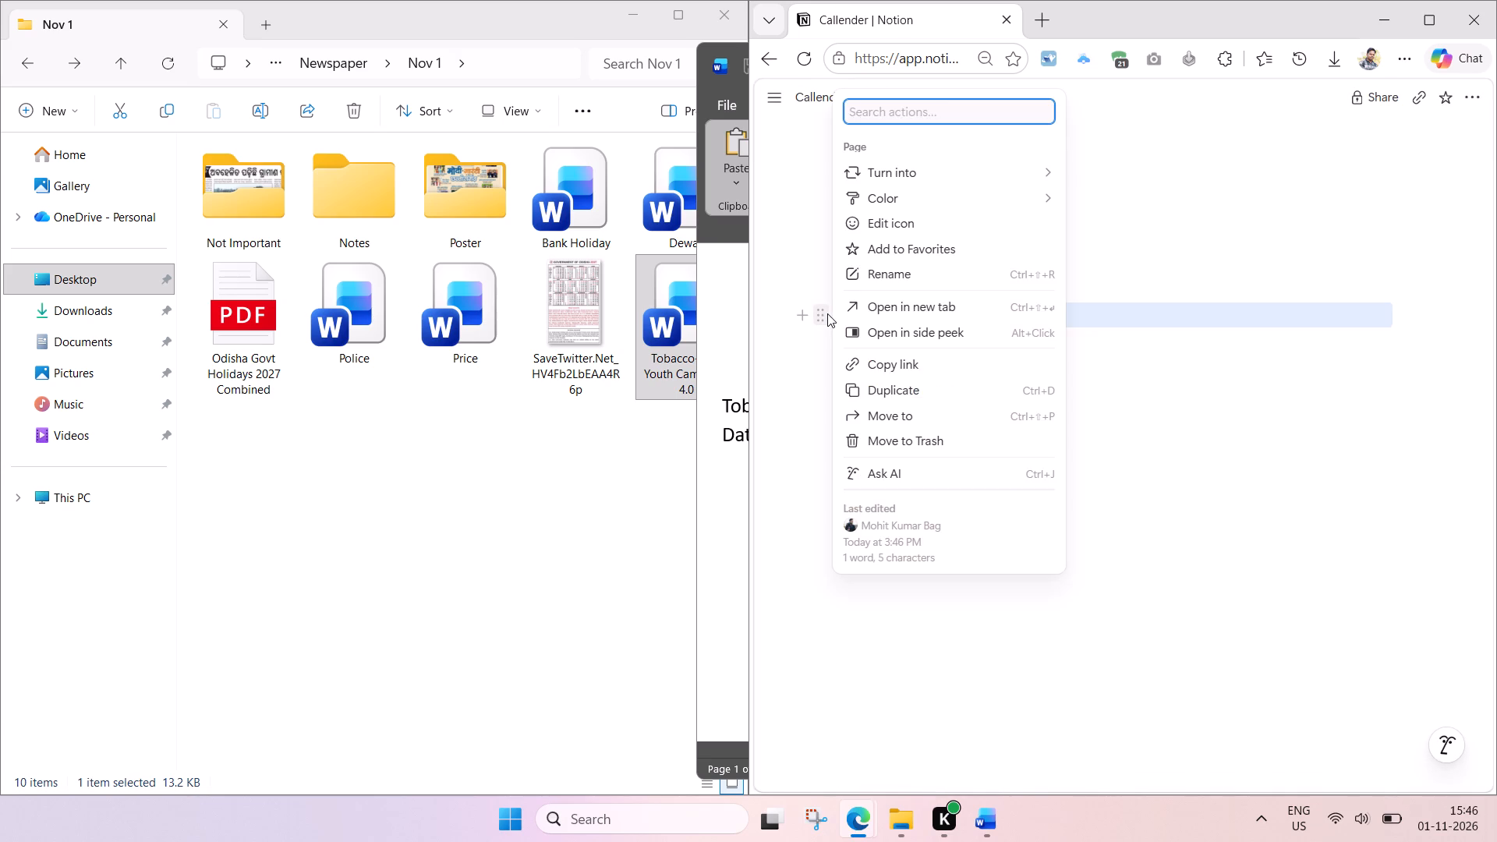
left_click(827, 313)
key("Delete")
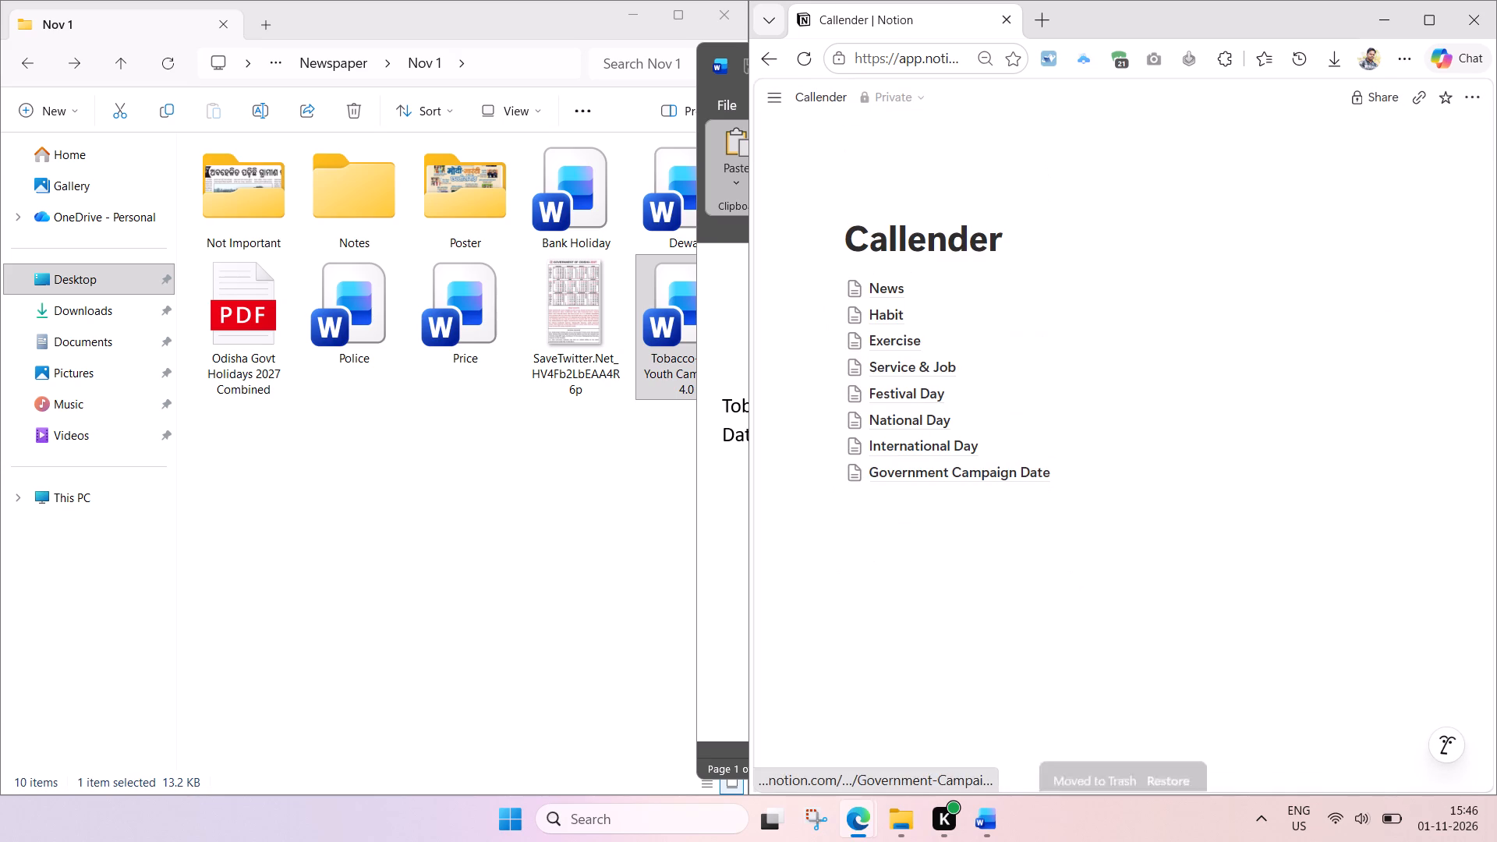
Move Habit, Exercise and Service & Job together below Government Campaign Date in the Callender page list.
left_click_drag(777, 314, 819, 317)
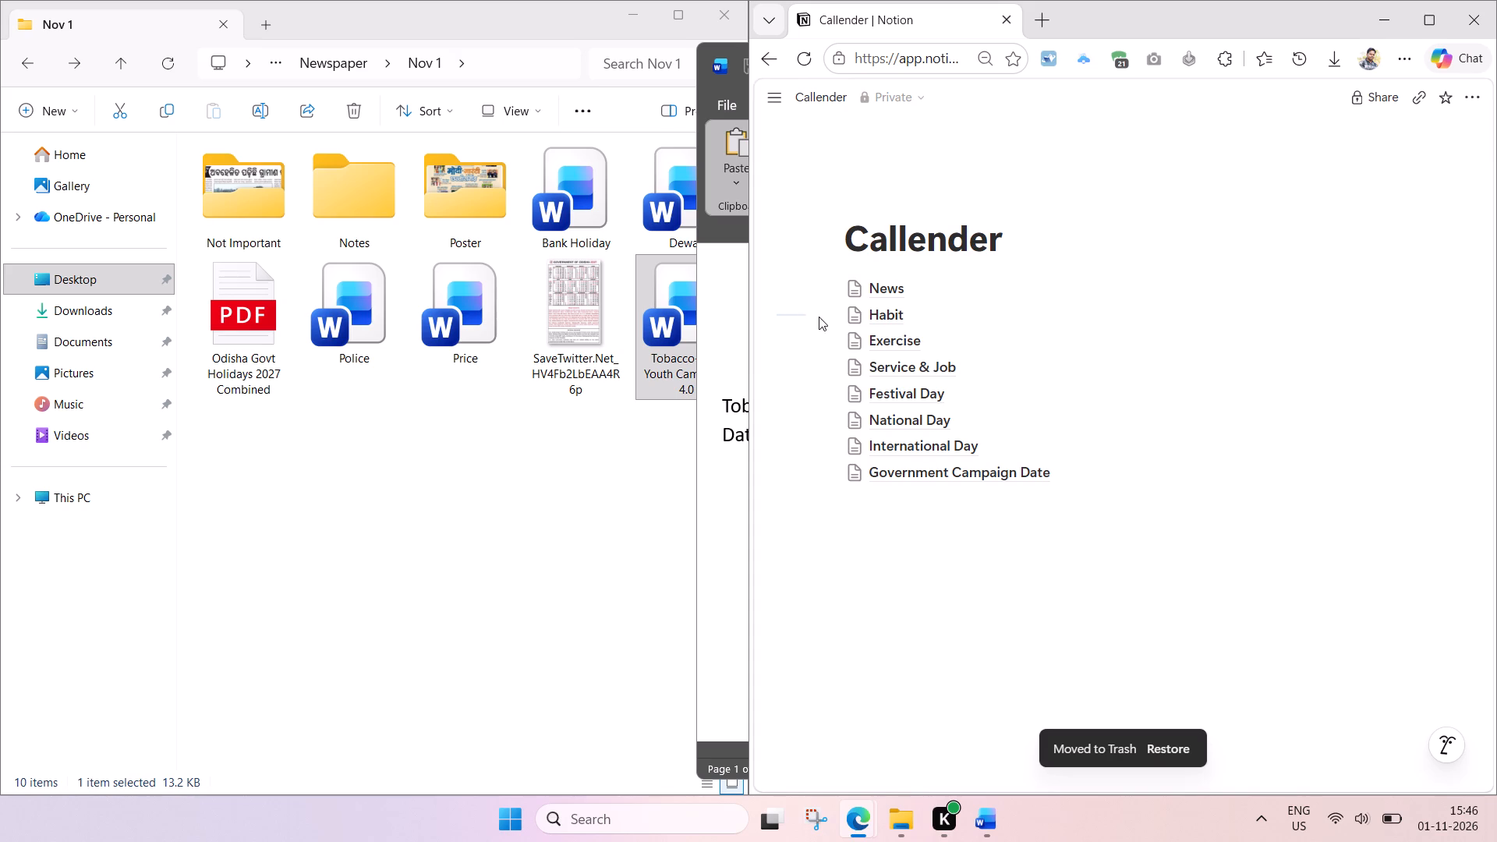
left_click_drag(819, 317, 922, 363)
left_click_drag(820, 315, 846, 506)
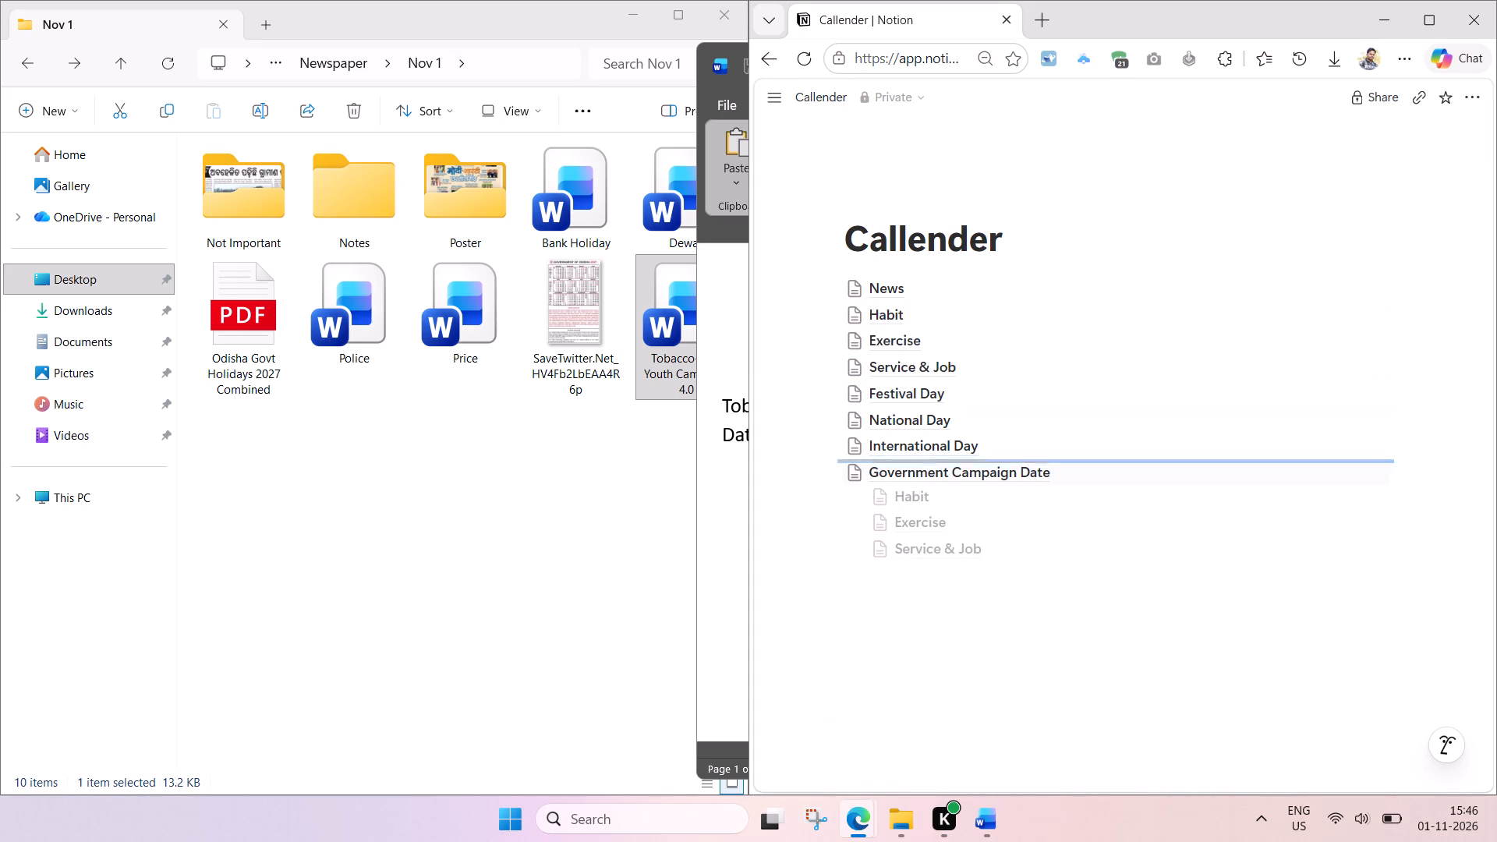
left_click_drag(846, 506, 844, 533)
left_click(967, 608)
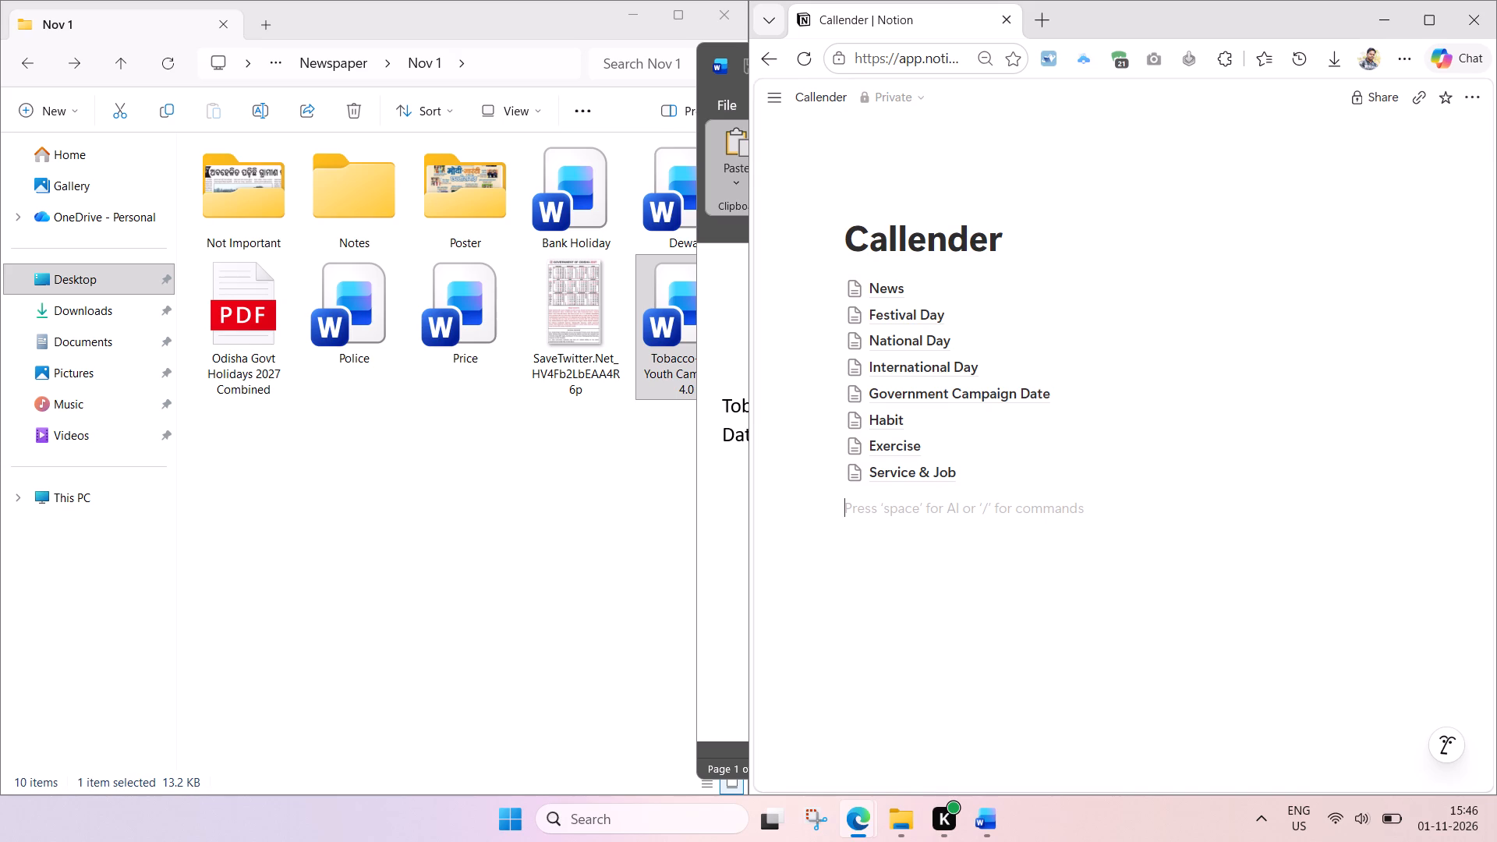
In the Government Campaign Date page, adjust the second table's column widths so the policy name and end date each fit on one line.
left_click(931, 394)
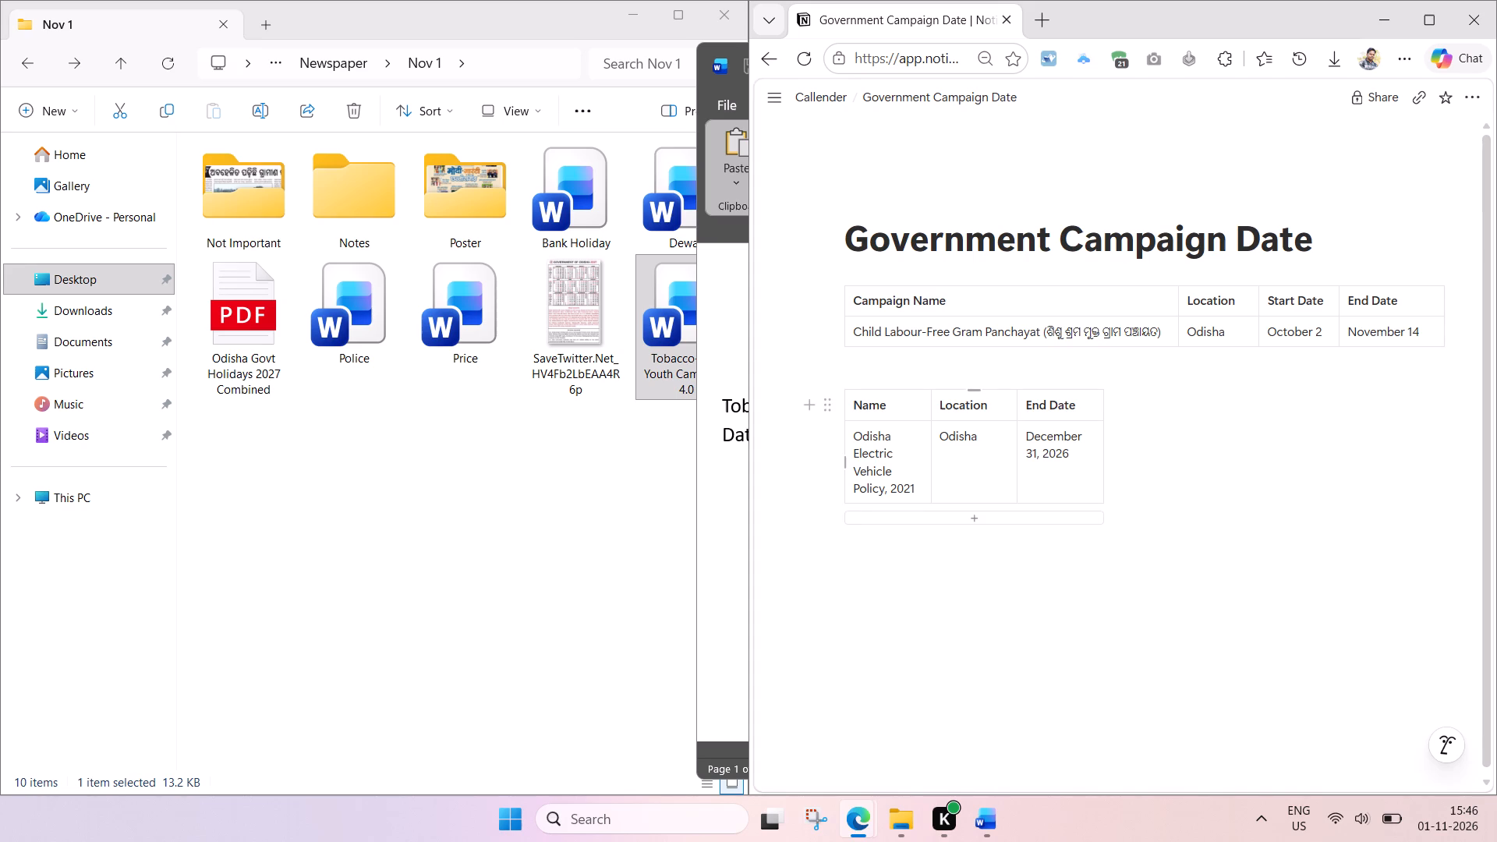
left_click_drag(929, 409, 1065, 405)
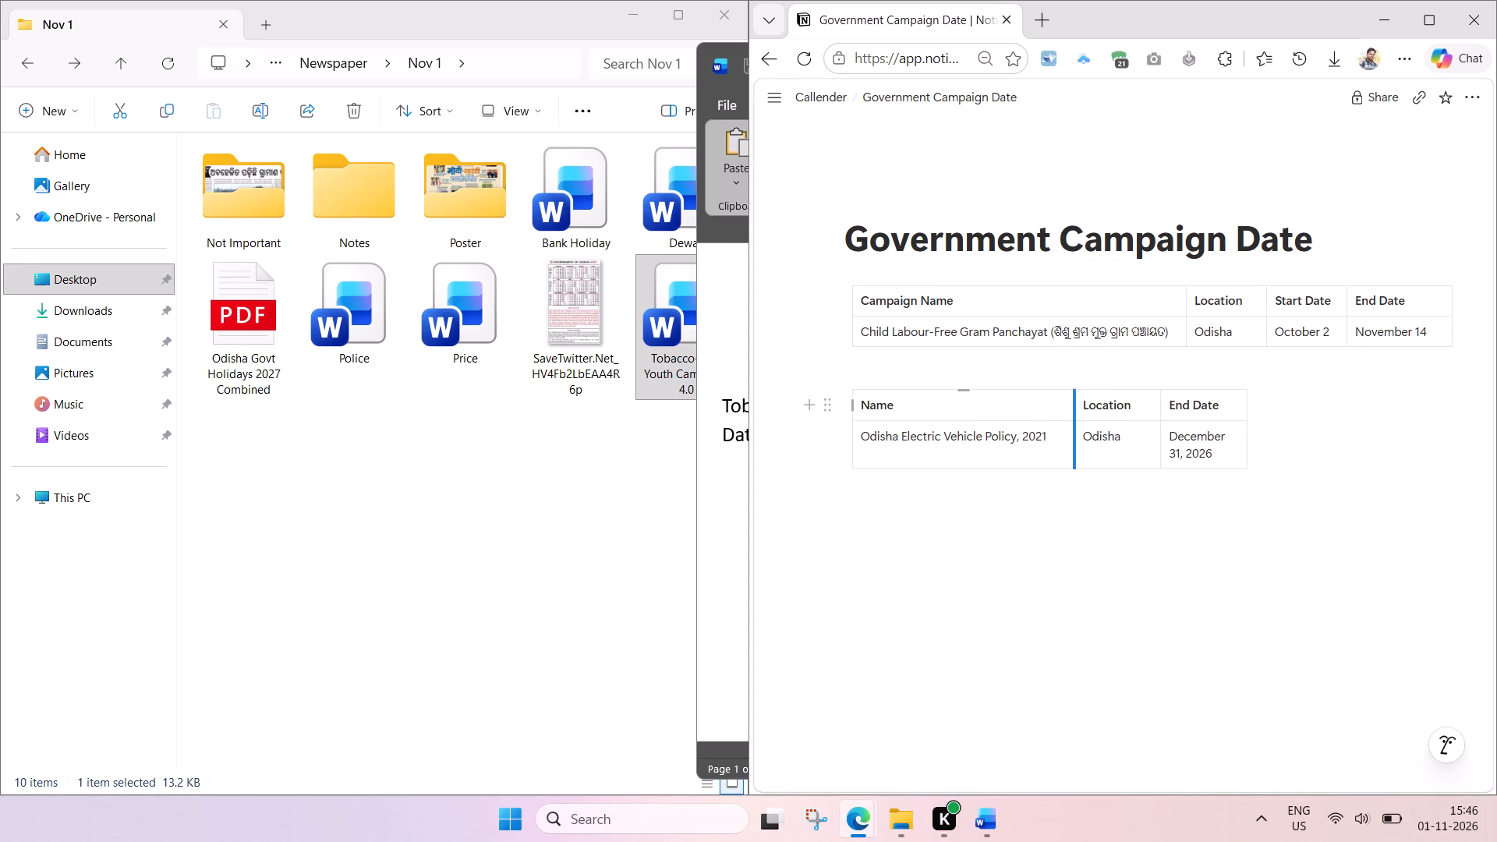
left_click_drag(1065, 405, 1052, 404)
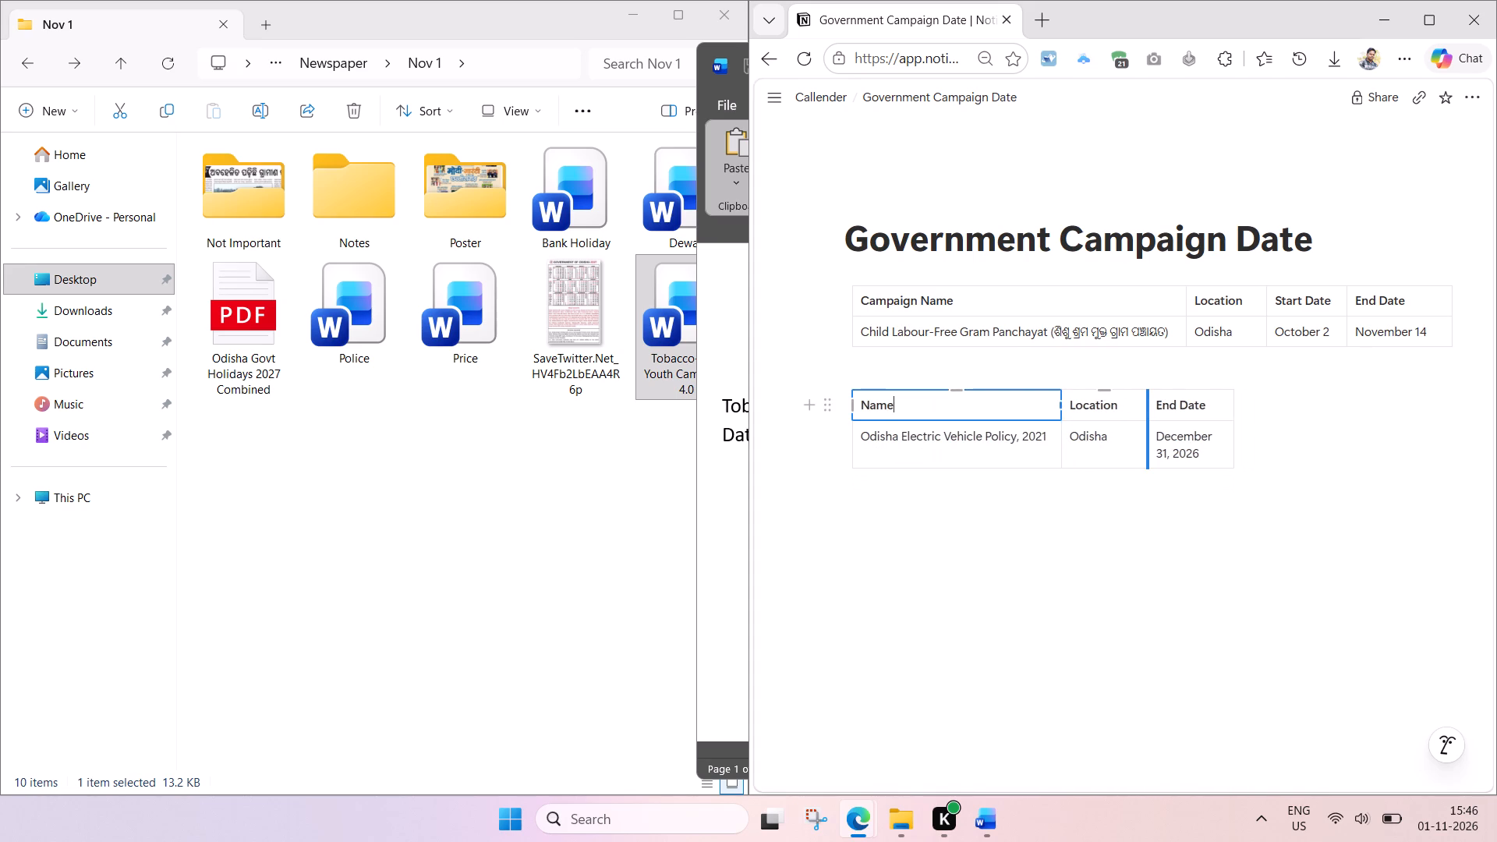
left_click_drag(1148, 413, 1141, 414)
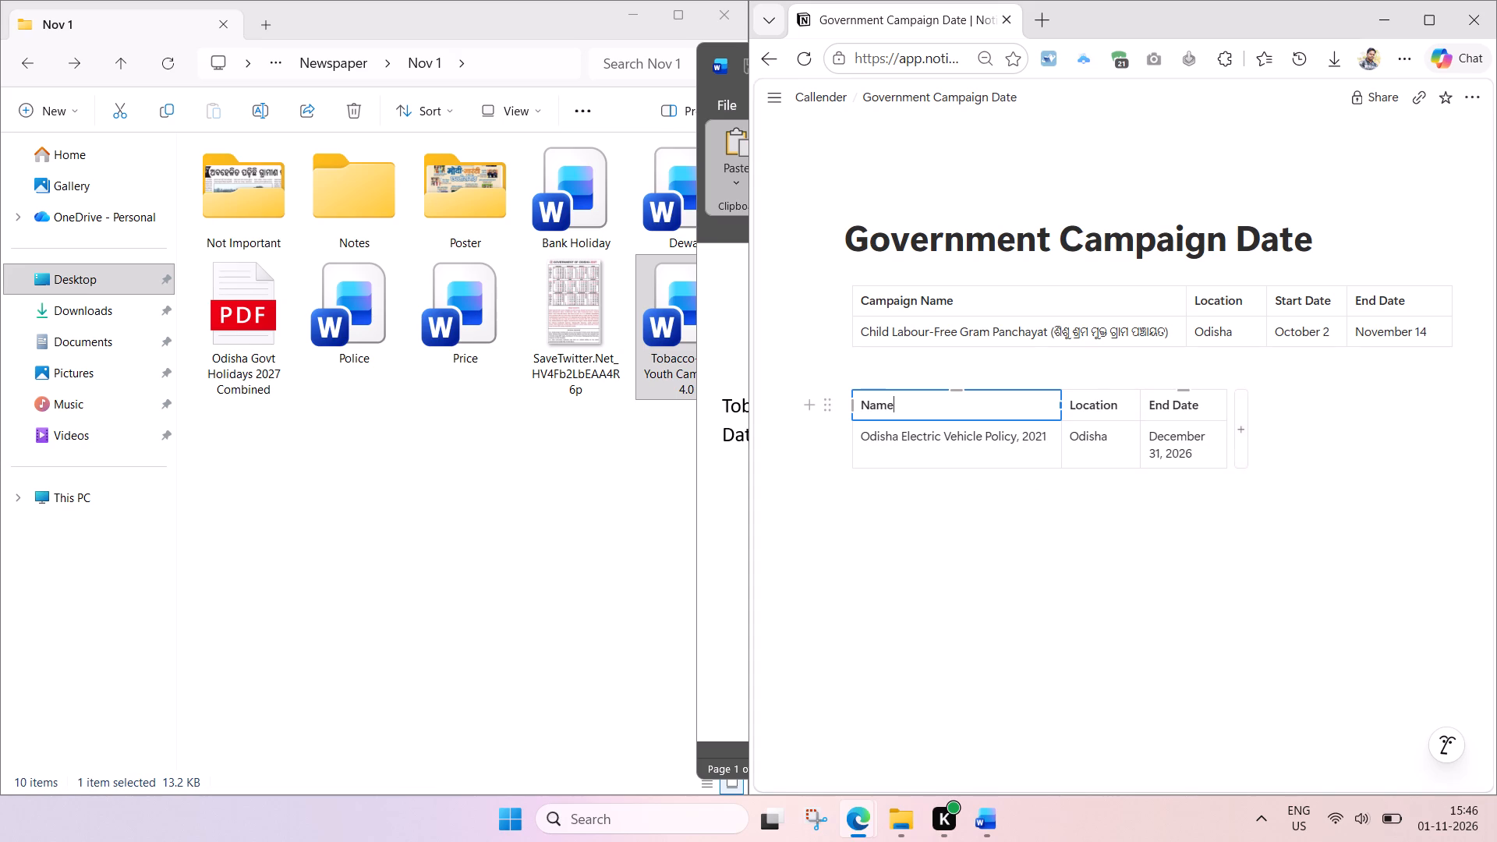
left_click_drag(1225, 416, 1274, 416)
Add a row to the campaign table with the name Tobacco-Free Youth Campaign (TFYC 4.0), copied from the Word document, and location Odisha.
left_click(1177, 359)
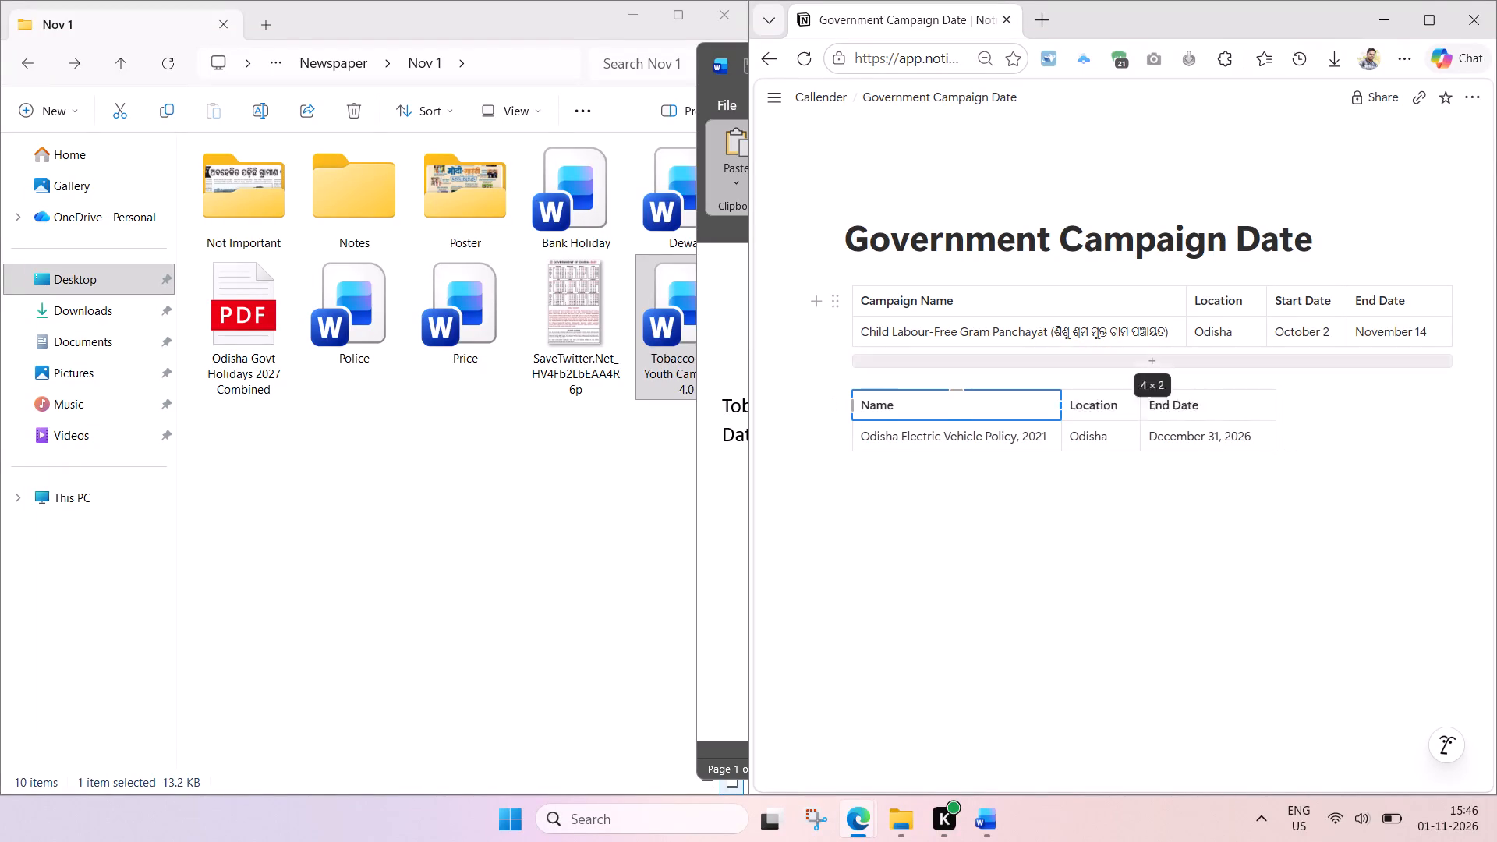
double_click(666, 301)
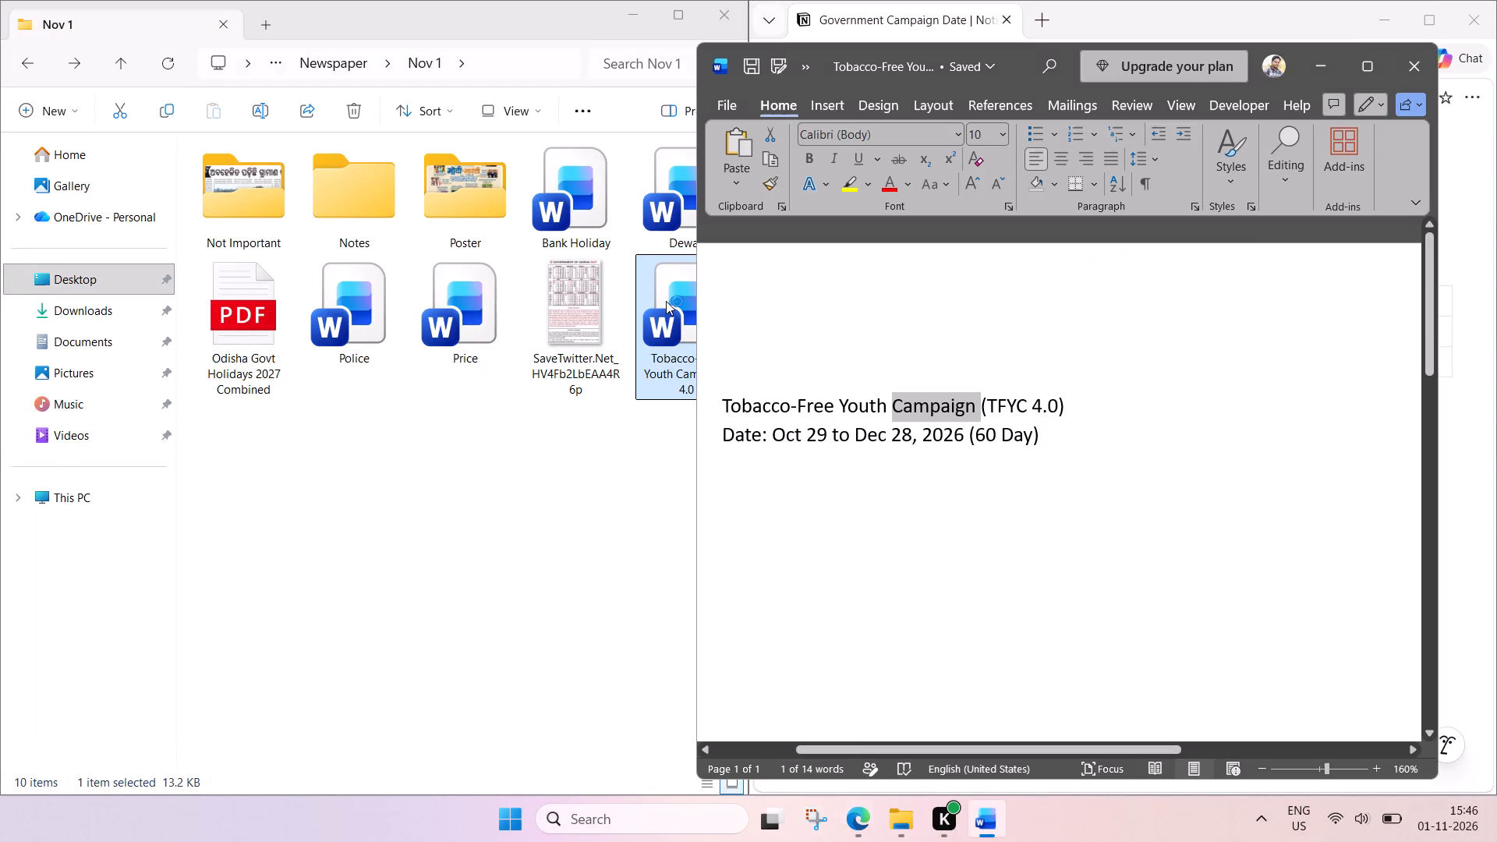
left_click_drag(1014, 62, 480, 47)
left_click(483, 384)
left_click_drag(537, 385, 204, 376)
key("ctrl+c")
left_click(1016, 366)
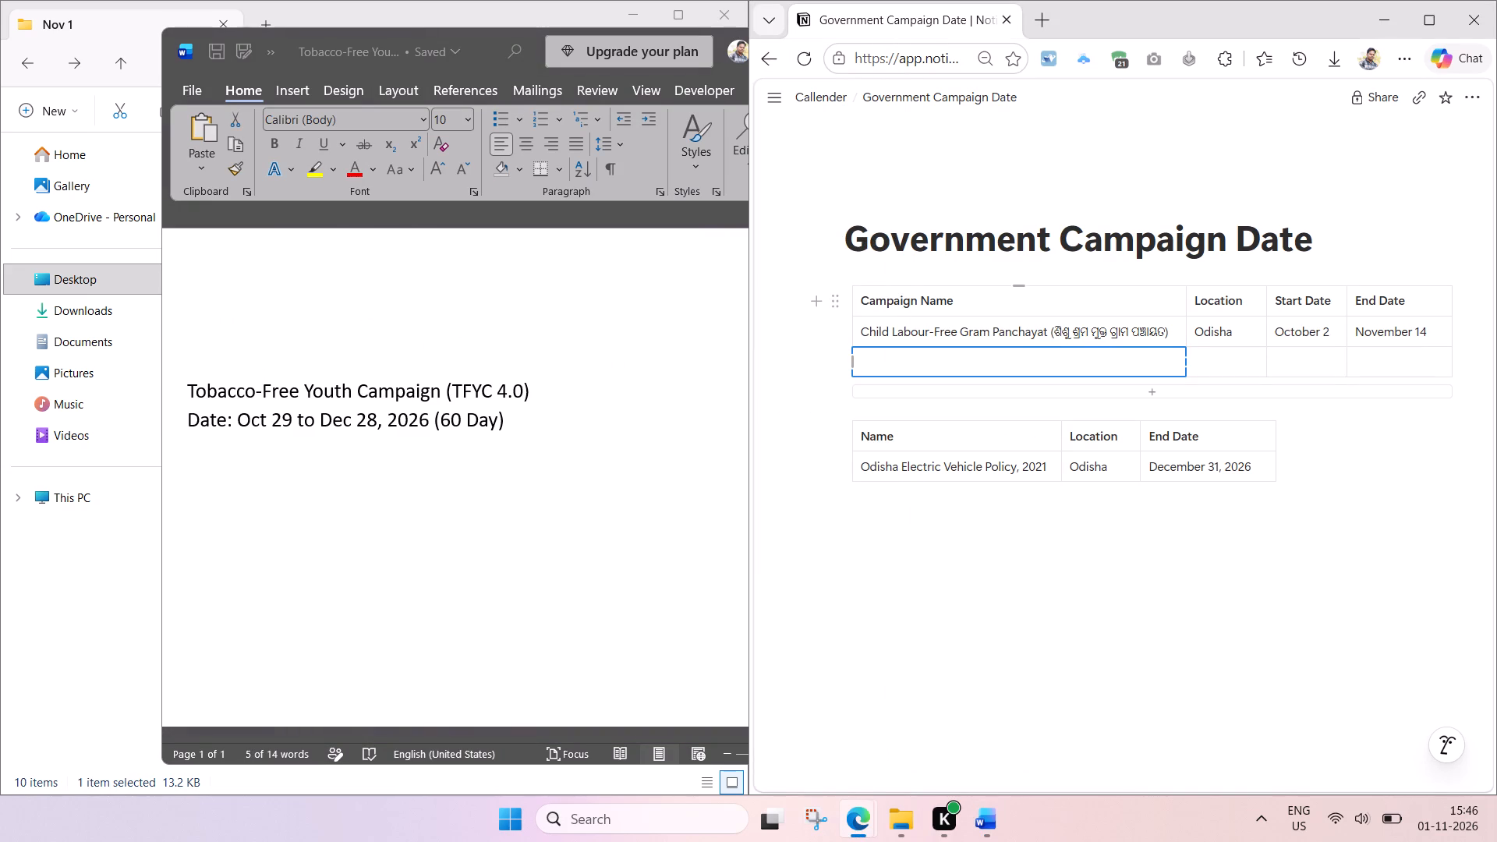
key("ctrl+v")
key("Tab")
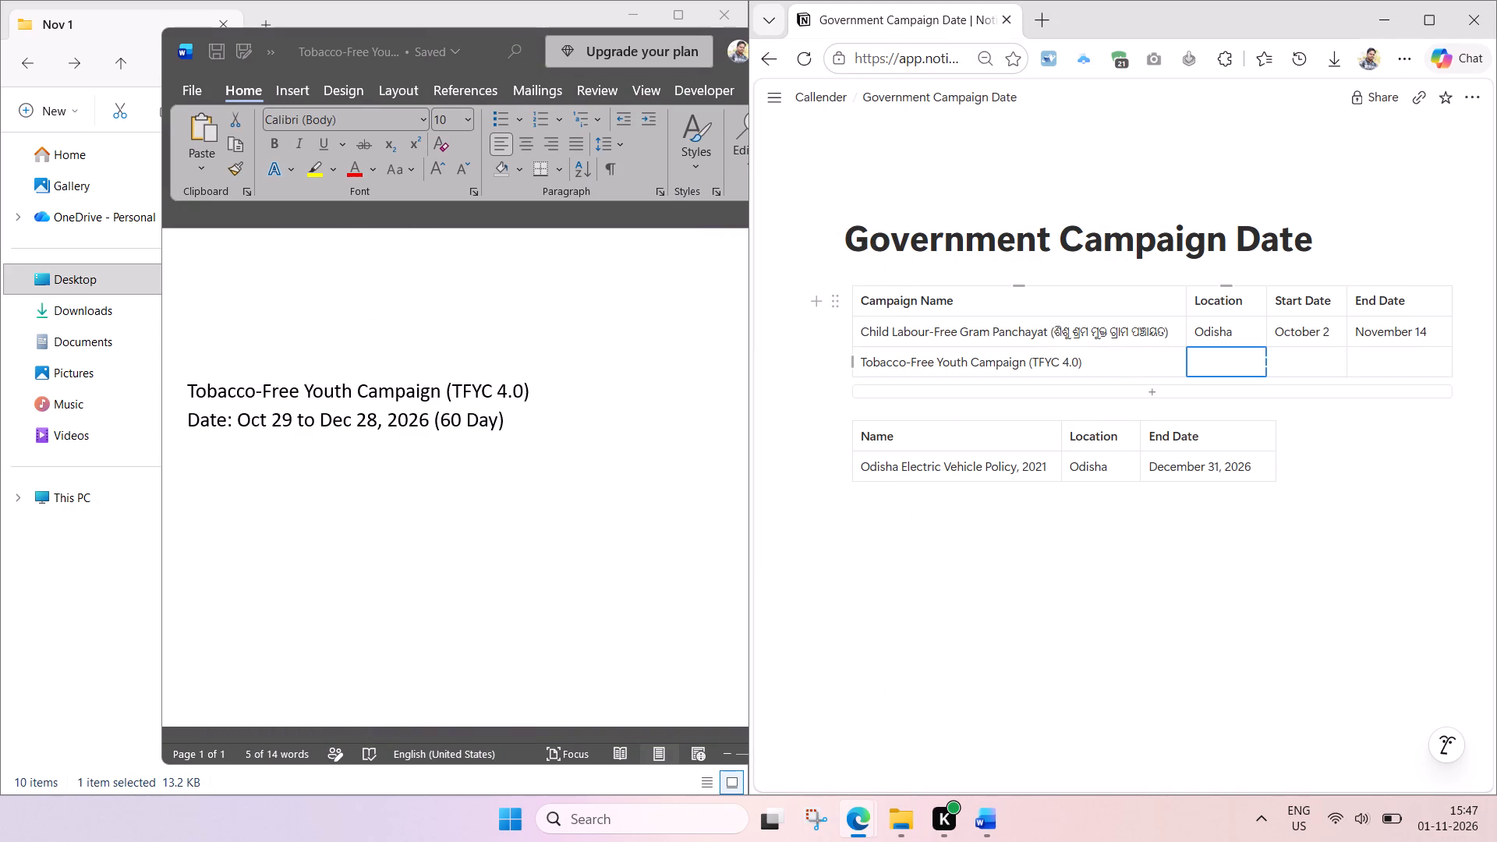
type("Odisha")
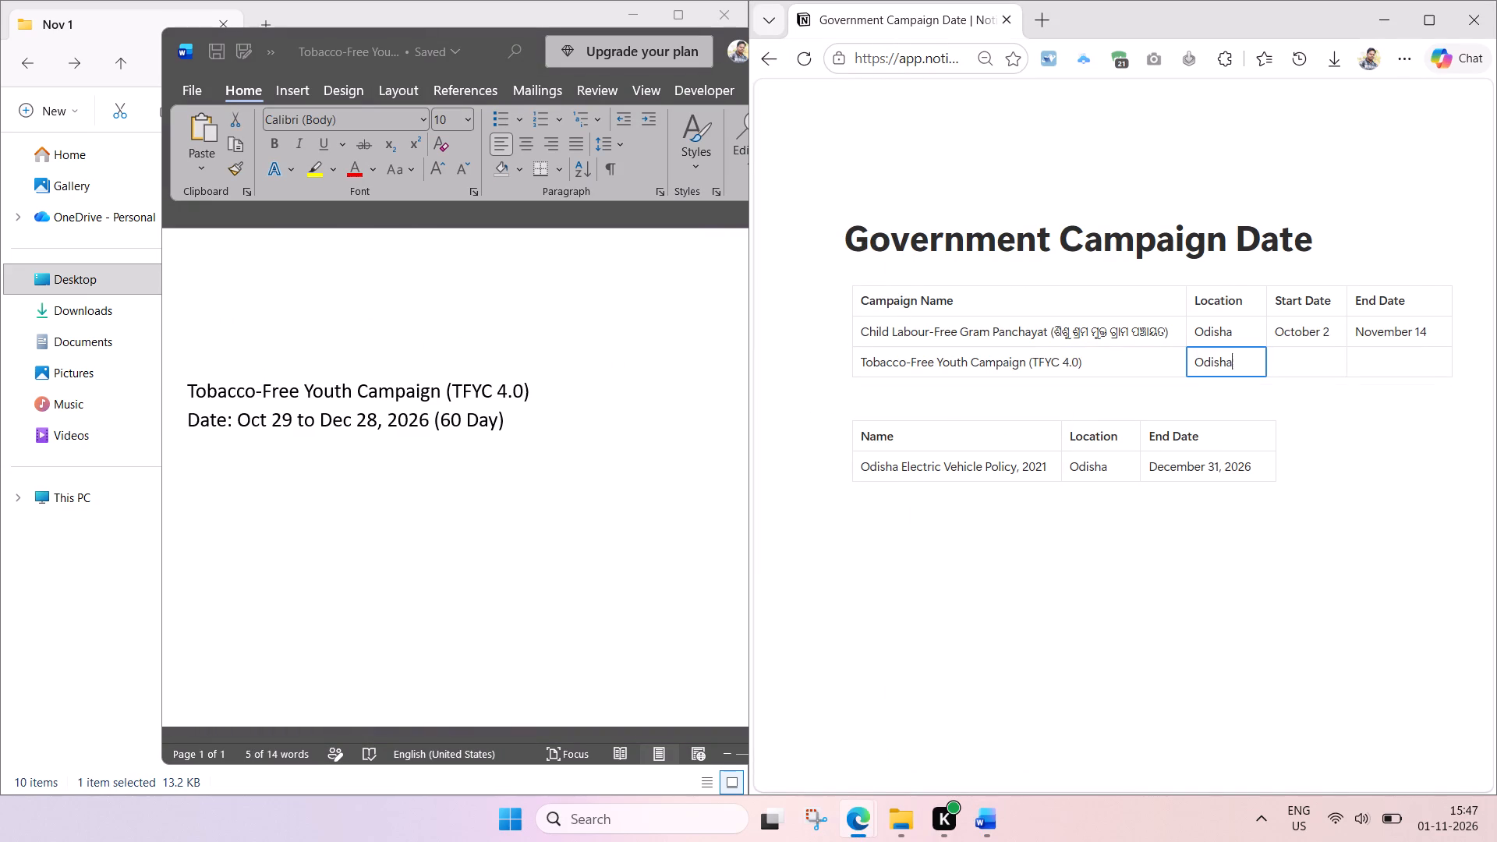
Enter October 29 as the Tobacco-Free Youth Campaign's start date, reusing the month name from the row above.
key("Tab")
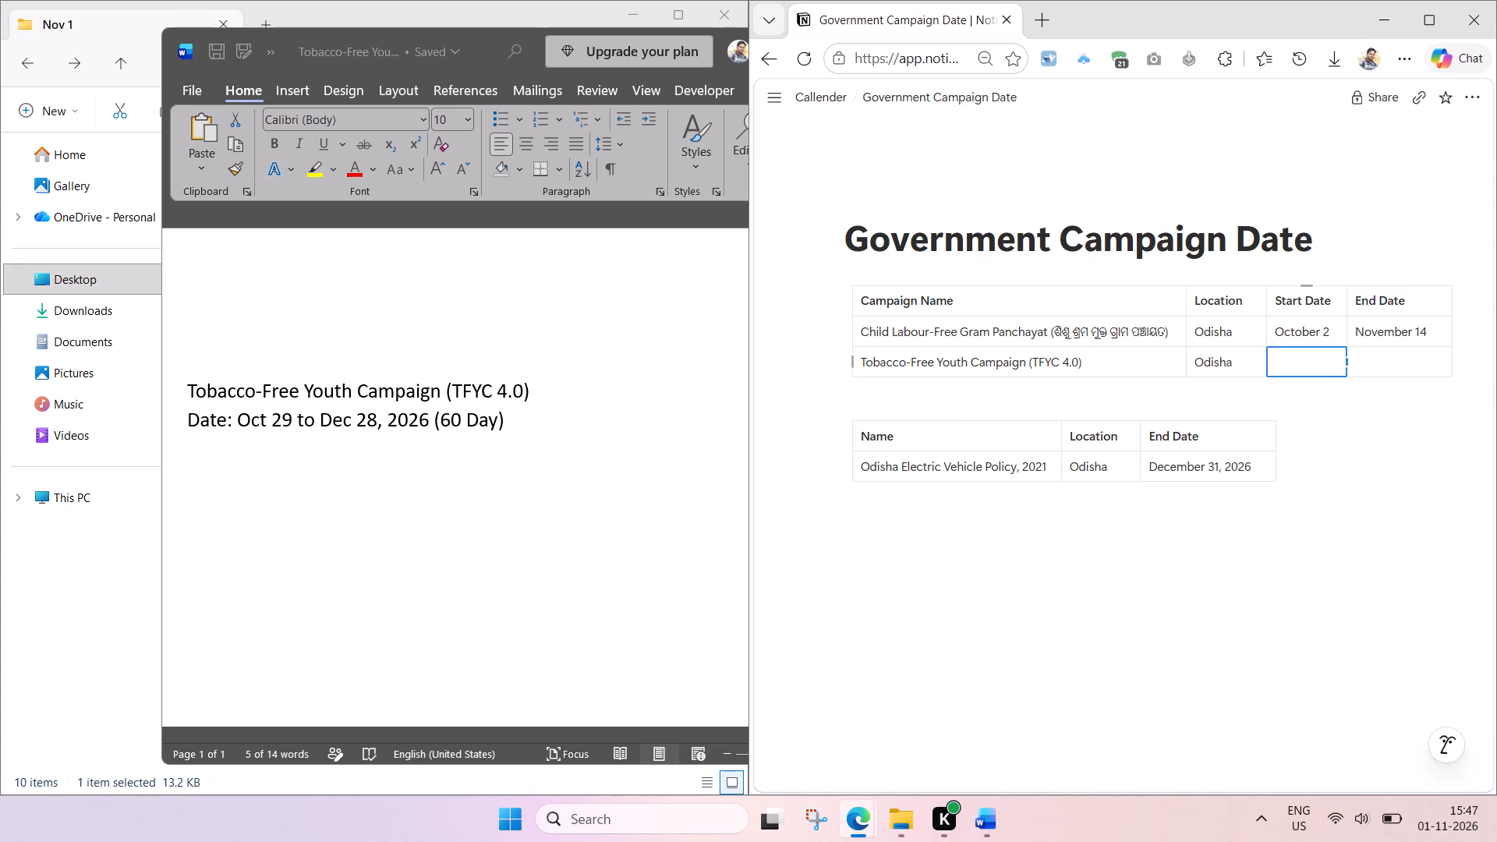
double_click(1307, 338)
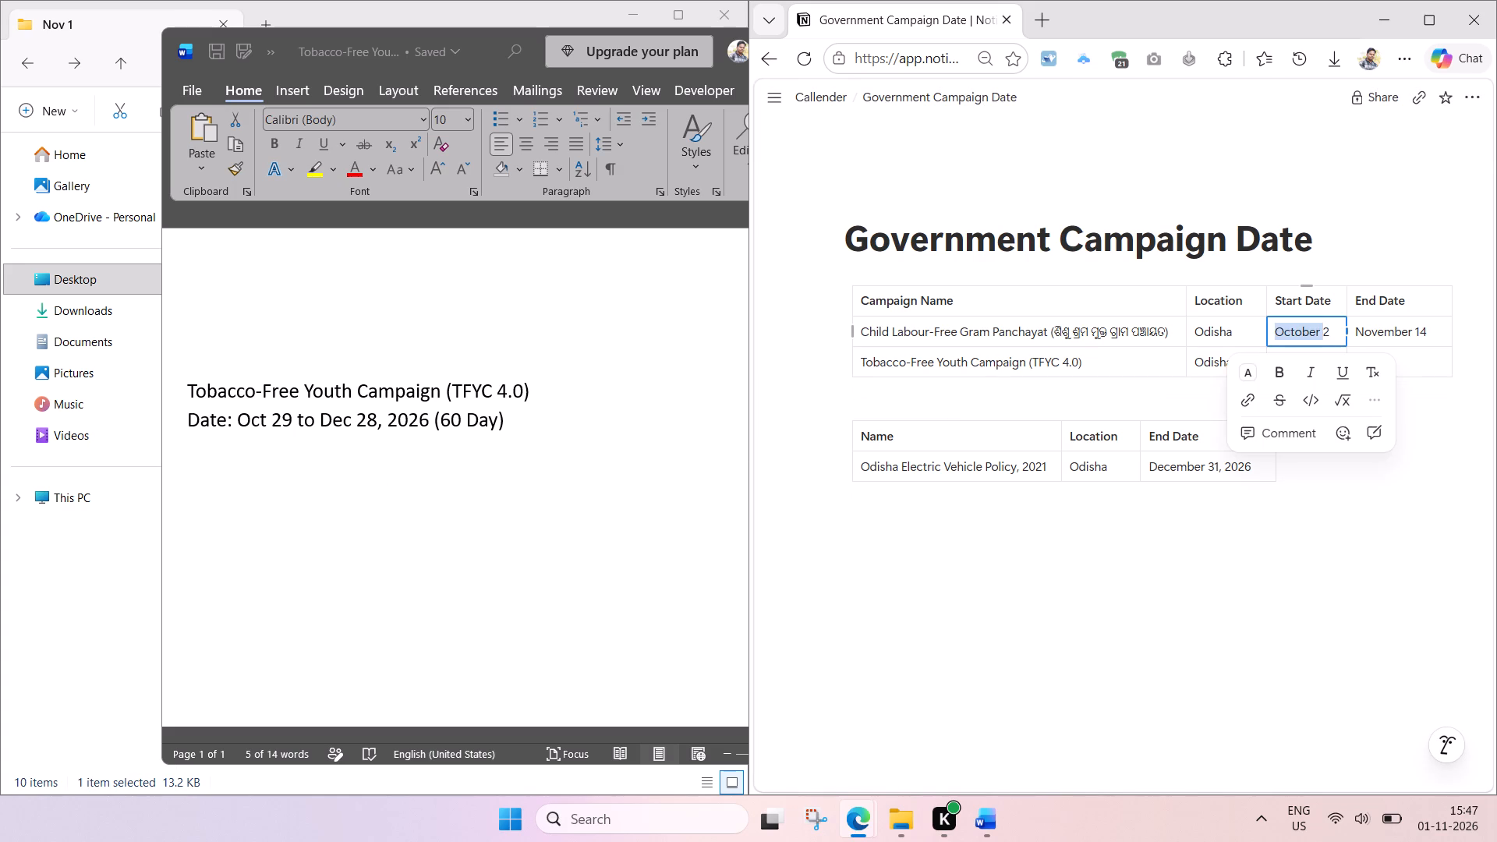
key("ctrl+c")
left_click(1298, 354)
left_click(1295, 358)
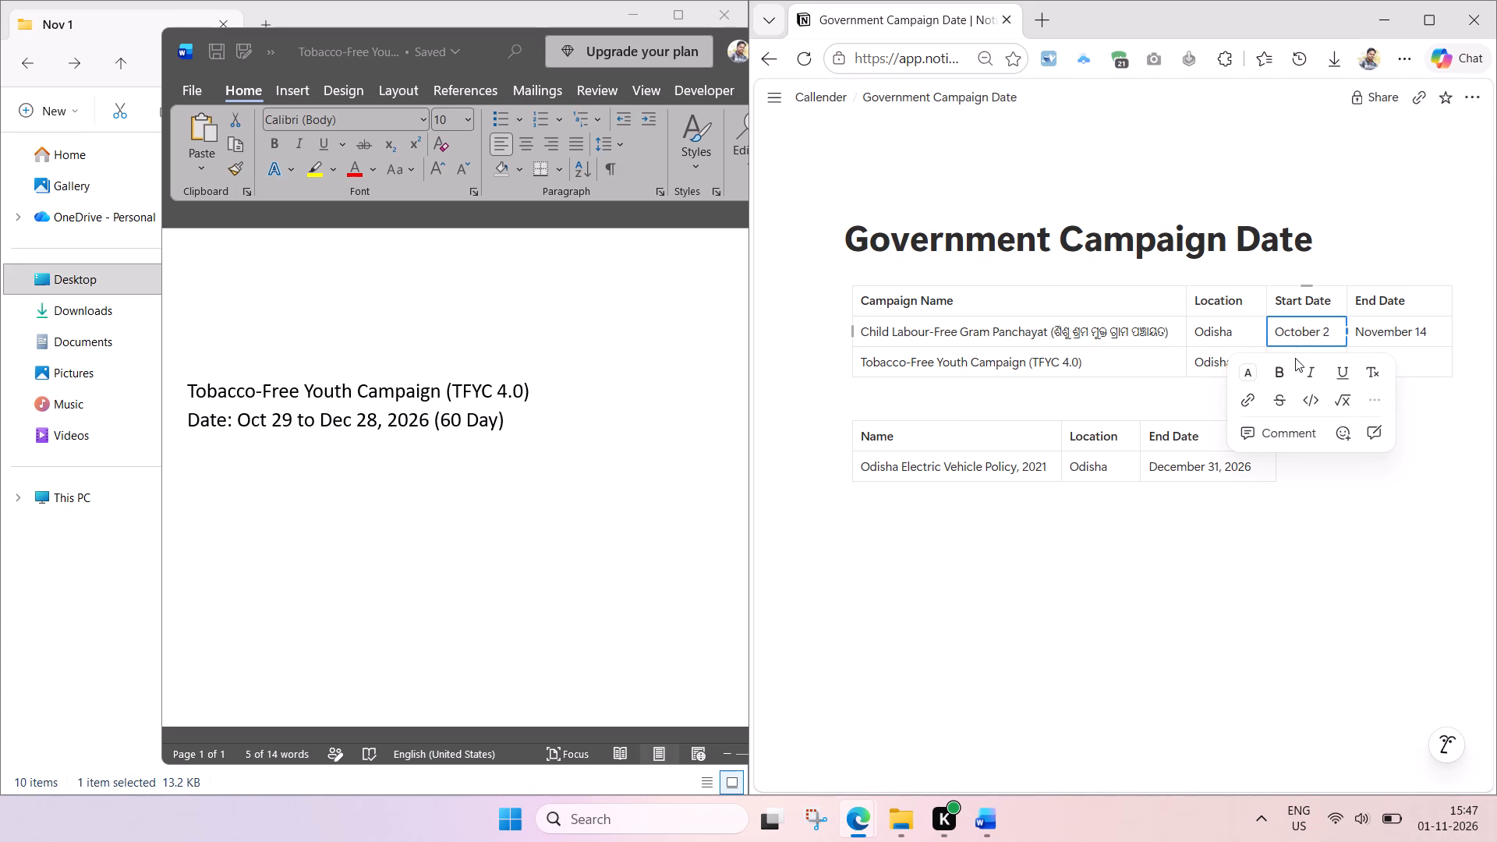
left_click(1385, 496)
left_click(1325, 362)
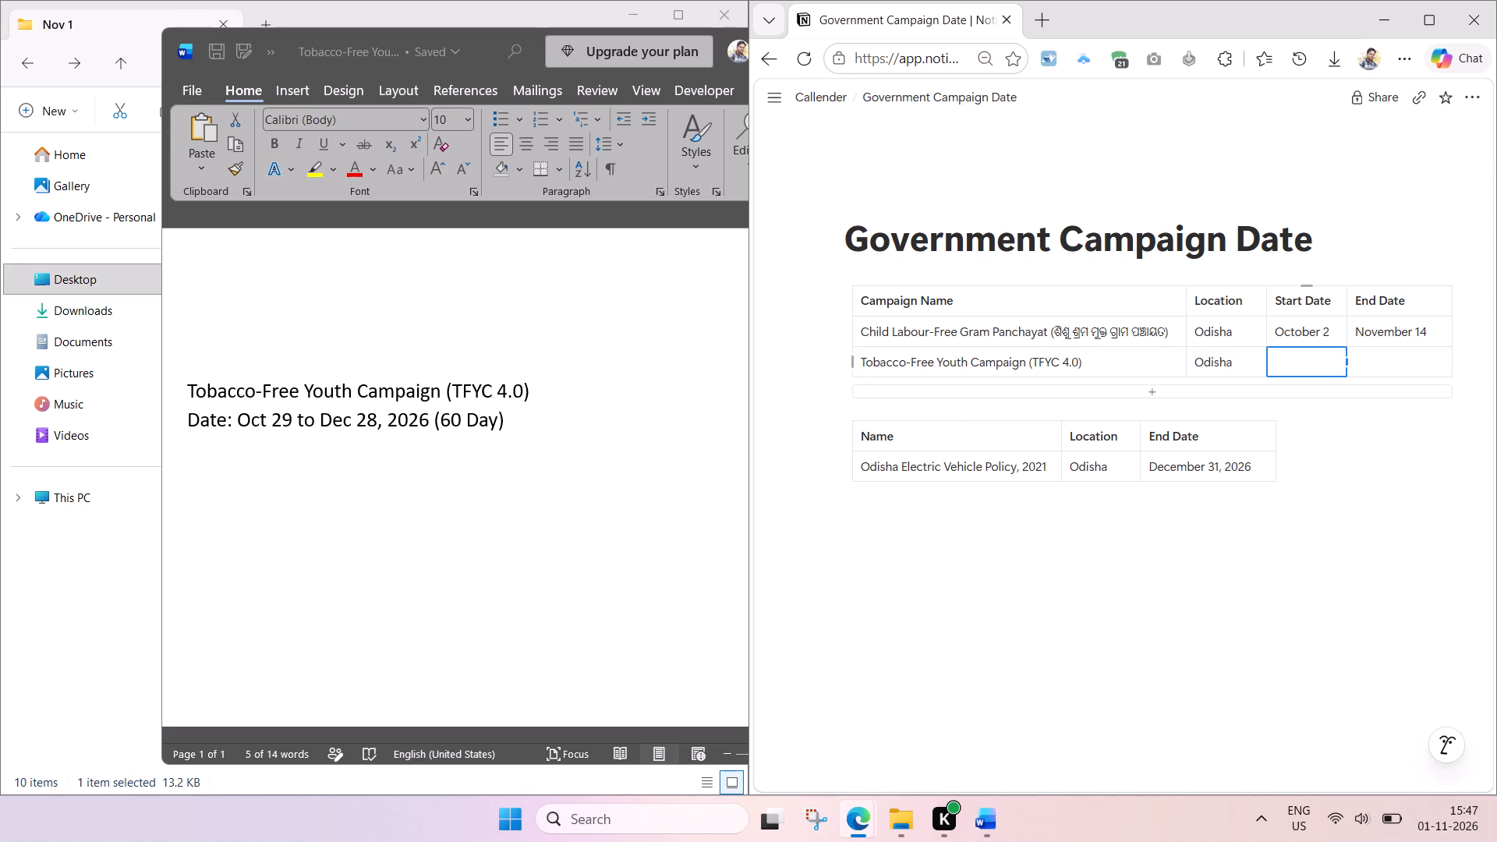
key("ctrl+v")
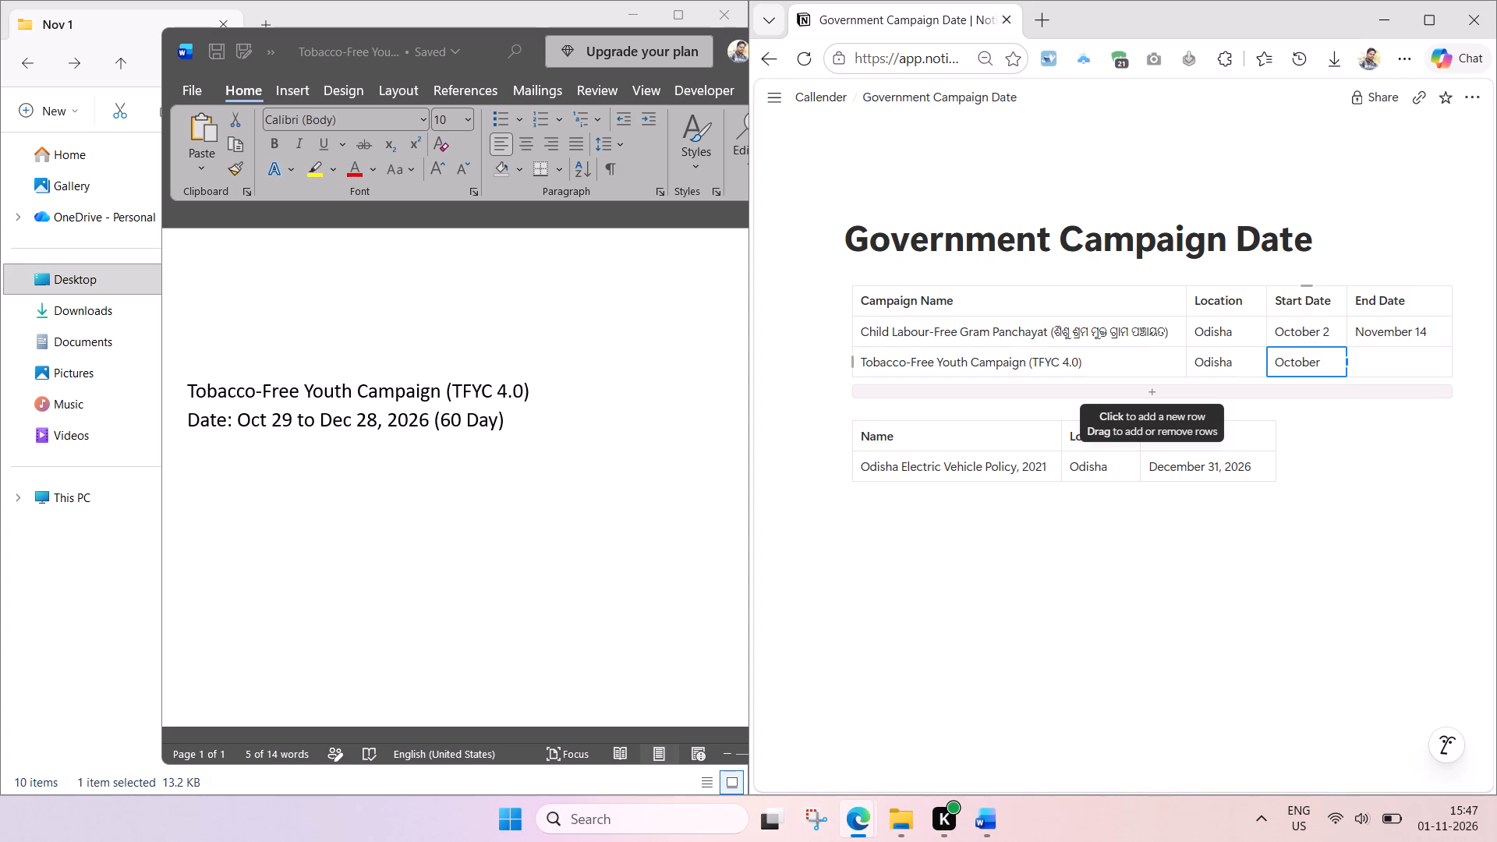
type("29")
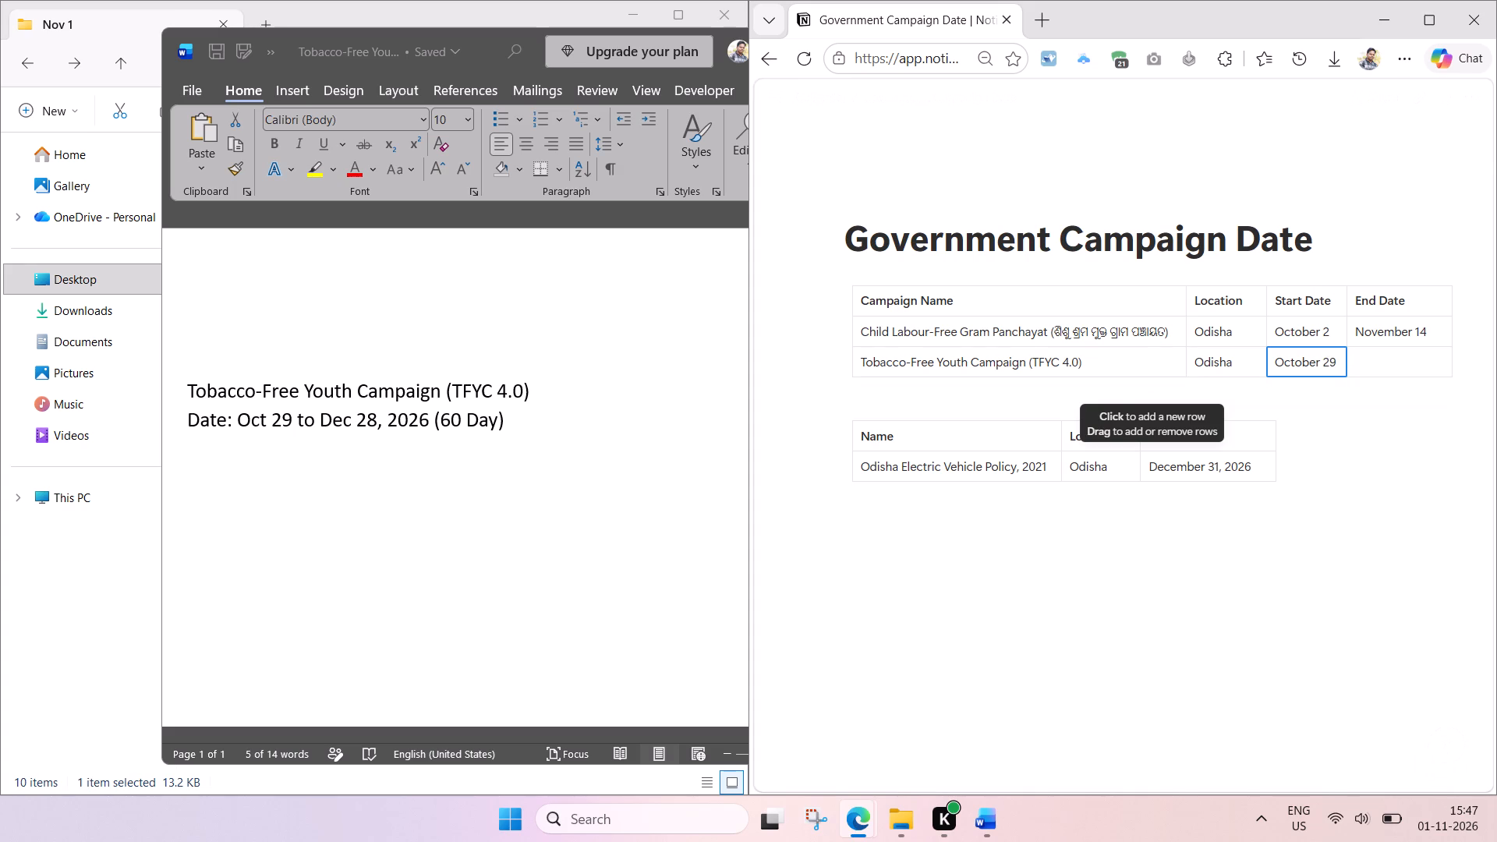
Enter Decembe in the Tobacco-Free Youth Campaign row's End Date cell.
left_click(1403, 356)
type("Decembe")
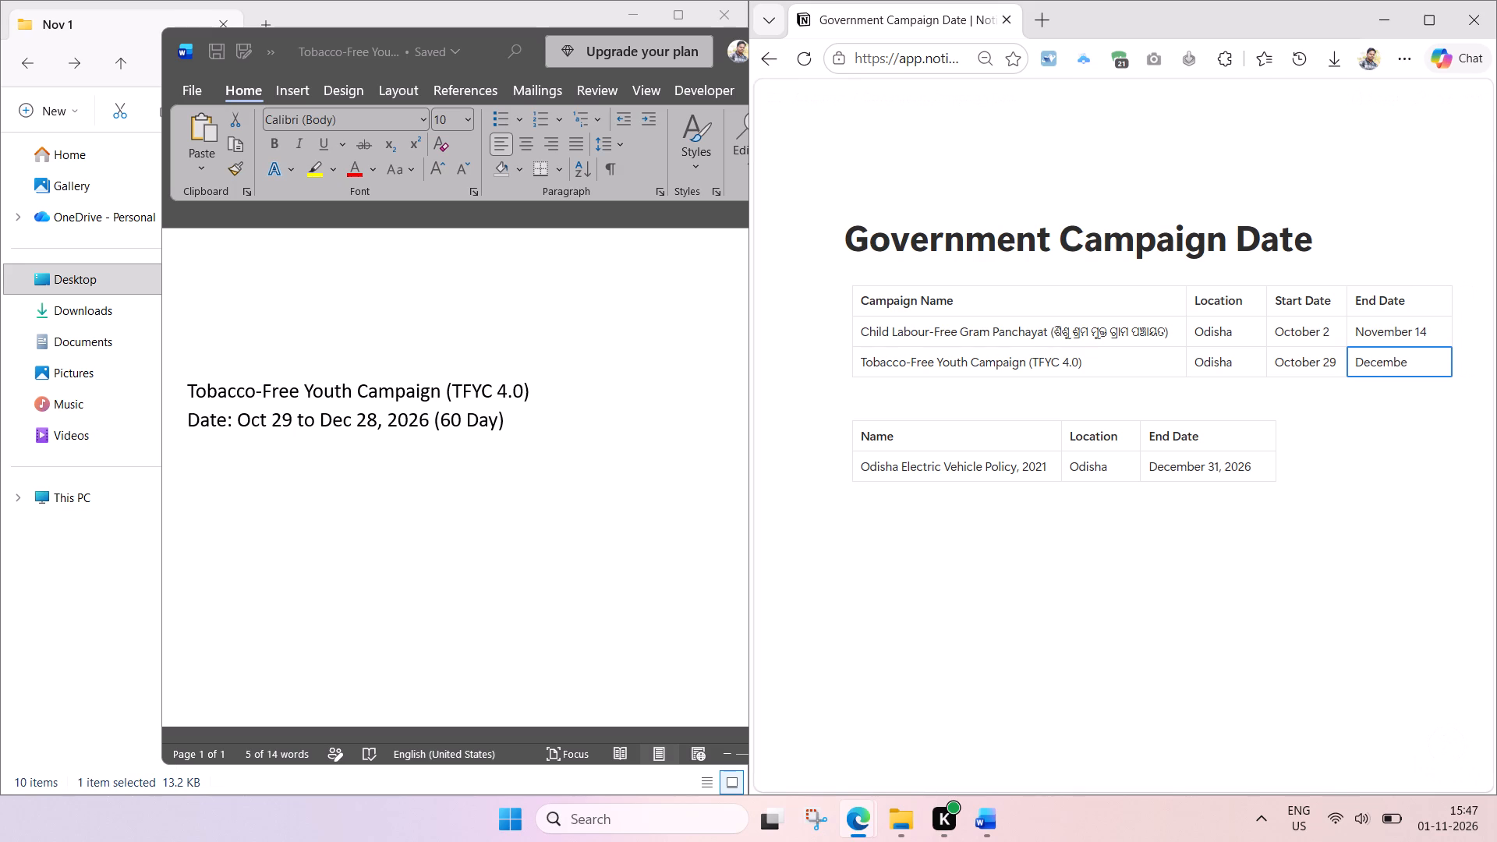
Shorten October to Oct in the Child Labour-Free Gram Panchayat row's start date.
double_click(1308, 334)
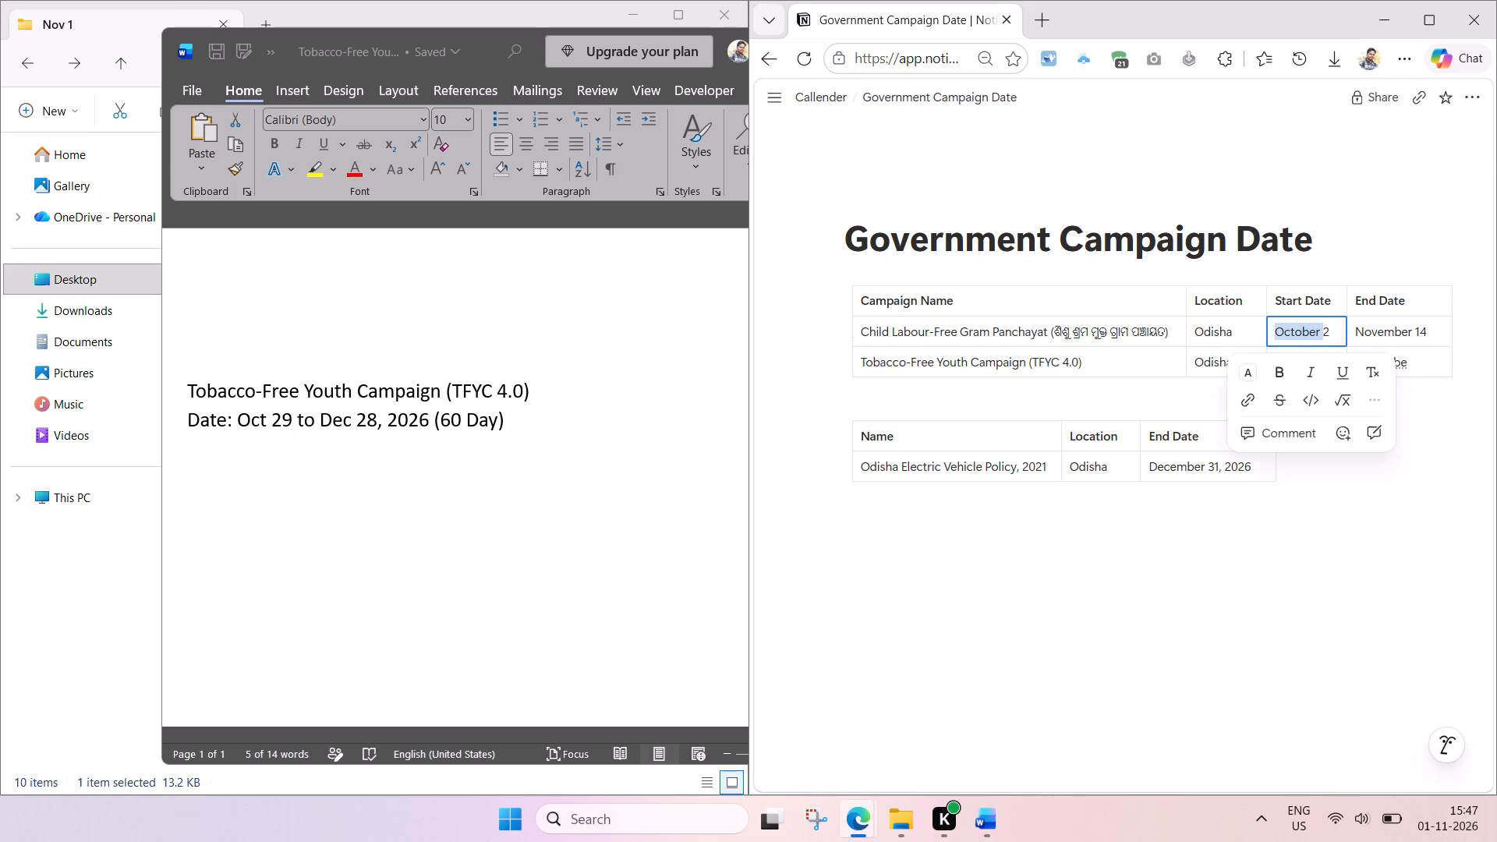
type("Oct")
key("space")
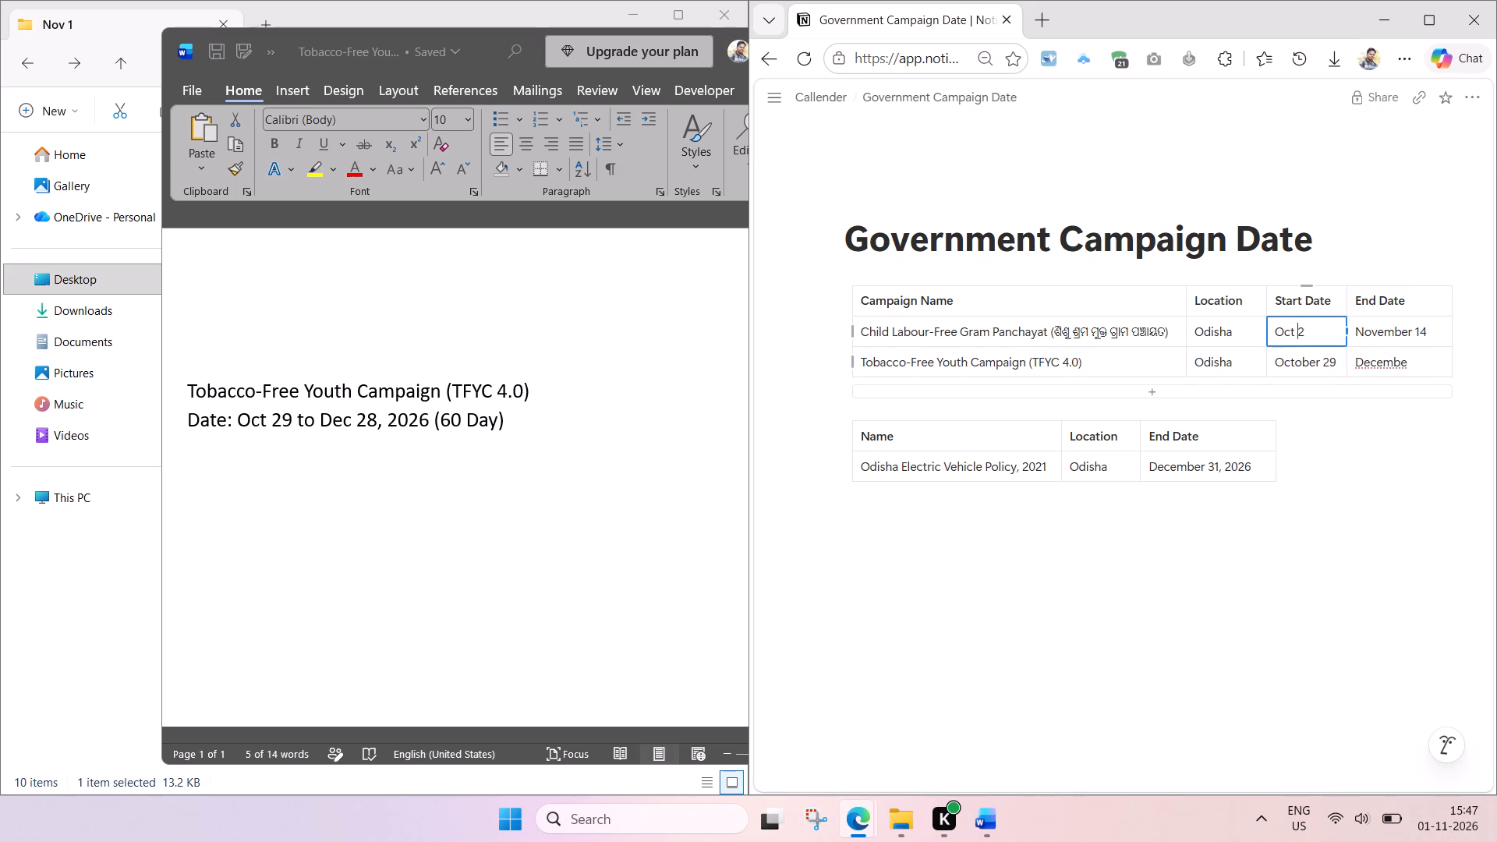
Shorten the month names to Oct in the Tobacco-Free Youth Campaign's start date and Nov in the Child Labour-Free Gram Panchayat's end date.
double_click(1298, 365)
type("Oct")
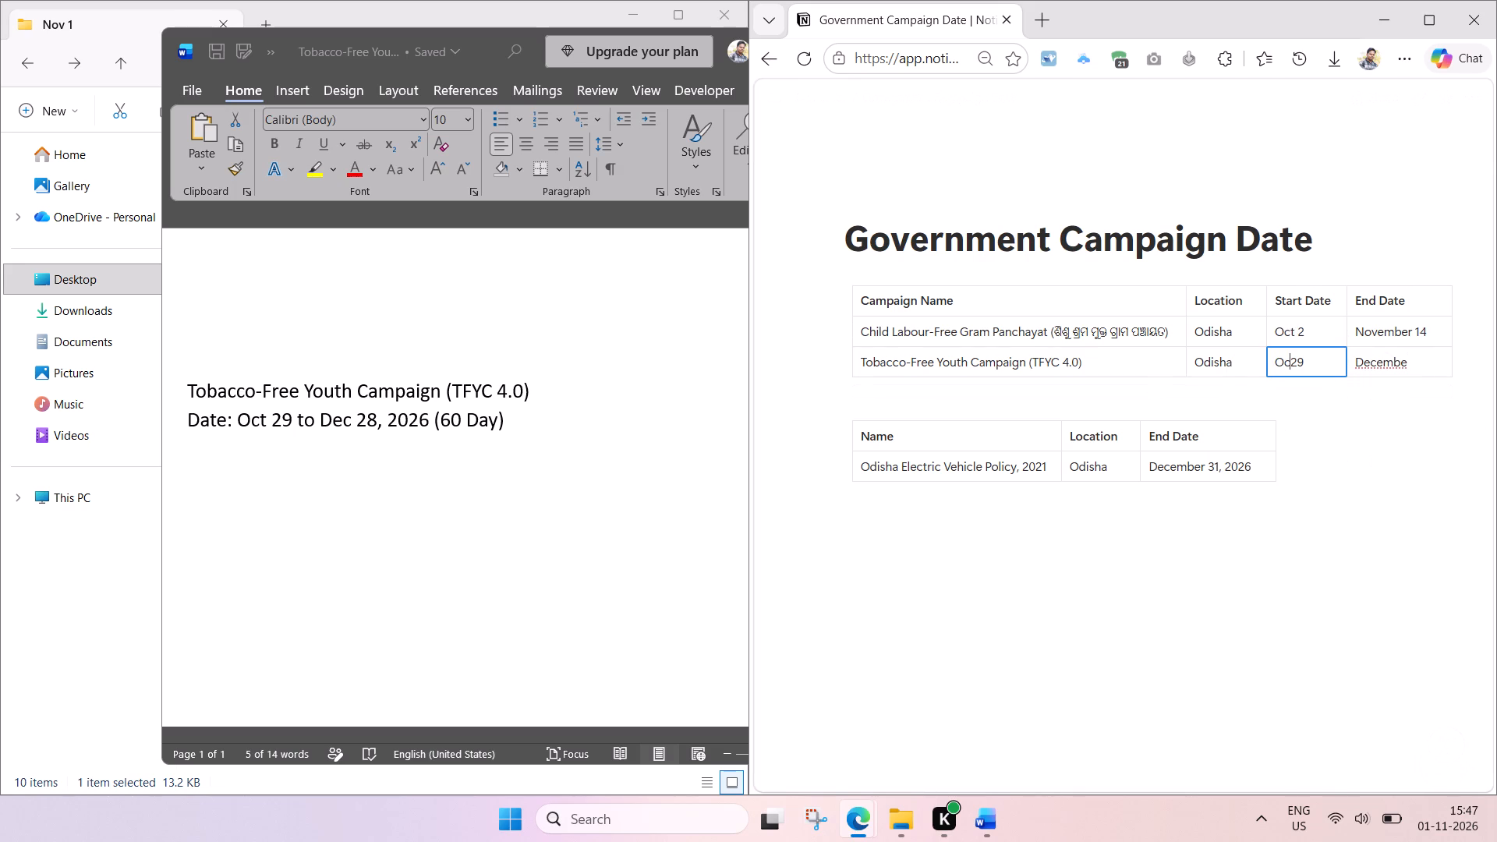
key("space")
double_click(1389, 328)
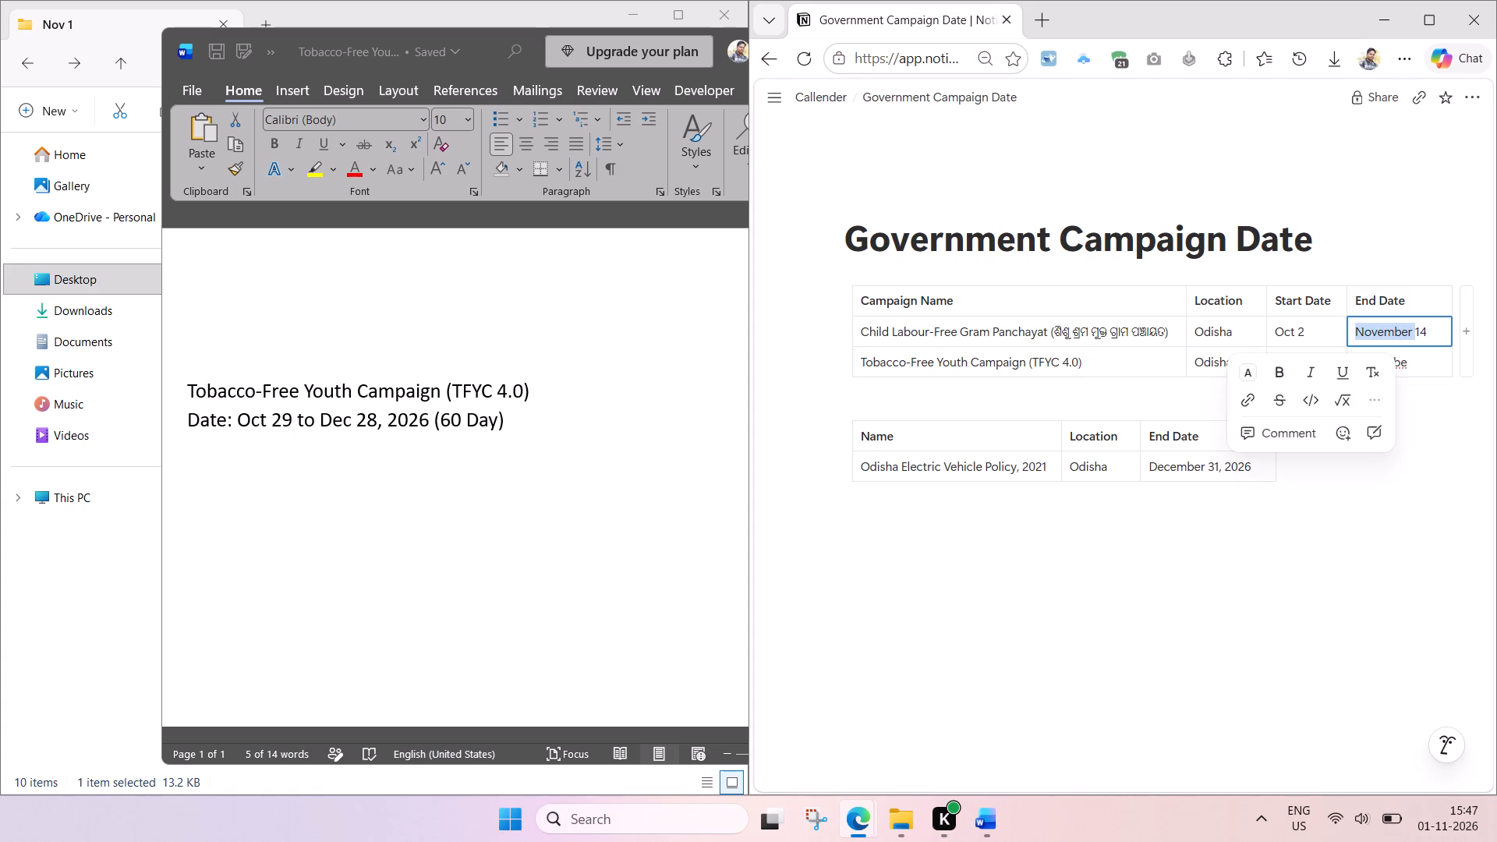
type("Nov")
key("space")
Set the Tobacco-Free Youth Campaign row's end date to Dec 28.
double_click(1382, 361)
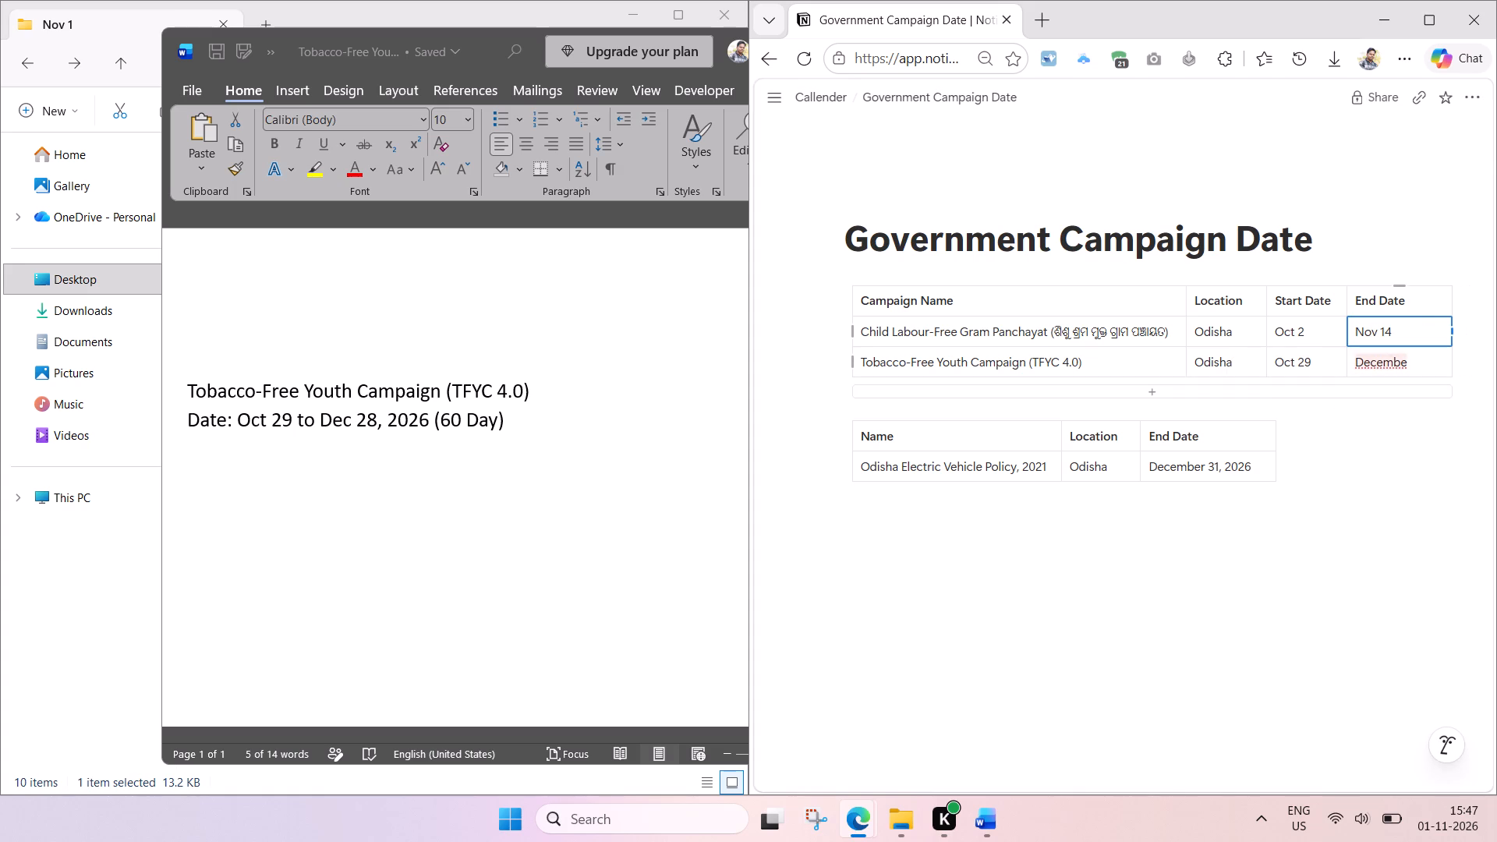
type("Dec")
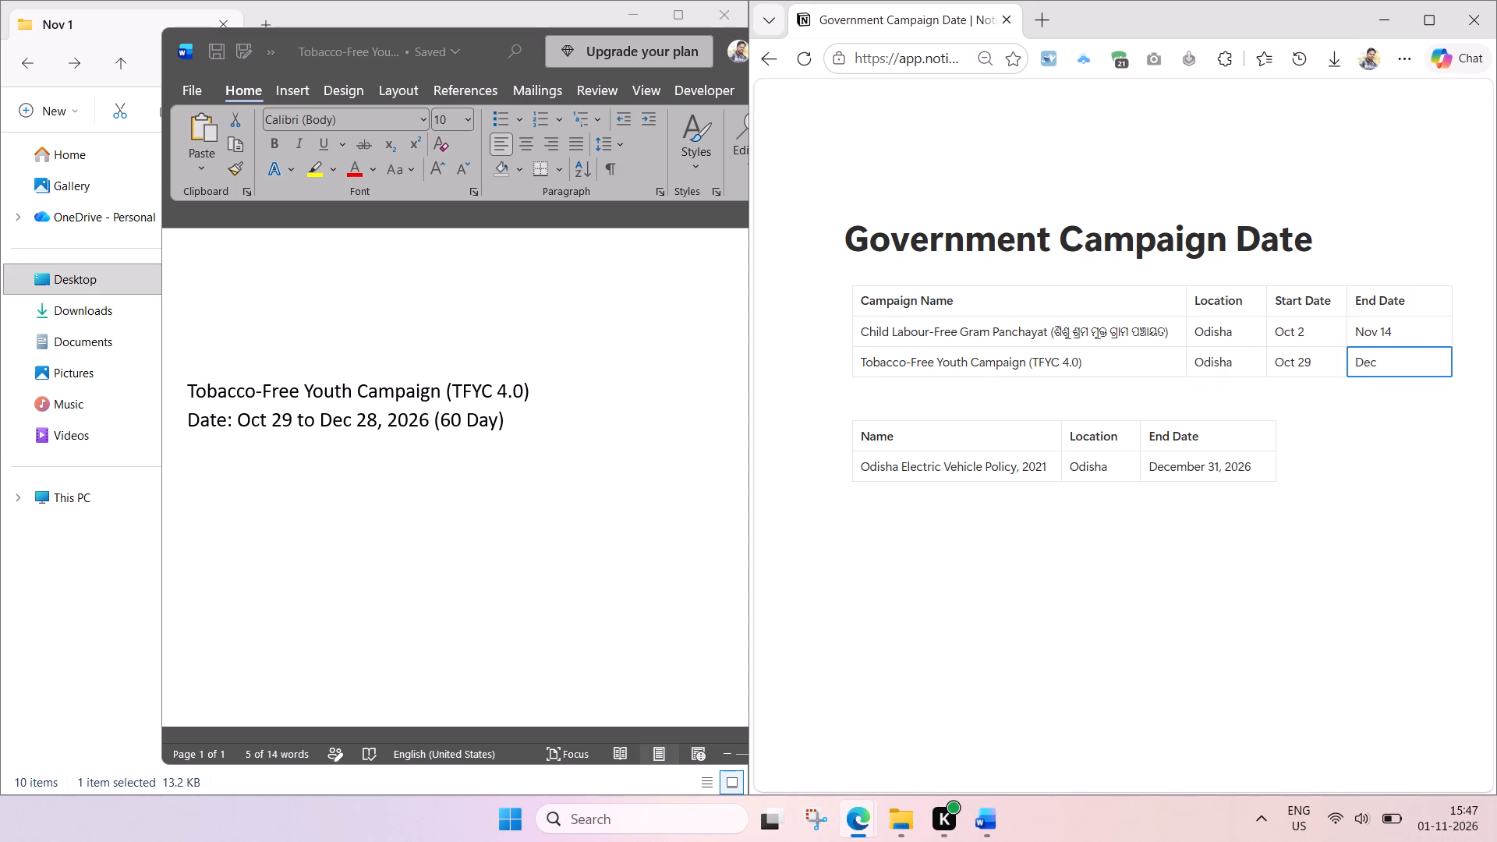
key("space")
type("28")
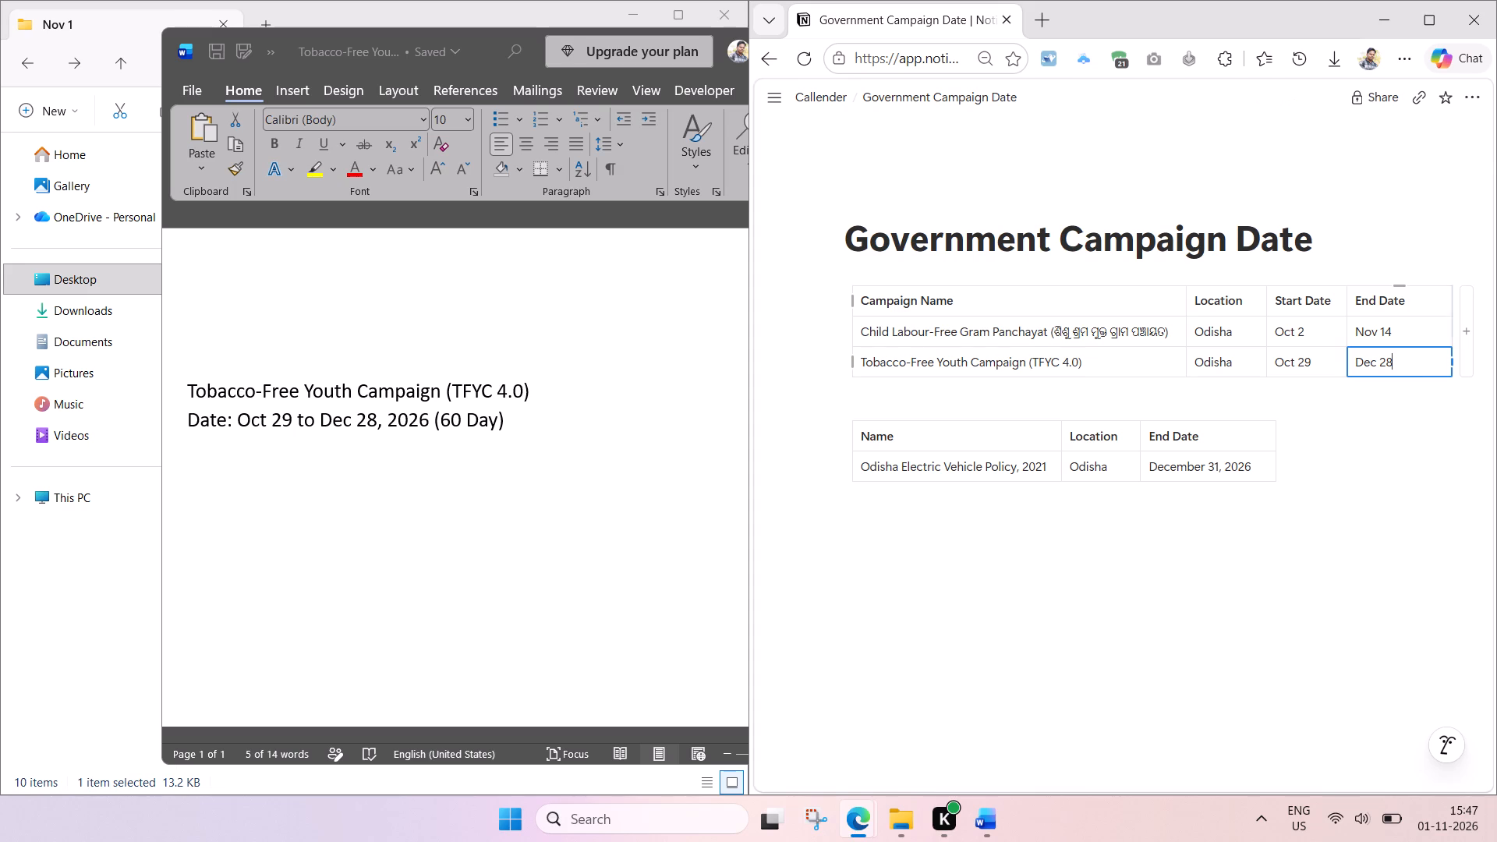
Narrow the End Date column of the campaign table slightly and save the page.
left_click_drag(1450, 295, 1426, 299)
left_click(1403, 521)
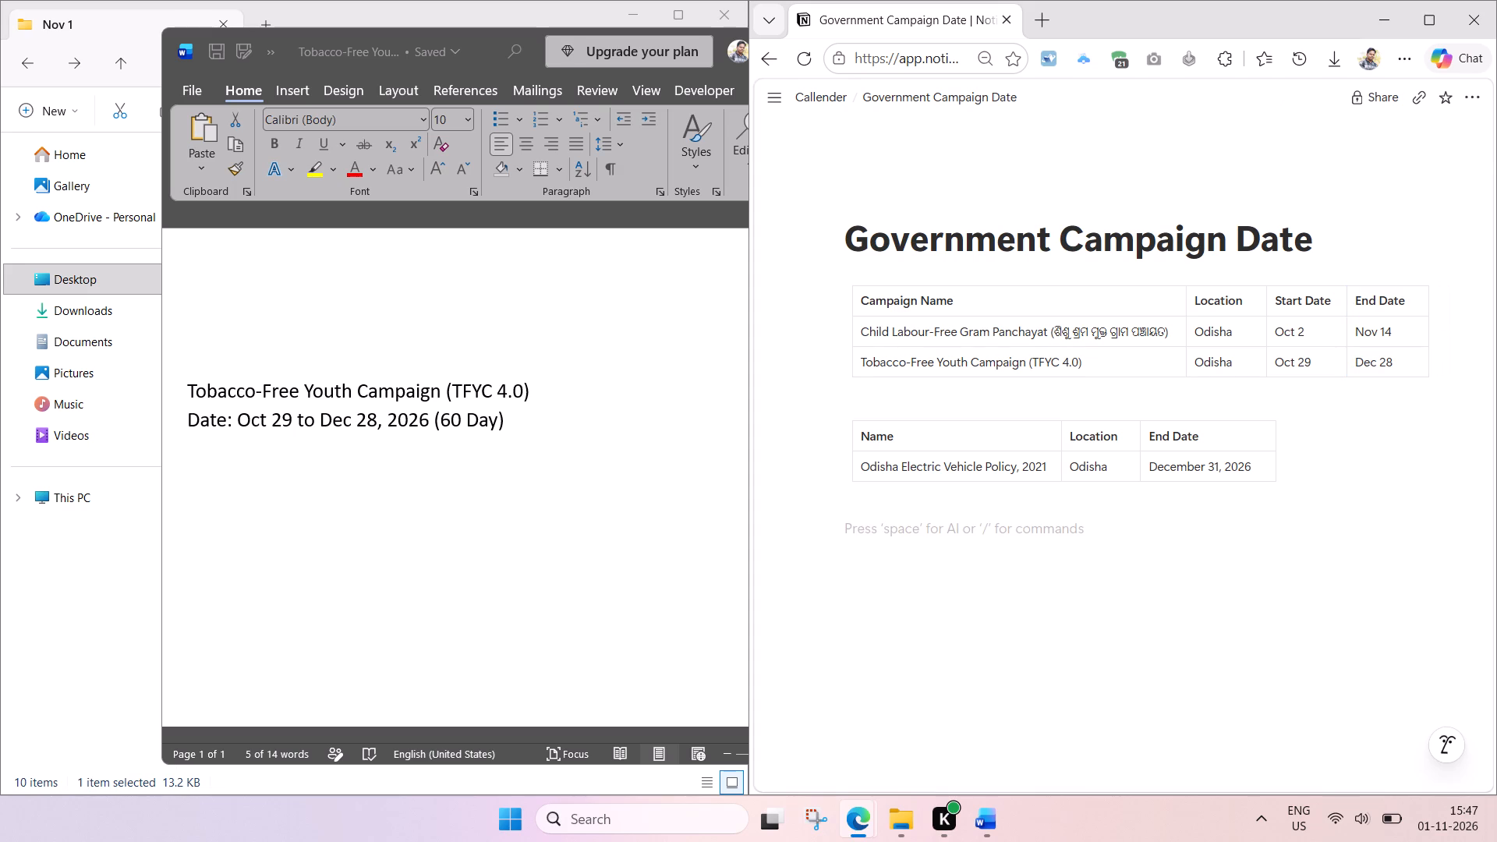
key("ctrl+s")
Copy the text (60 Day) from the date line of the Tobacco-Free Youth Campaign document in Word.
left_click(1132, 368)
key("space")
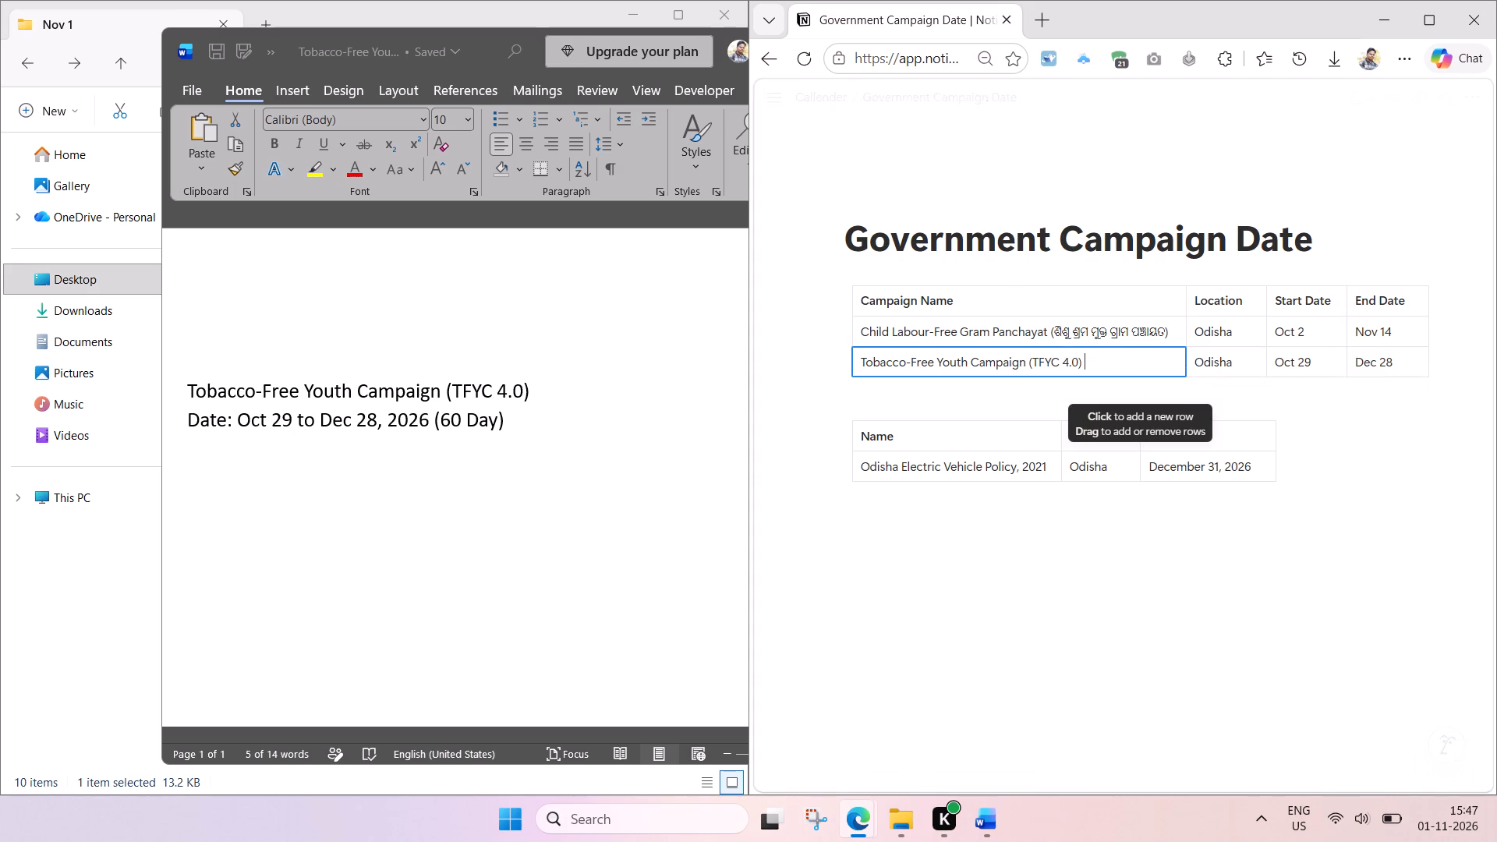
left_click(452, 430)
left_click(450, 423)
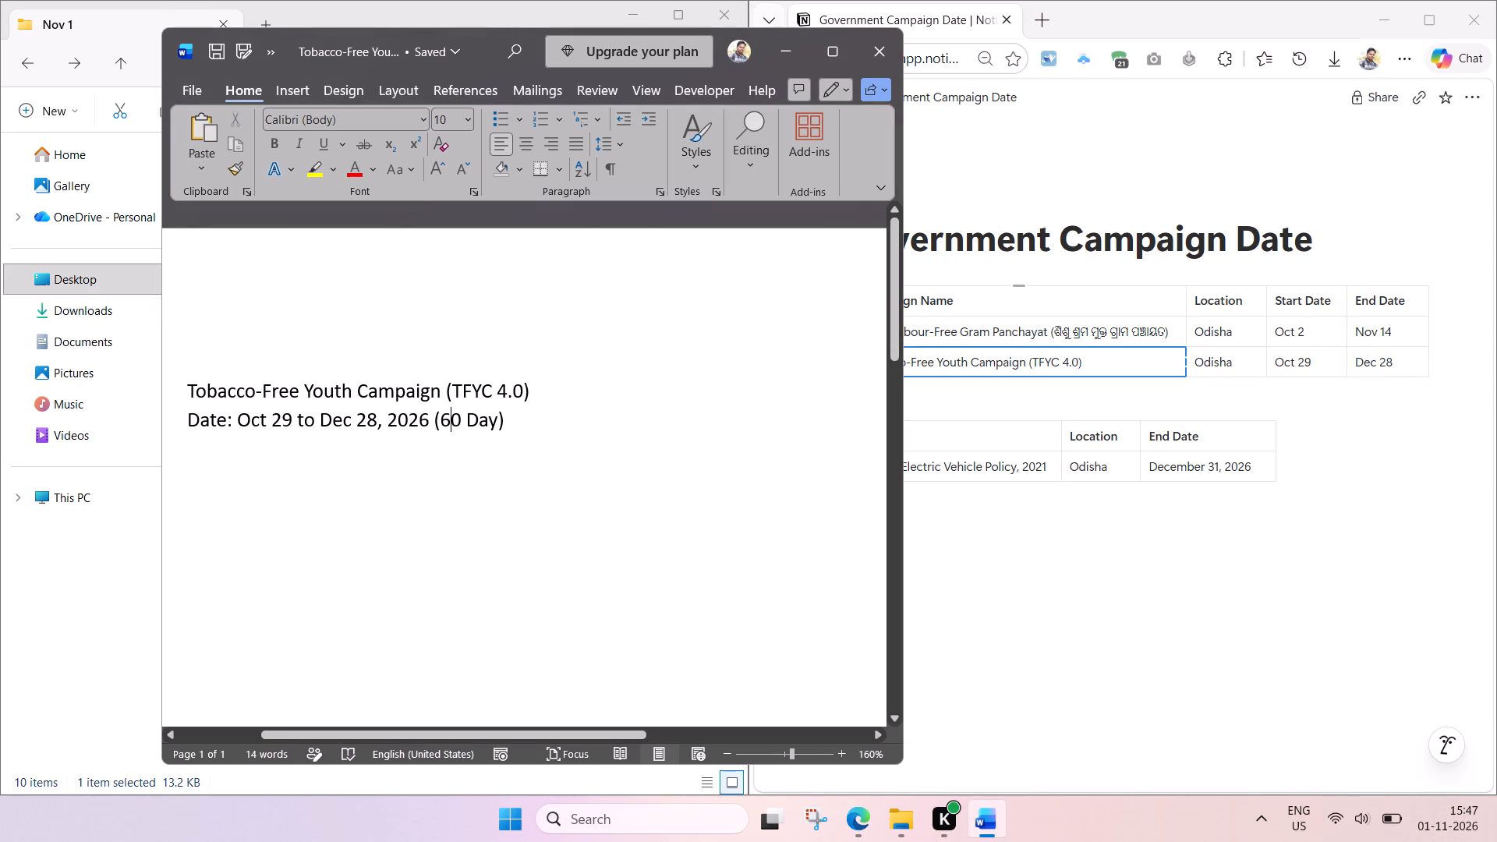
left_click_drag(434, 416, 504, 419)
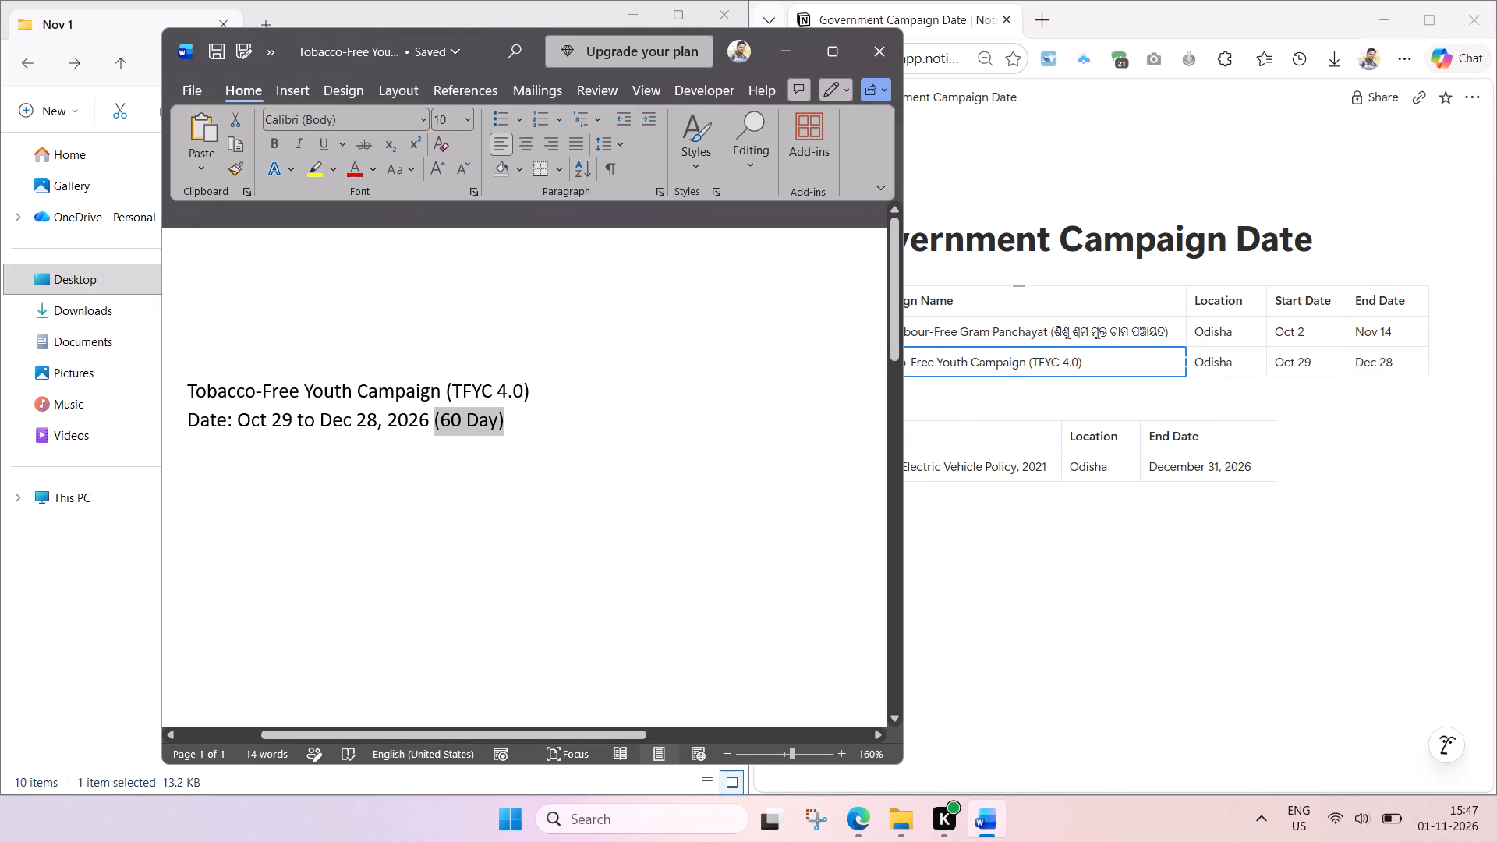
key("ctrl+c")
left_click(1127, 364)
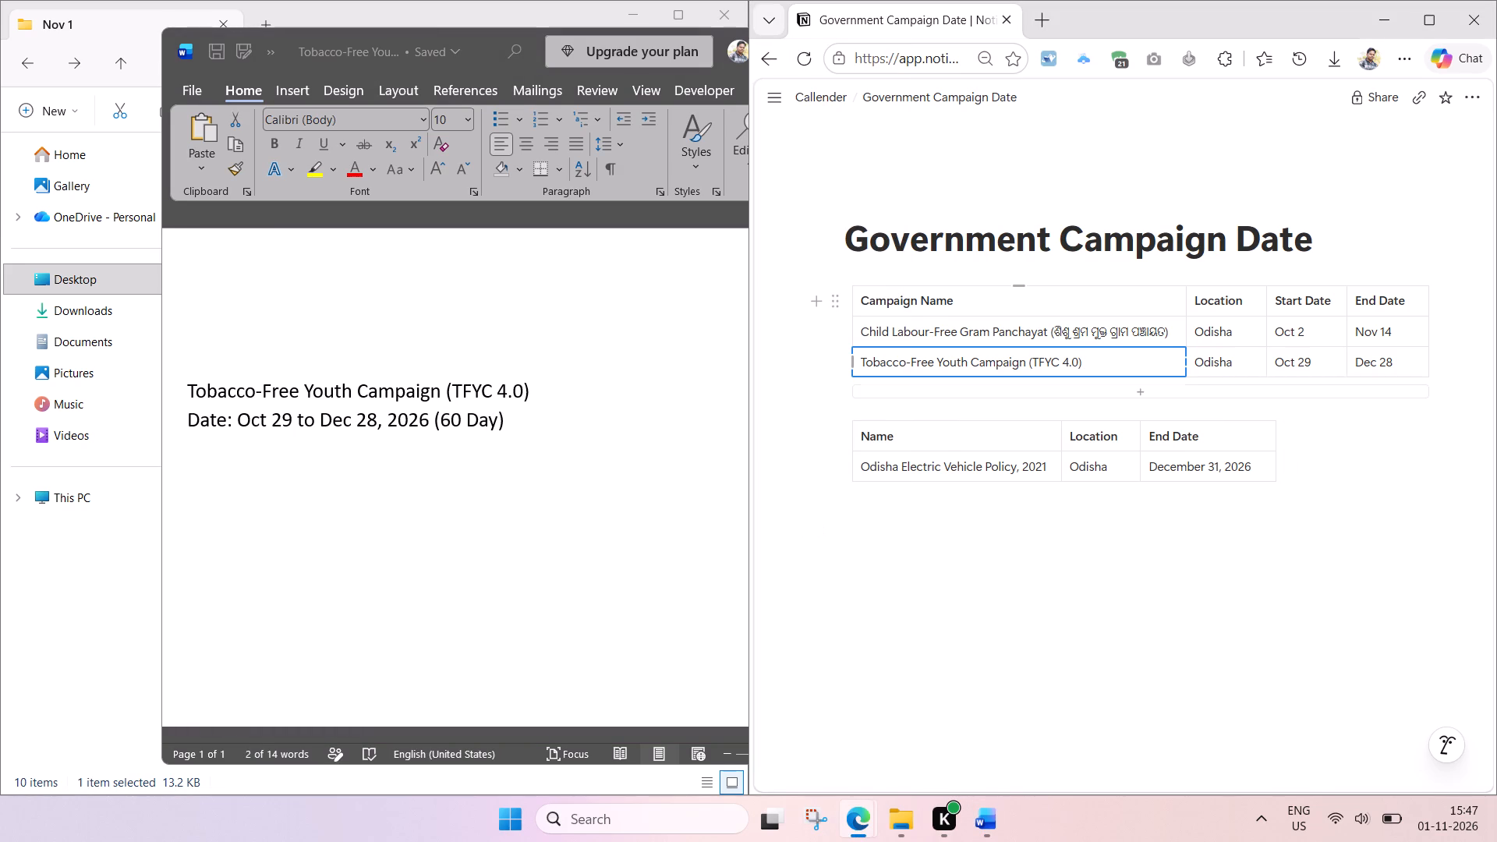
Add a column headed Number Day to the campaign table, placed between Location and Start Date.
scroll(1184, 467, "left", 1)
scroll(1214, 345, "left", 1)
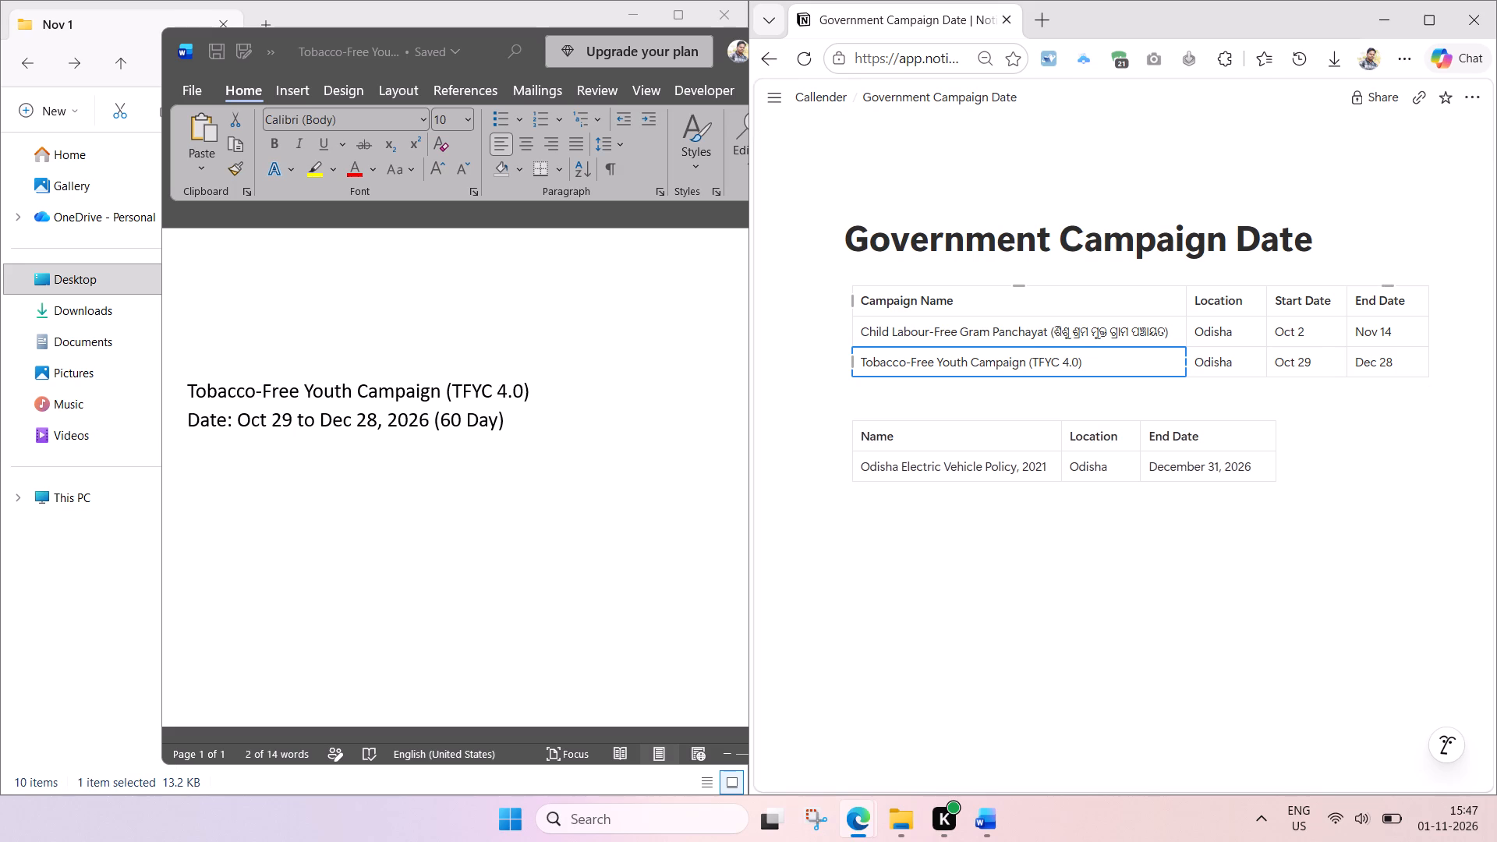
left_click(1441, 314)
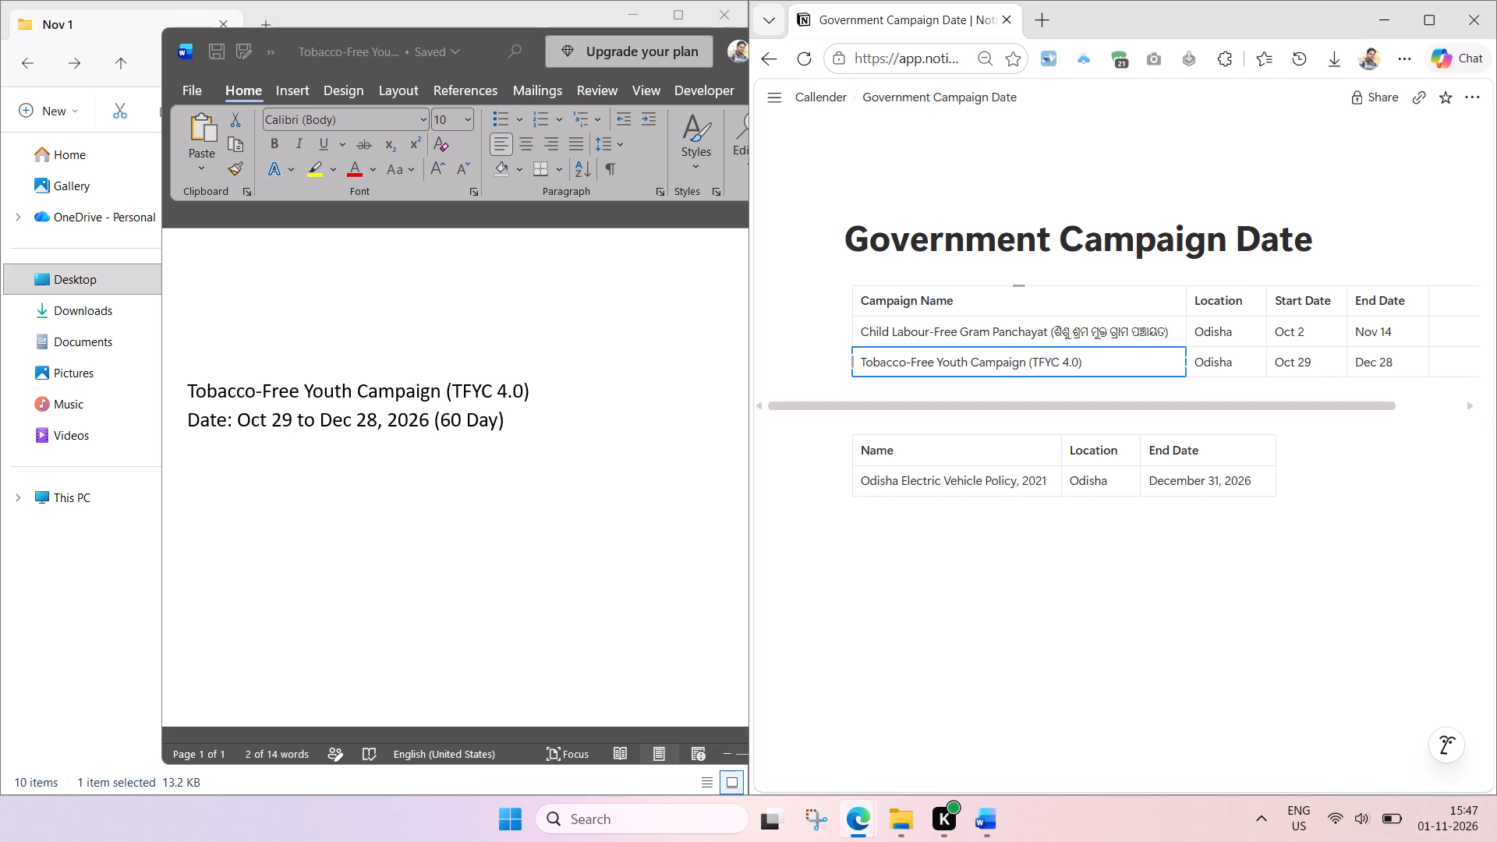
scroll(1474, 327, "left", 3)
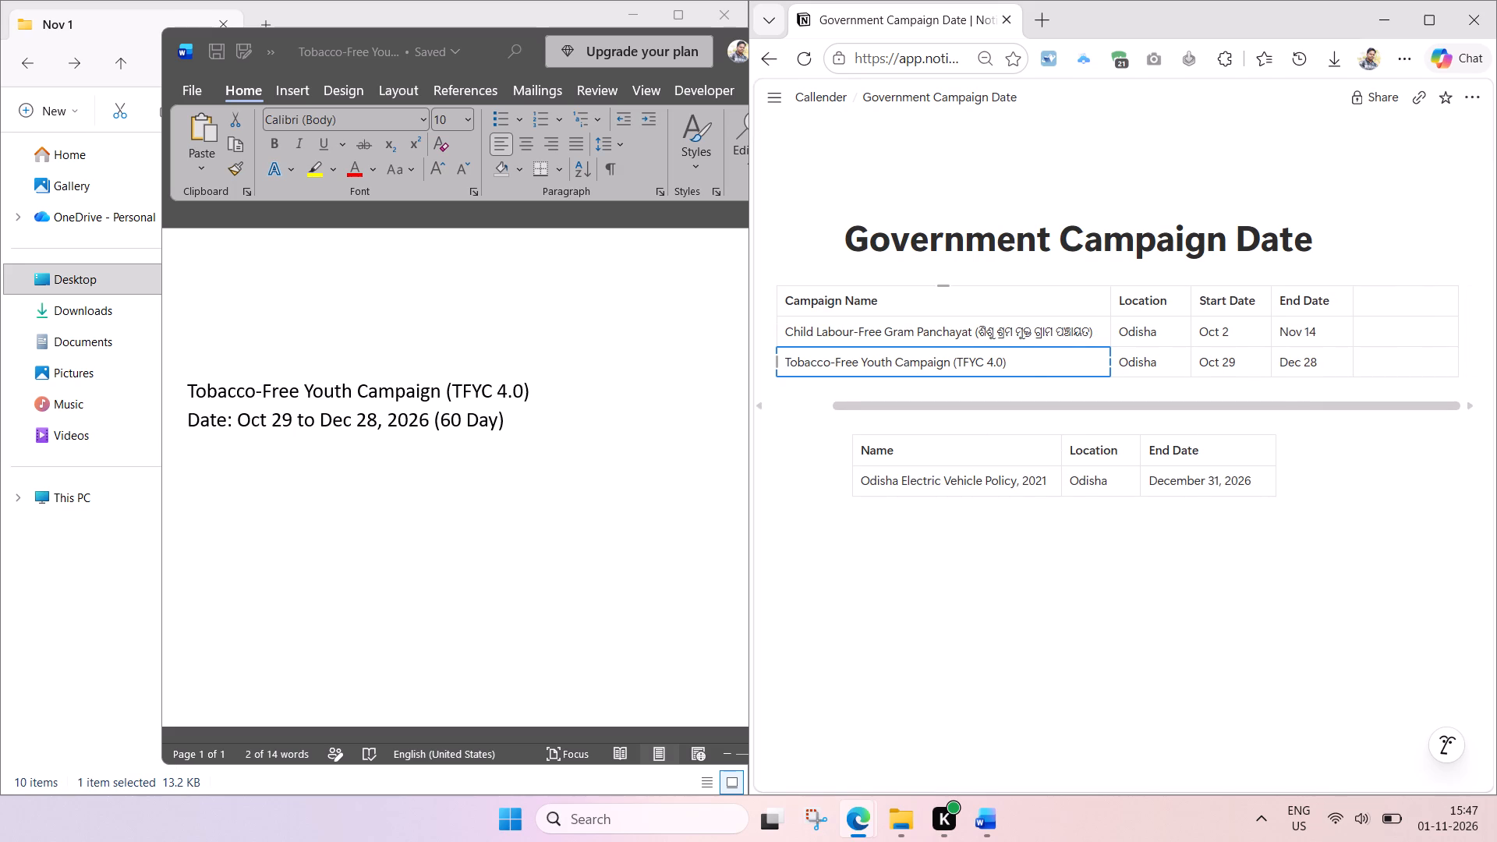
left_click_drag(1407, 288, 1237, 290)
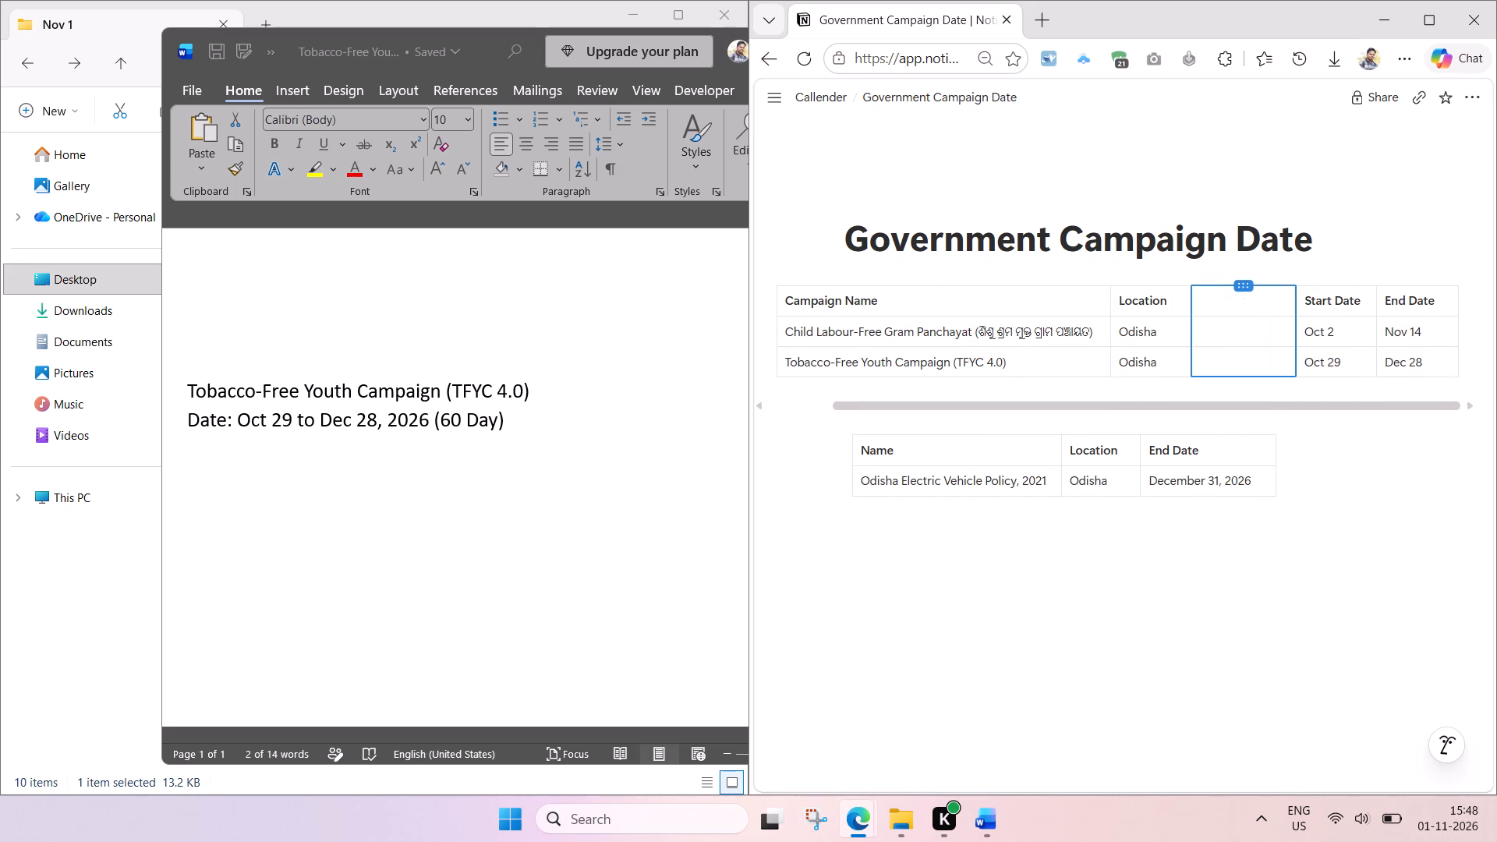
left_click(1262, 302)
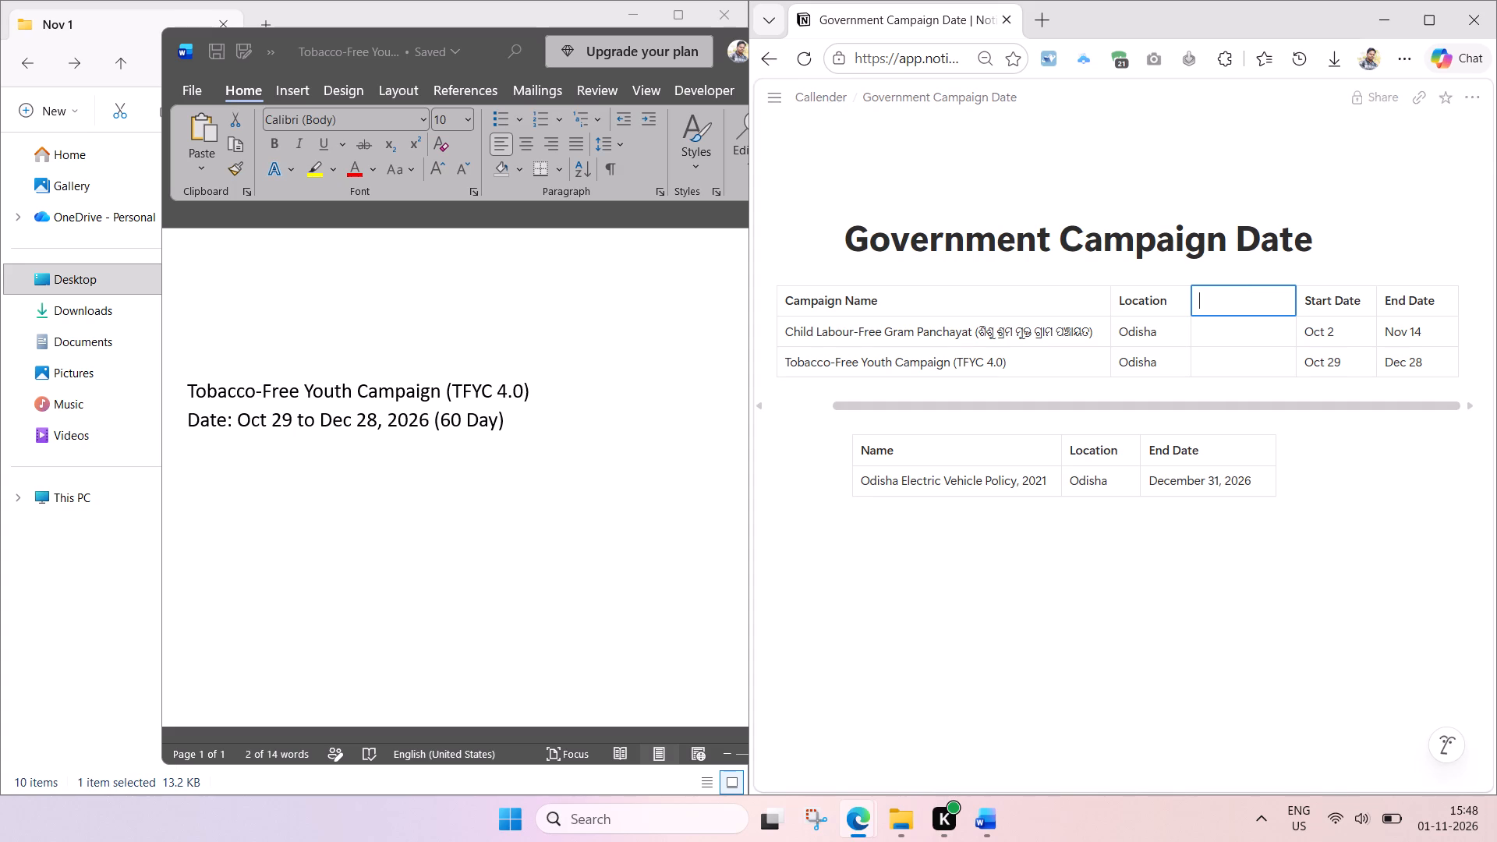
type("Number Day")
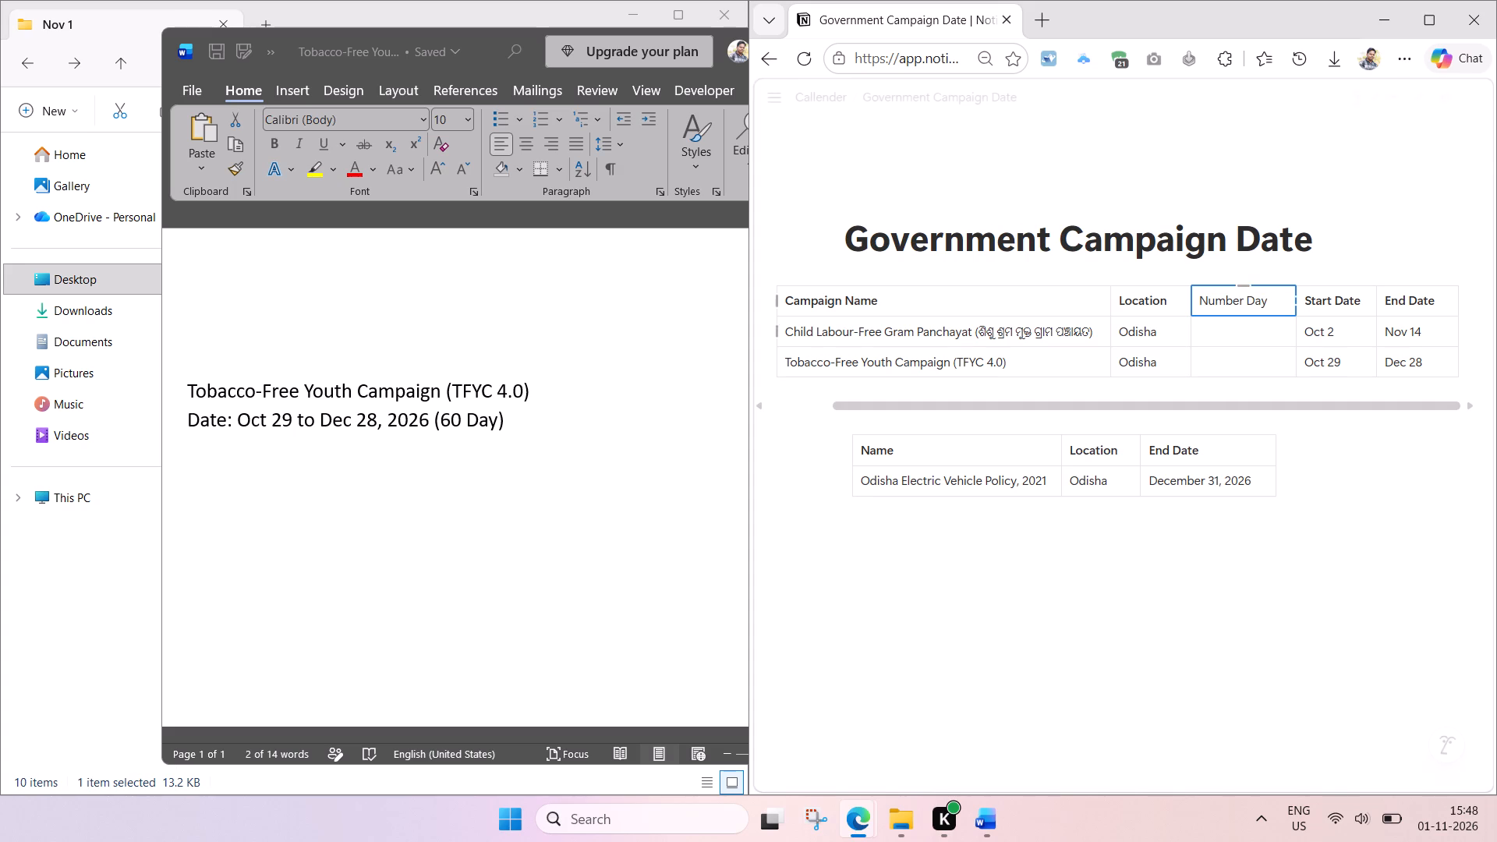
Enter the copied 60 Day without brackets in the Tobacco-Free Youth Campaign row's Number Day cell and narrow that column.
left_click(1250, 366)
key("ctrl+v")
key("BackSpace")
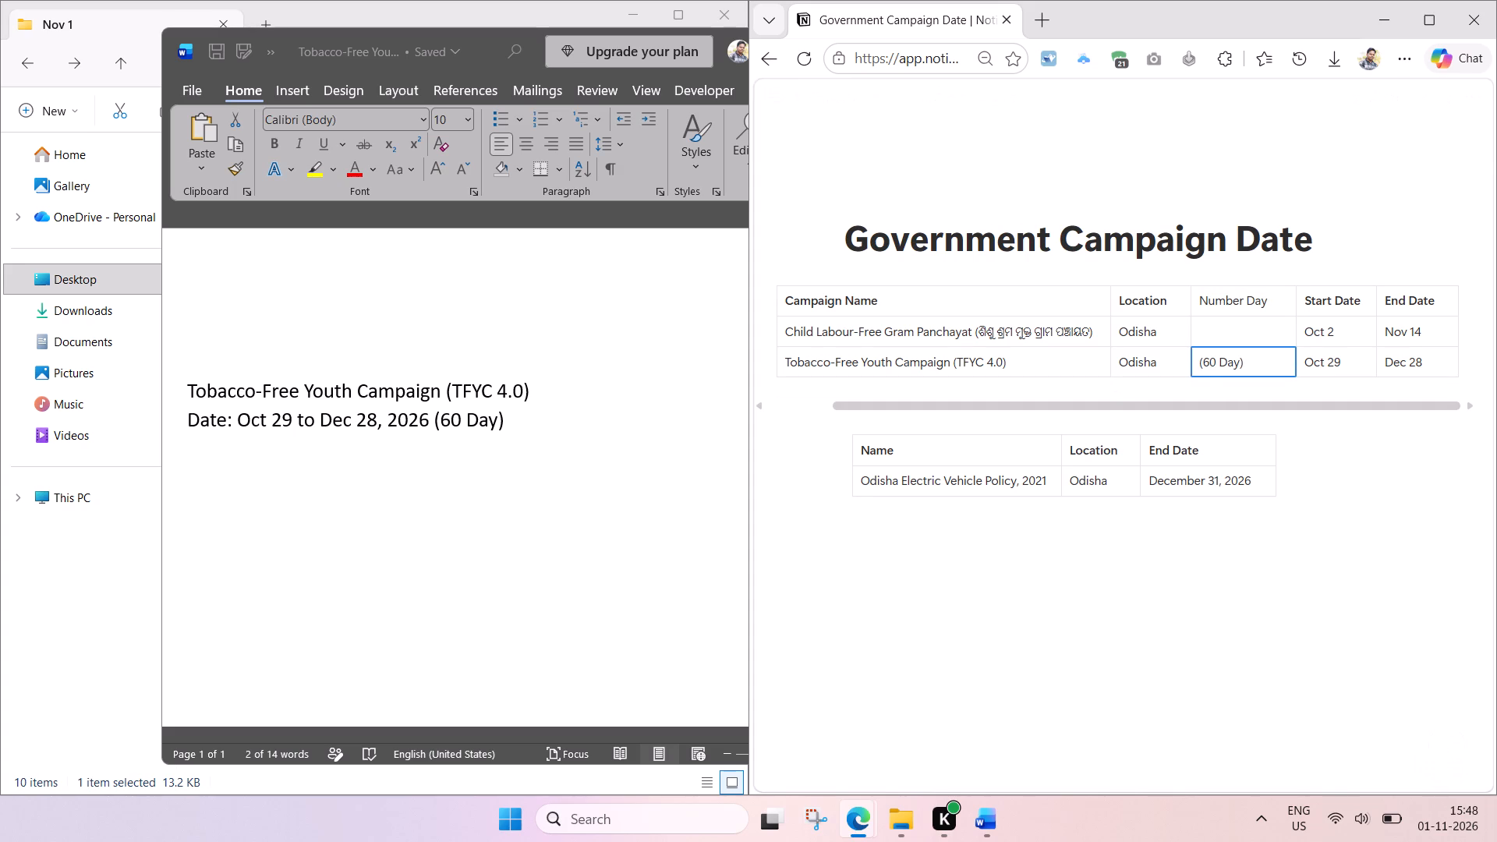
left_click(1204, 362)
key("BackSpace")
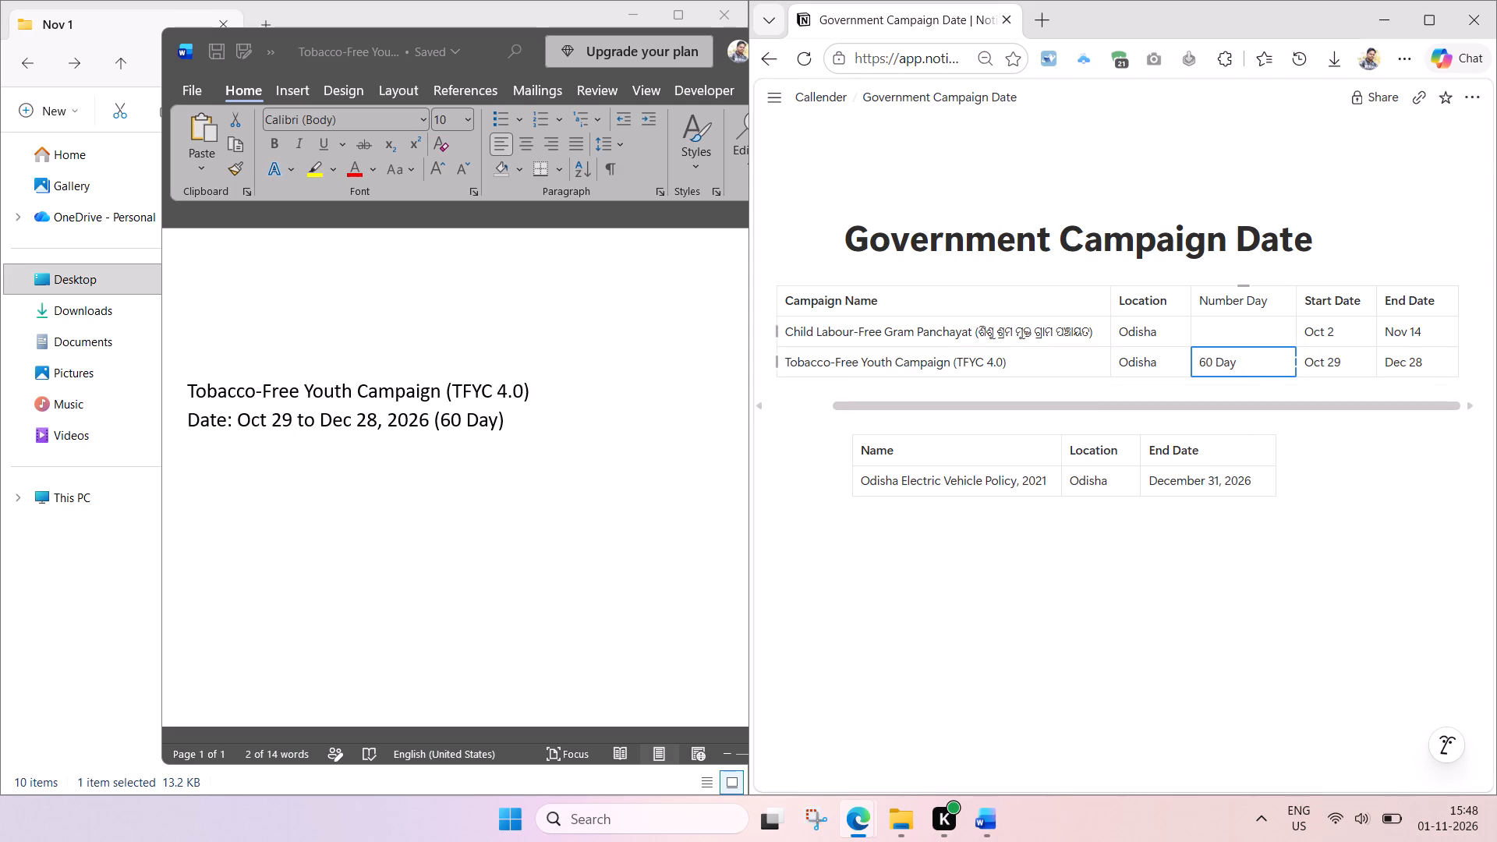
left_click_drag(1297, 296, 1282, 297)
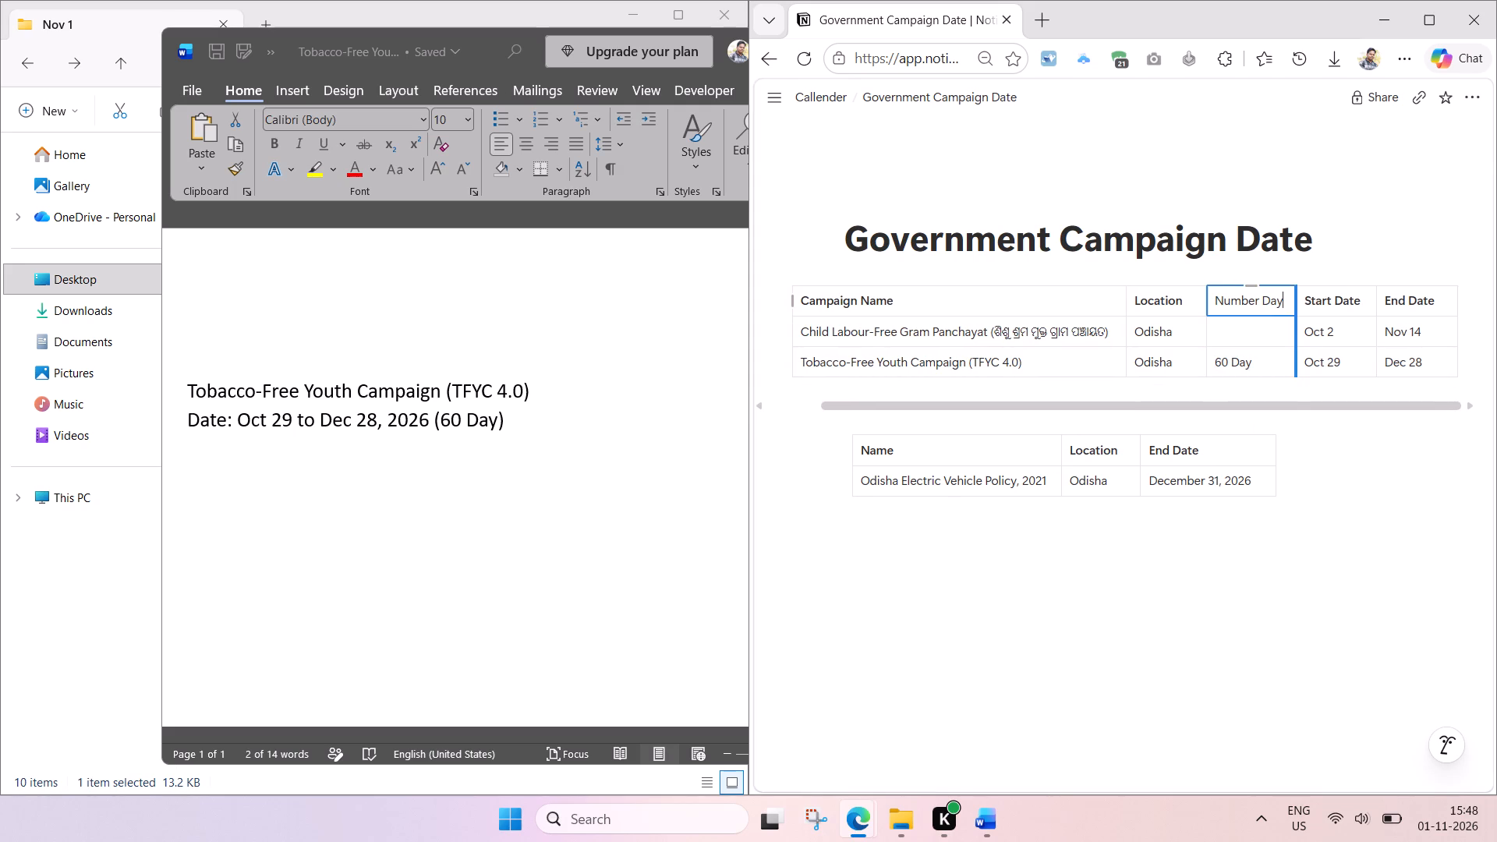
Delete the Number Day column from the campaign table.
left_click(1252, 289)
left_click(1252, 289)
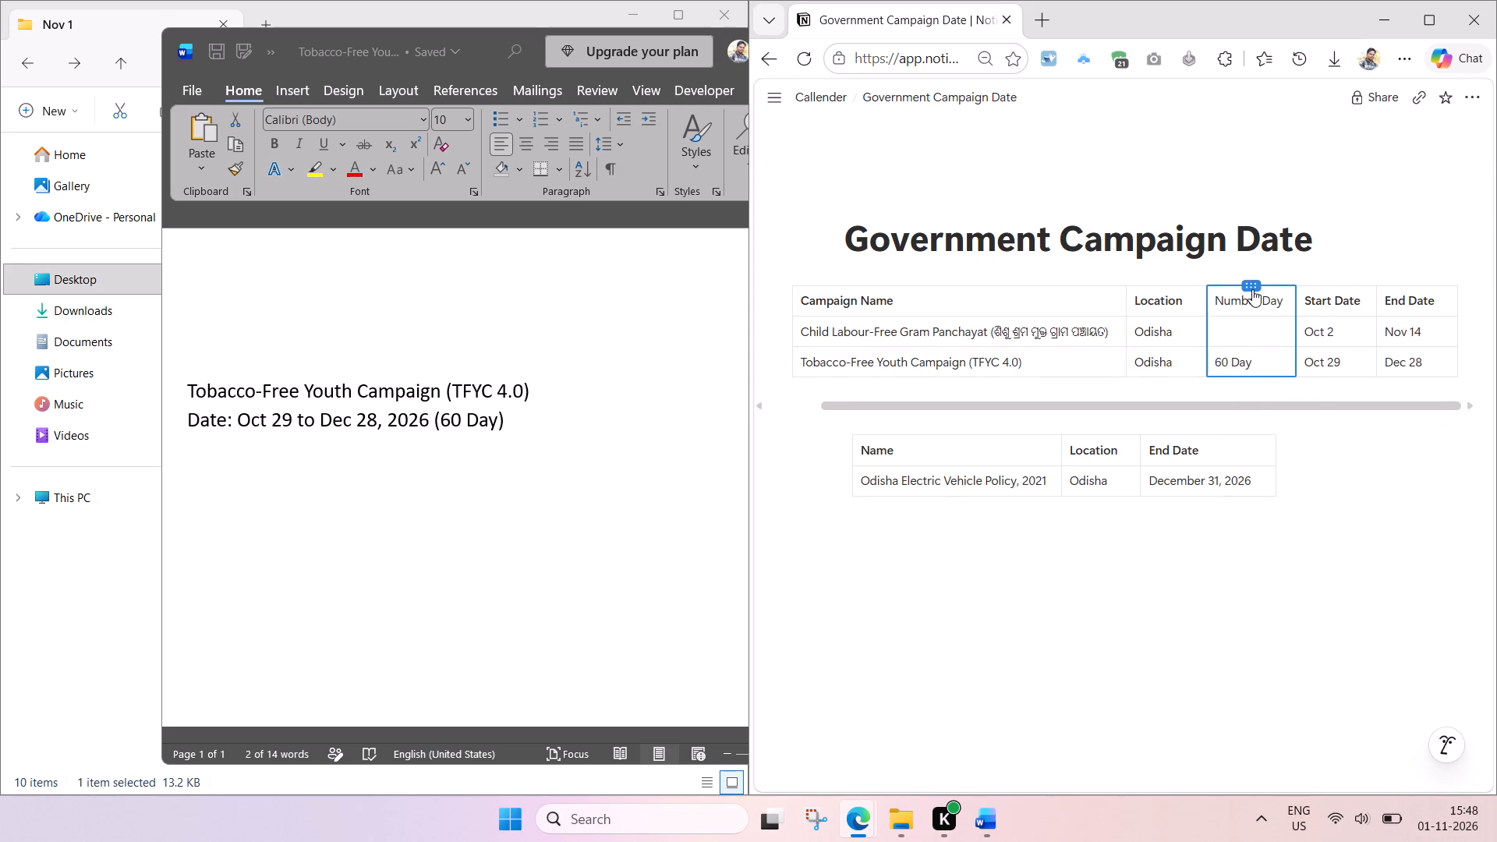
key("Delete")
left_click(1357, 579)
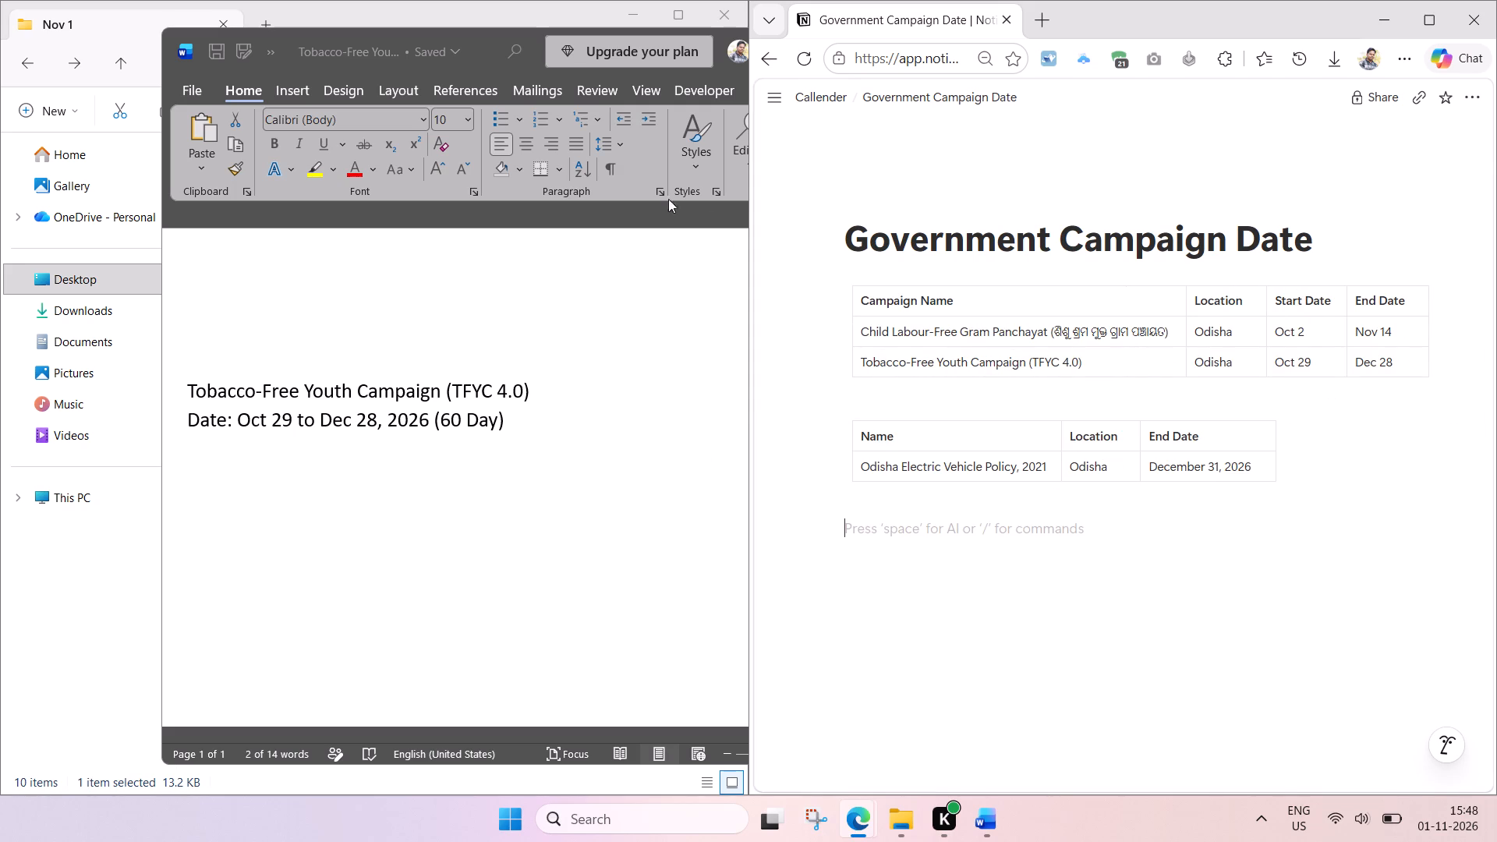
Close the Tobacco-Free Youth Campaign document in Word, delete its file from the Nov 1 folder, and save the Notion page.
left_click(478, 52)
left_click(876, 63)
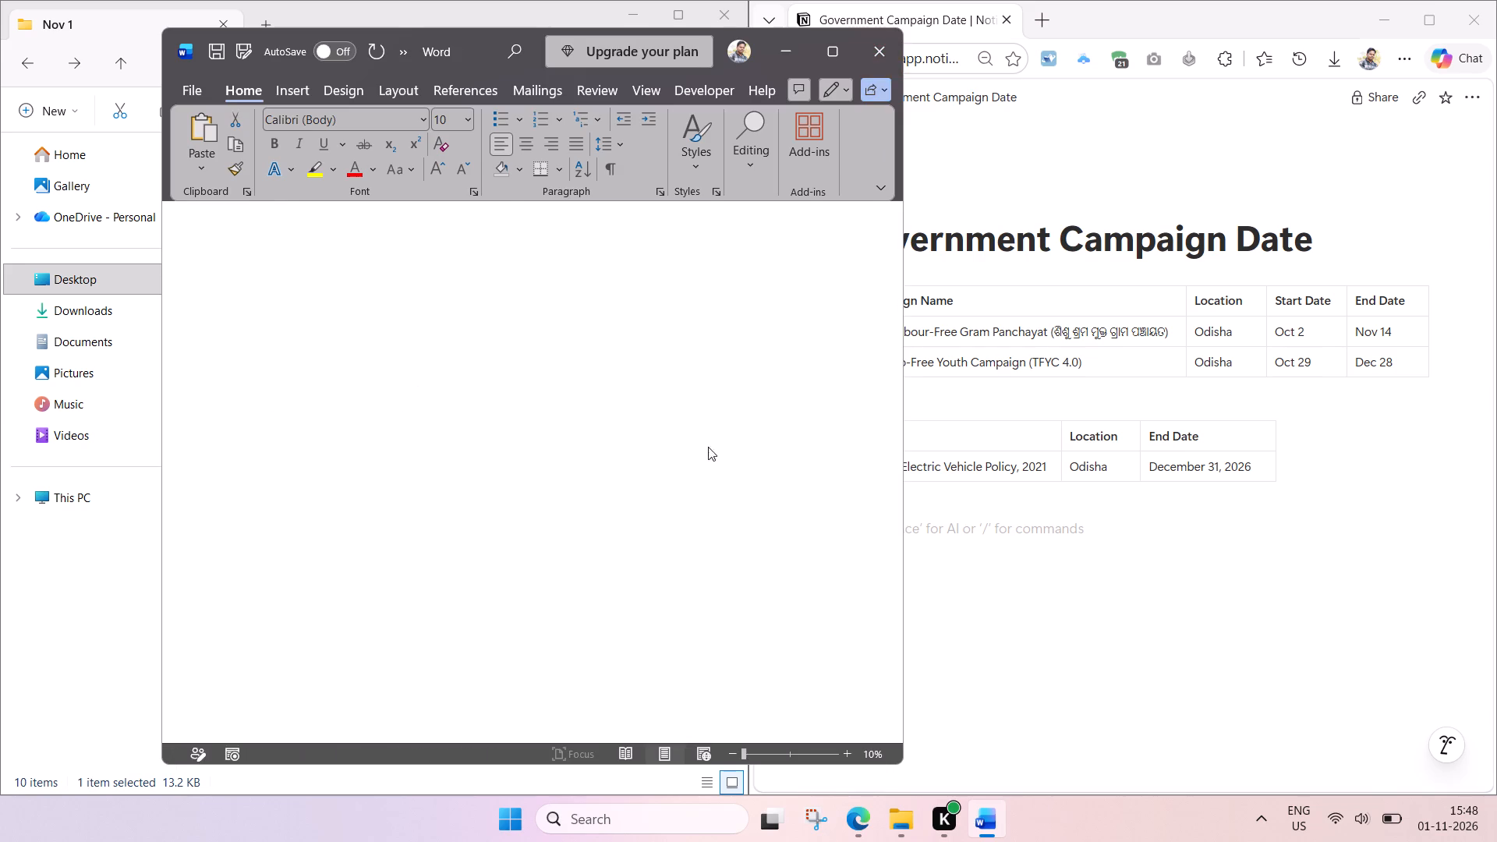
left_click(685, 487)
left_click(695, 343)
key("Delete")
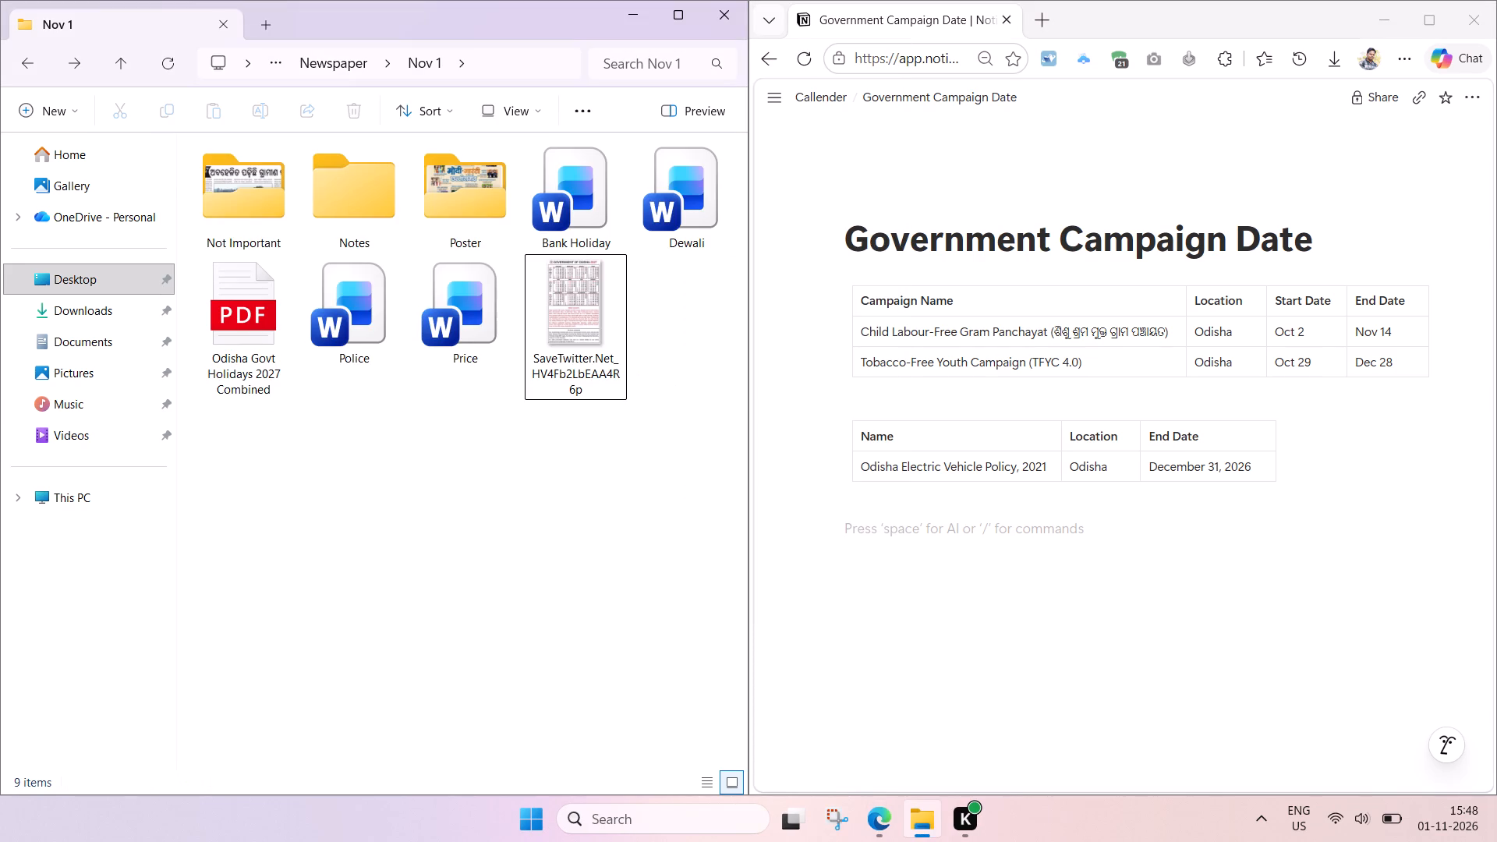
left_click(1304, 627)
key("ctrl+s")
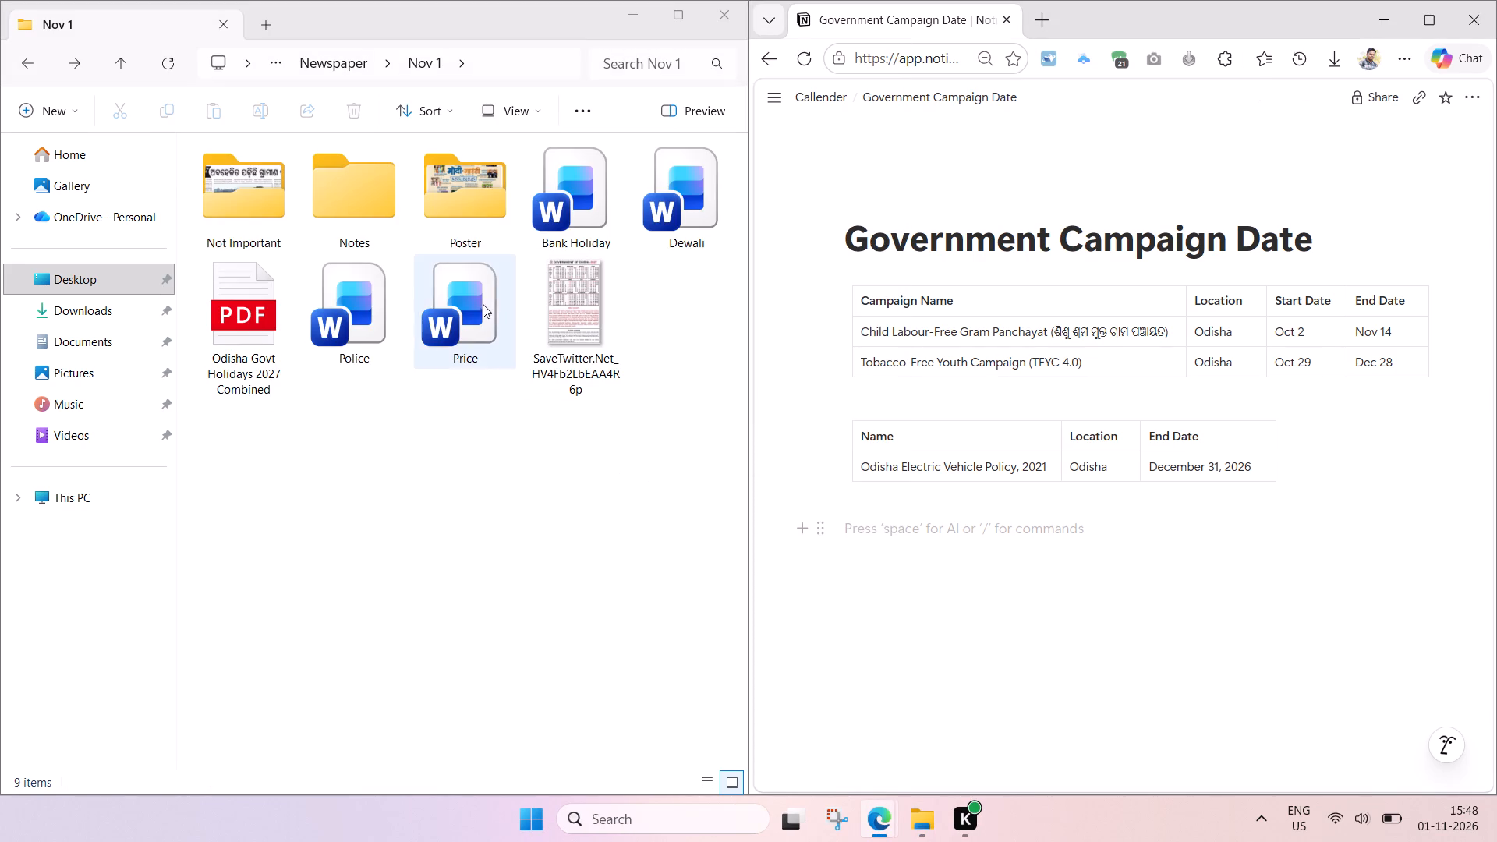
Open the Price document from the Nov 1 folder in Word.
left_click(376, 314)
left_click(358, 301)
left_click(445, 316)
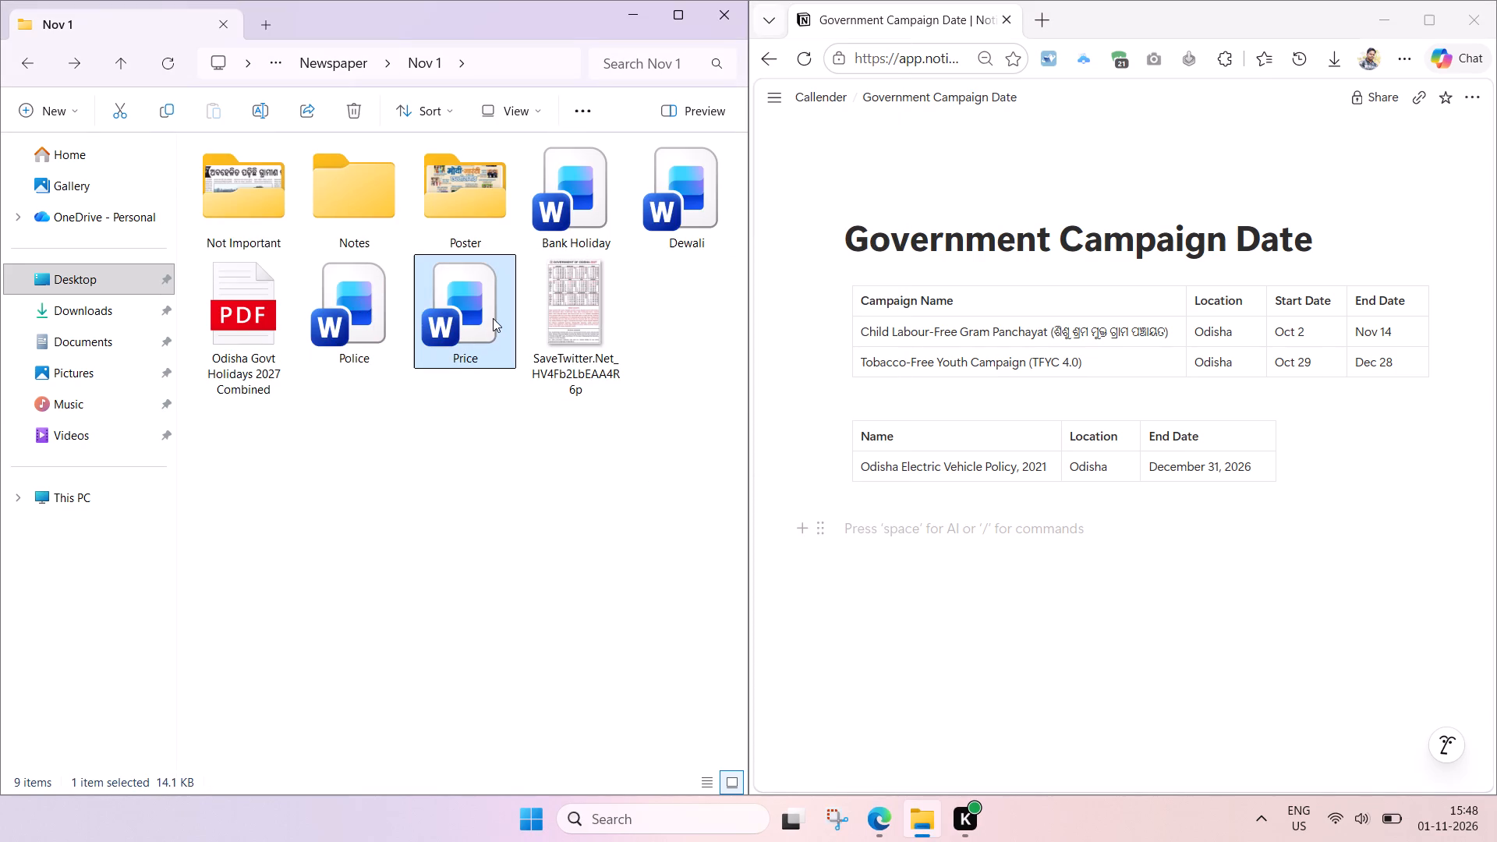
double_click(493, 318)
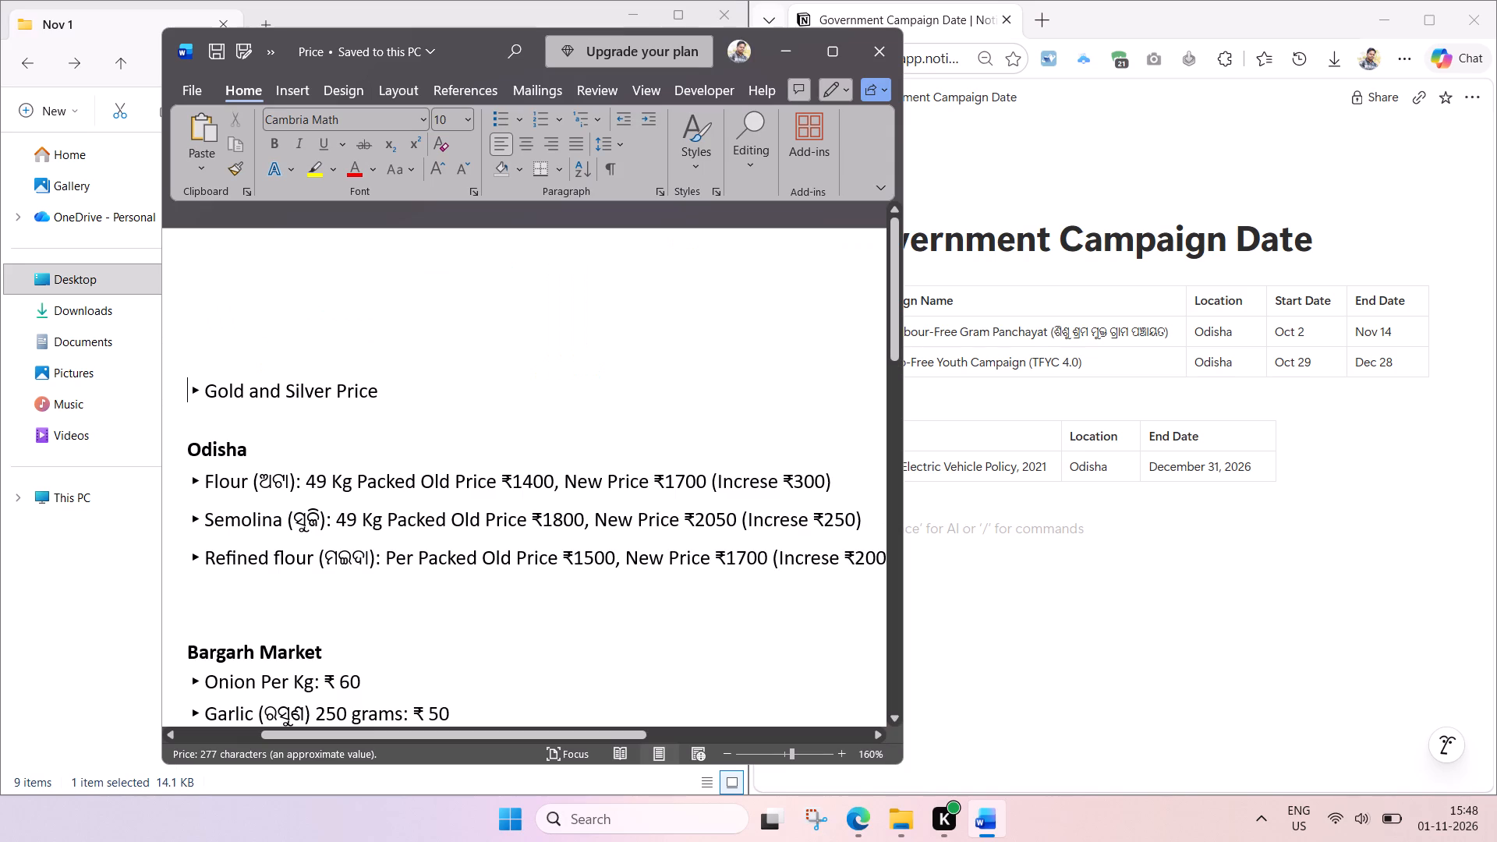
scroll(476, 421, "left", 1)
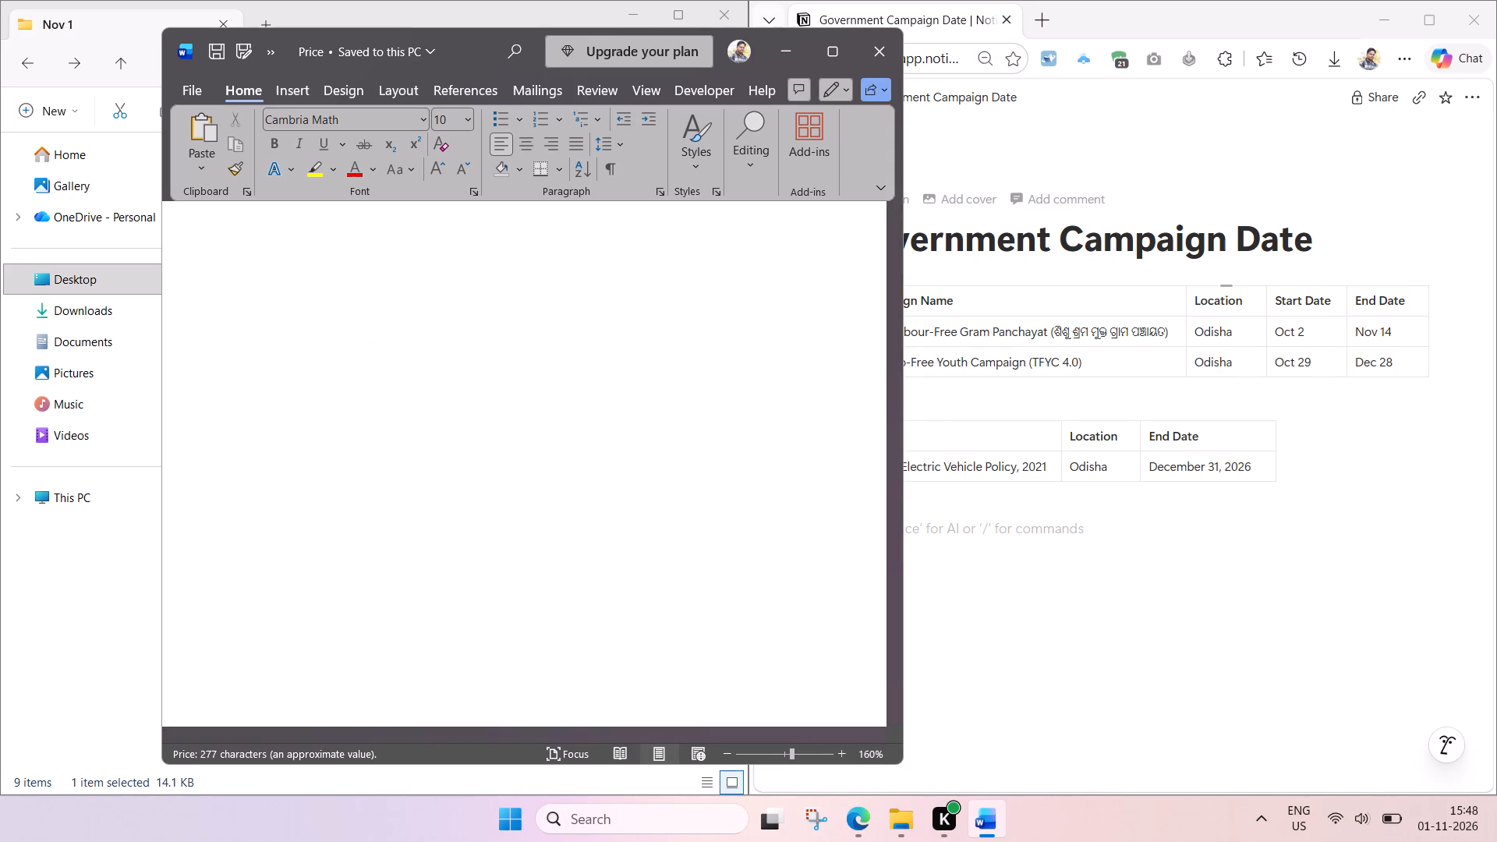
Open the News page under Callender in Notion.
left_click(1264, 159)
left_click(815, 95)
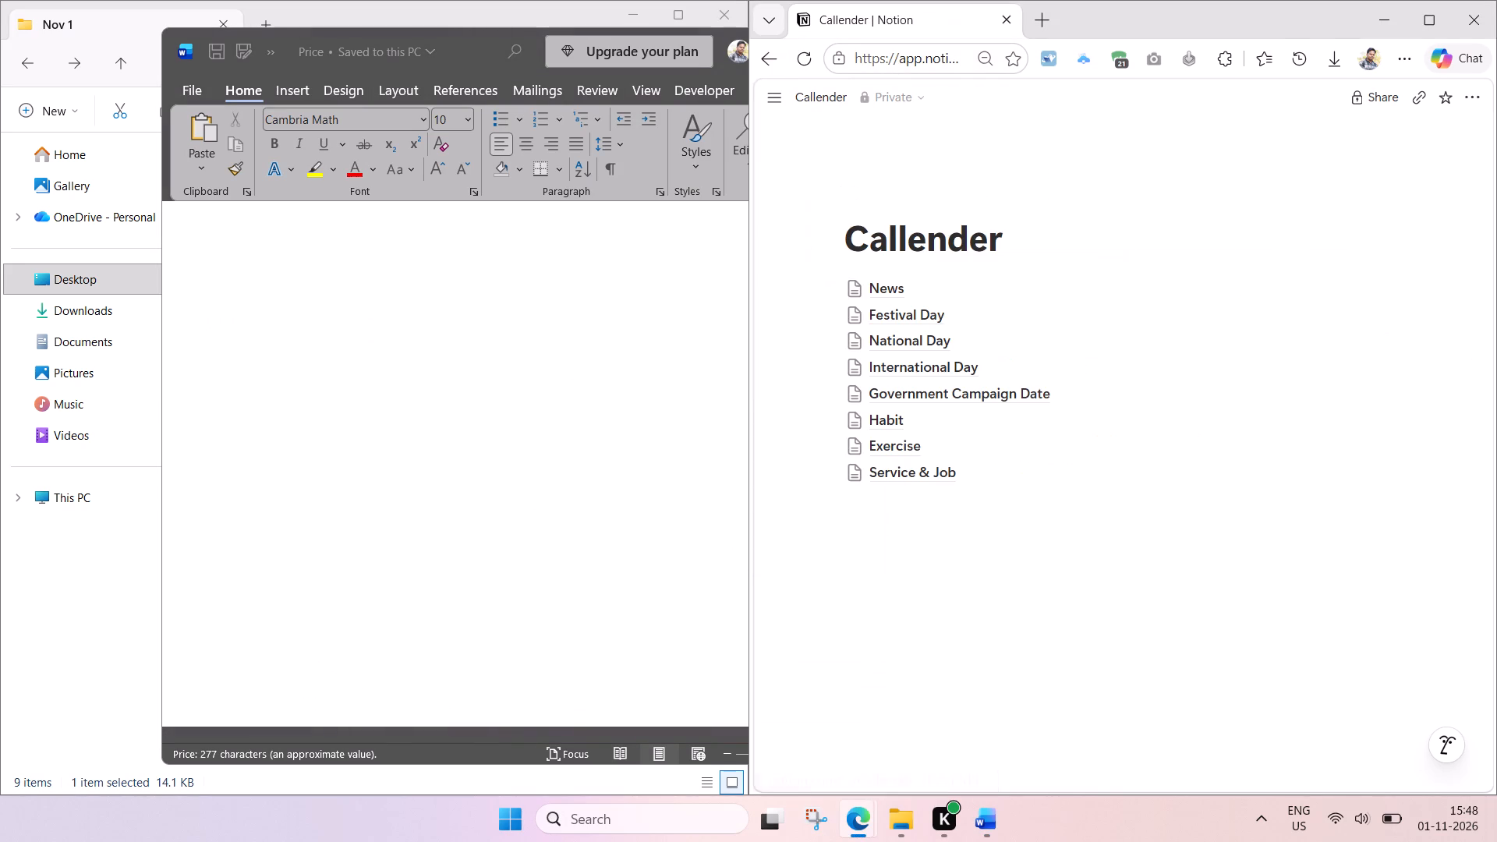
left_click(889, 295)
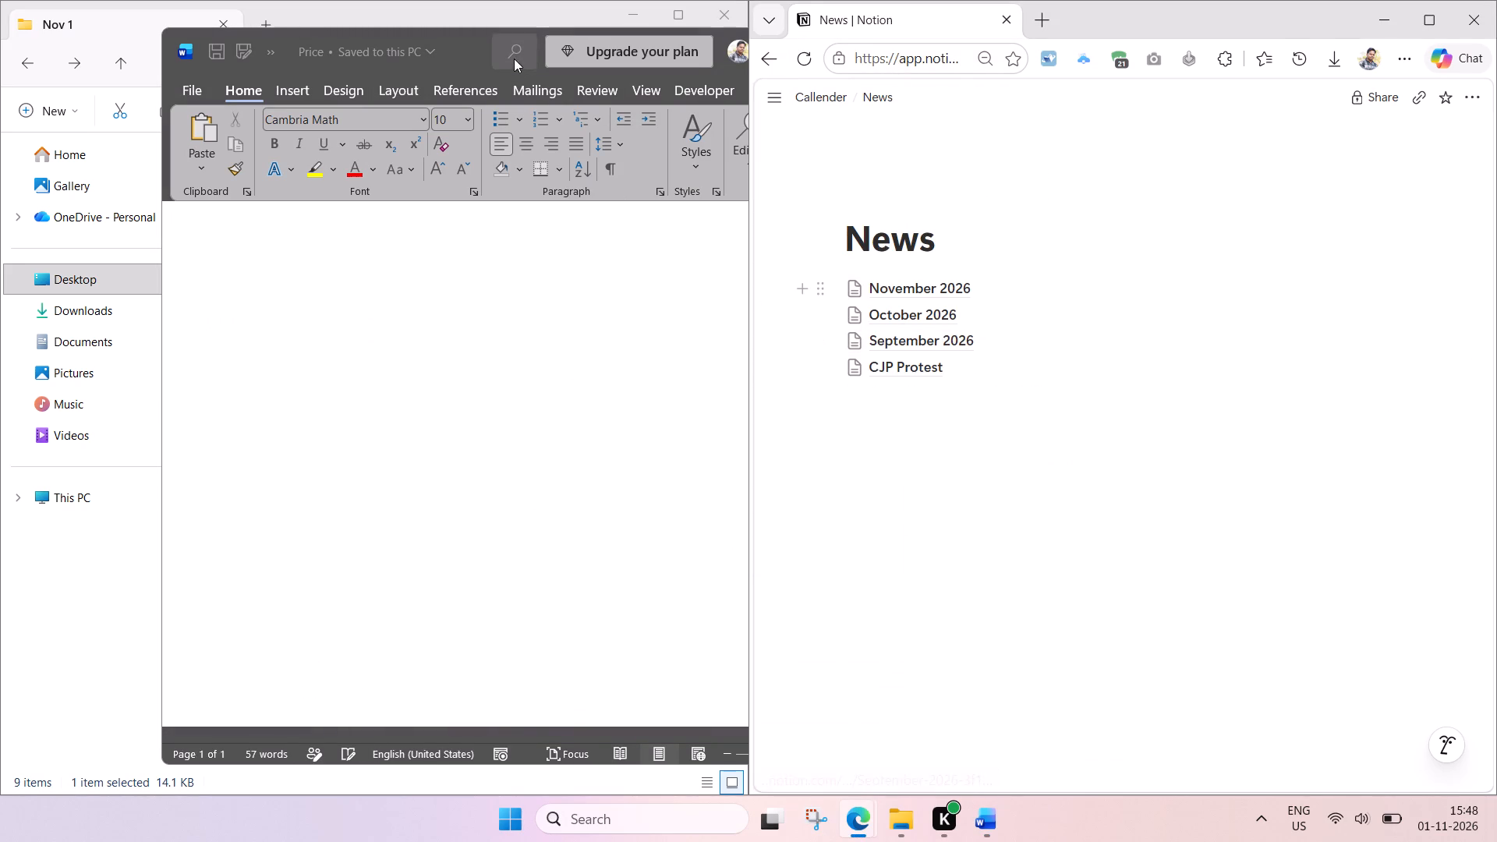
Tile the Price document window beside Notion and bring its Odisha and Bargarh Market price notes into view.
left_click(476, 53)
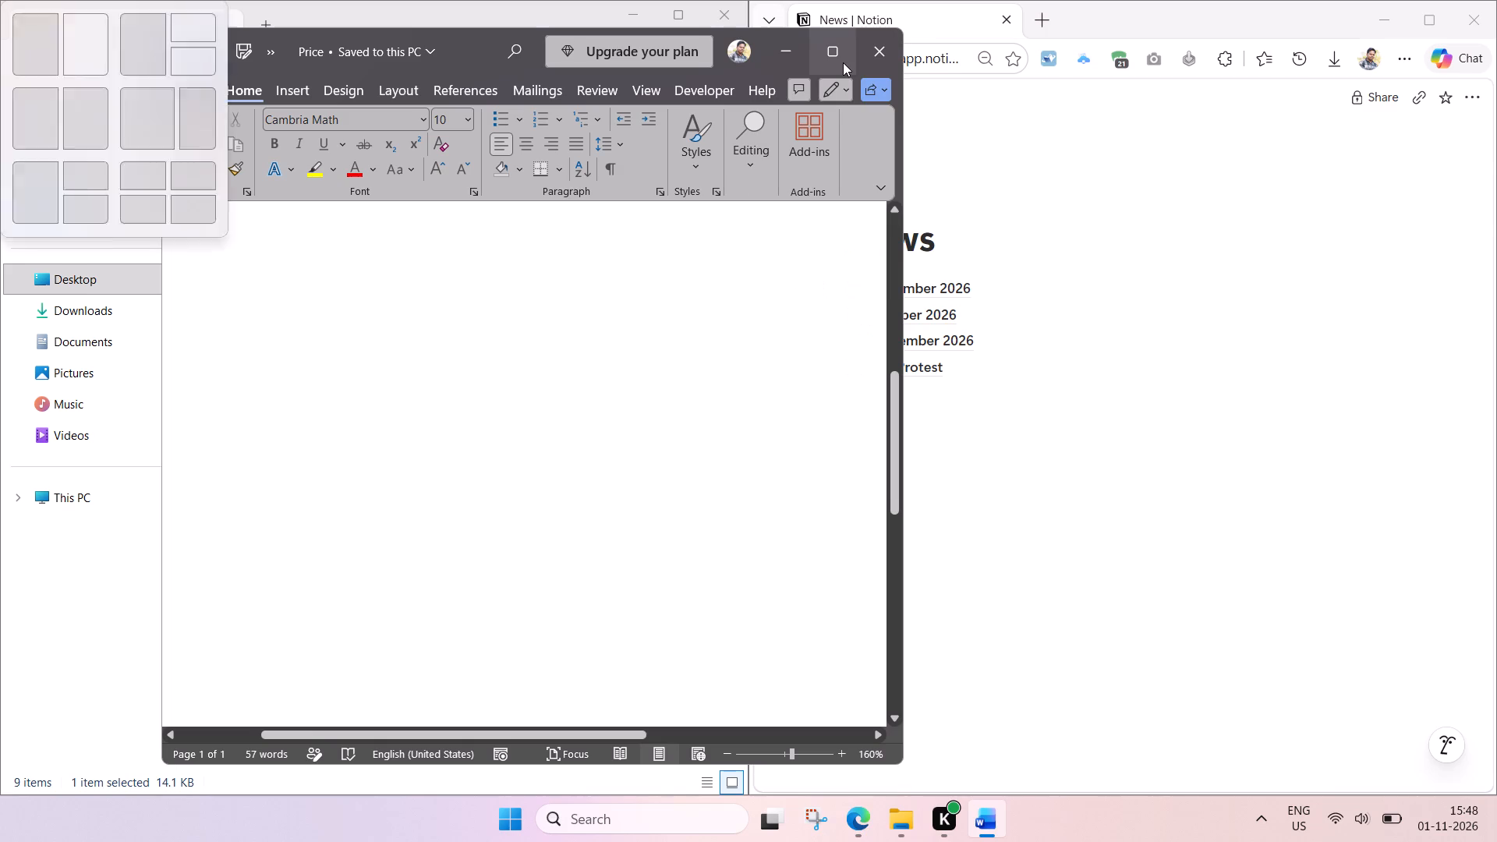
left_click(775, 181)
left_click(1020, 403)
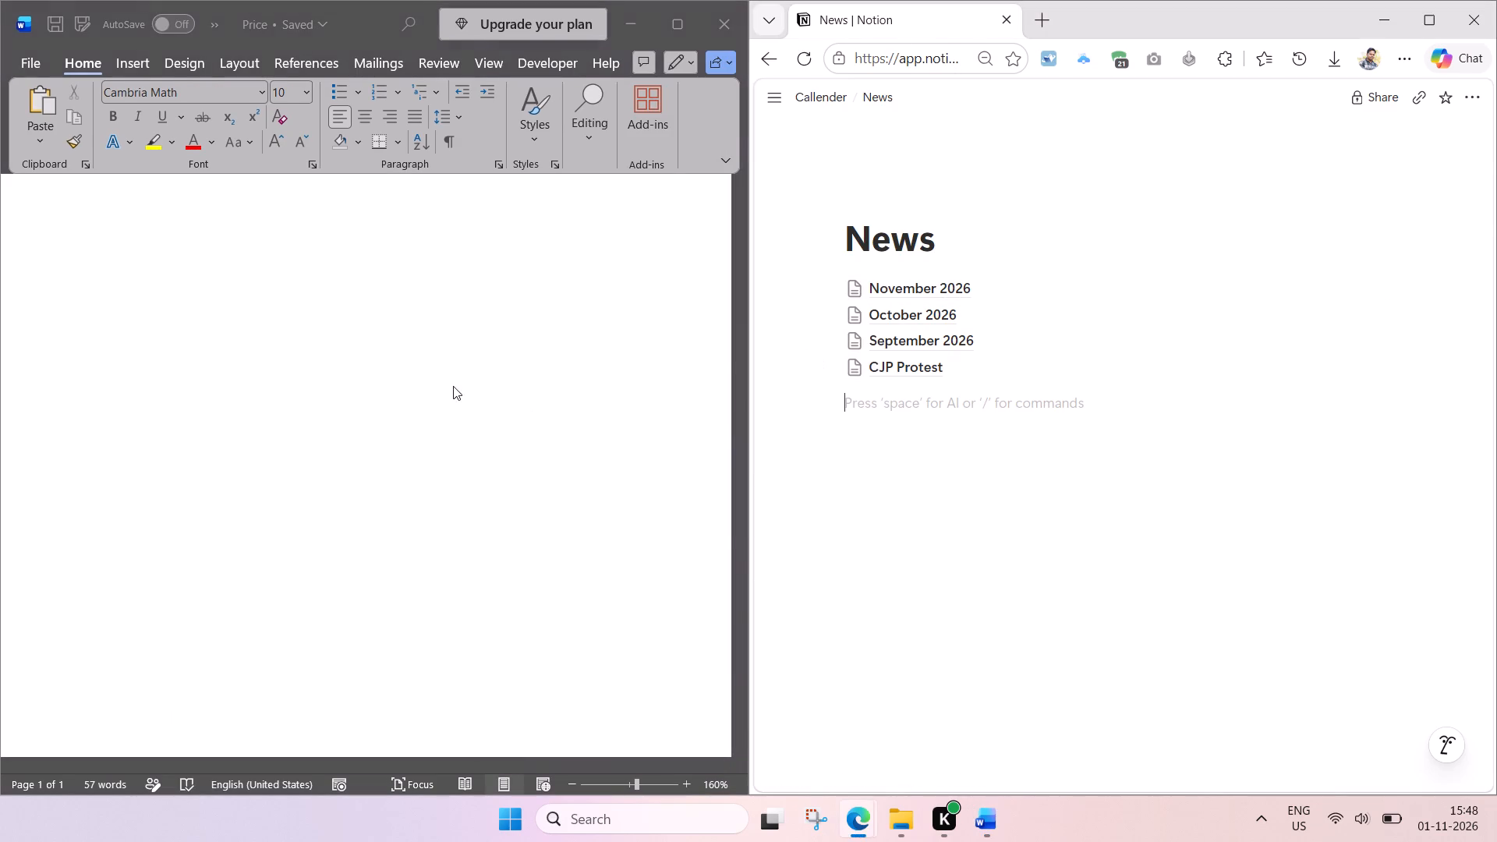
left_click(453, 386)
scroll(446, 384, "up", 6)
scroll(304, 363, "down", 1)
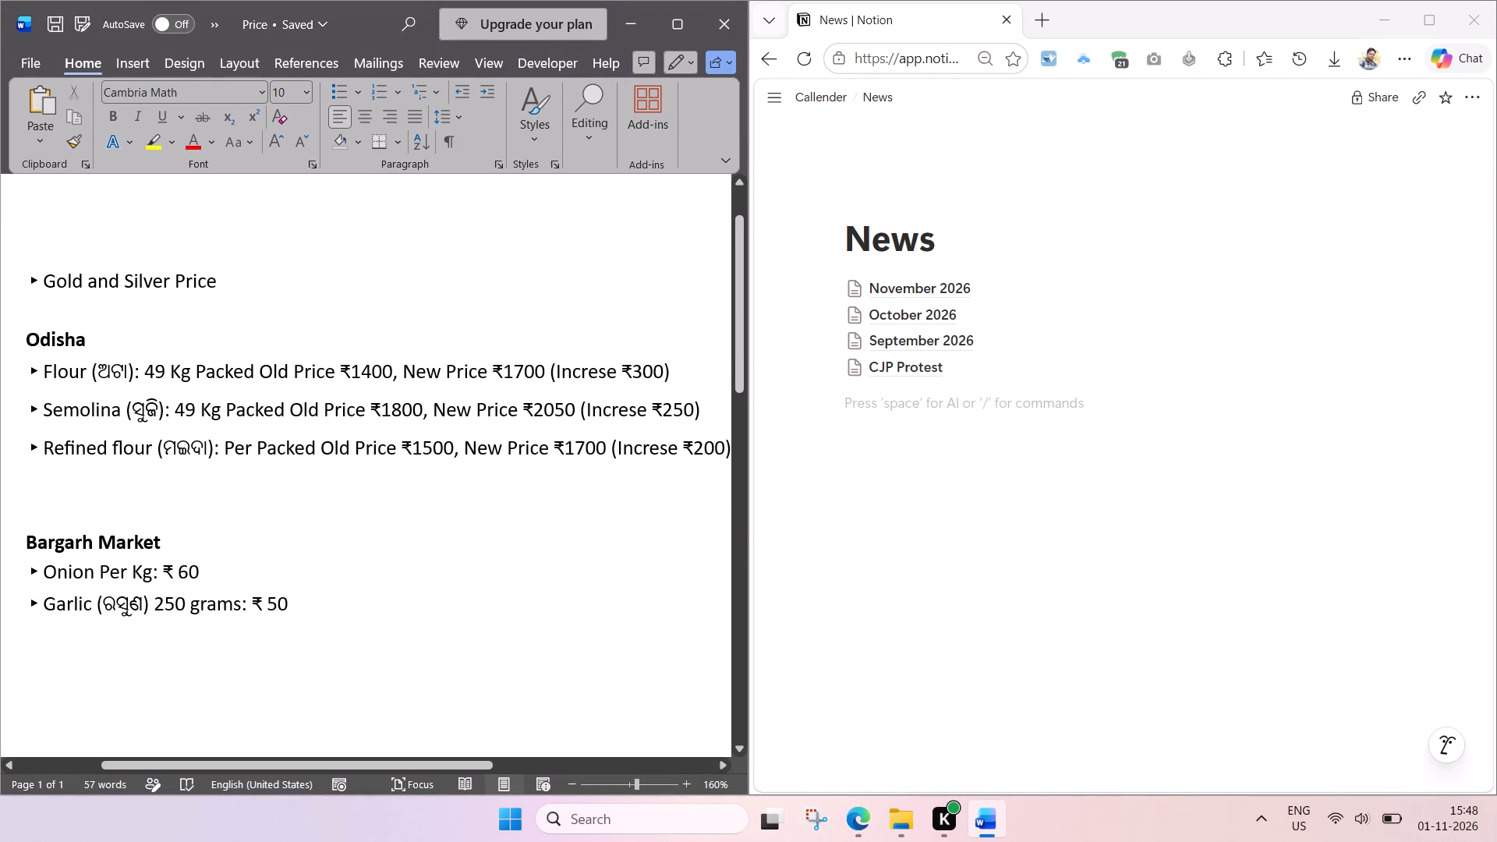
scroll(347, 361, "down", 1)
scroll(899, 428, "down", 1)
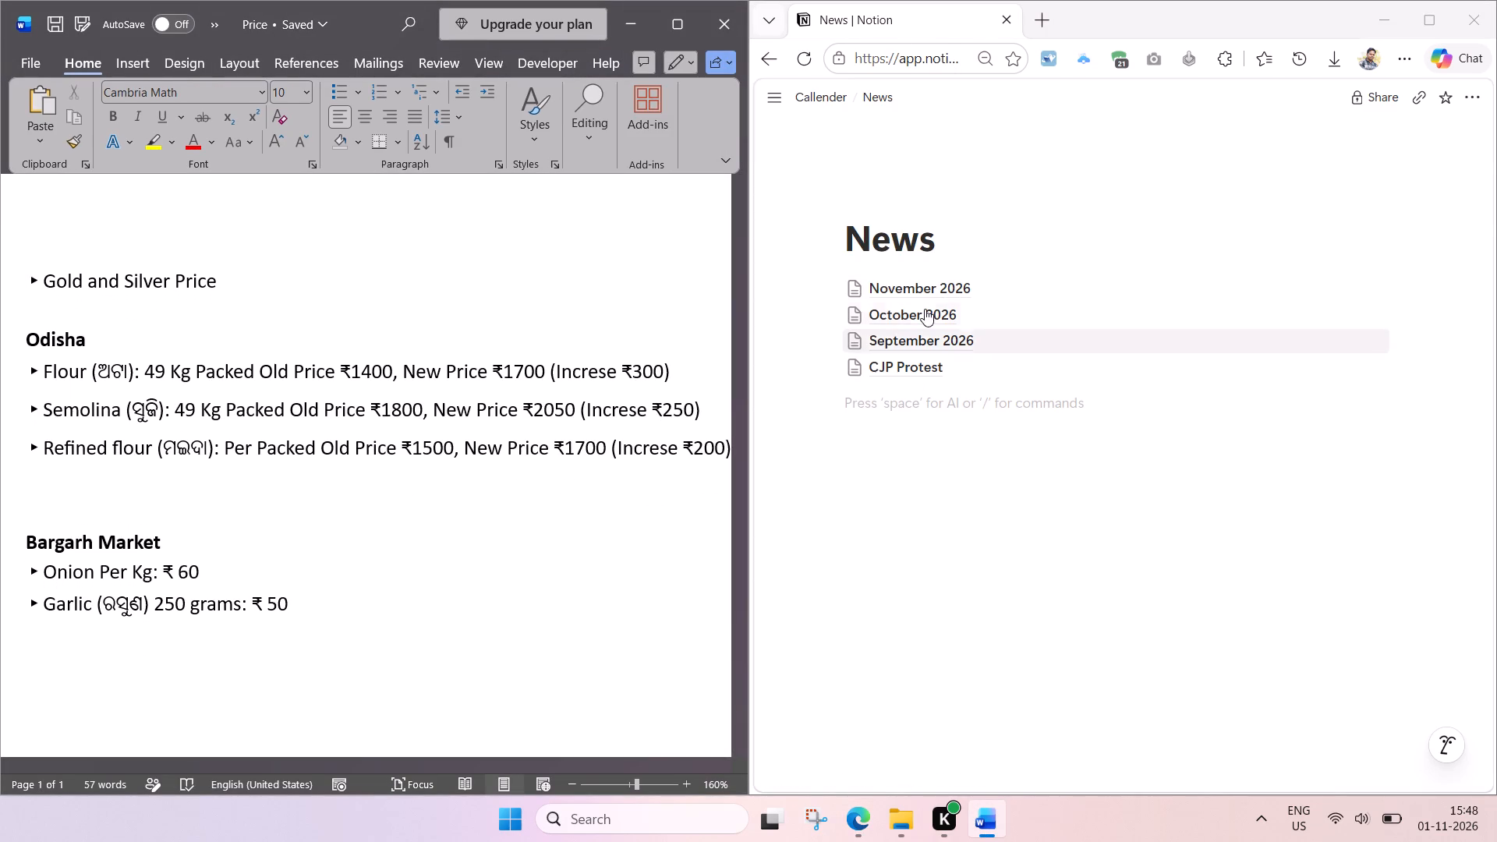
Open the November 2026 page under News in Notion.
left_click(924, 288)
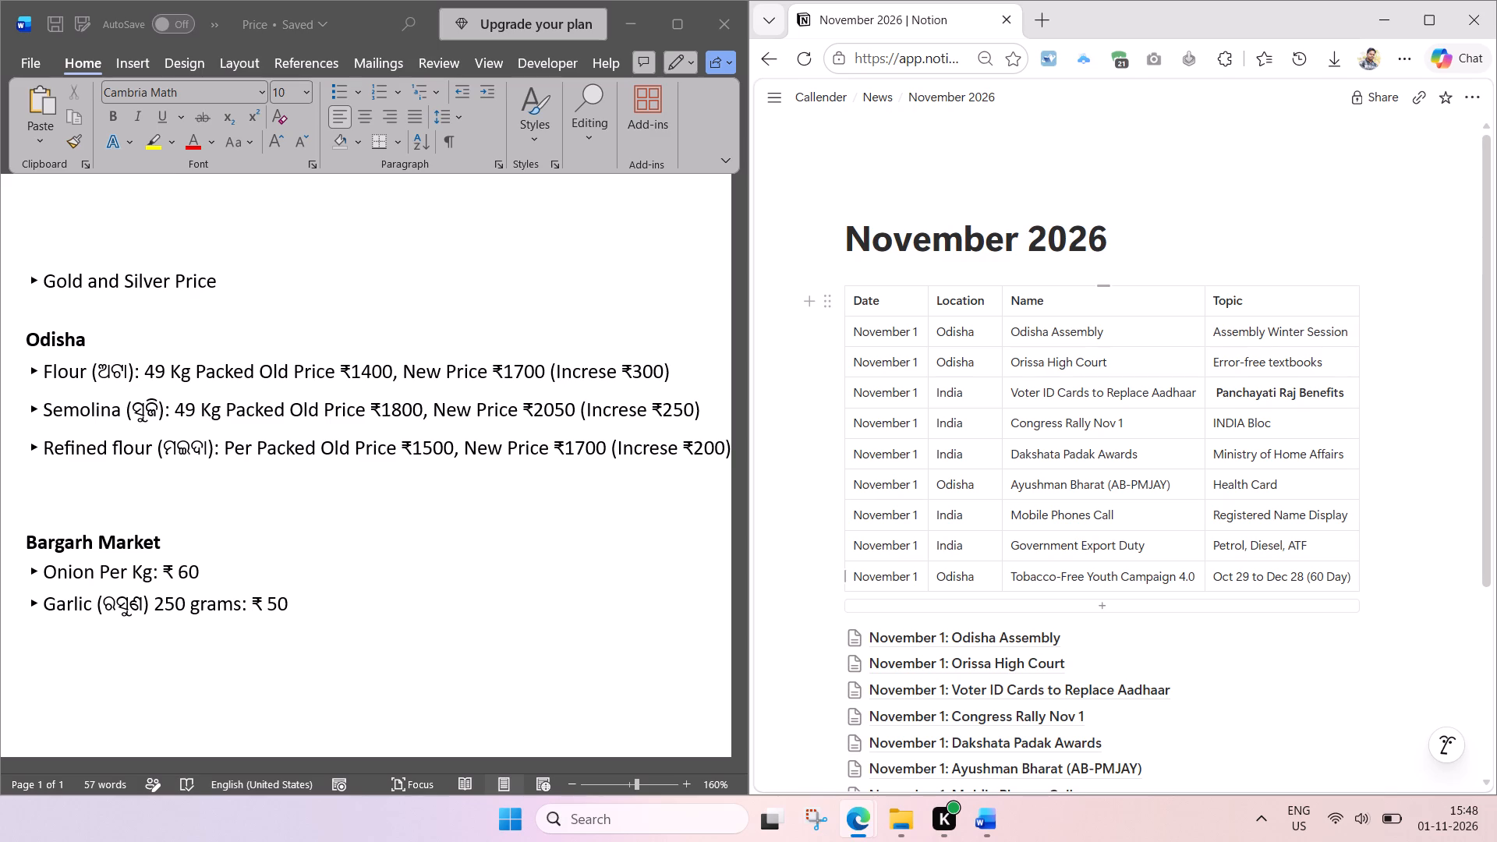
Add a new row at the end of the November 2026 table with date November 1 and location Odisha.
scroll(1087, 568, "down", 2)
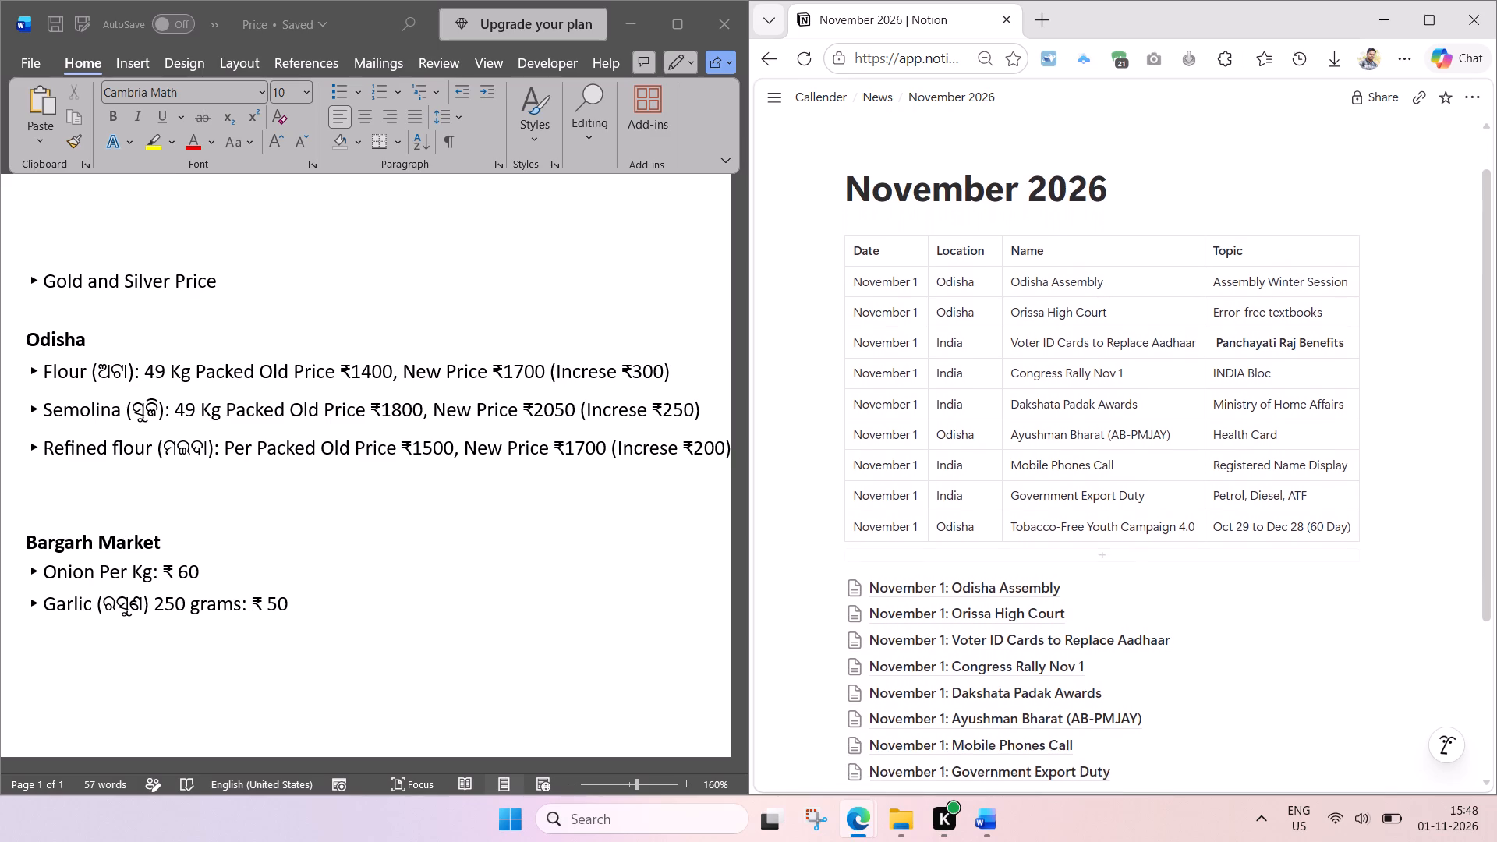
scroll(1098, 559, "down", 1)
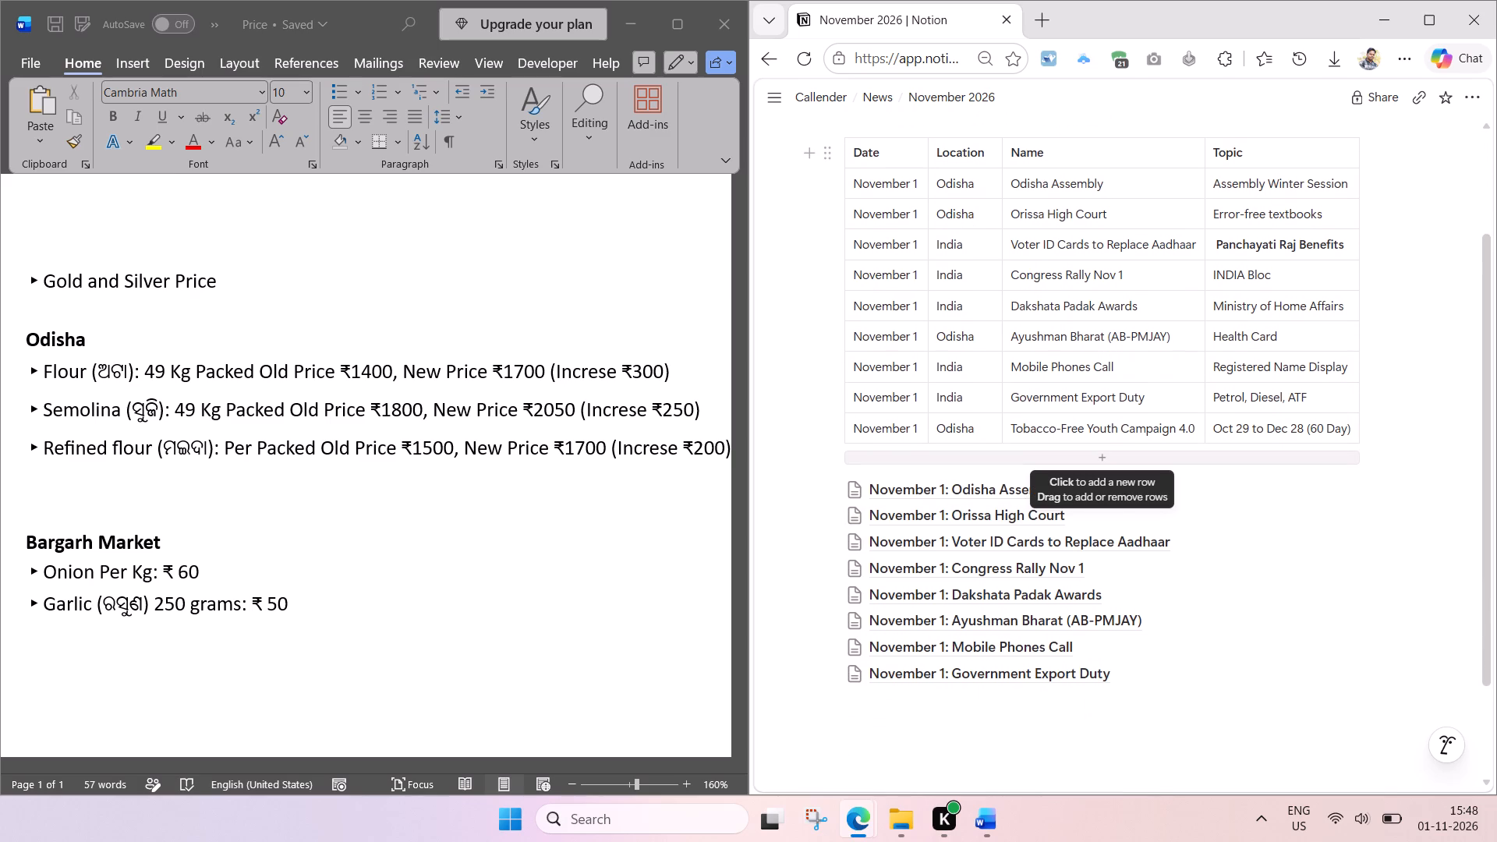
left_click(1062, 451)
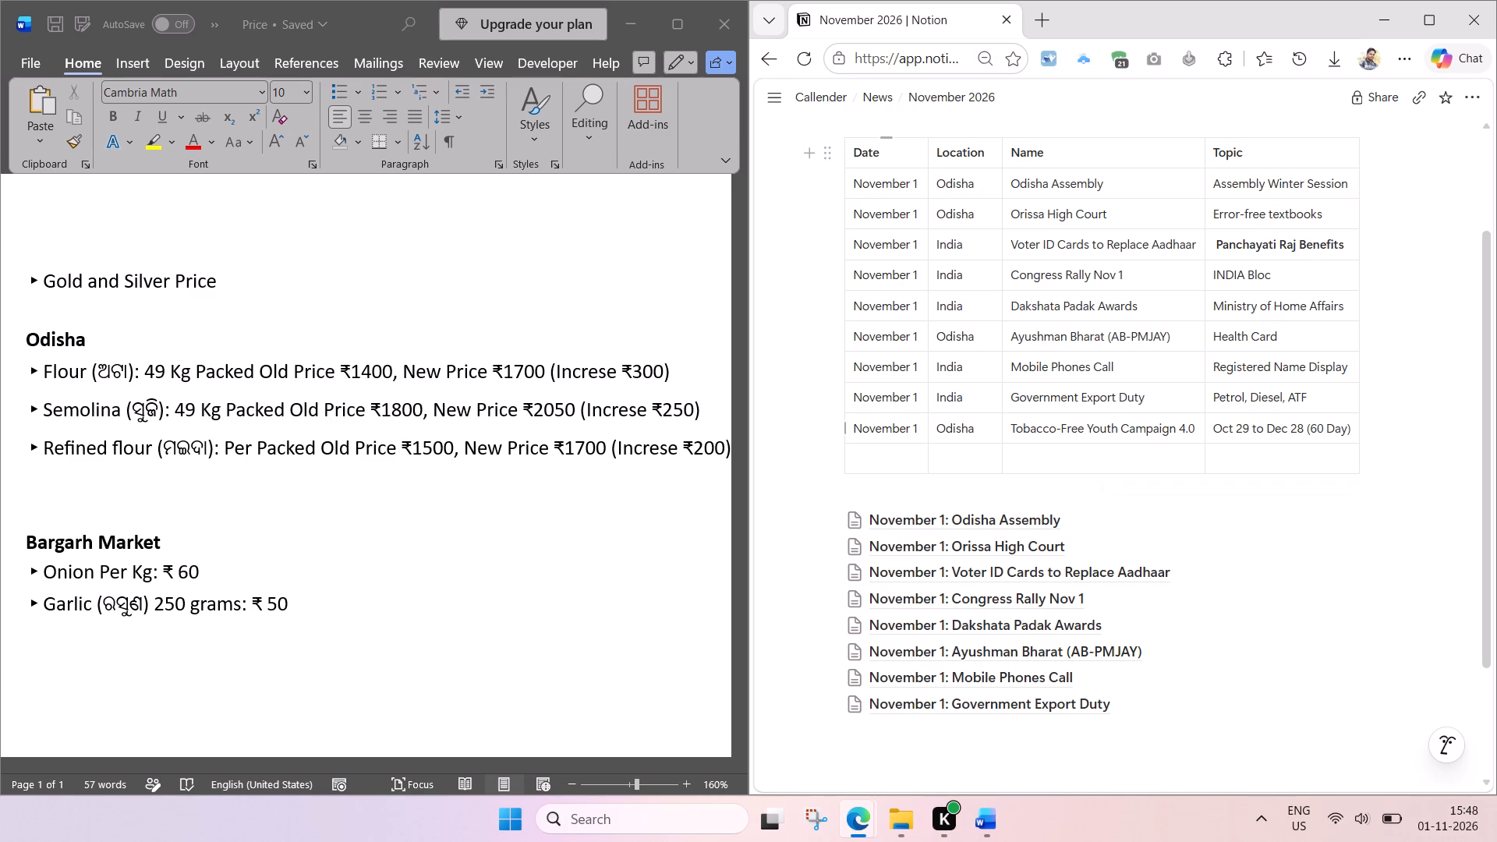
left_click(895, 432)
key("ctrl+a")
key("ctrl+c")
left_click(890, 463)
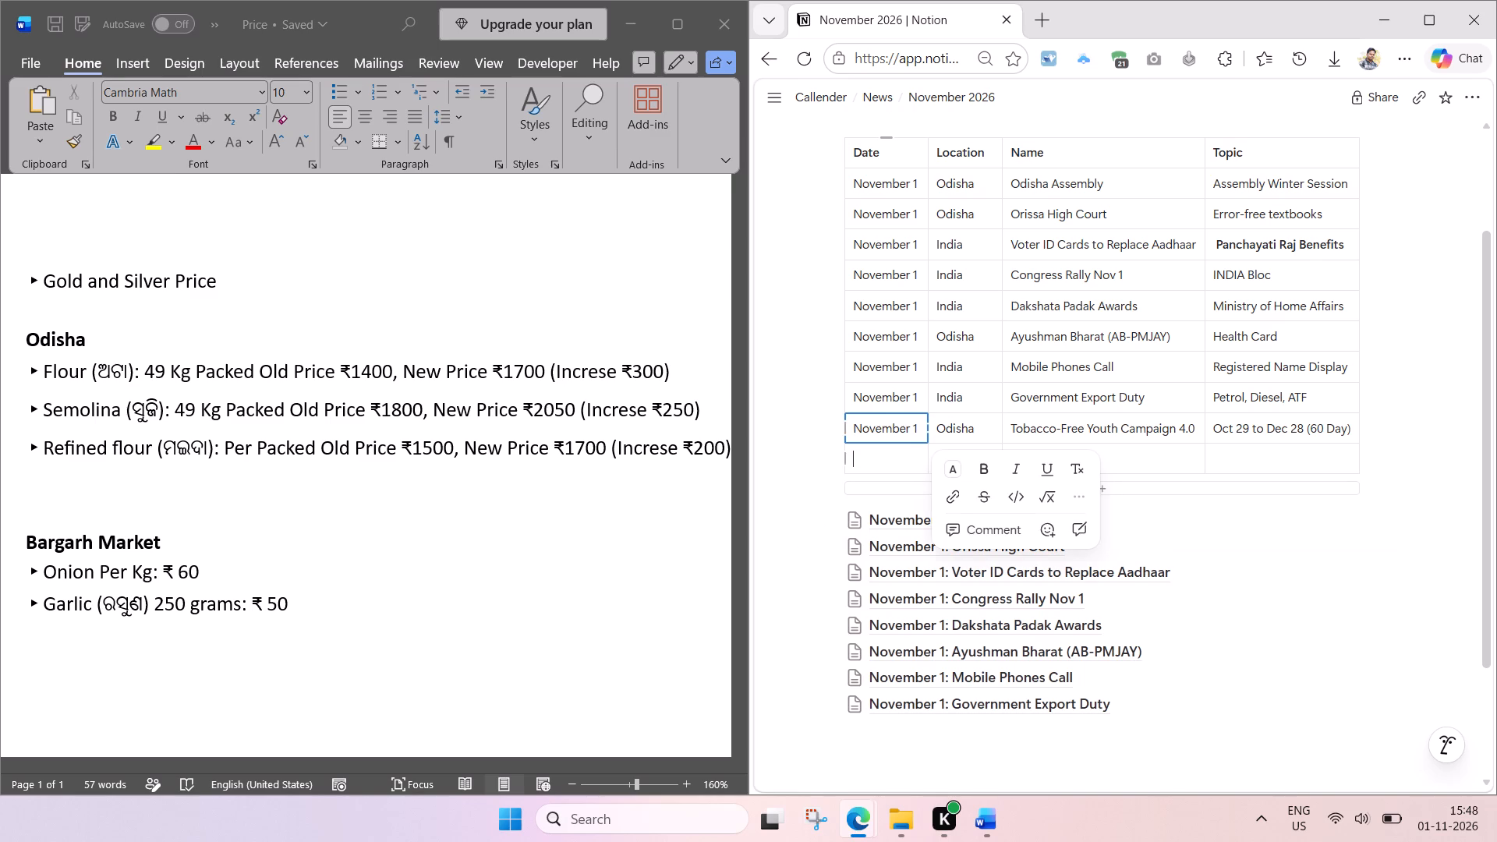
key("ctrl+v")
left_click(963, 455)
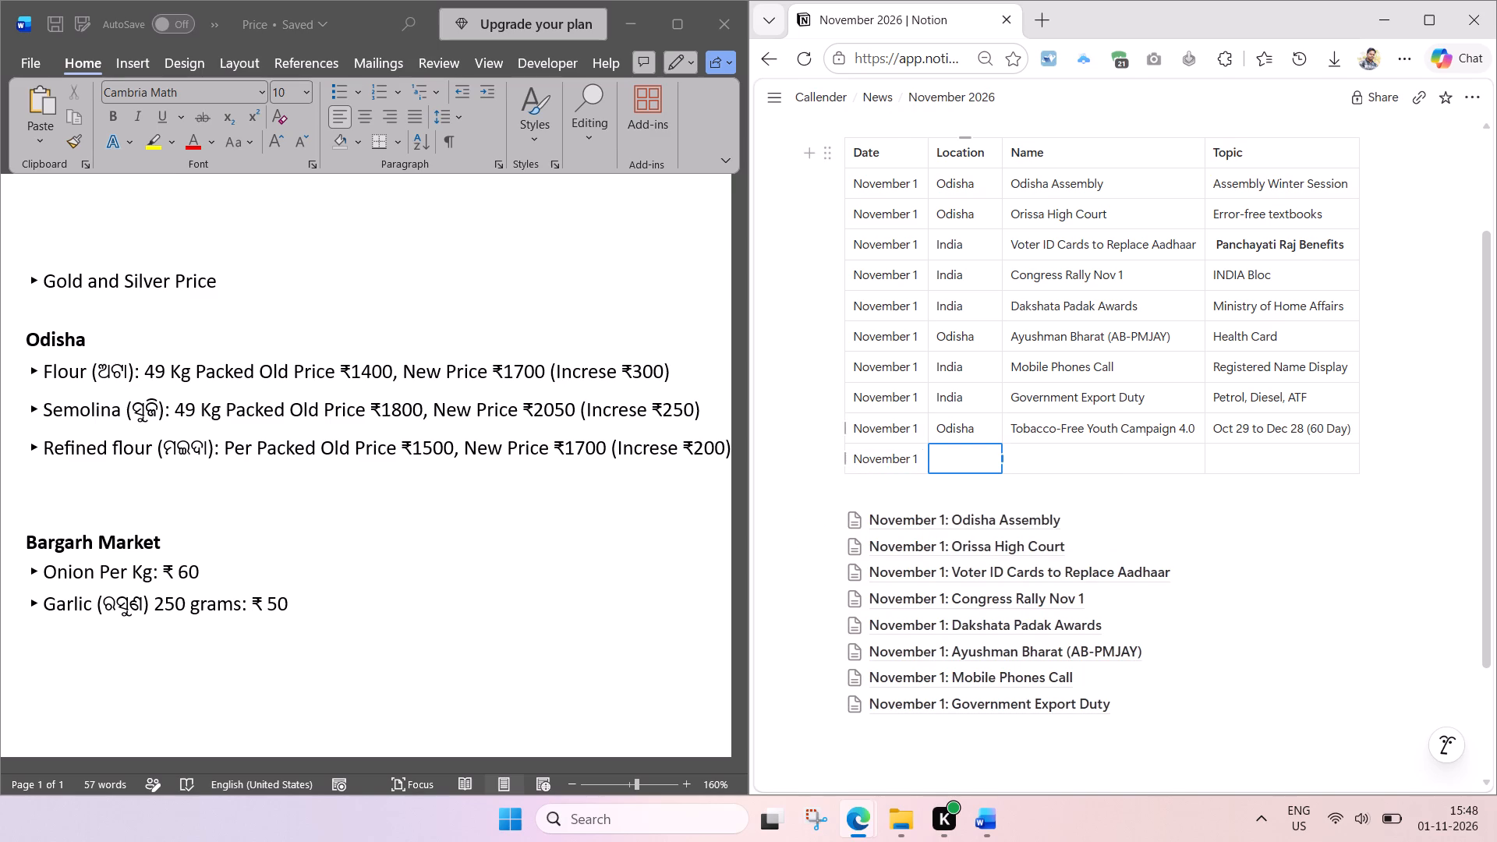
double_click(952, 426)
key("ctrl+c")
left_click(961, 446)
key("ctrl+v")
Fill in the new row's Name as "Market Price" and its Topic as "Odisha and Bargarh".
left_click(1049, 458)
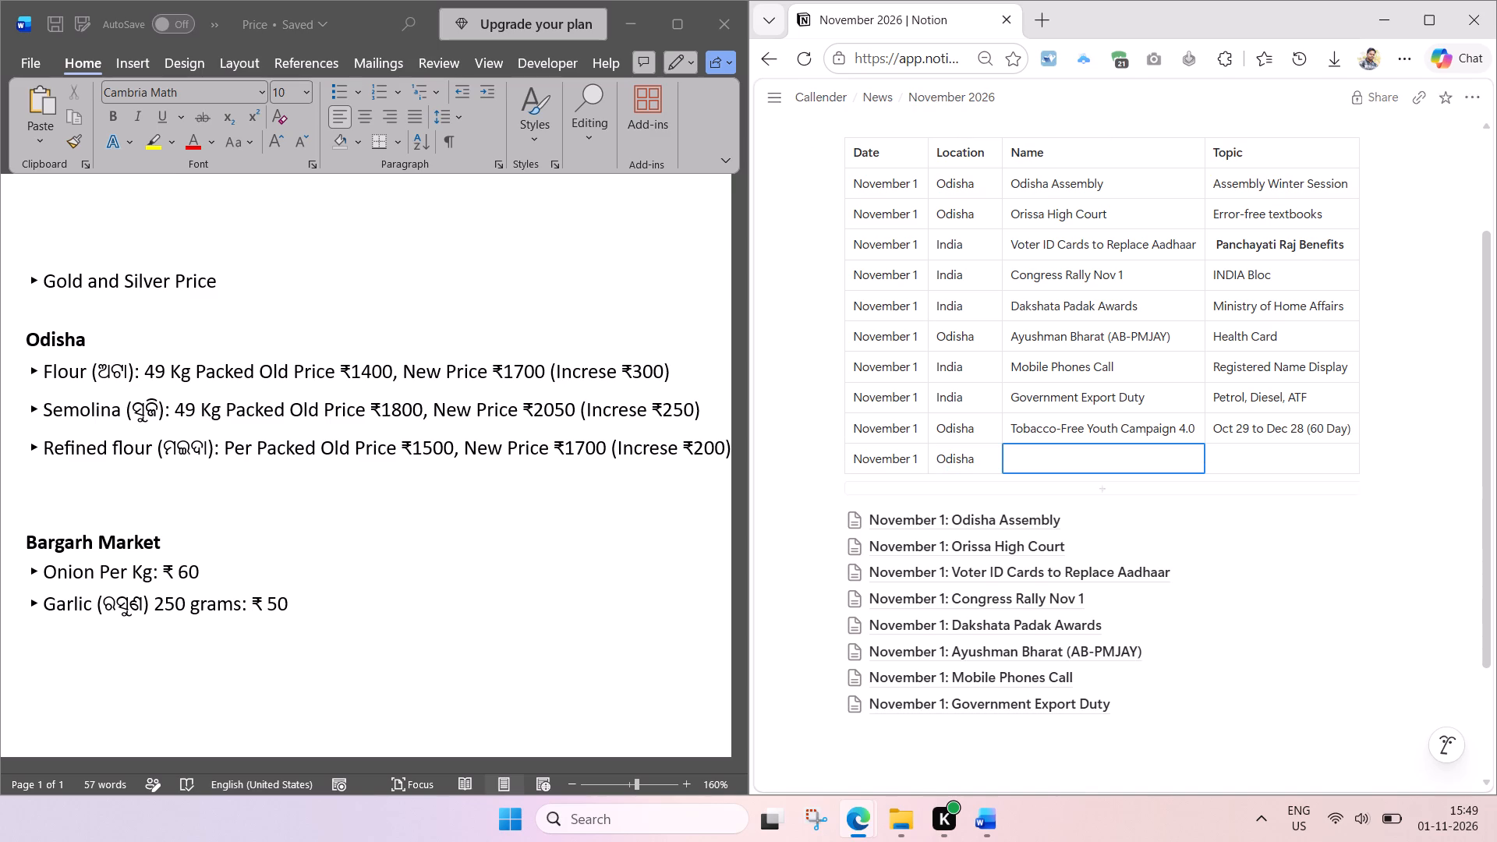
type("Market Price")
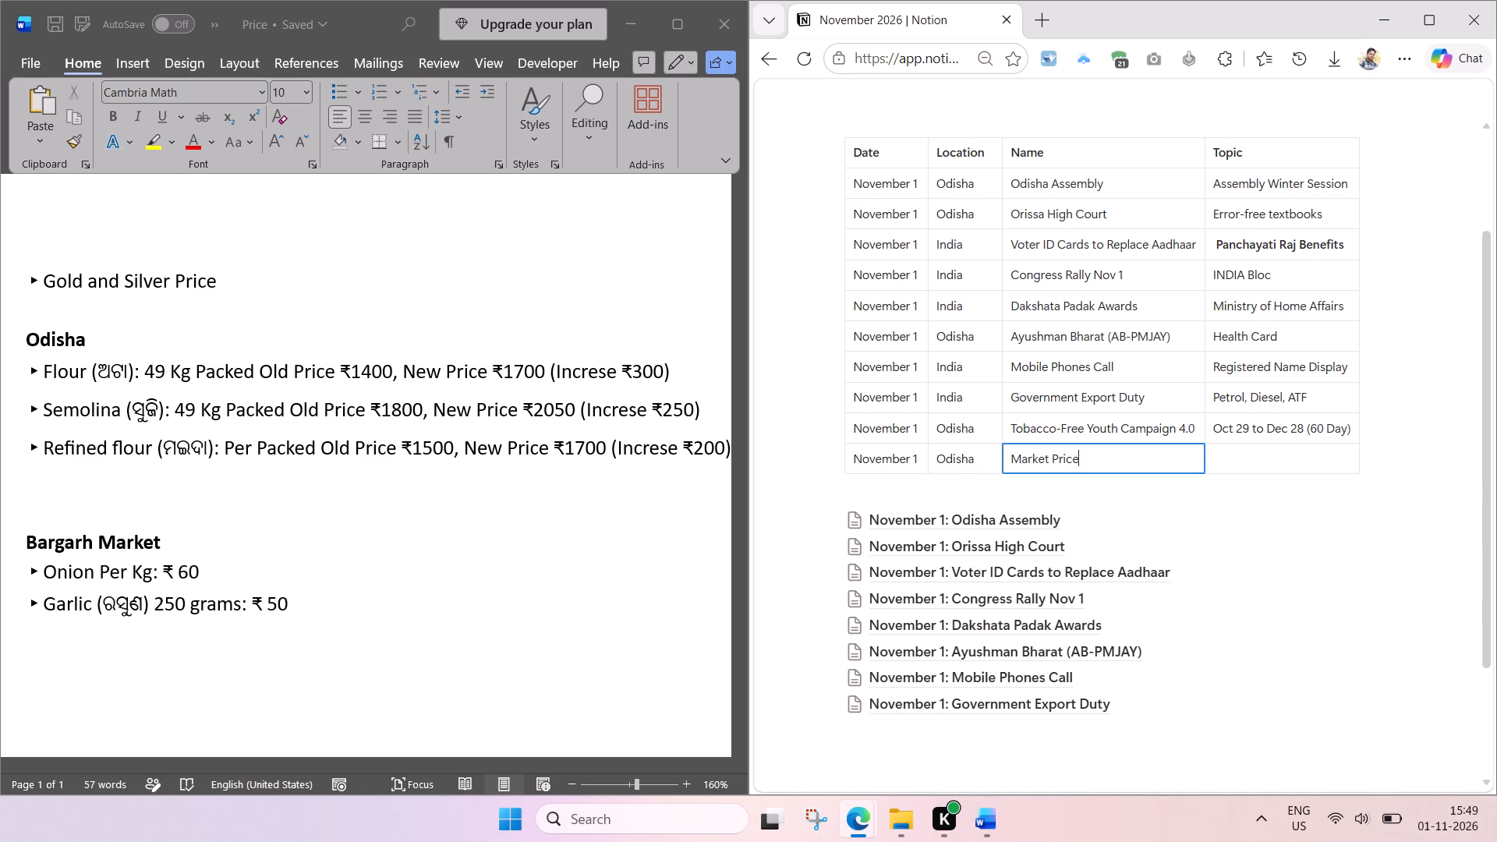
key("Tab")
type("Odisha")
type(",")
key("space")
key("BackSpace")
key("BackSpace")
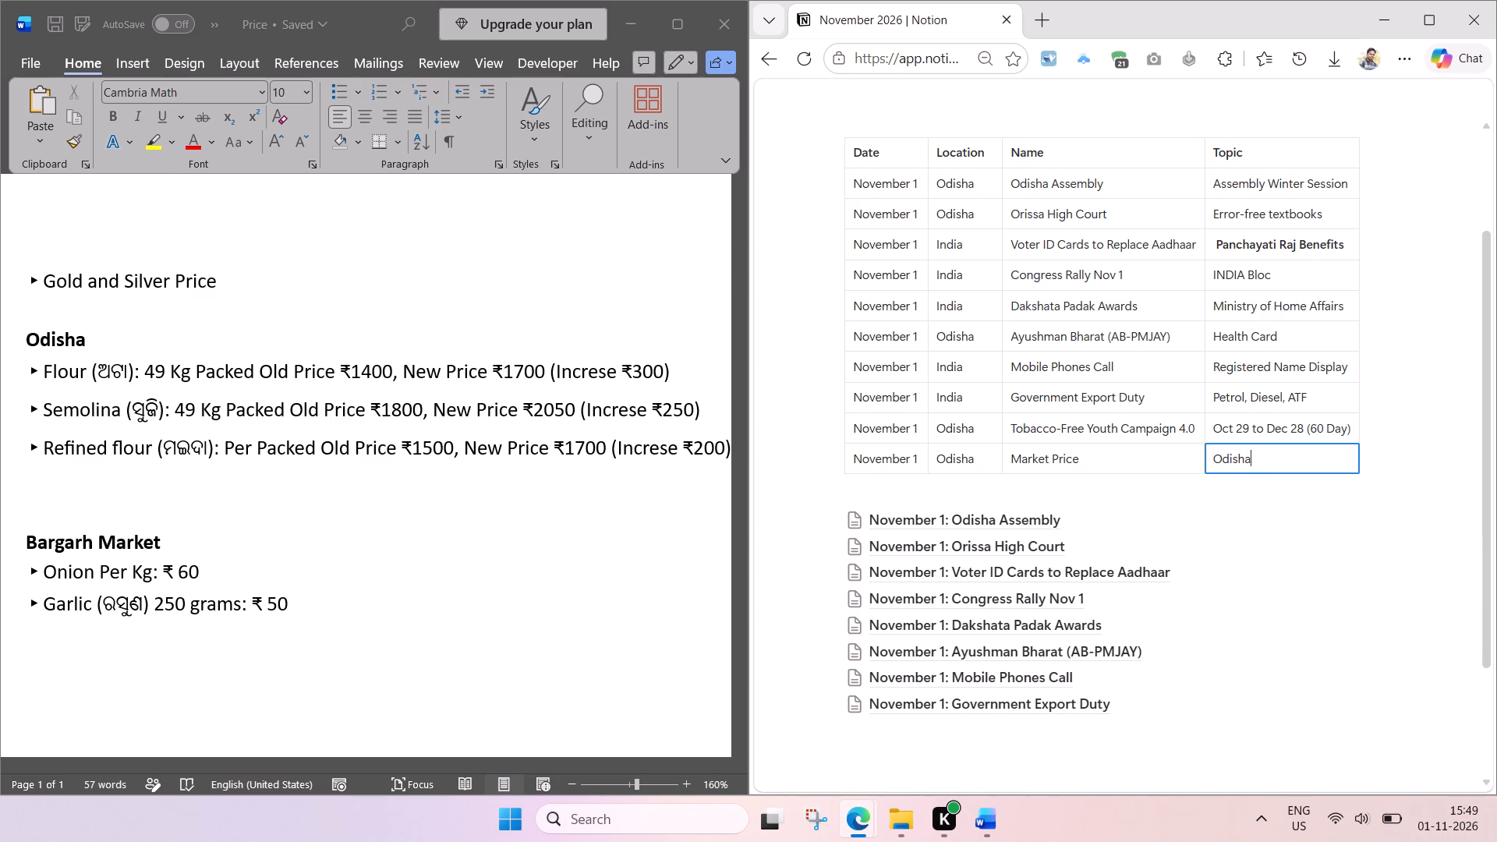
key("space")
type("and Bargarh")
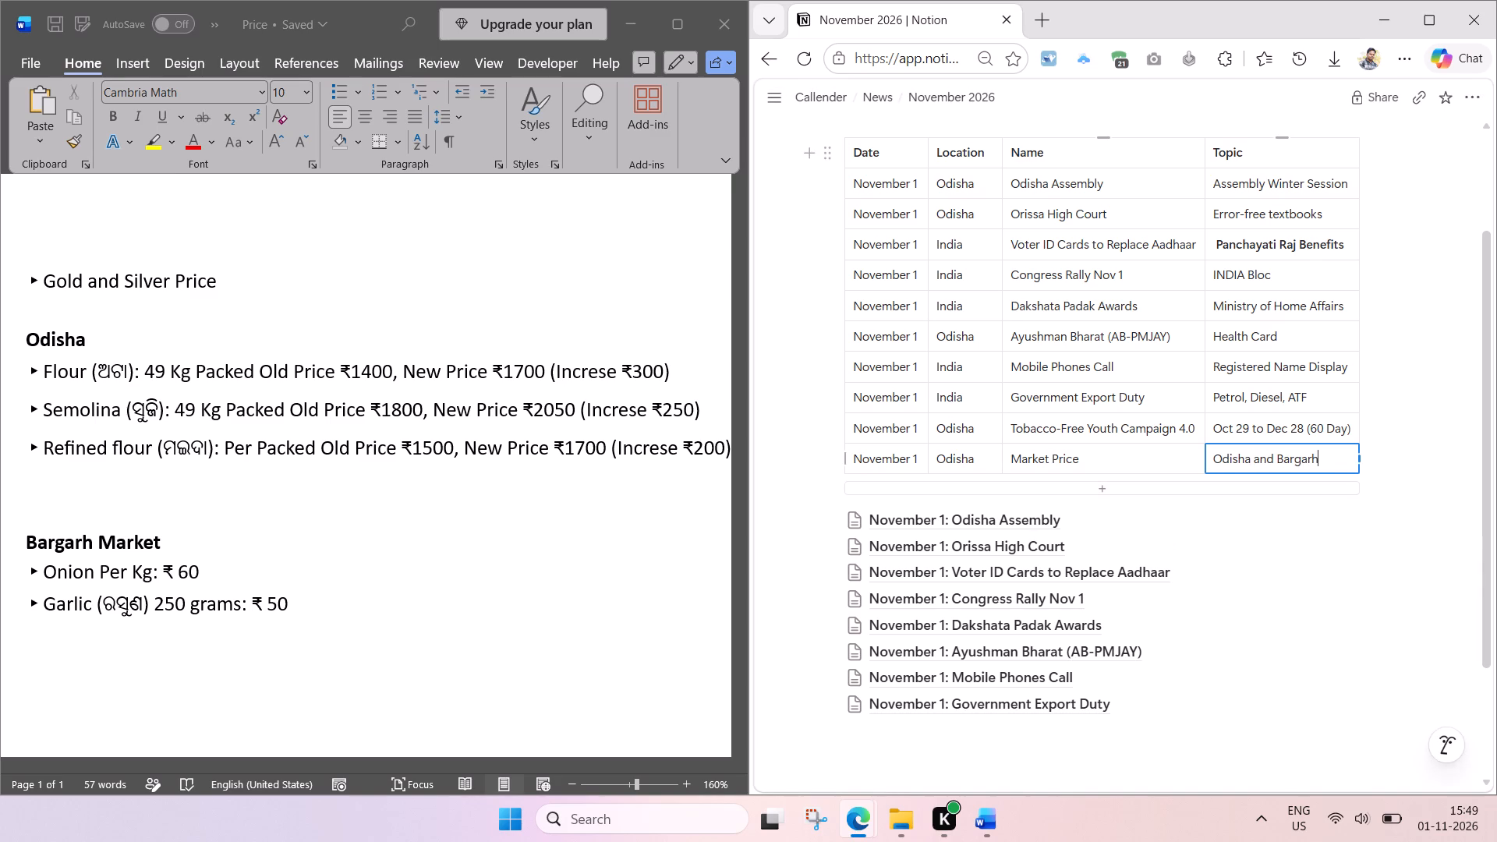
Duplicate the "November 1: Government Export Duty" subpage in the November 2026 page.
left_click(1094, 451)
key("ctrl+a")
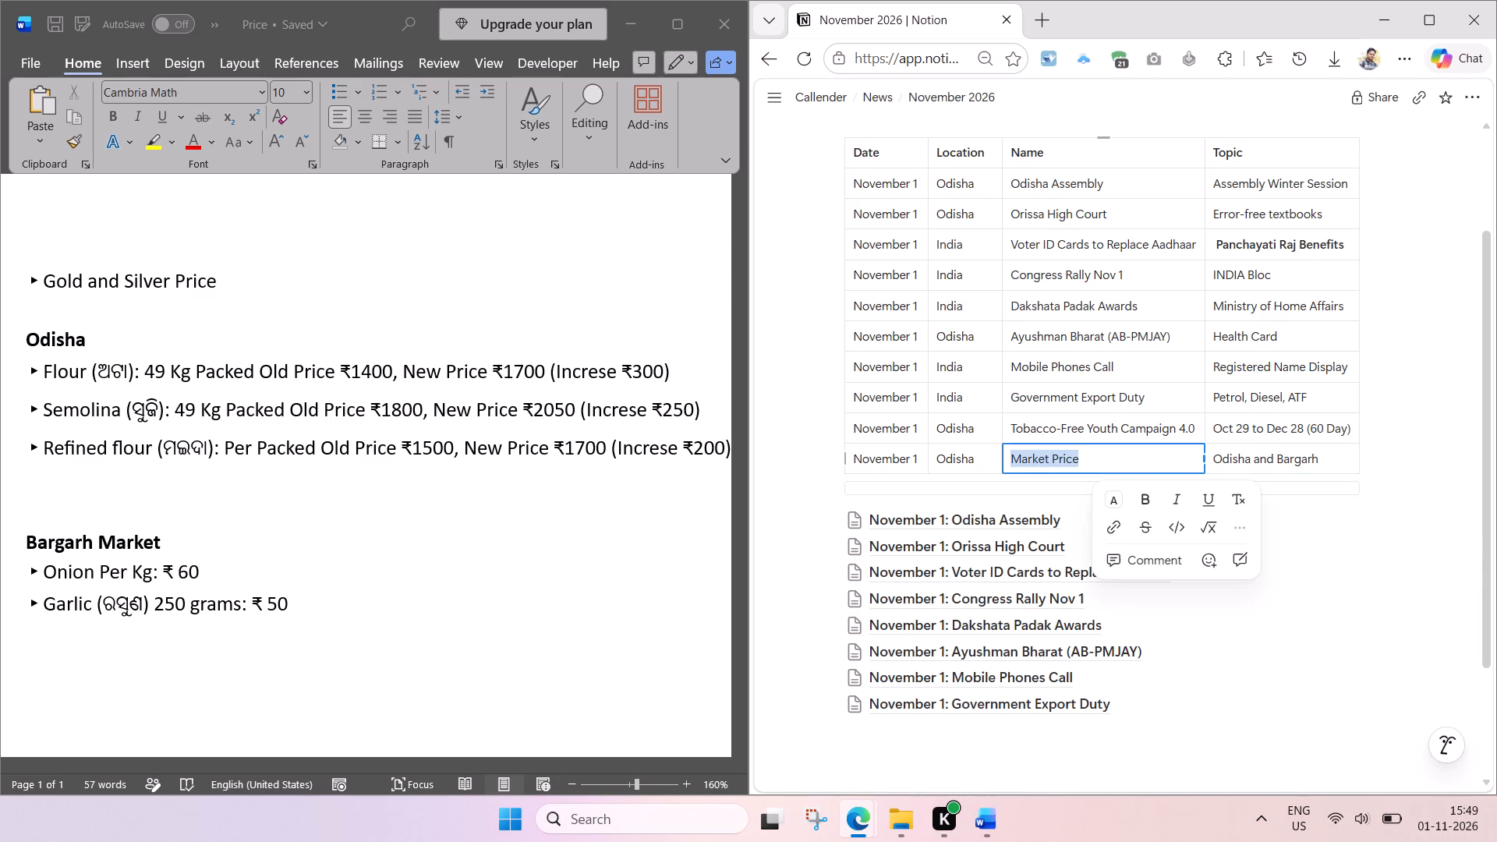
key("ctrl+c")
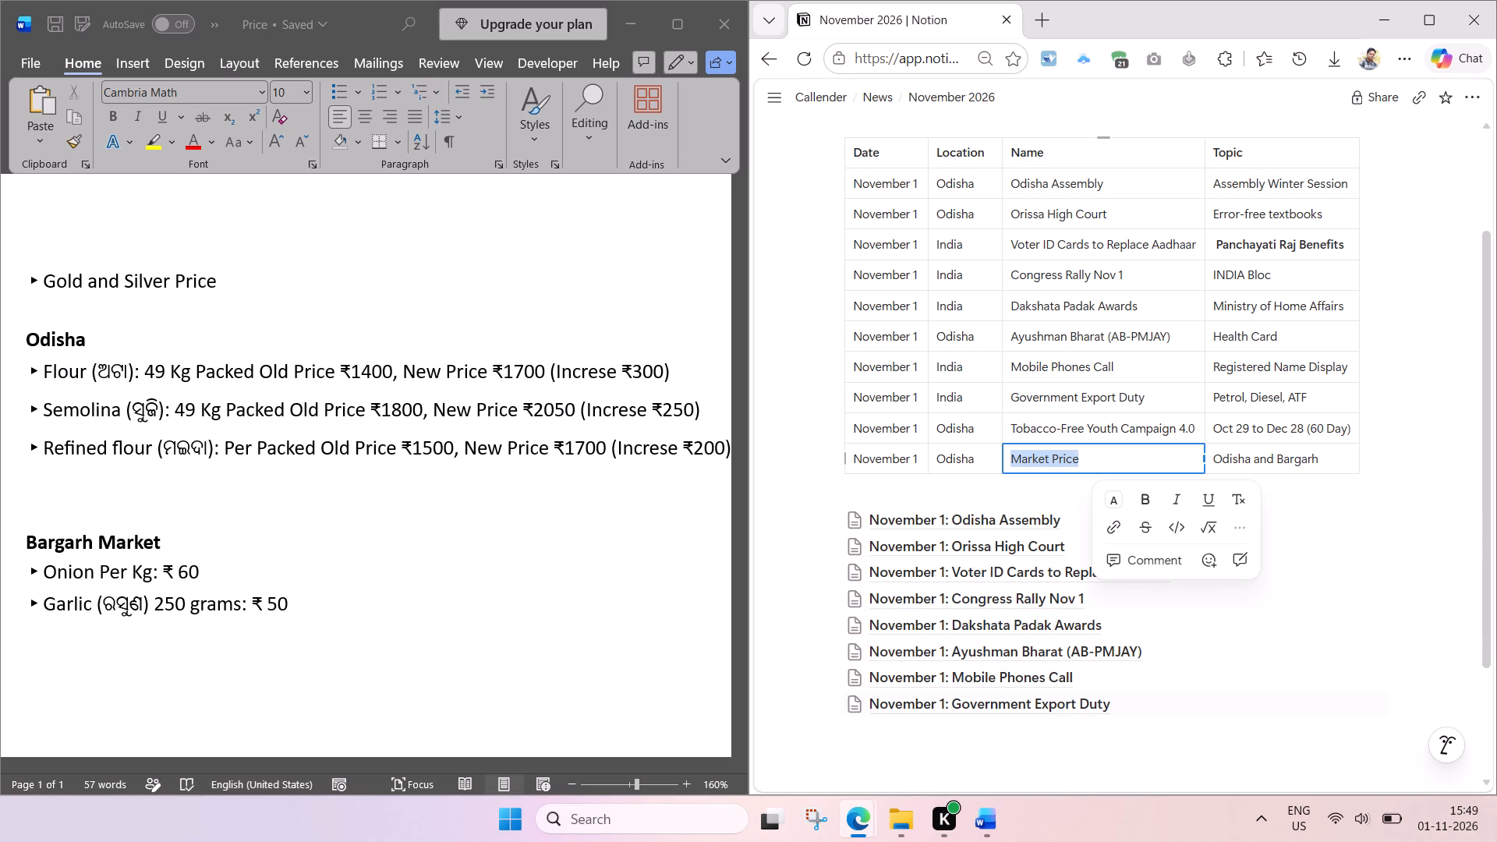
left_click(848, 706)
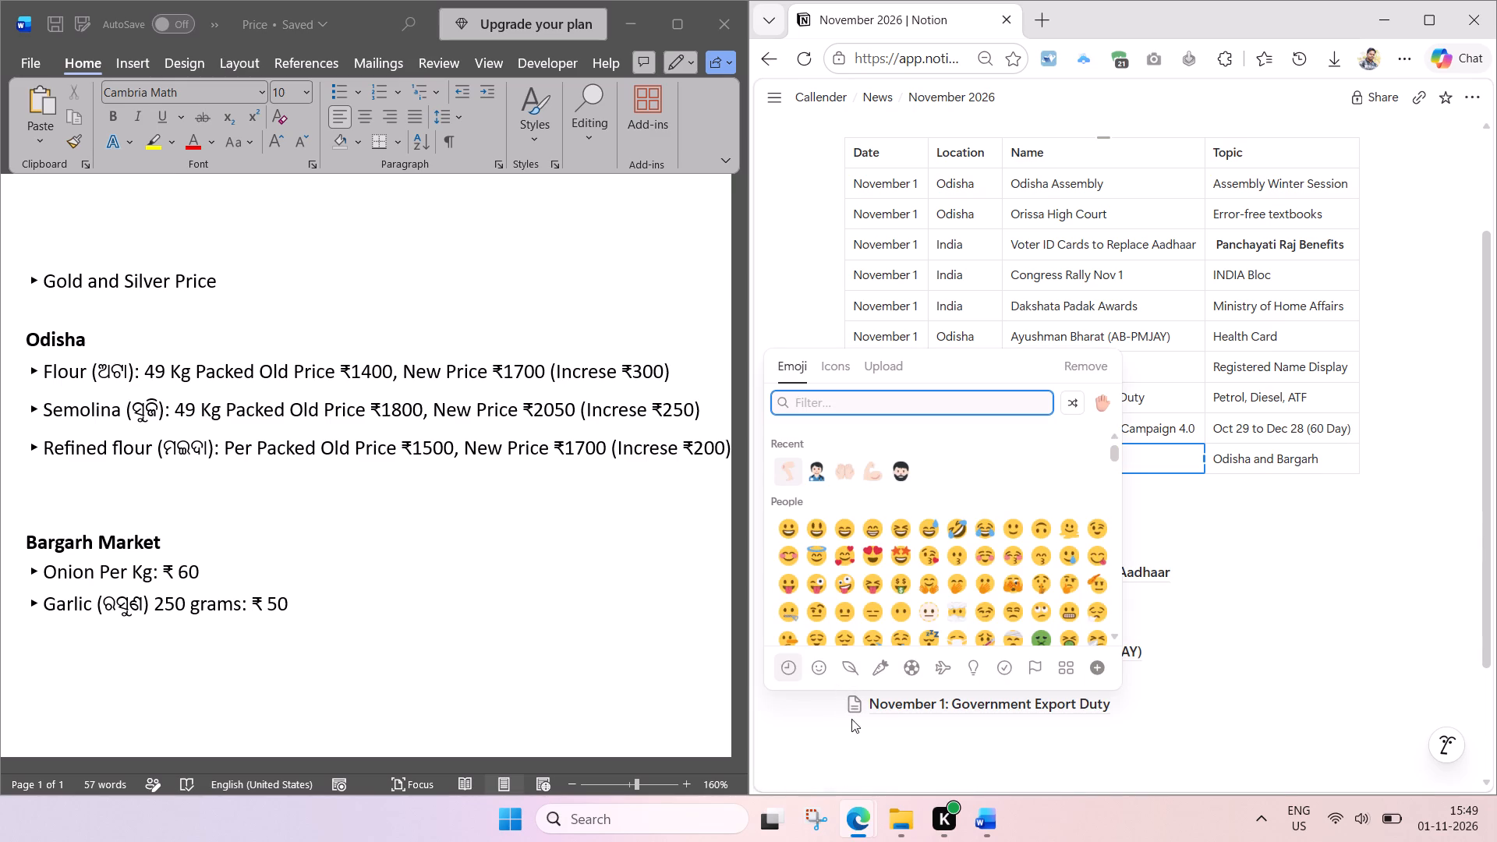
left_click(858, 726)
left_click(817, 706)
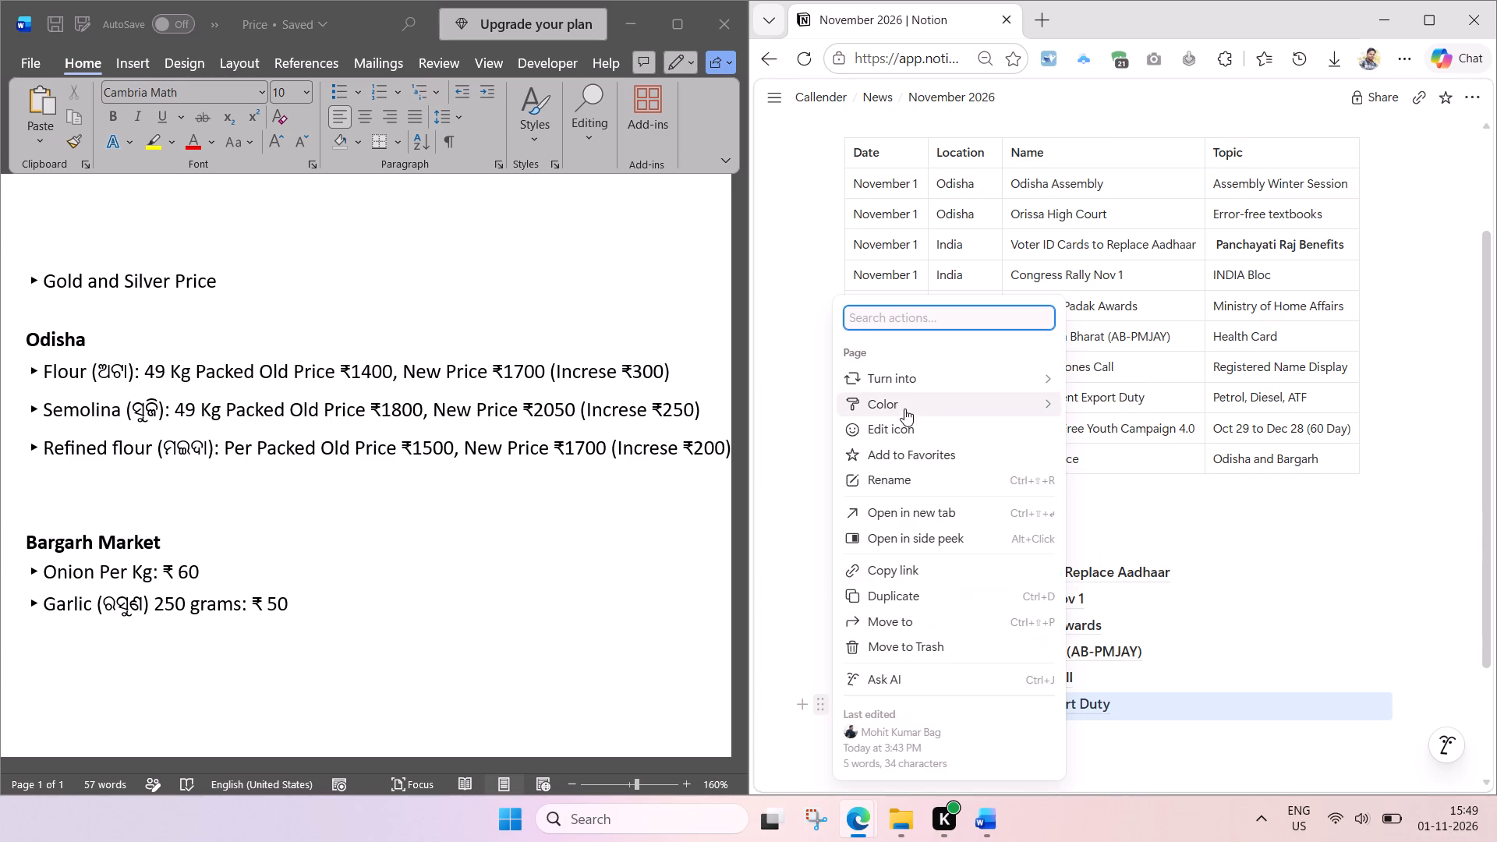
left_click(904, 592)
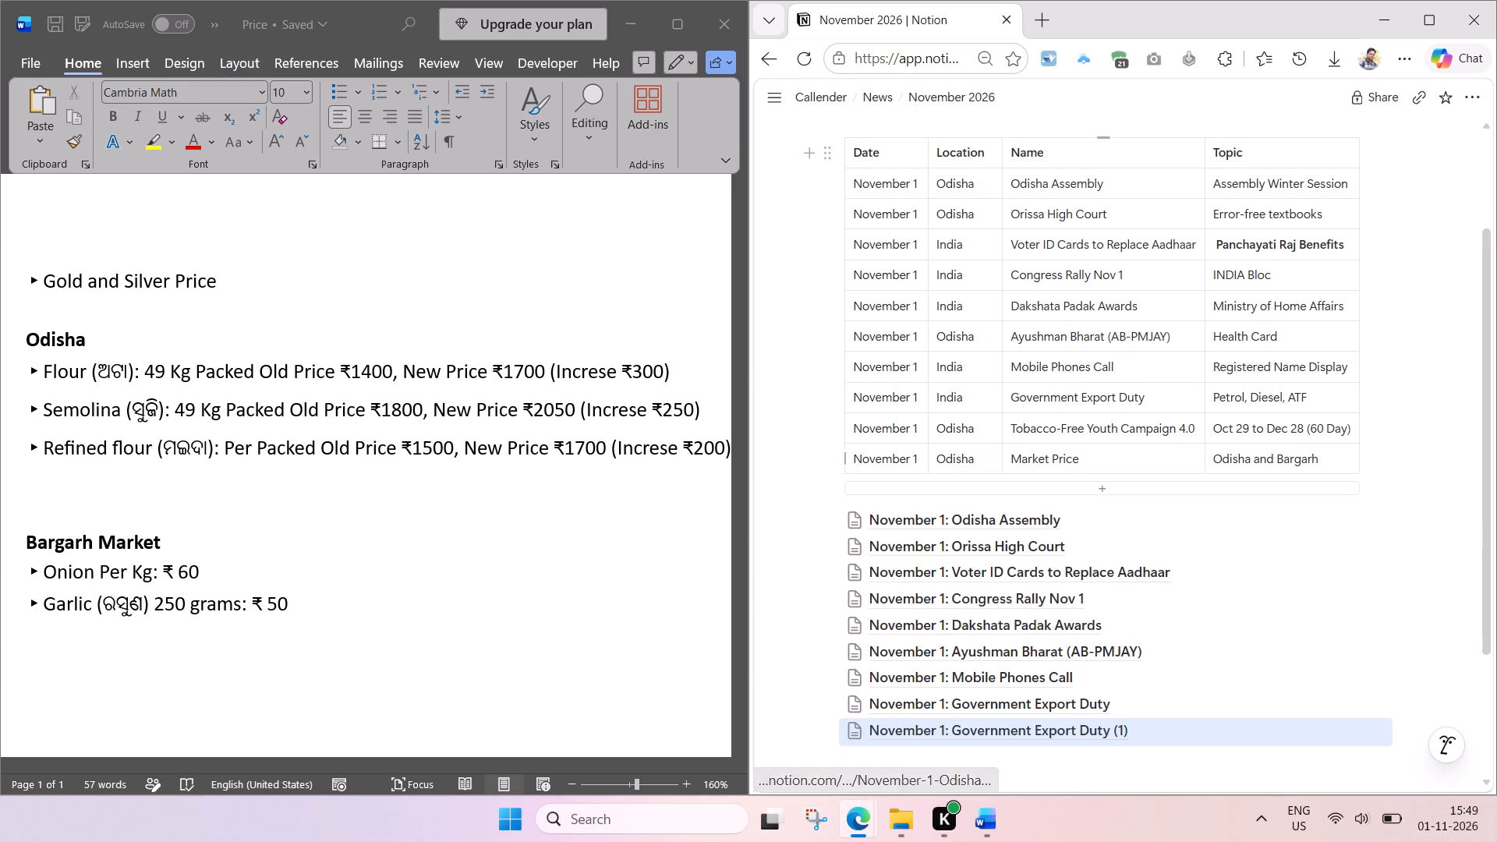
Open the duplicated page and retitle it "November 1: Market Price", reusing the name from the new table row.
left_click(1113, 465)
key("ctrl+a")
key("ctrl+c")
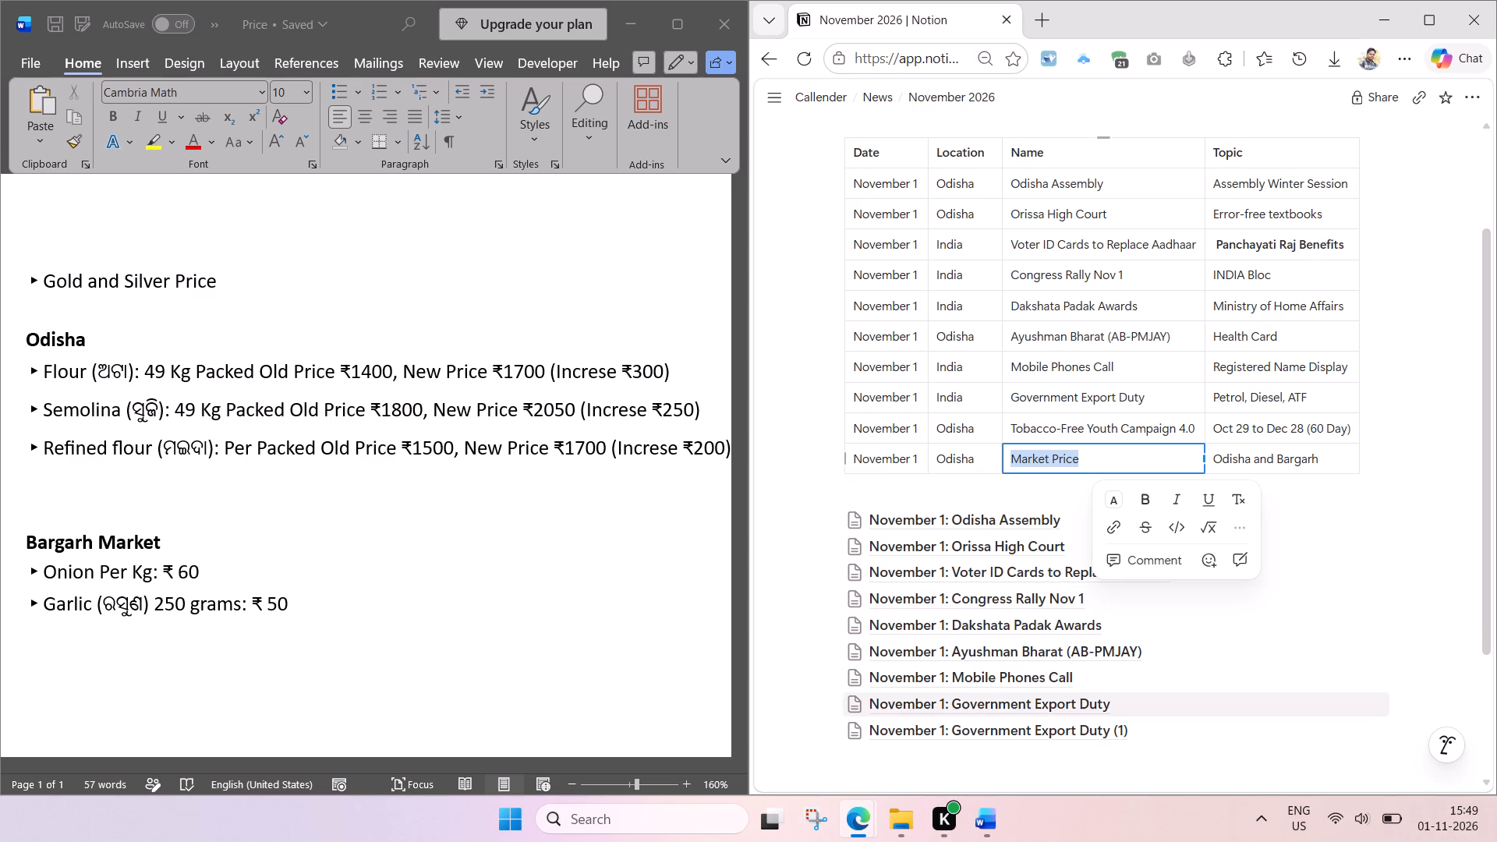
left_click(1005, 727)
left_click_drag(1106, 295, 1078, 267)
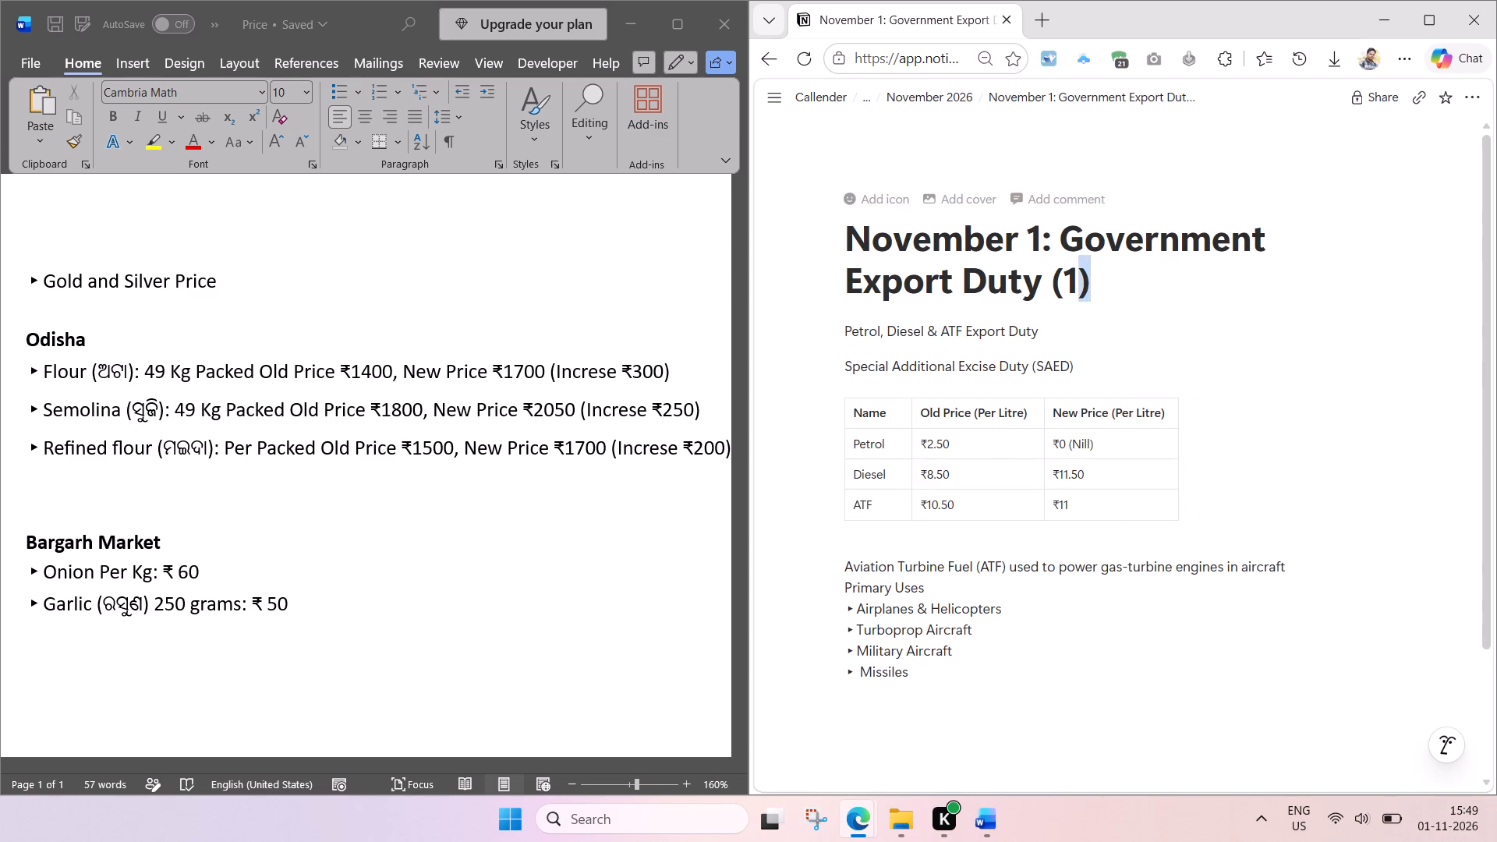
left_click_drag(1078, 267, 1066, 248)
key("ctrl+v")
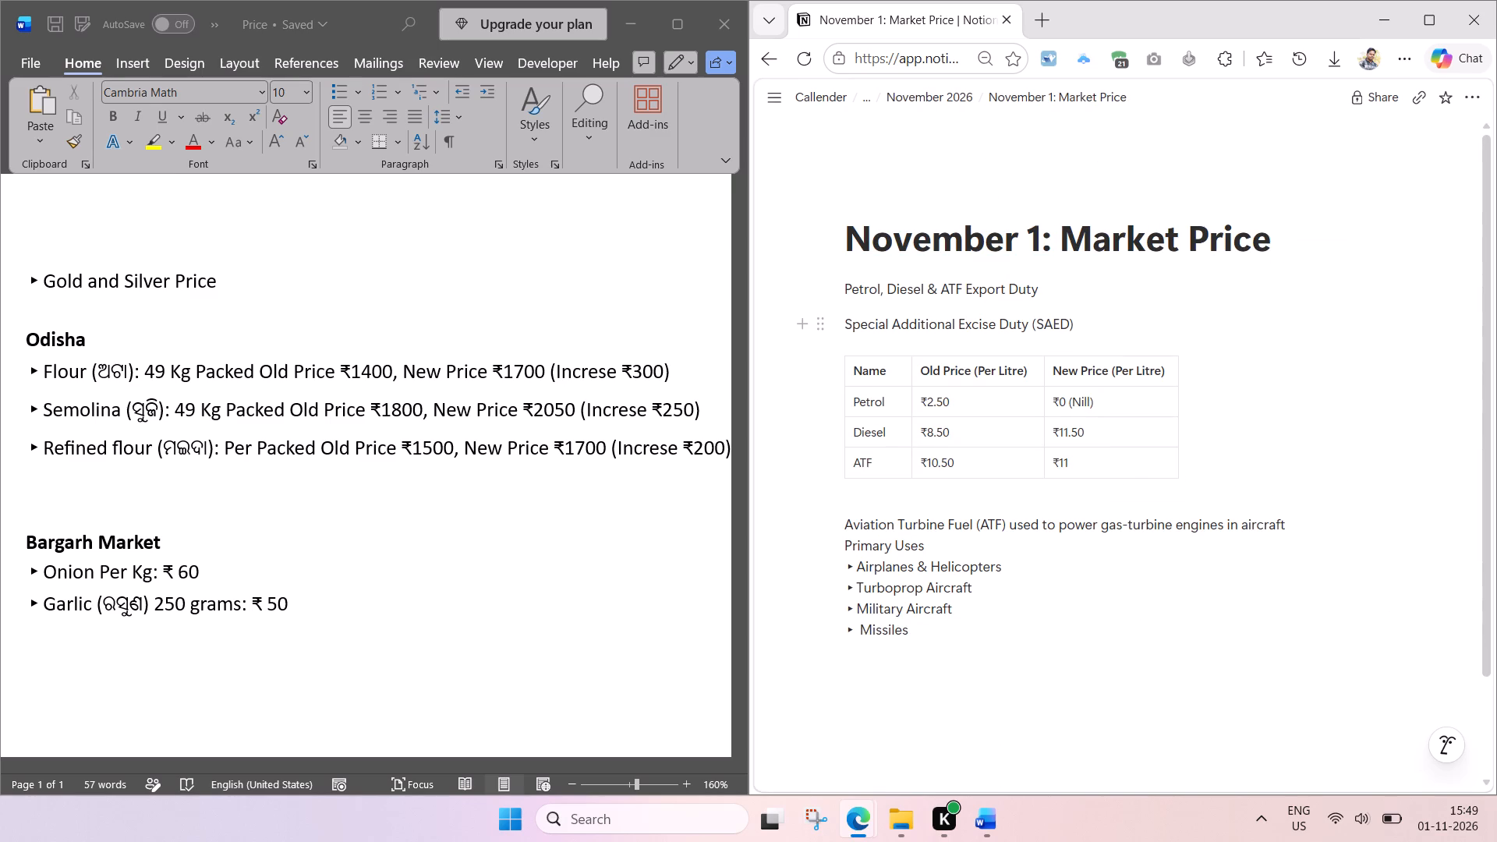
Replace the two export duty lines above the table with "Odisha".
left_click_drag(1080, 323, 848, 298)
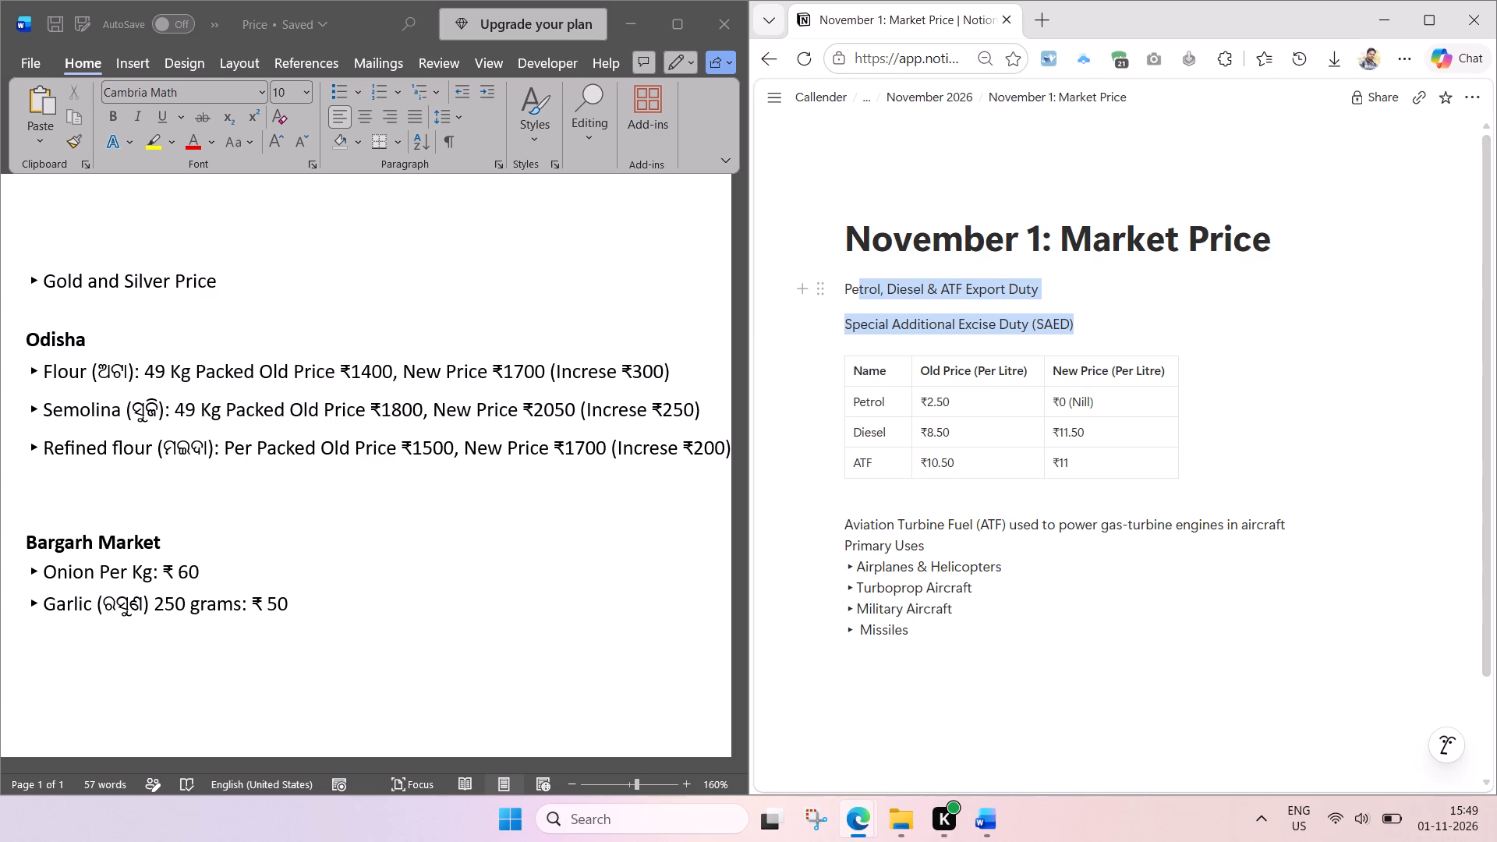
left_click_drag(848, 298, 826, 296)
type("Odisha")
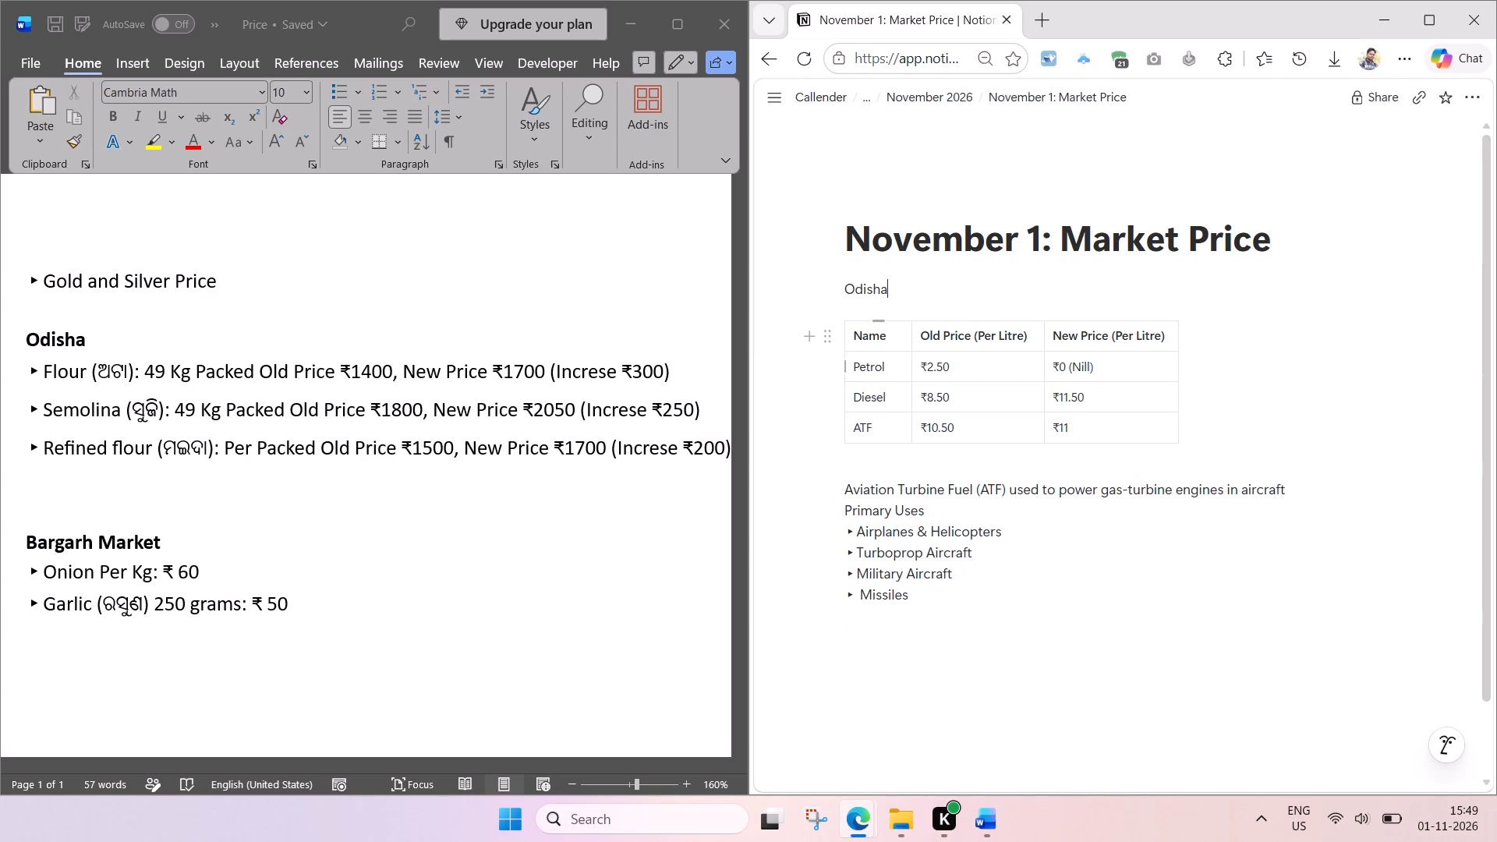
Clear the contents of the Petrol, Diesel and ATF rows, keeping the header row.
left_click_drag(1119, 425, 862, 356)
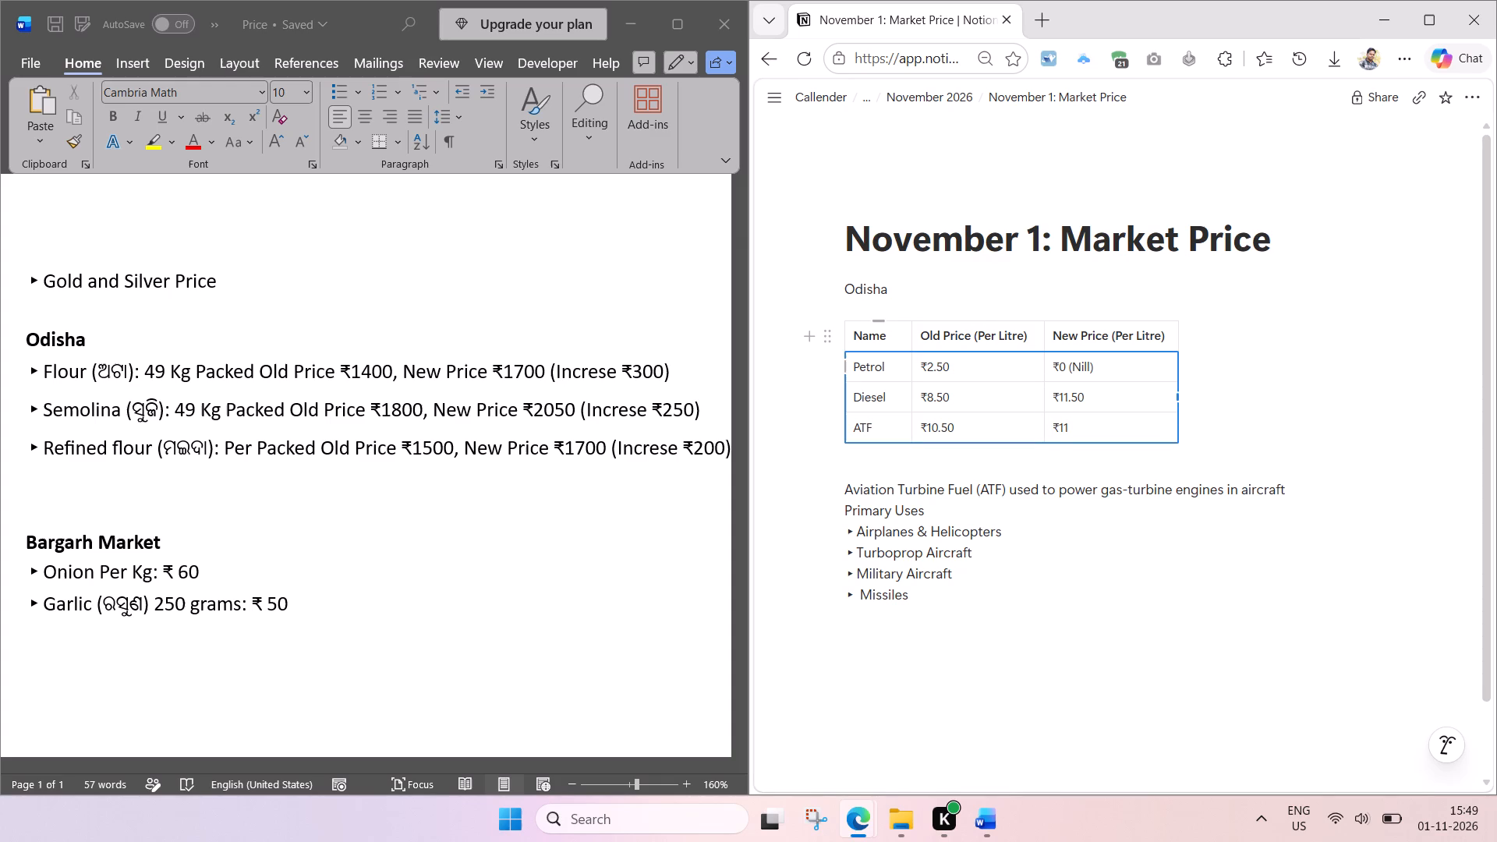
key("Delete")
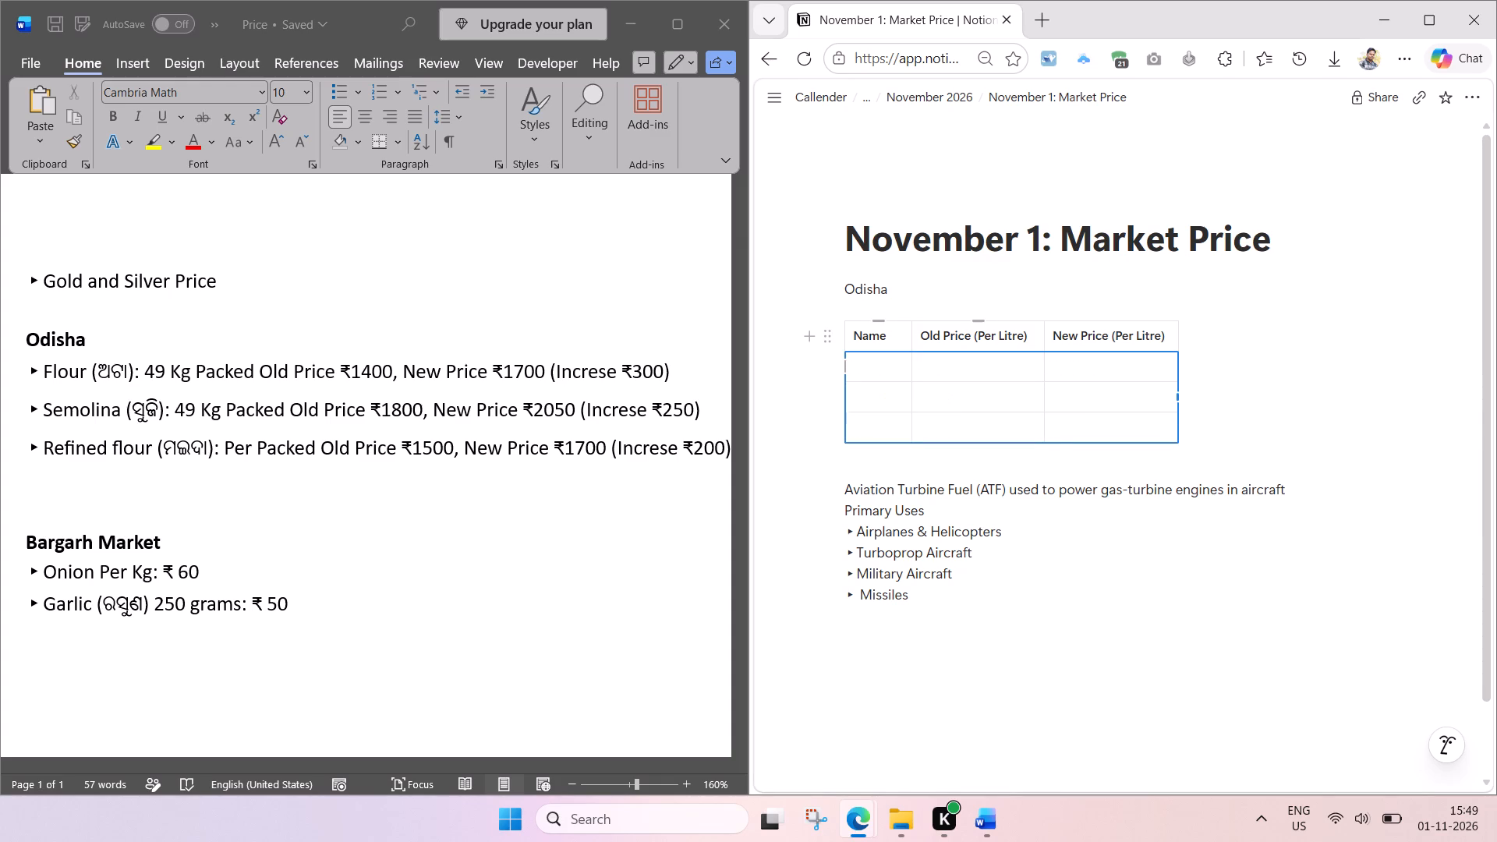
Remove "(Per Litre)" from both price column headings, leaving "Old Price" and "New Price".
left_click_drag(1029, 333, 980, 343)
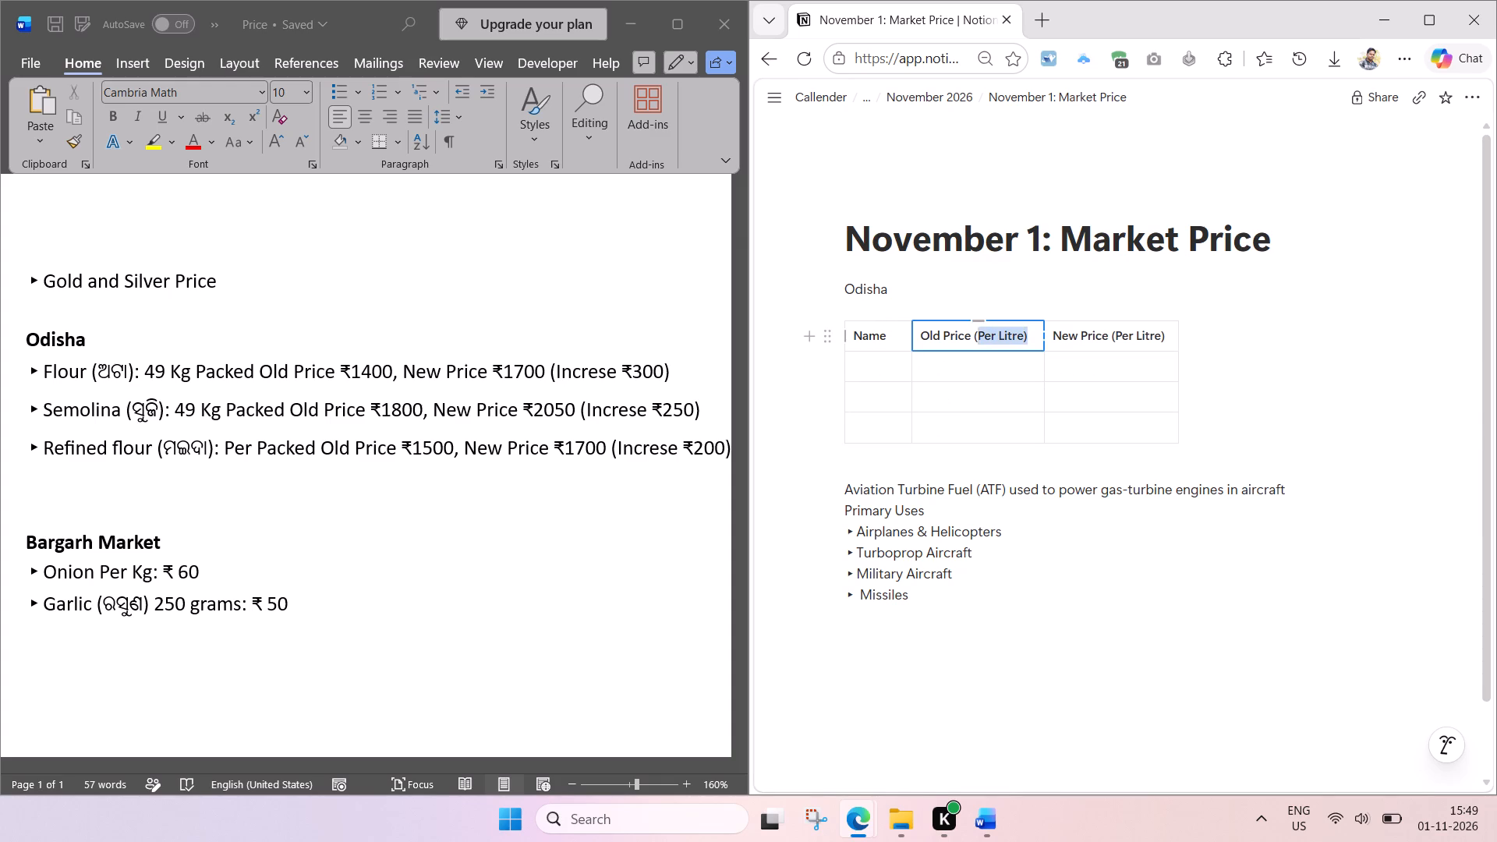
left_click_drag(980, 343, 974, 343)
key("BackSpace")
key("BackSpace")
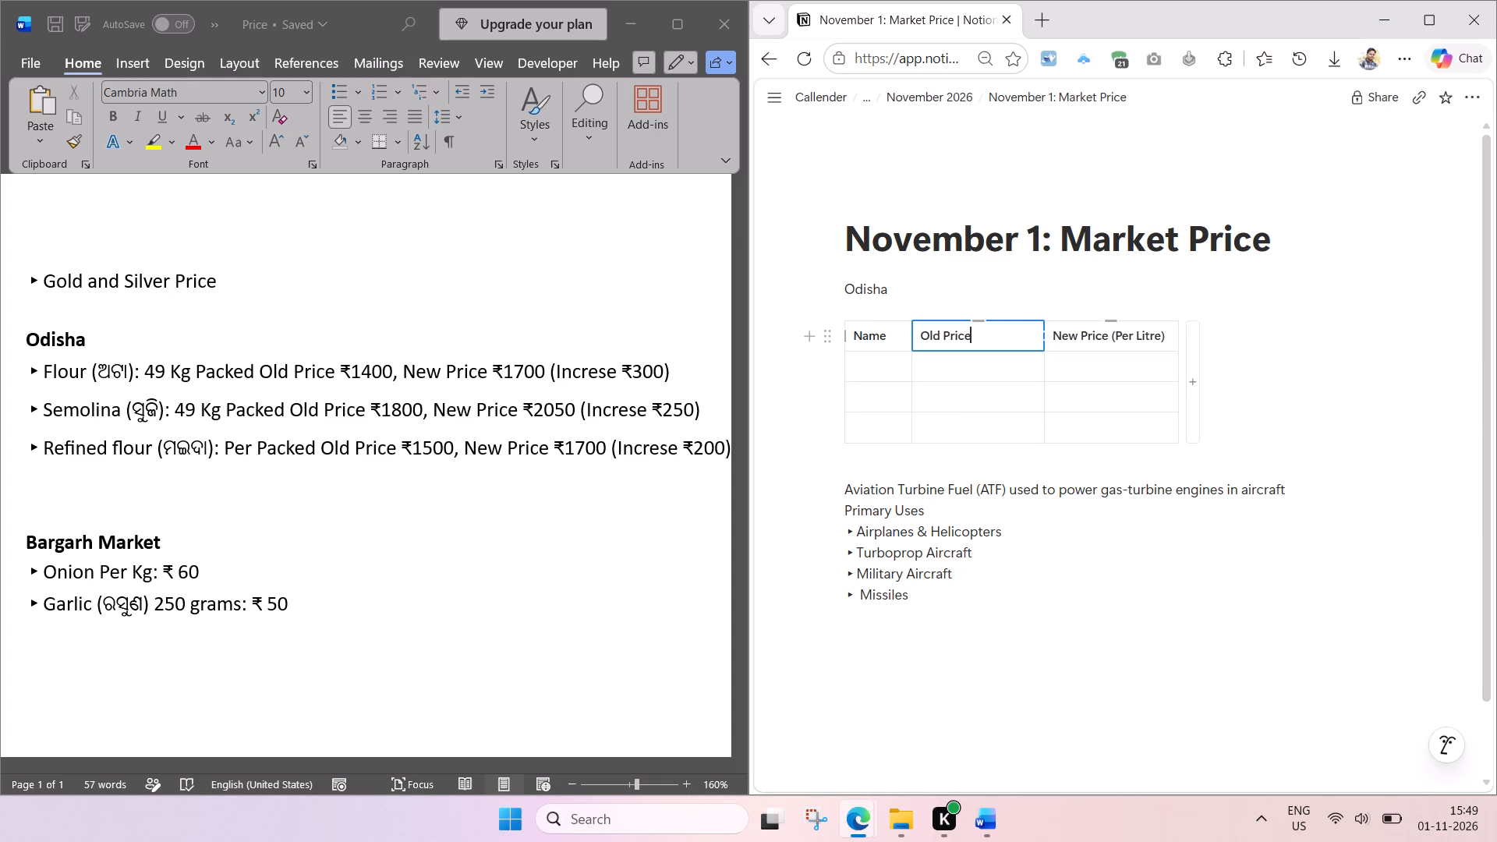
left_click_drag(1166, 334, 1111, 343)
key("BackSpace")
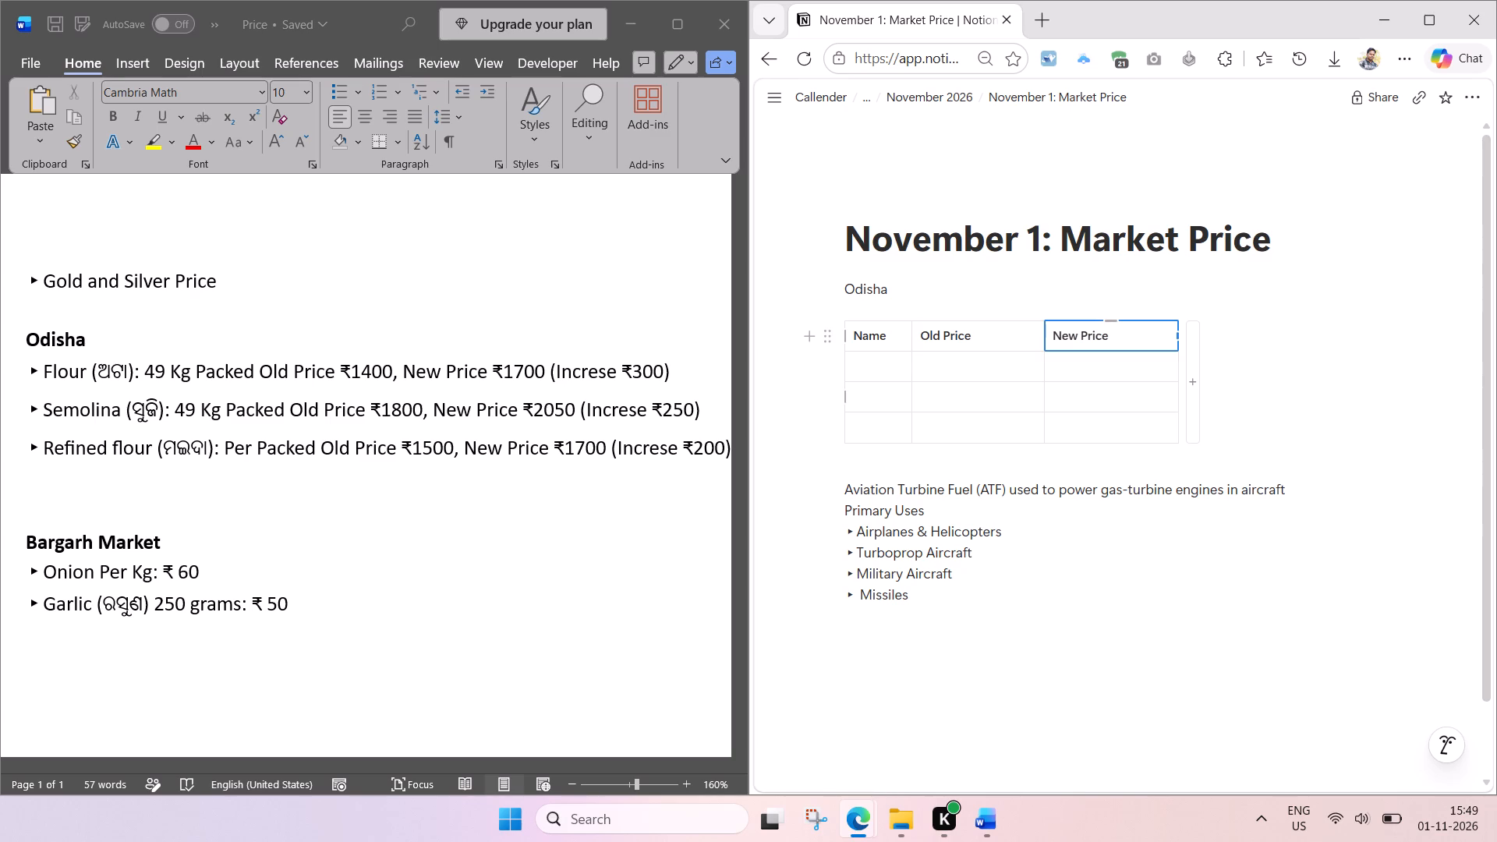
Widen the Name column of the price table.
left_click_drag(911, 334, 913, 334)
left_click_drag(913, 334, 982, 331)
Copy "Flour (ଅଟା): 49 Kg Packed" from the Word document into the first empty Name cell in Notion and remove its colon.
left_click(239, 386)
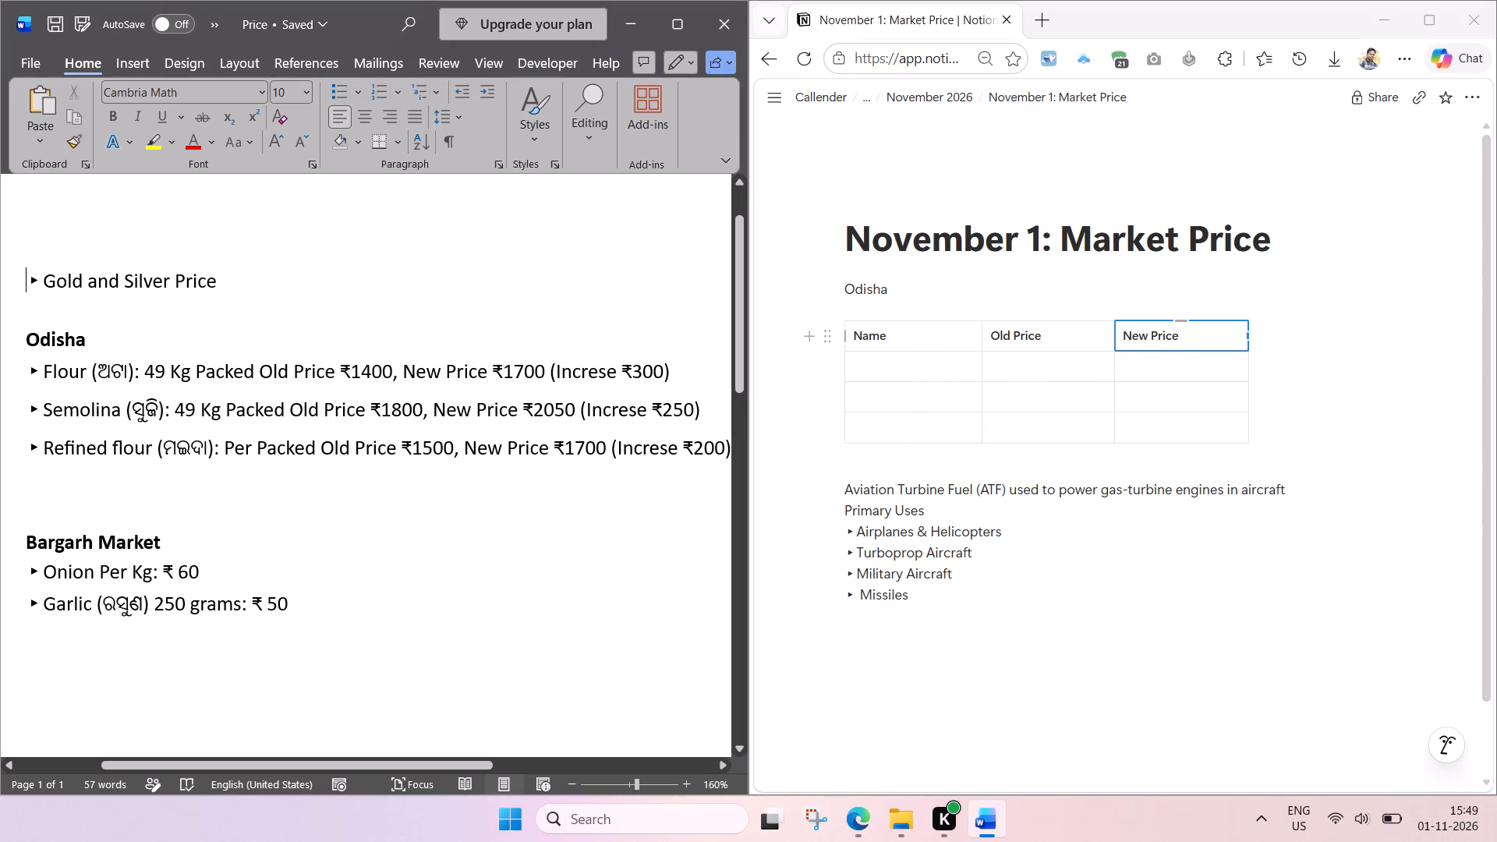
left_click(250, 380)
left_click_drag(254, 369, 56, 373)
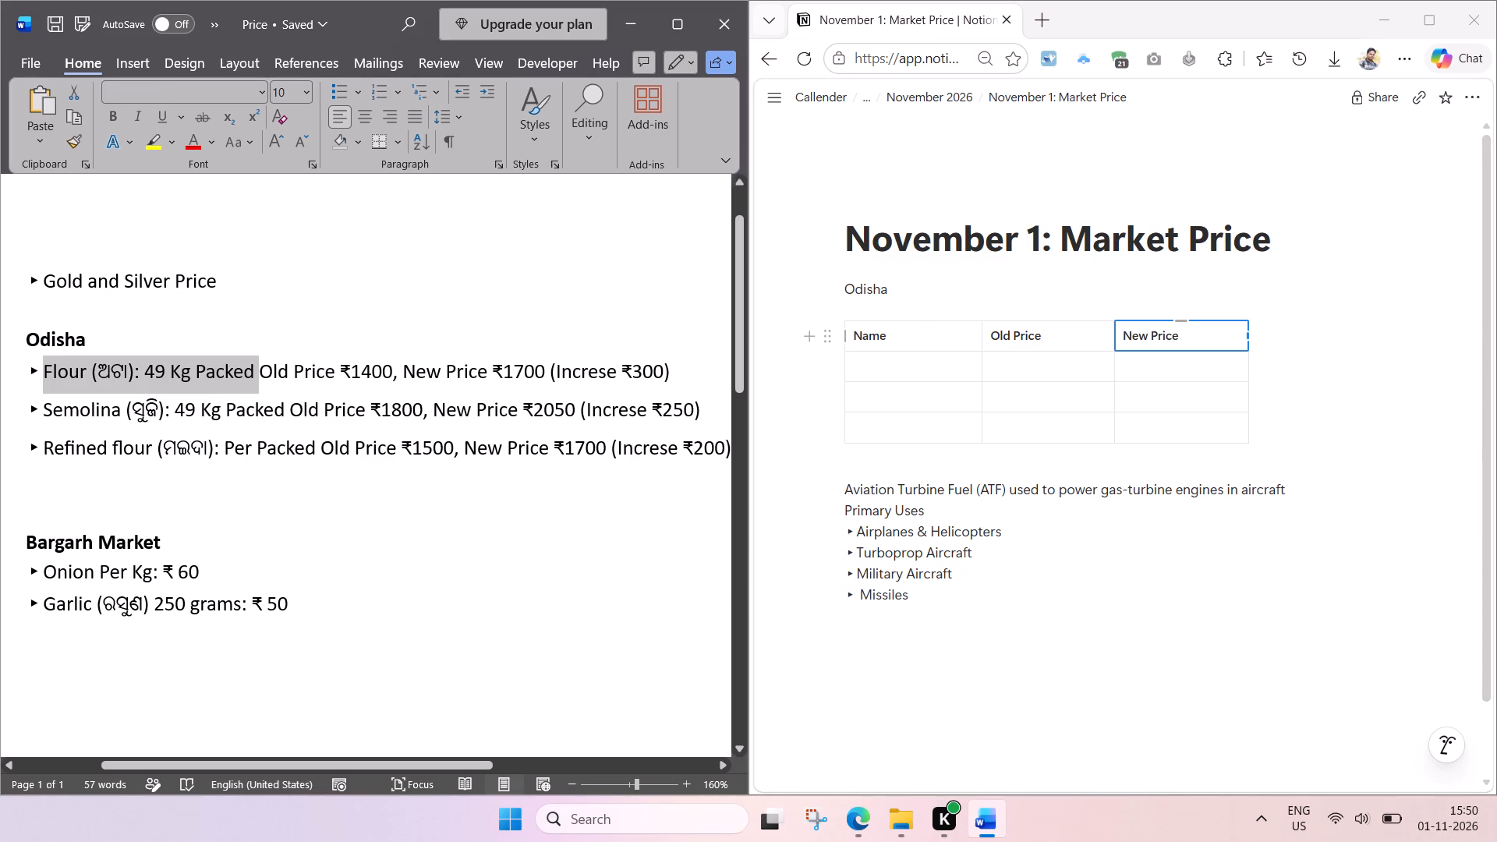
key("ctrl+c")
left_click(865, 356)
key("ctrl+v")
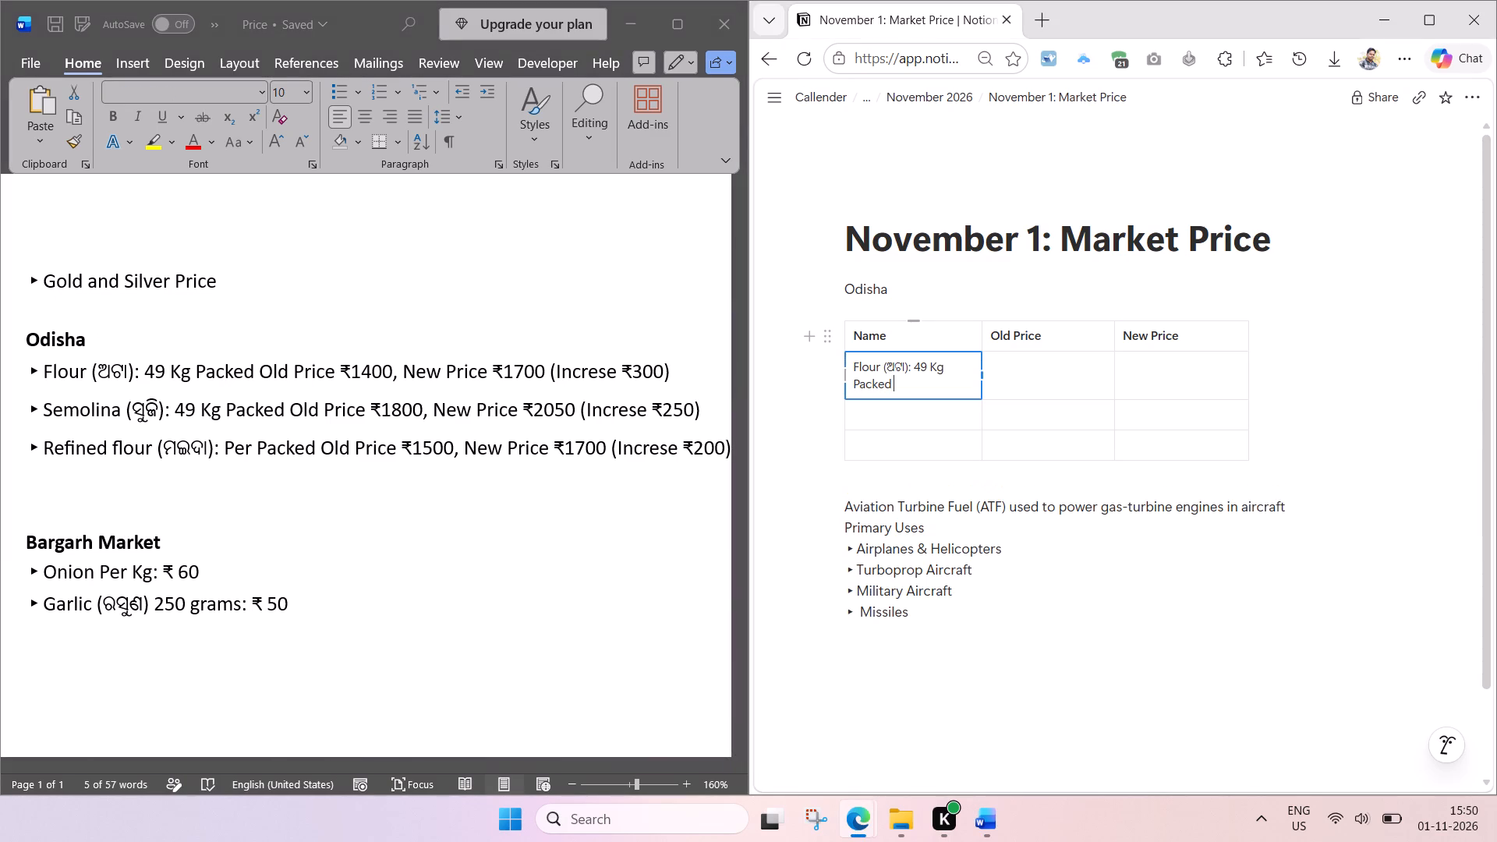
left_click(914, 366)
key("BackSpace")
key("BackSpace")
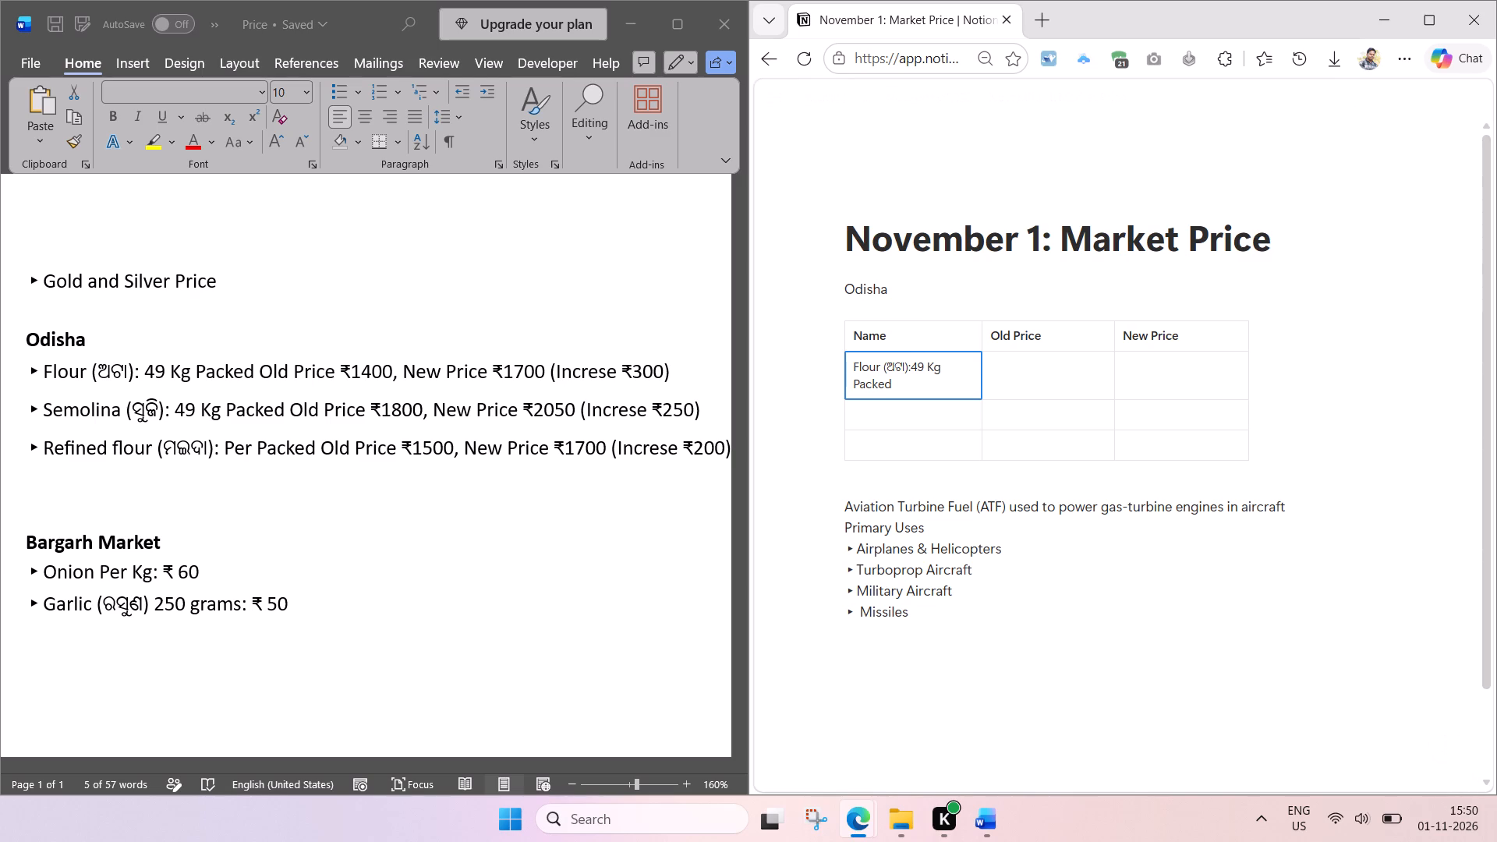
key("space")
Widen the Name column further so the flour entry fits on one line.
left_click_drag(984, 330, 1044, 329)
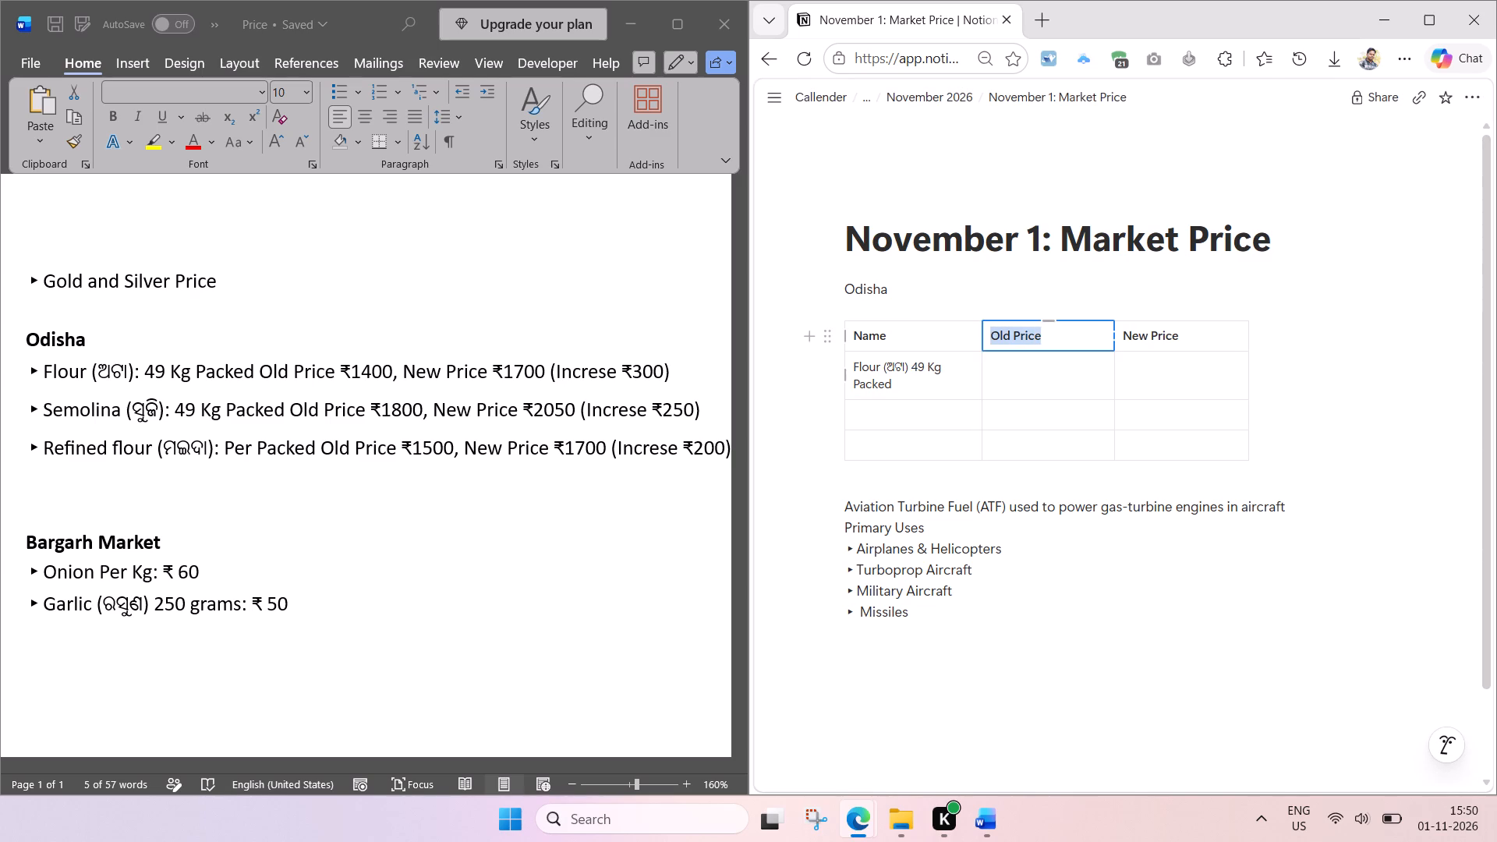
left_click_drag(982, 379, 987, 370)
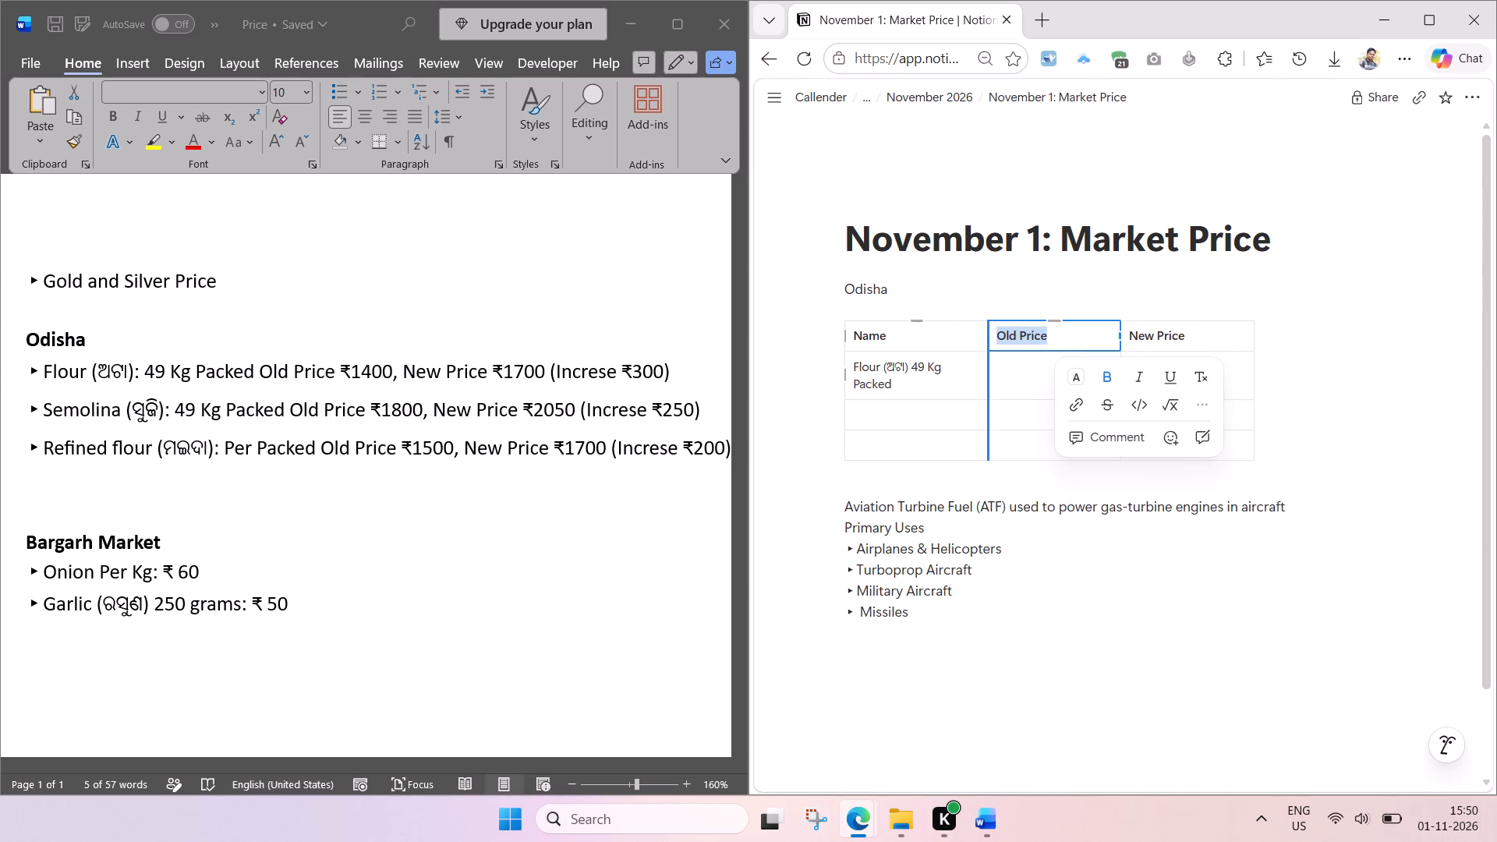
left_click_drag(987, 370, 1037, 371)
Copy the flour's old price ₹1400 from the Word document into the flour row's Old Price cell in Notion.
left_click(431, 393)
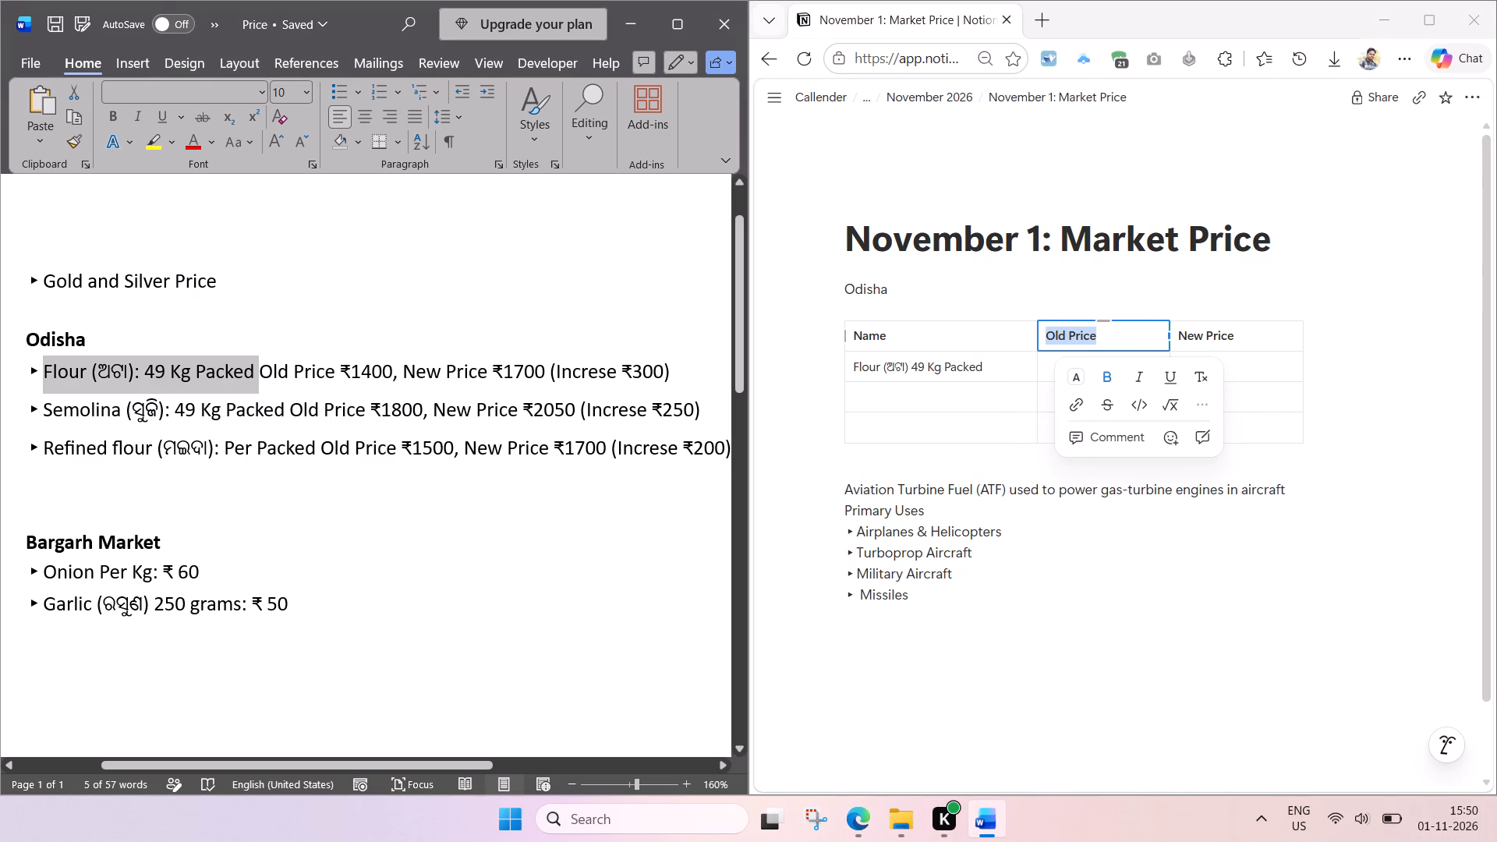
left_click(273, 377)
left_click_drag(334, 365, 372, 365)
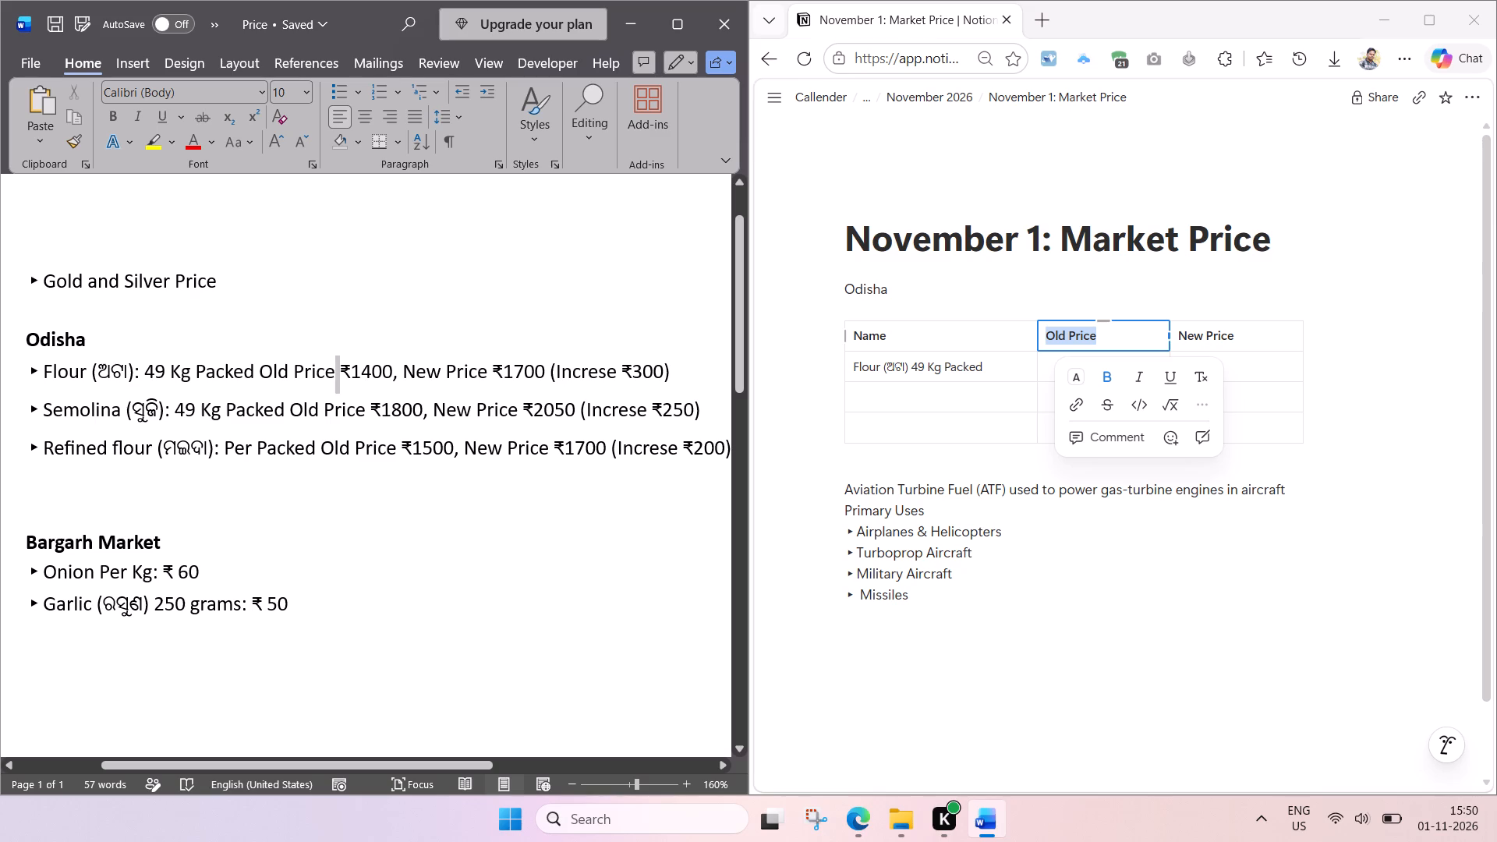
left_click_drag(372, 365, 387, 368)
left_click(390, 384)
left_click_drag(395, 370, 342, 372)
left_click_drag(342, 372, 341, 373)
key("ctrl+c")
left_click(1061, 357)
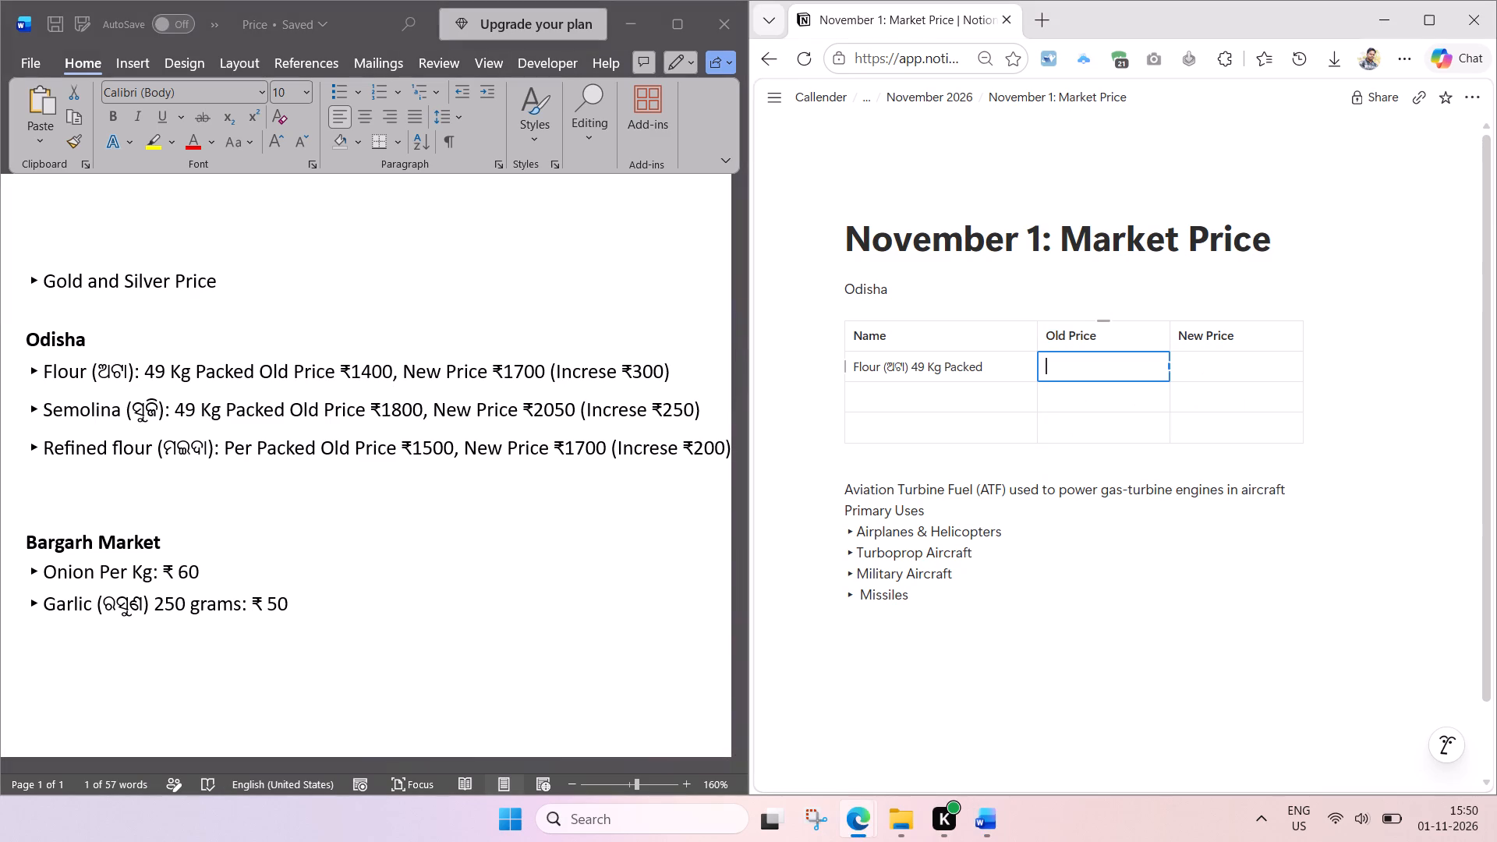
key("ctrl+v")
Copy the flour's new price ₹1700 from the Word document into the flour row's New Price cell in Notion.
left_click(500, 380)
left_click(510, 366)
left_click_drag(493, 366, 529, 367)
key("ctrl+c")
left_click(1223, 353)
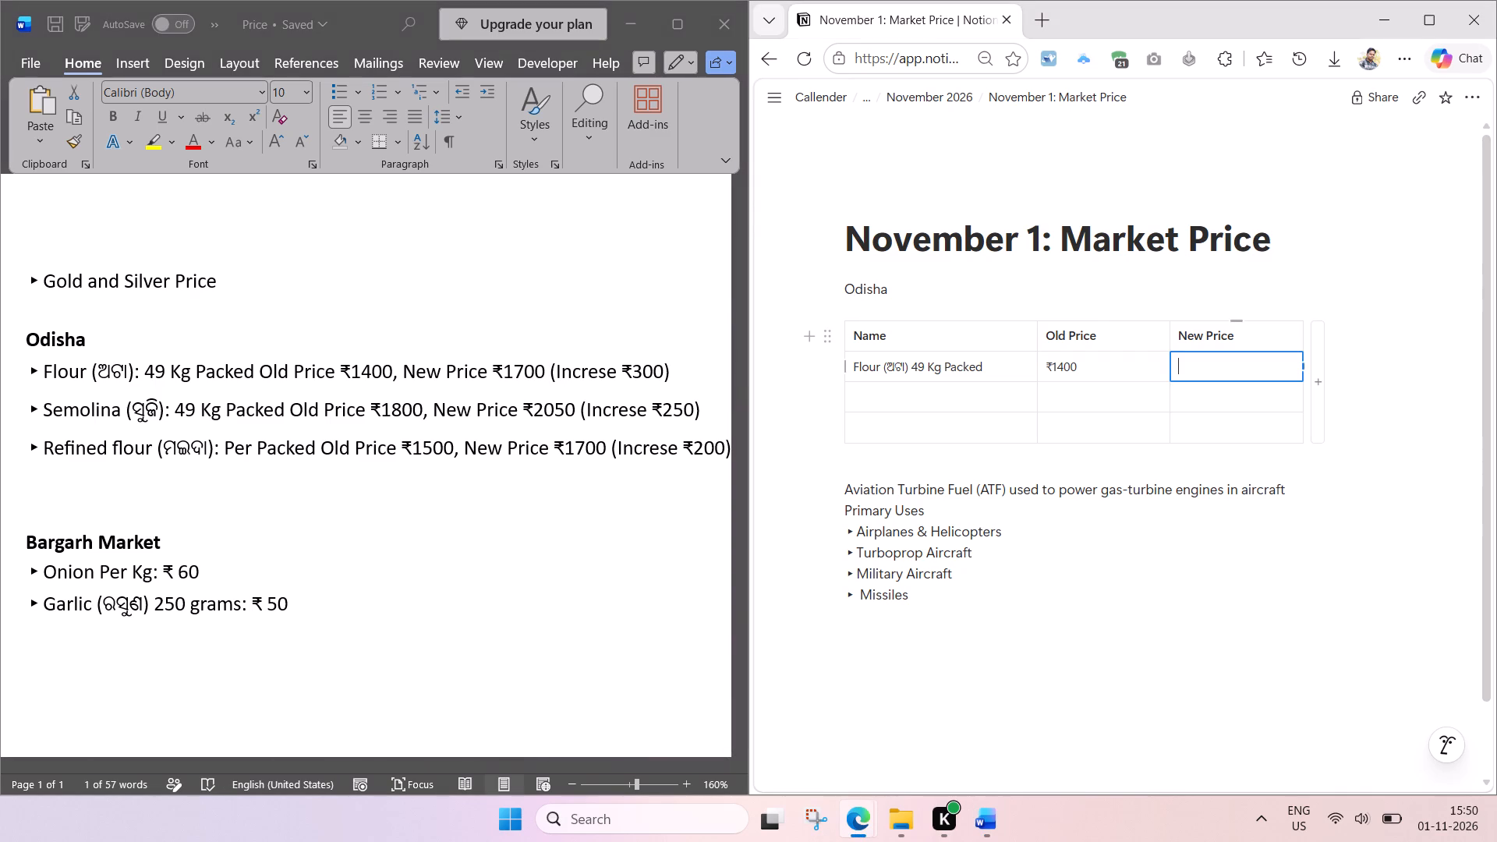
key("ctrl+v")
Add a fourth column to the Notion price table and head it "Increase".
left_click(1313, 348)
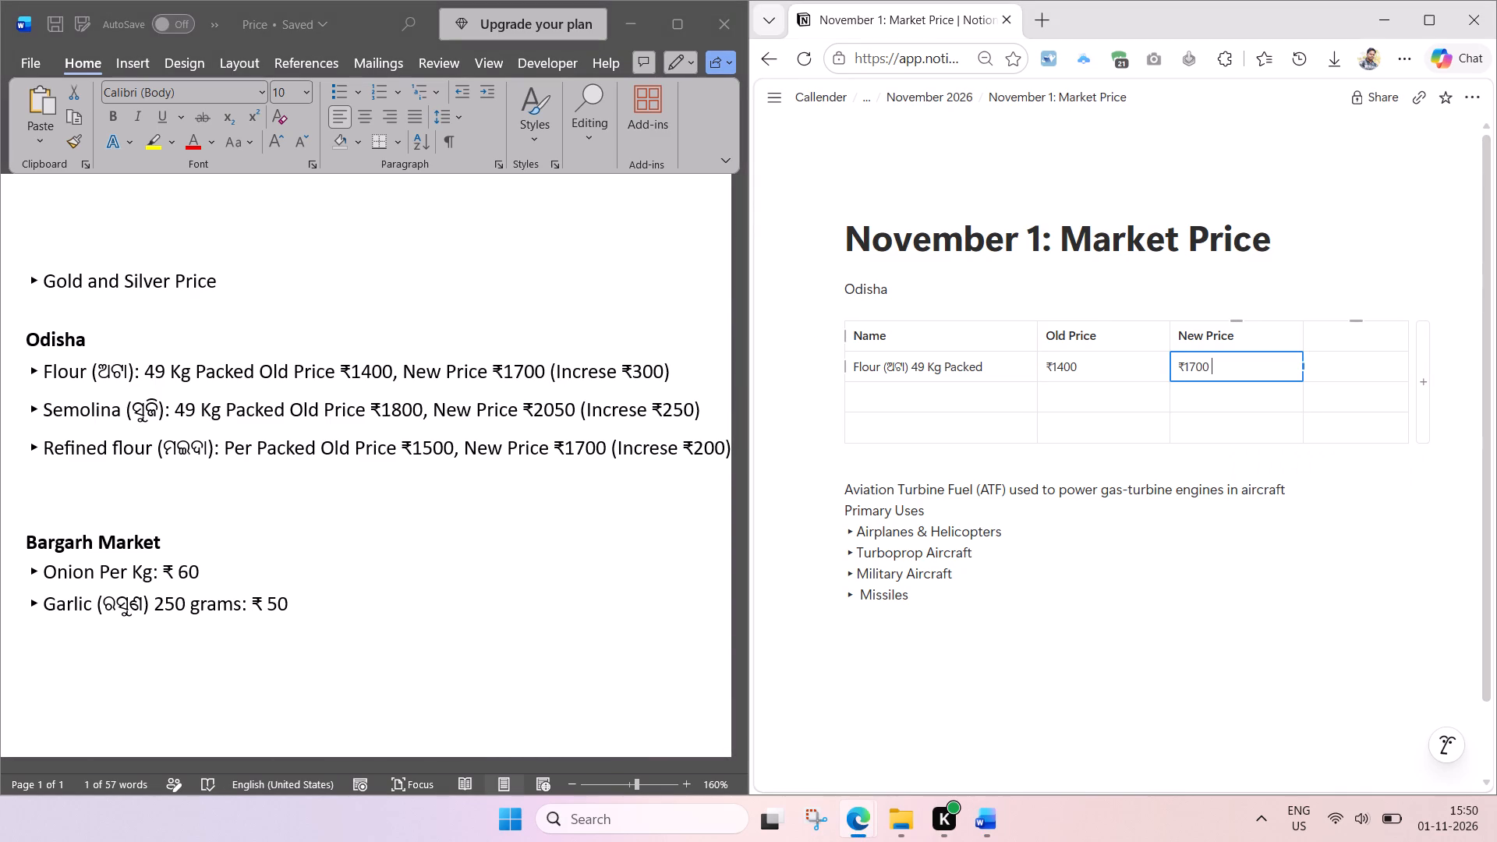
left_click(1247, 330)
key("ctrl+a")
key("ctrl+c")
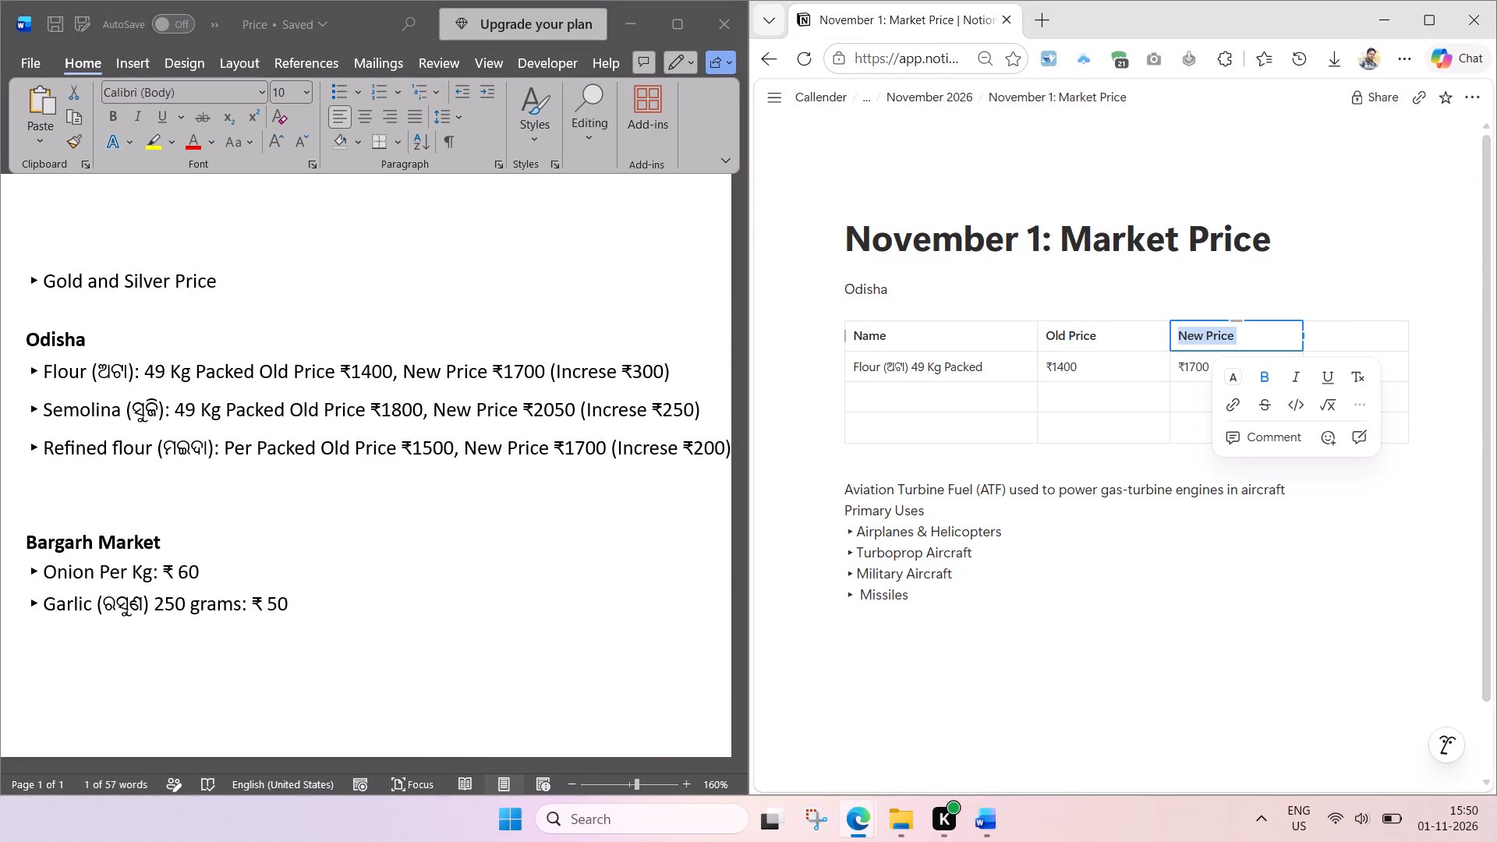
left_click(1352, 338)
key("ctrl+v")
double_click(1350, 338)
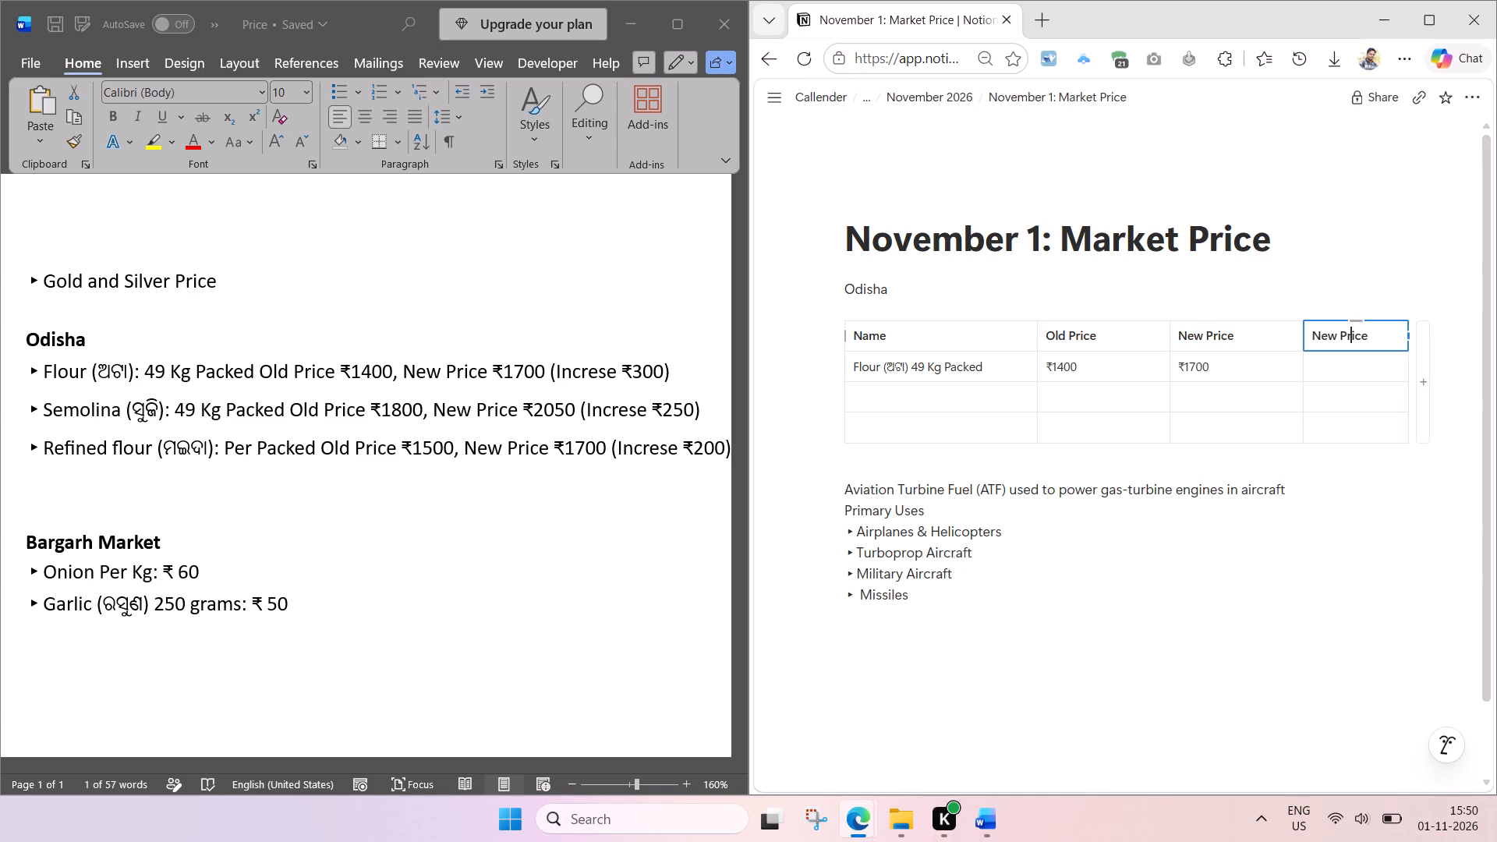
key("BackSpace")
double_click(1326, 334)
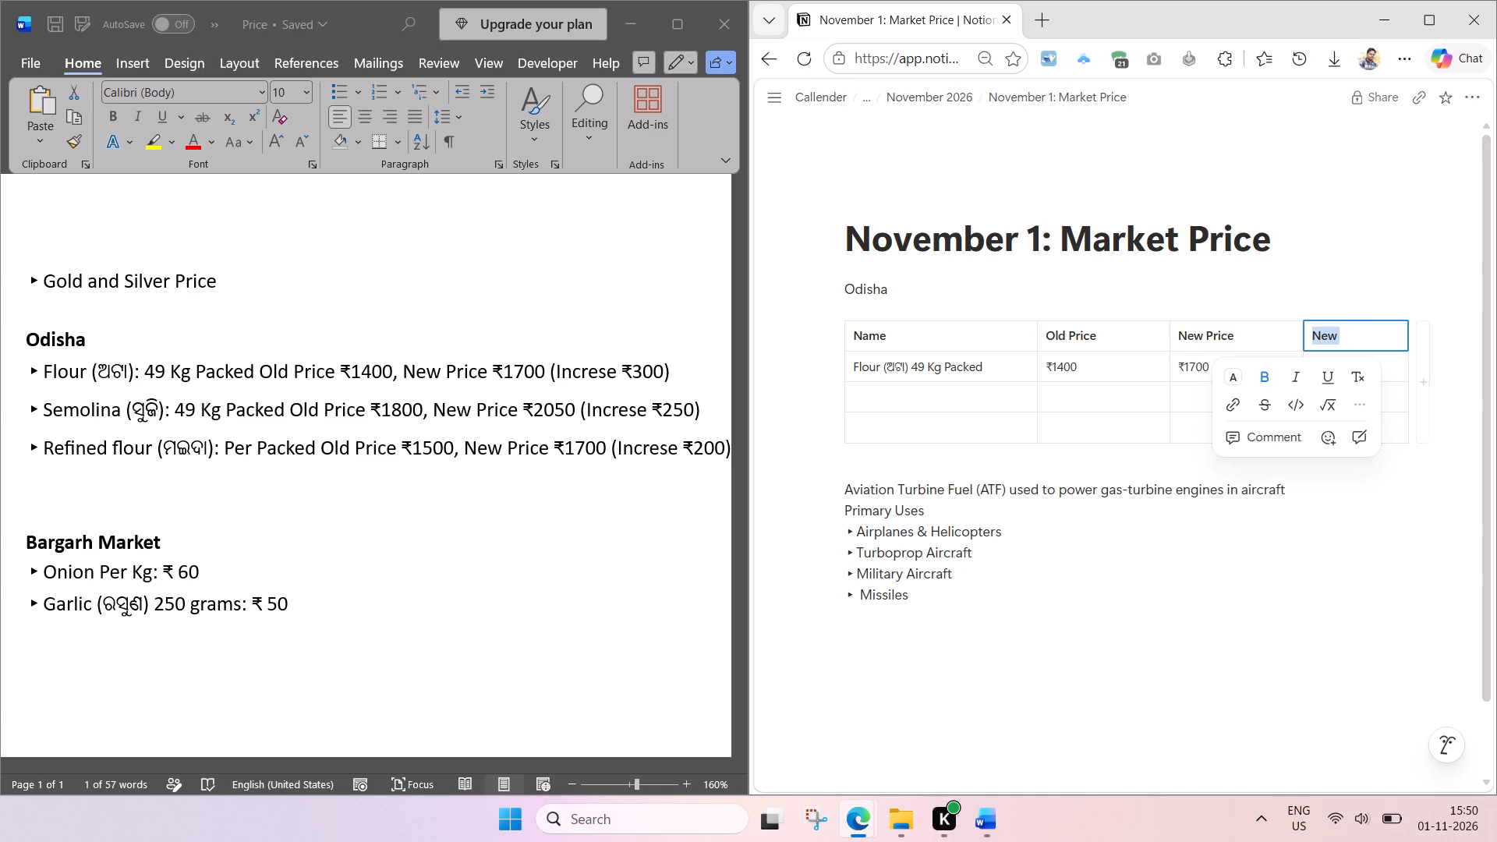
type("Increase")
Copy "Semolina (ସୁଜି): 49" from the Word document into the Name cell below the flour entry in Notion.
left_click(339, 442)
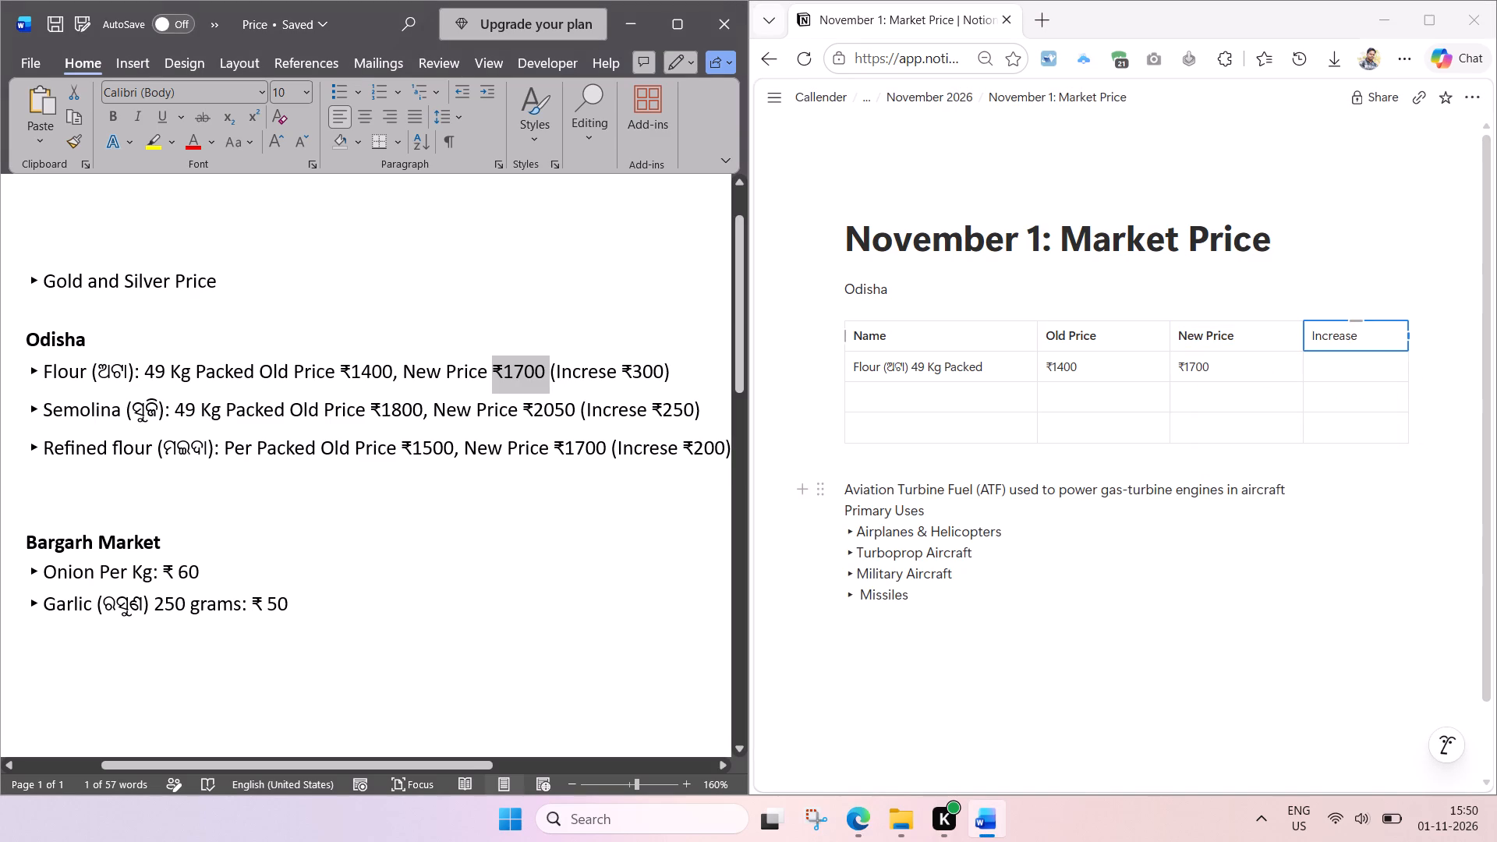
left_click(247, 477)
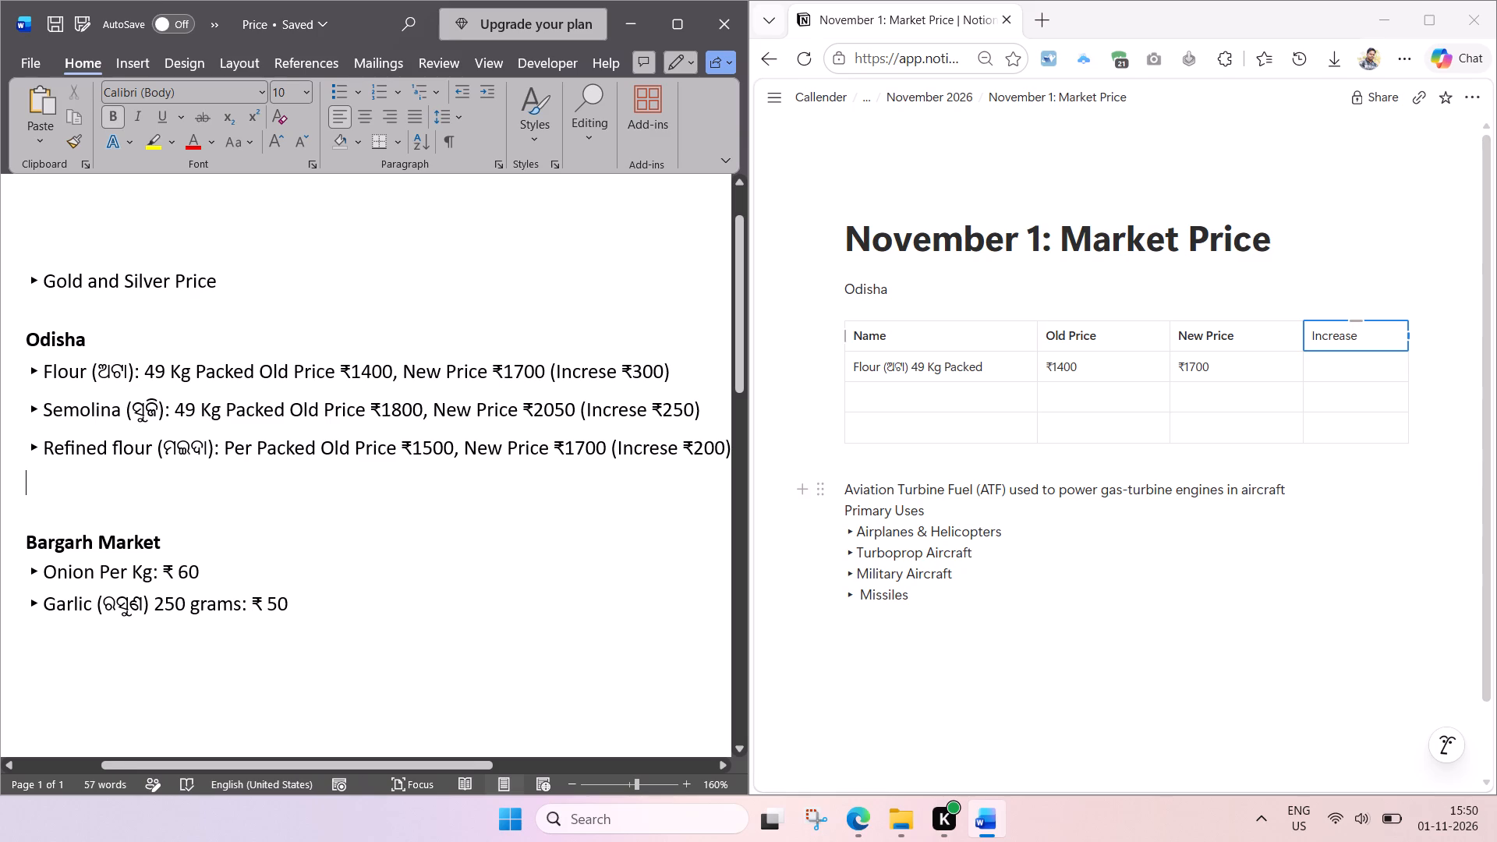
left_click_drag(197, 409, 81, 410)
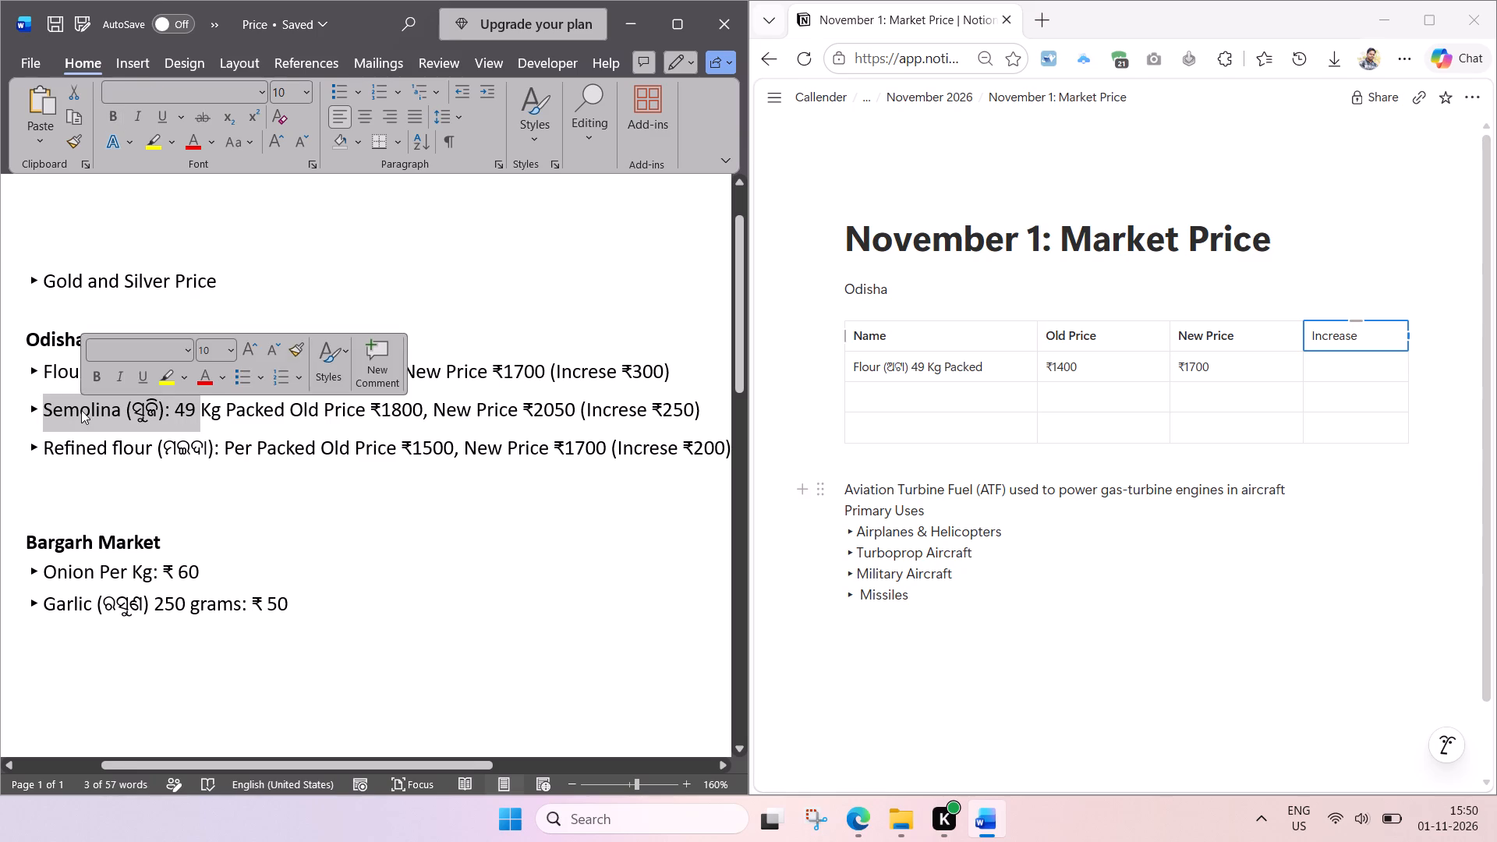
key("ctrl+c")
left_click(874, 400)
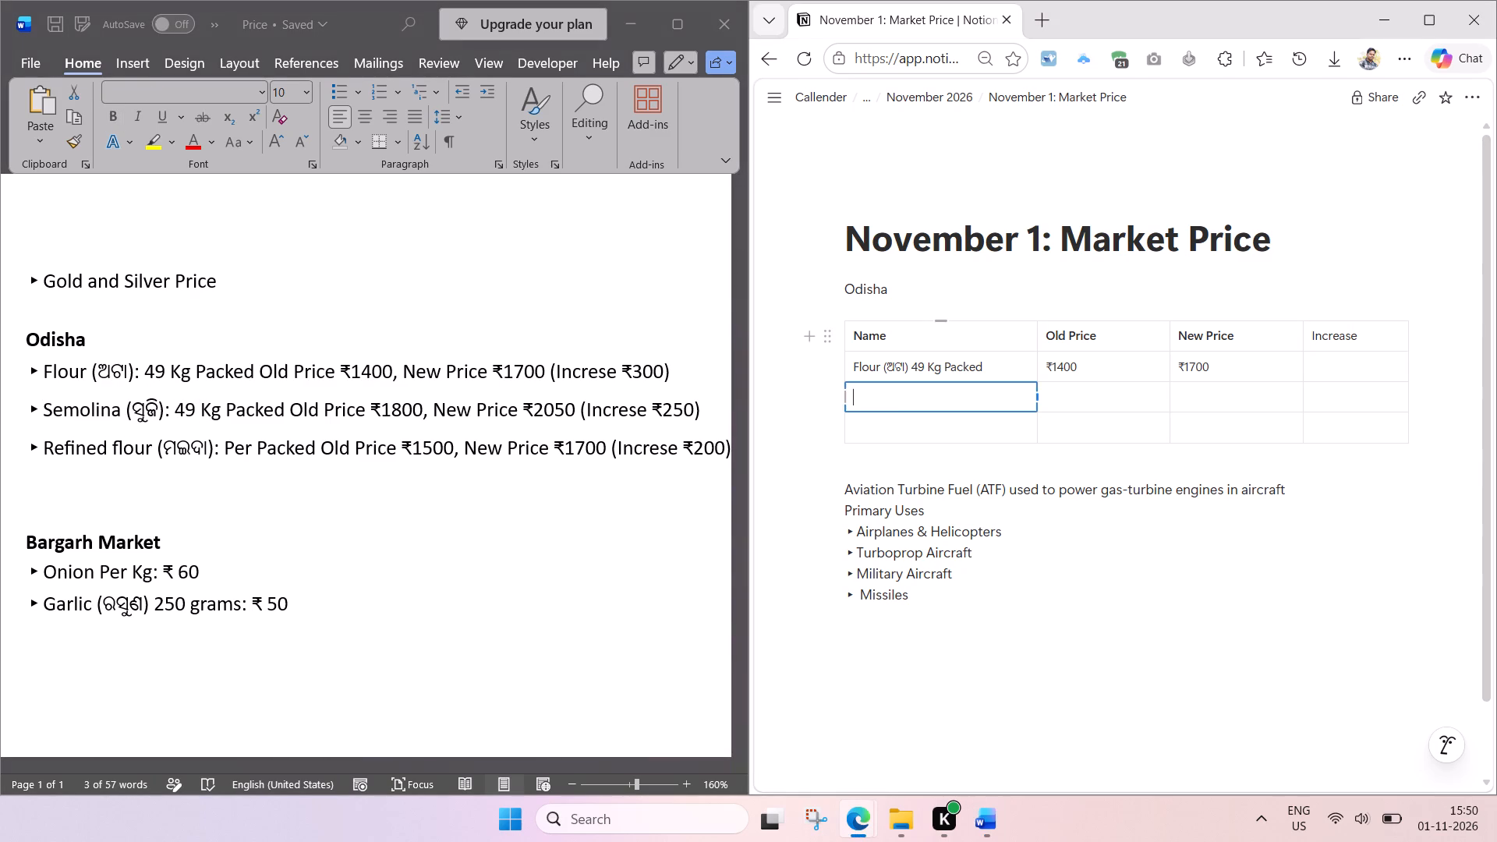
key("ctrl+v")
Complete the semolina entry with "Kg Packed" copied from the flour entry, and remove its colon.
double_click(960, 363)
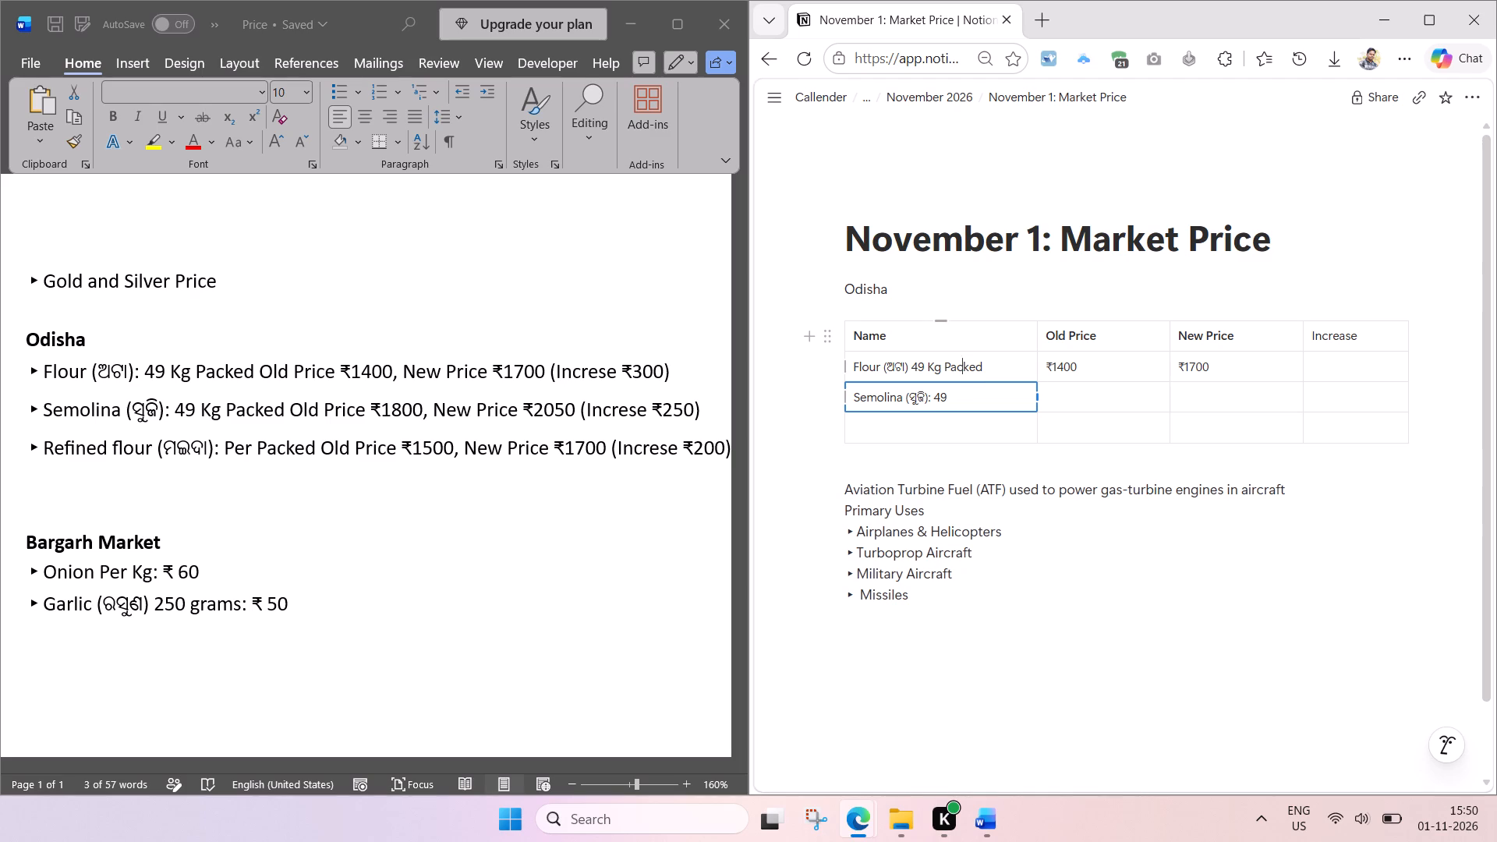
left_click(968, 372)
left_click_drag(986, 366, 936, 383)
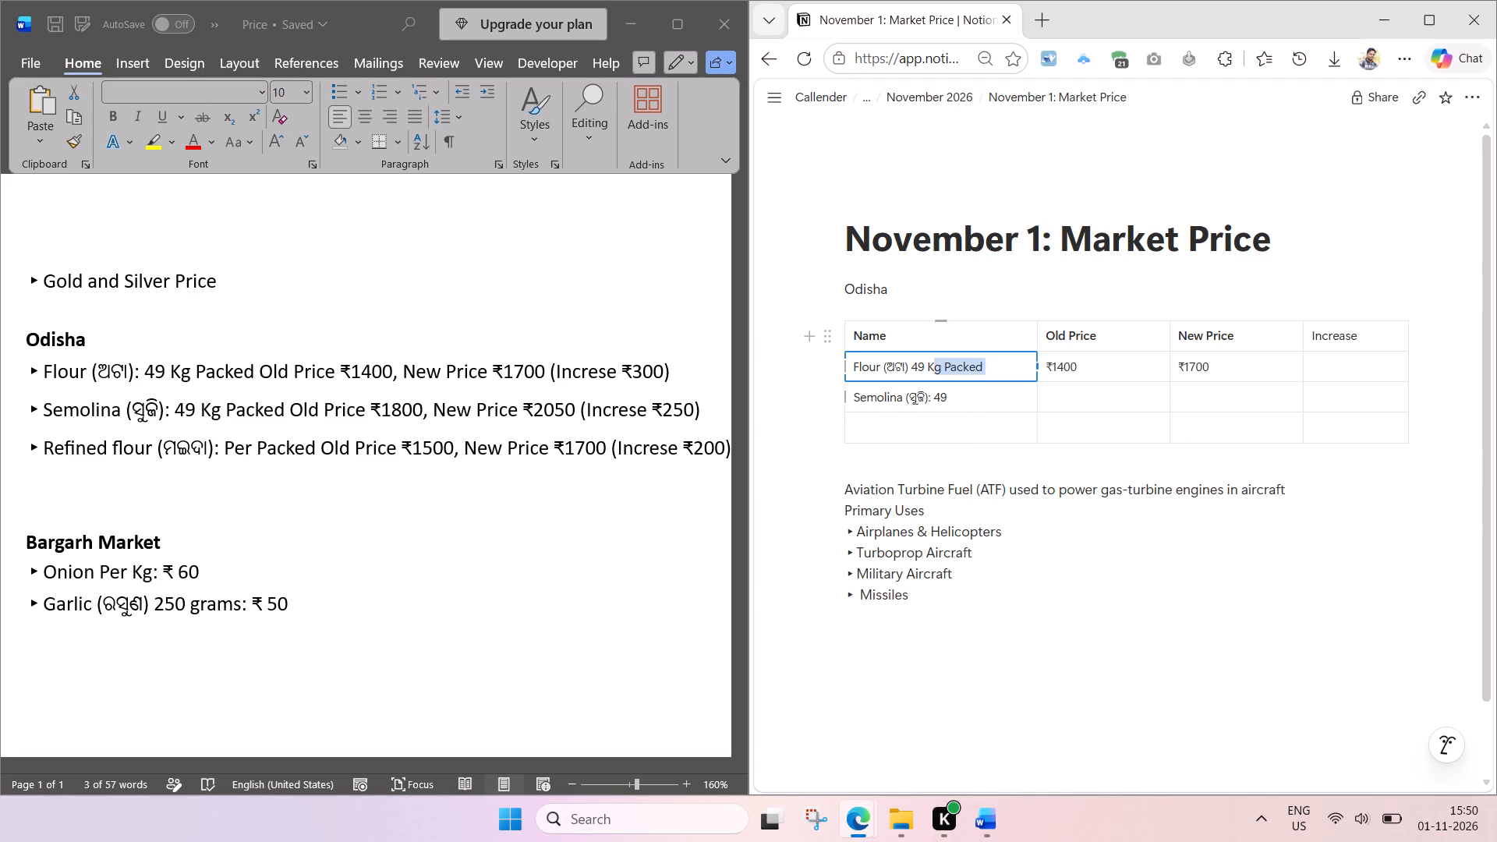
left_click_drag(936, 383, 933, 371)
left_click(987, 365)
left_click_drag(996, 366, 936, 373)
left_click_drag(936, 373, 928, 366)
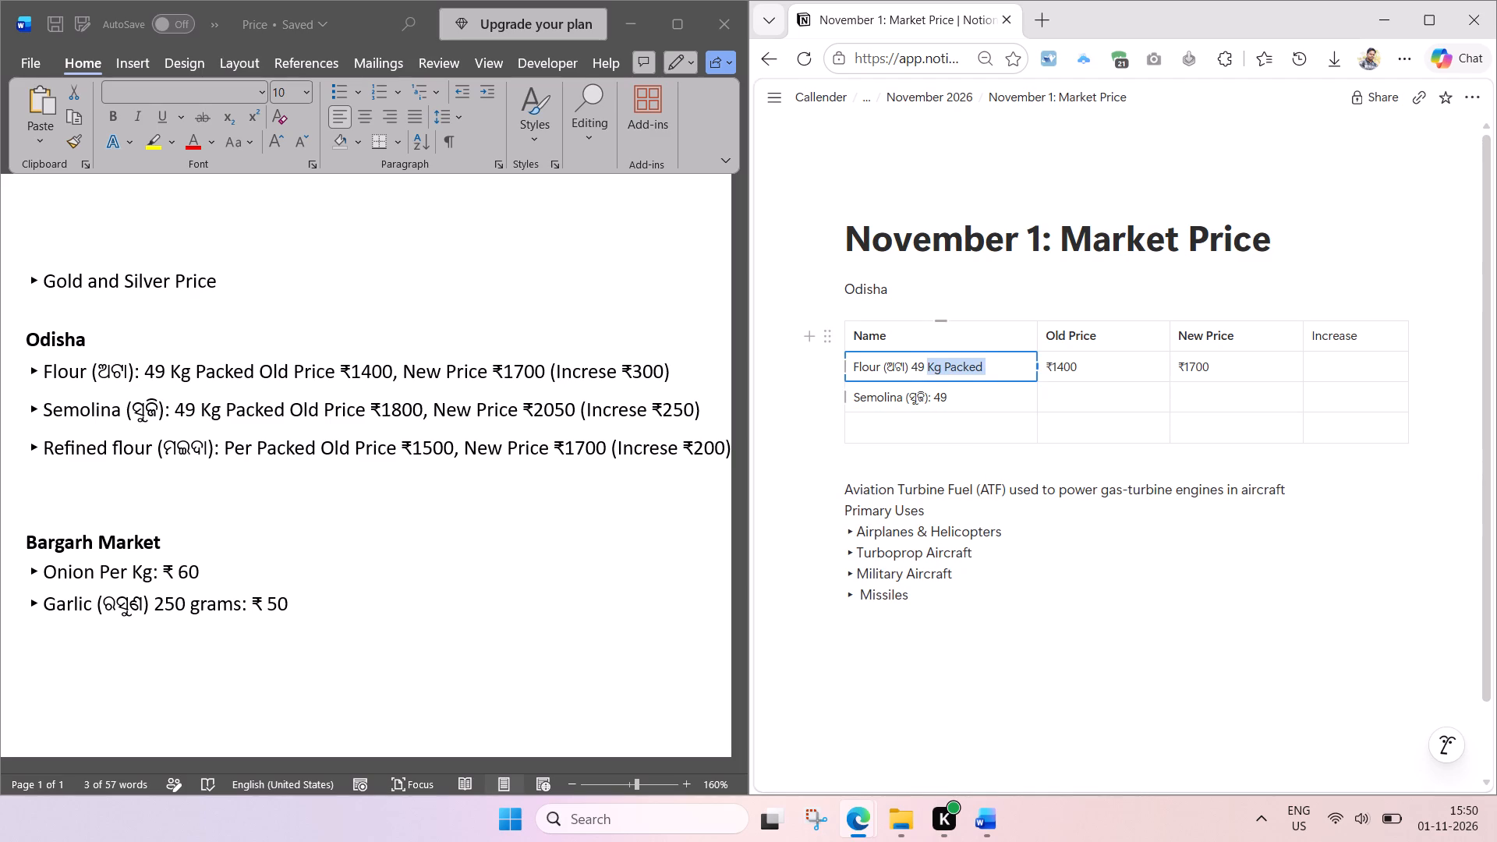
key("ctrl+c")
left_click(958, 394)
key("ctrl+v")
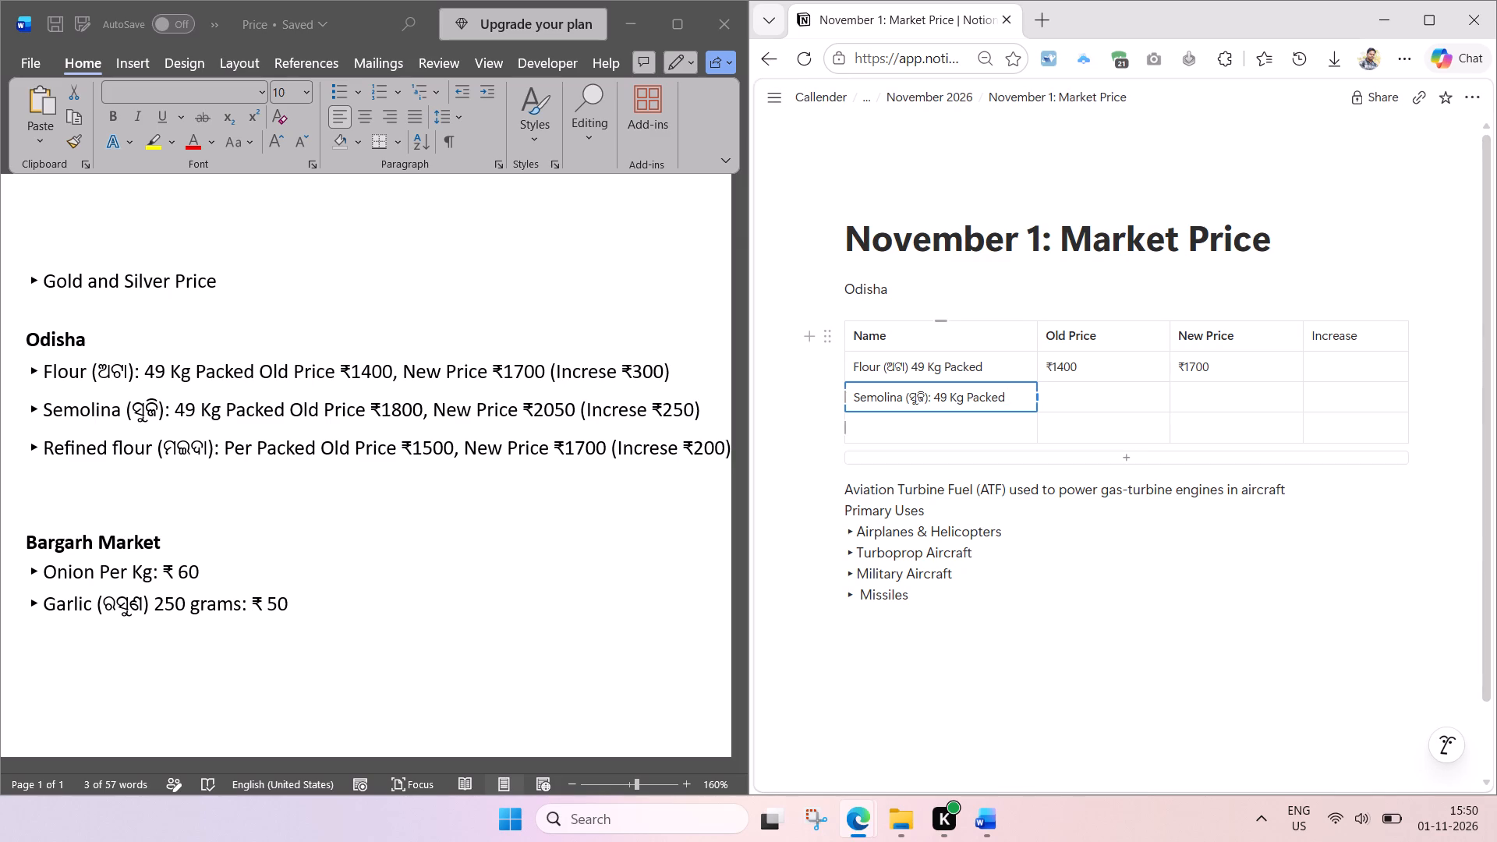
left_click(933, 398)
key("BackSpace")
key("BackSpace")
key("space")
Copy the semolina's old price ₹1800 from the Word document into the semolina row's Old Price cell in Notion.
left_click(357, 405)
left_click(412, 415)
double_click(390, 401)
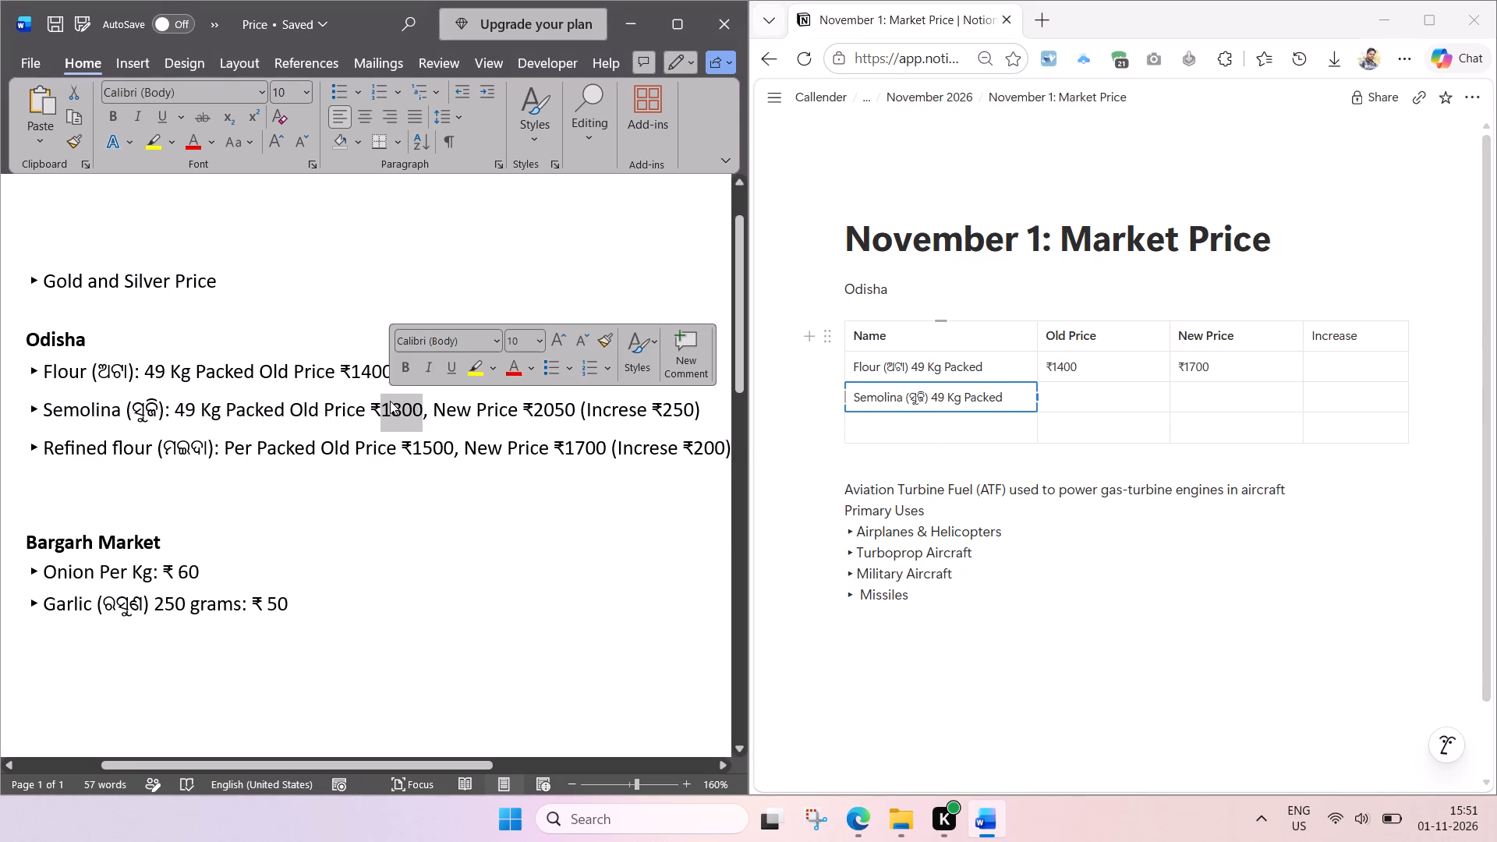
left_click(395, 433)
left_click_drag(373, 403, 417, 401)
key("ctrl+c")
left_click(1080, 395)
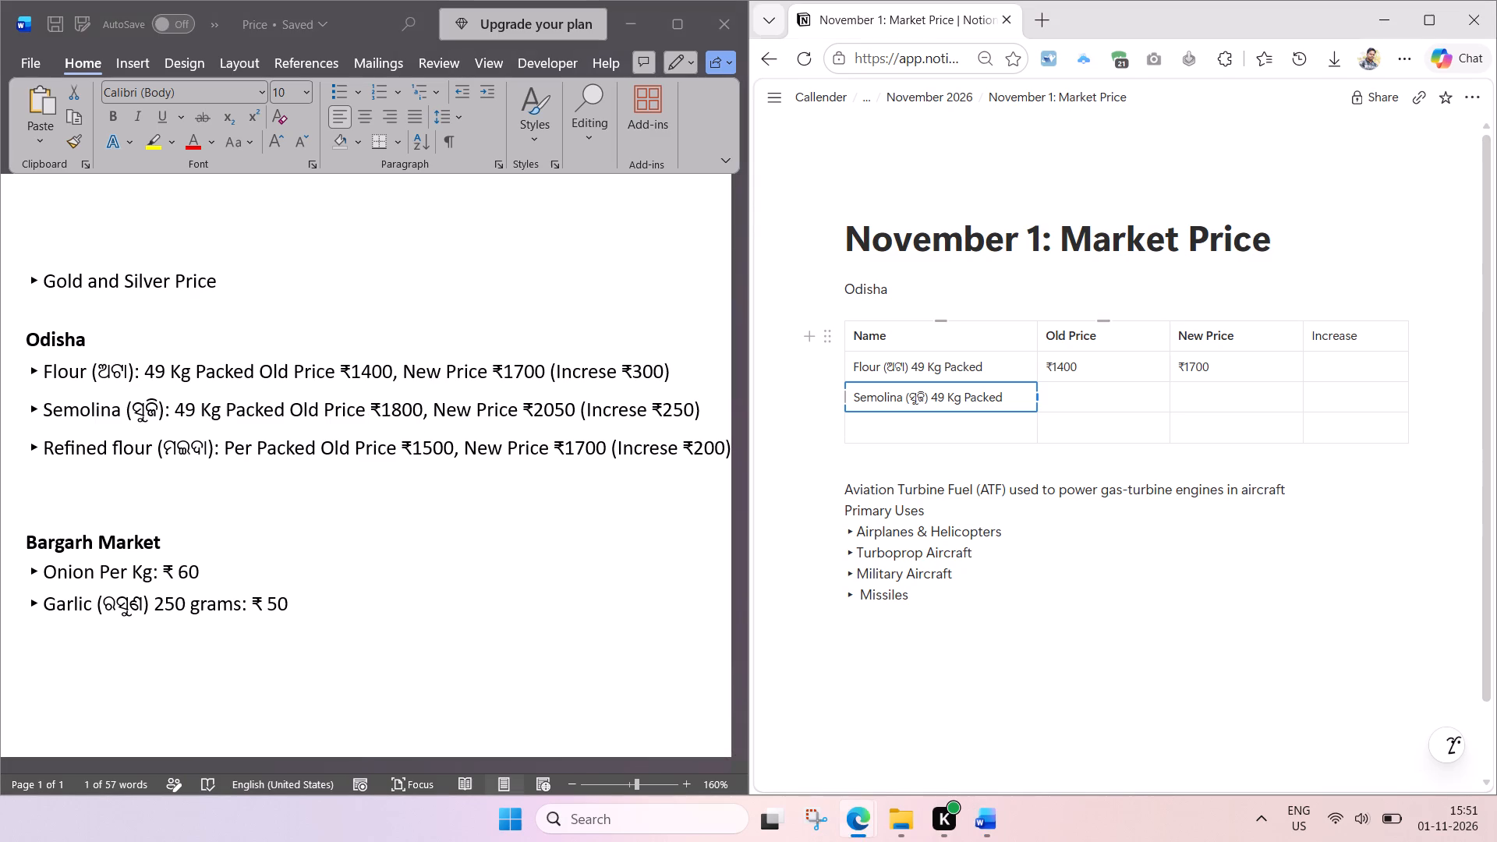
key("ctrl+v")
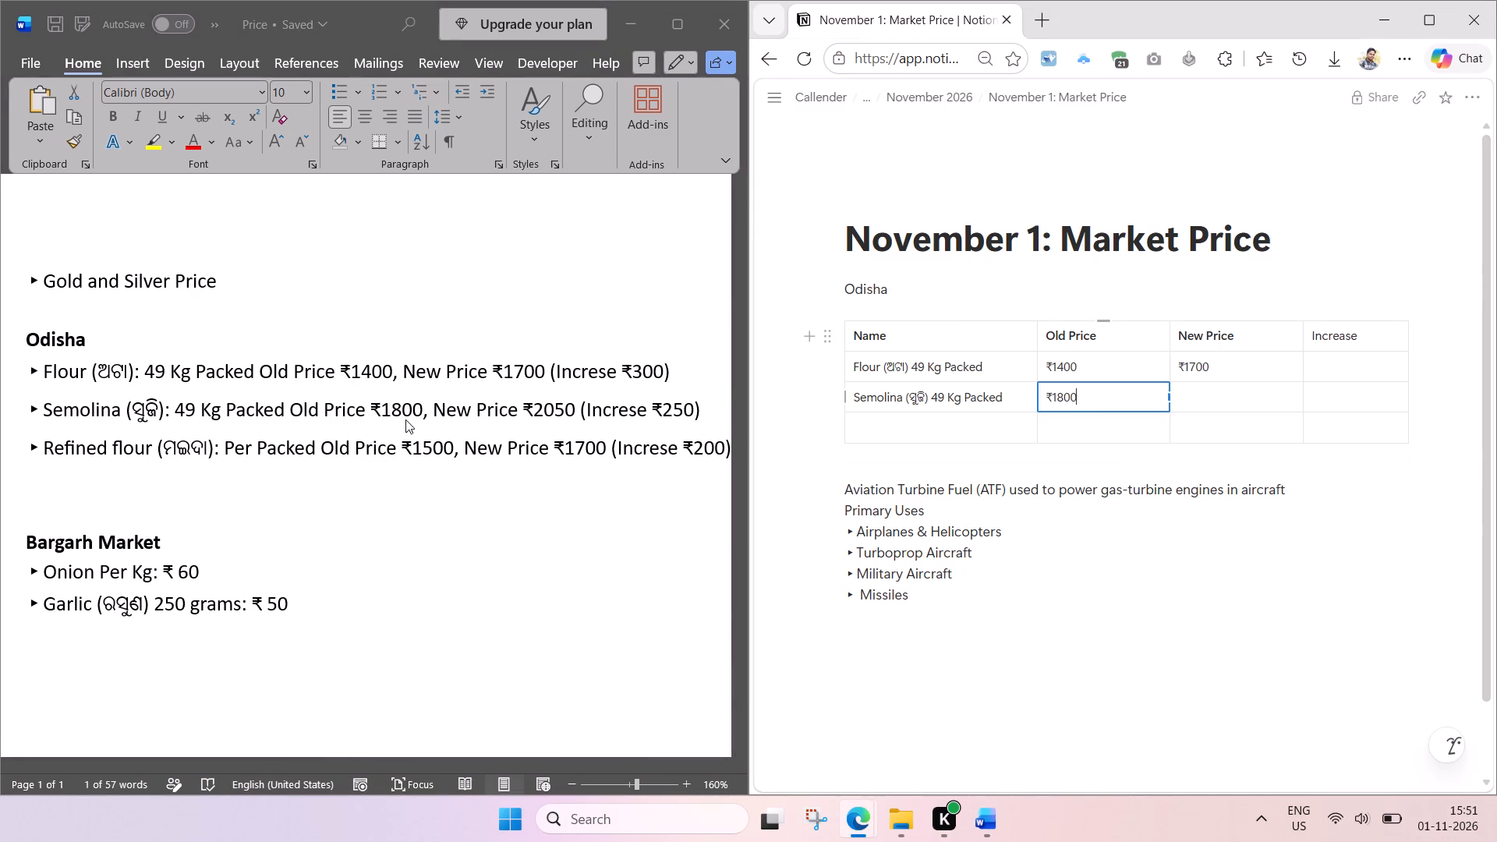
Copy the semolina's new price ₹2050 from the Word document into the semolina row's New Price cell in Notion.
left_click(526, 417)
left_click(529, 404)
left_click_drag(524, 408, 567, 409)
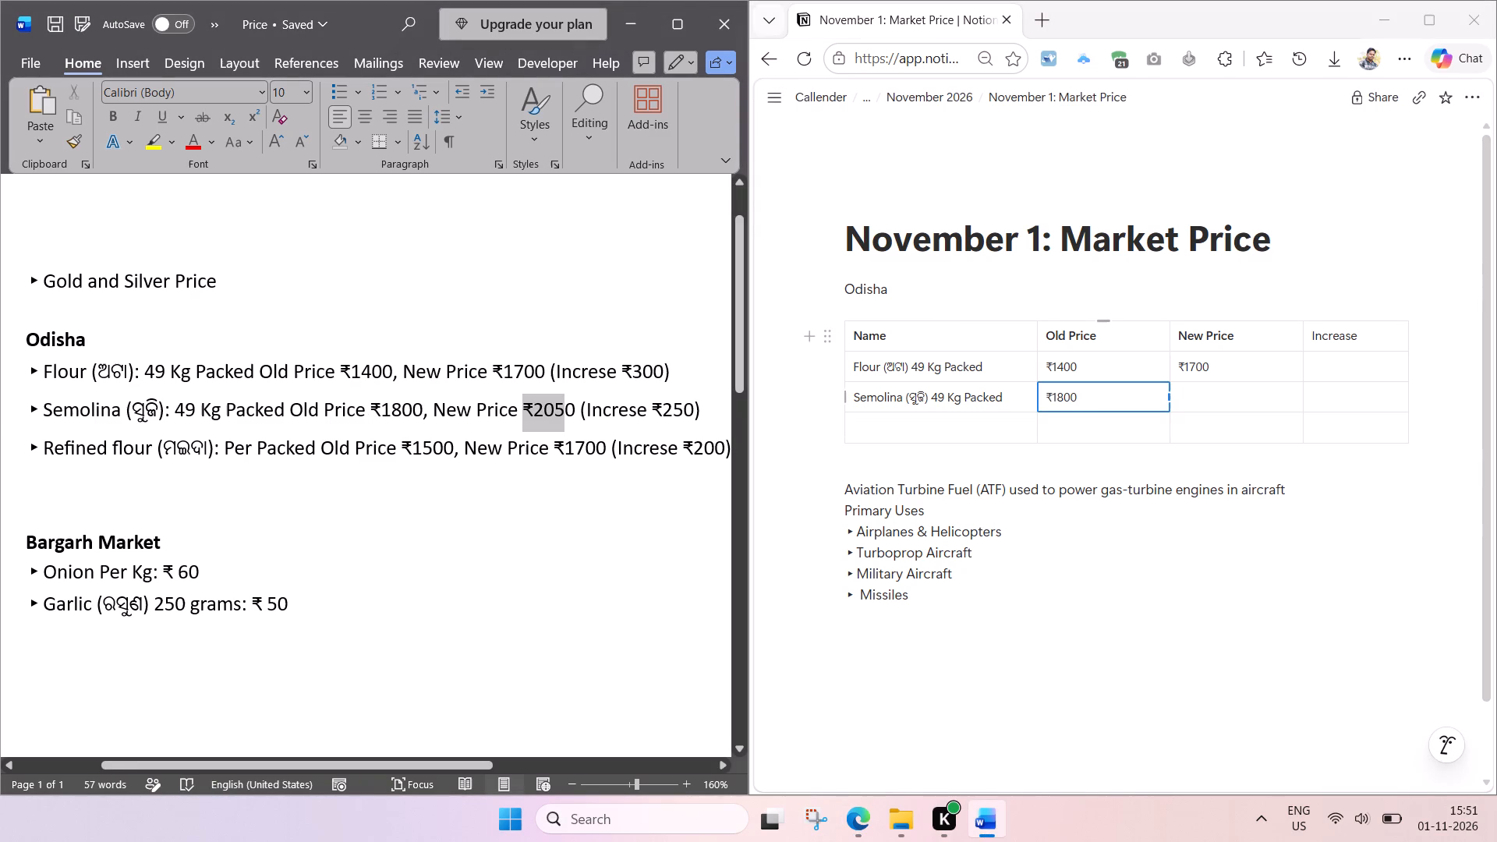
left_click_drag(567, 409, 575, 409)
key("ctrl+c")
left_click(1257, 400)
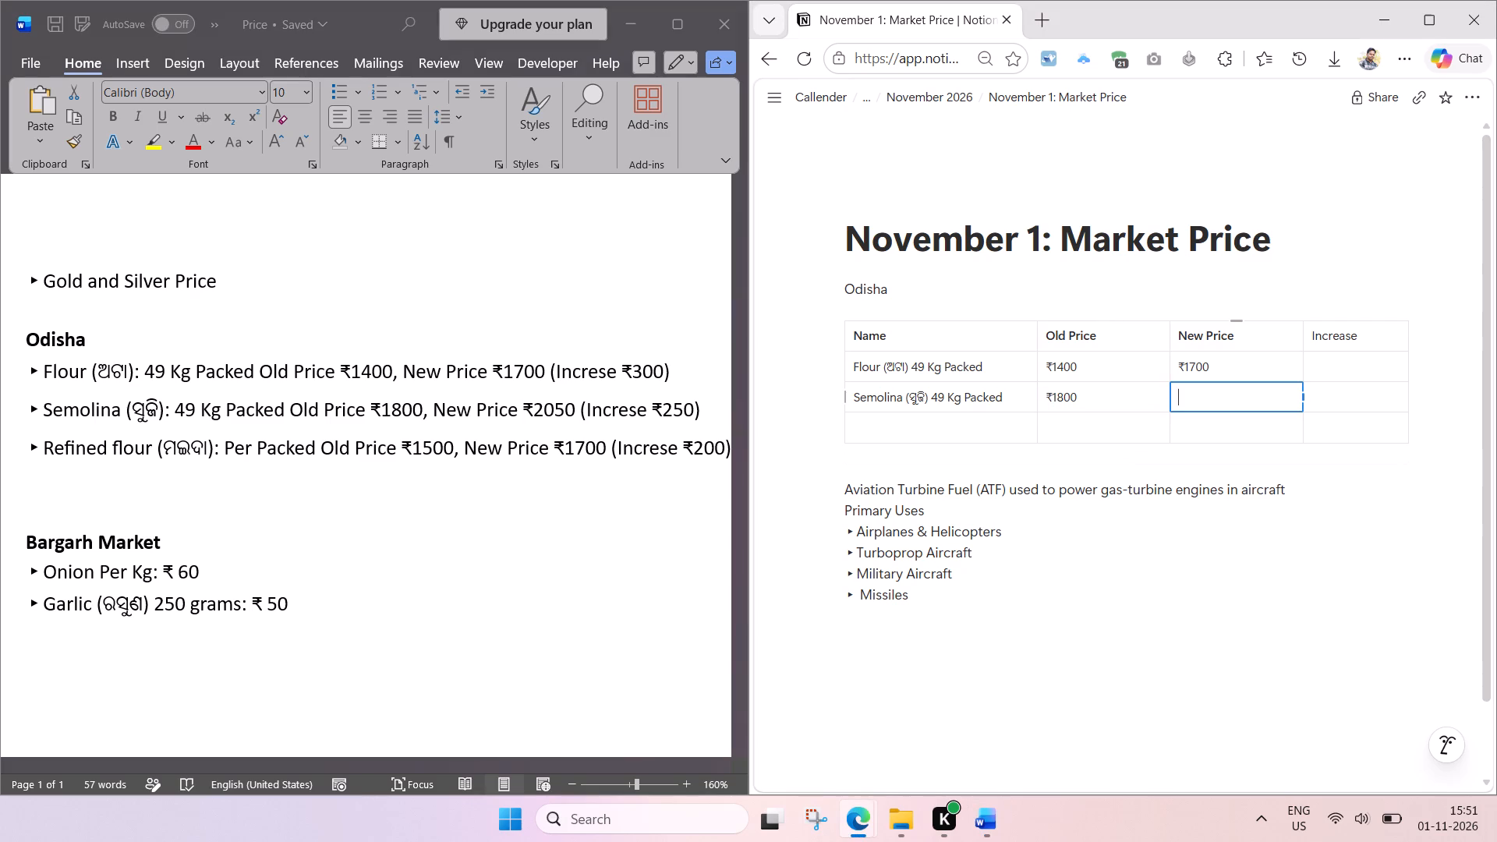
key("ctrl+v")
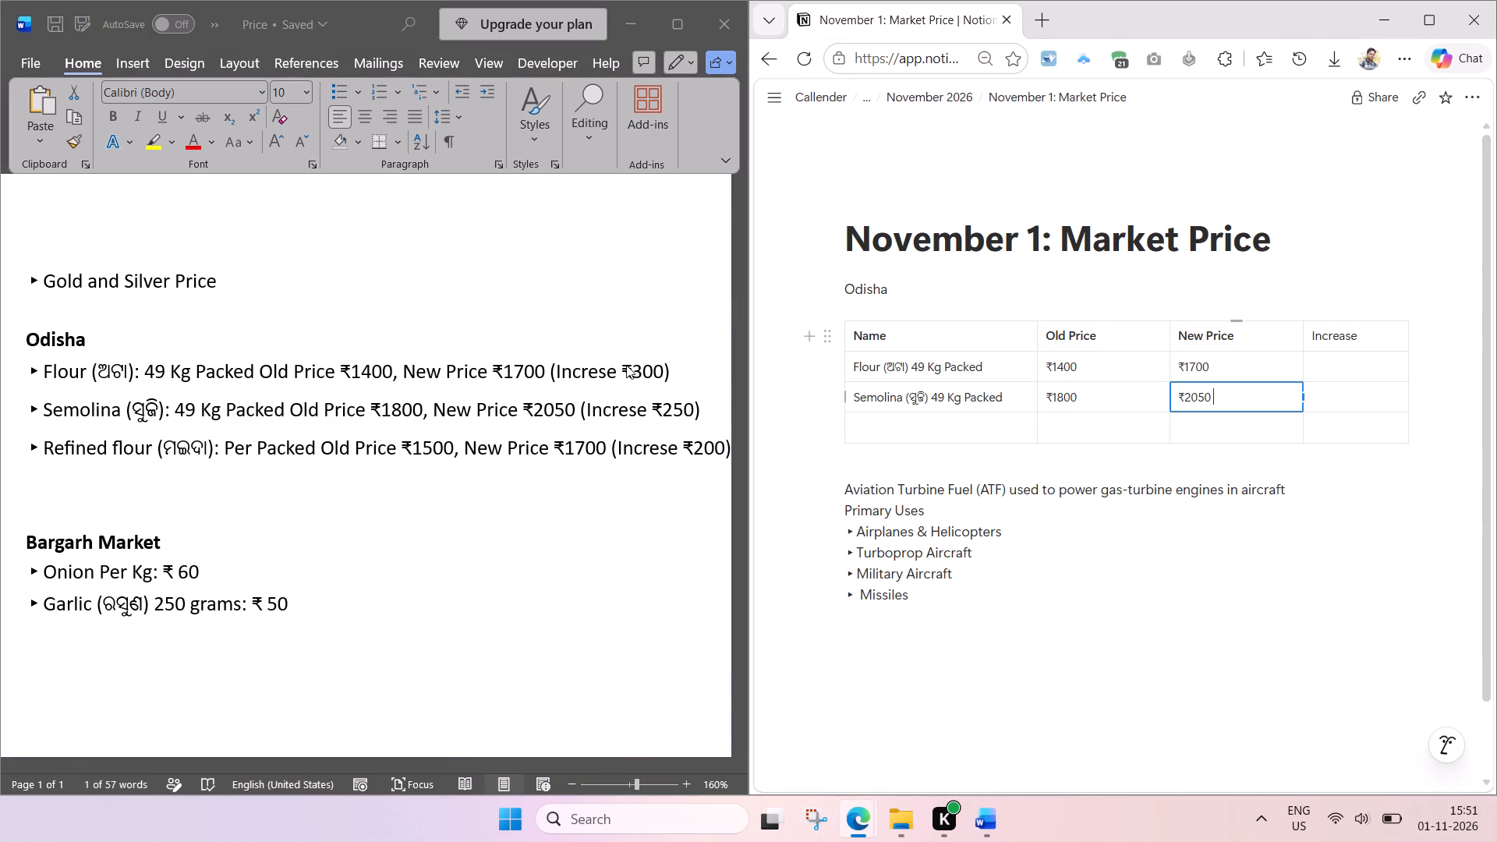
Copy the flour's ₹300 increase from the Word document into the flour row's Increase cell in Notion.
left_click(626, 364)
left_click_drag(624, 366, 651, 368)
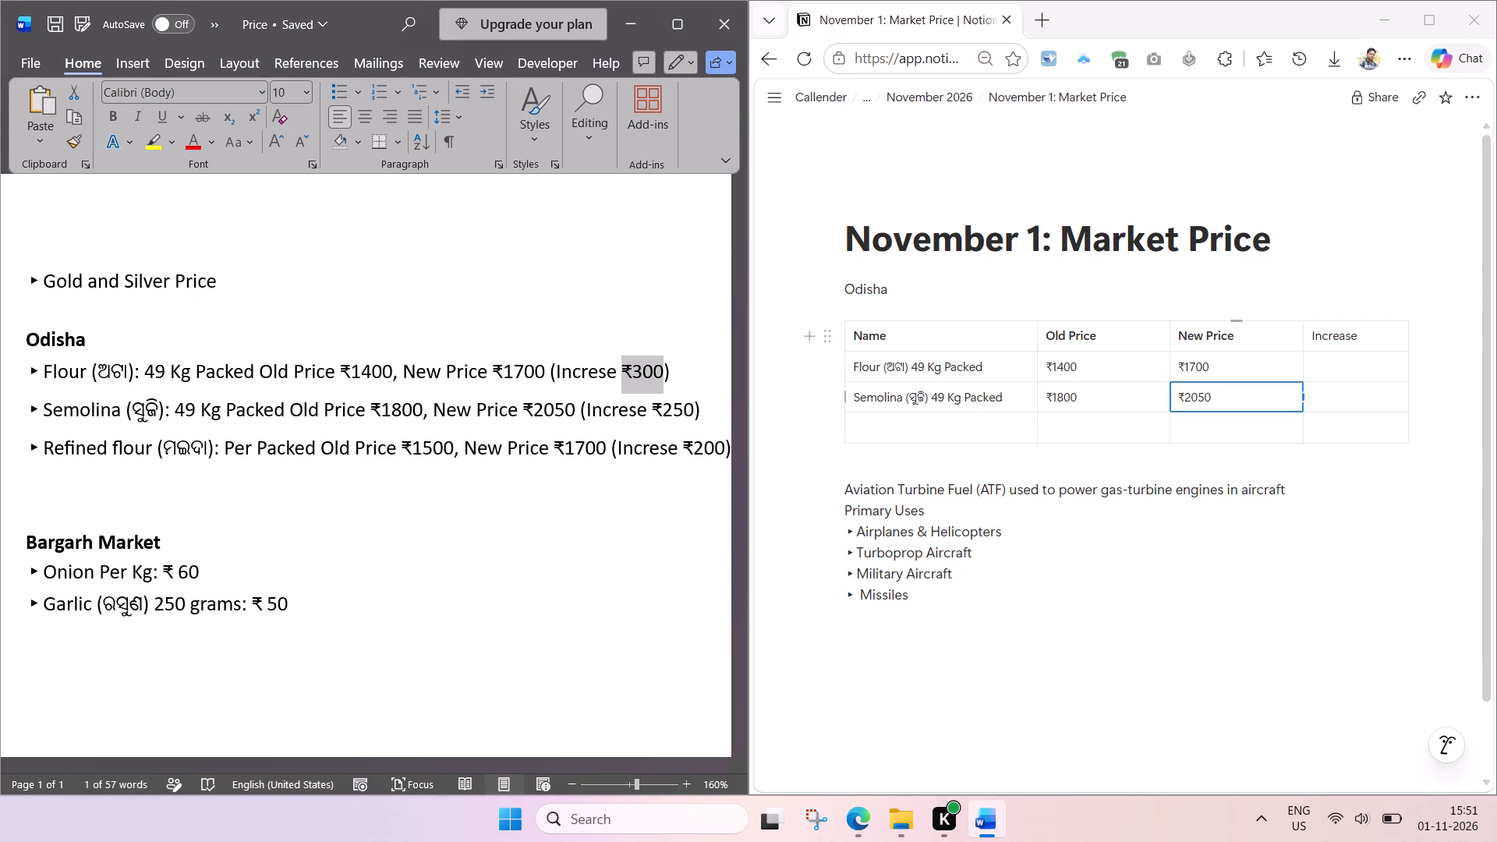
key("ctrl+c")
left_click(1329, 384)
left_click(1331, 370)
key("ctrl+v")
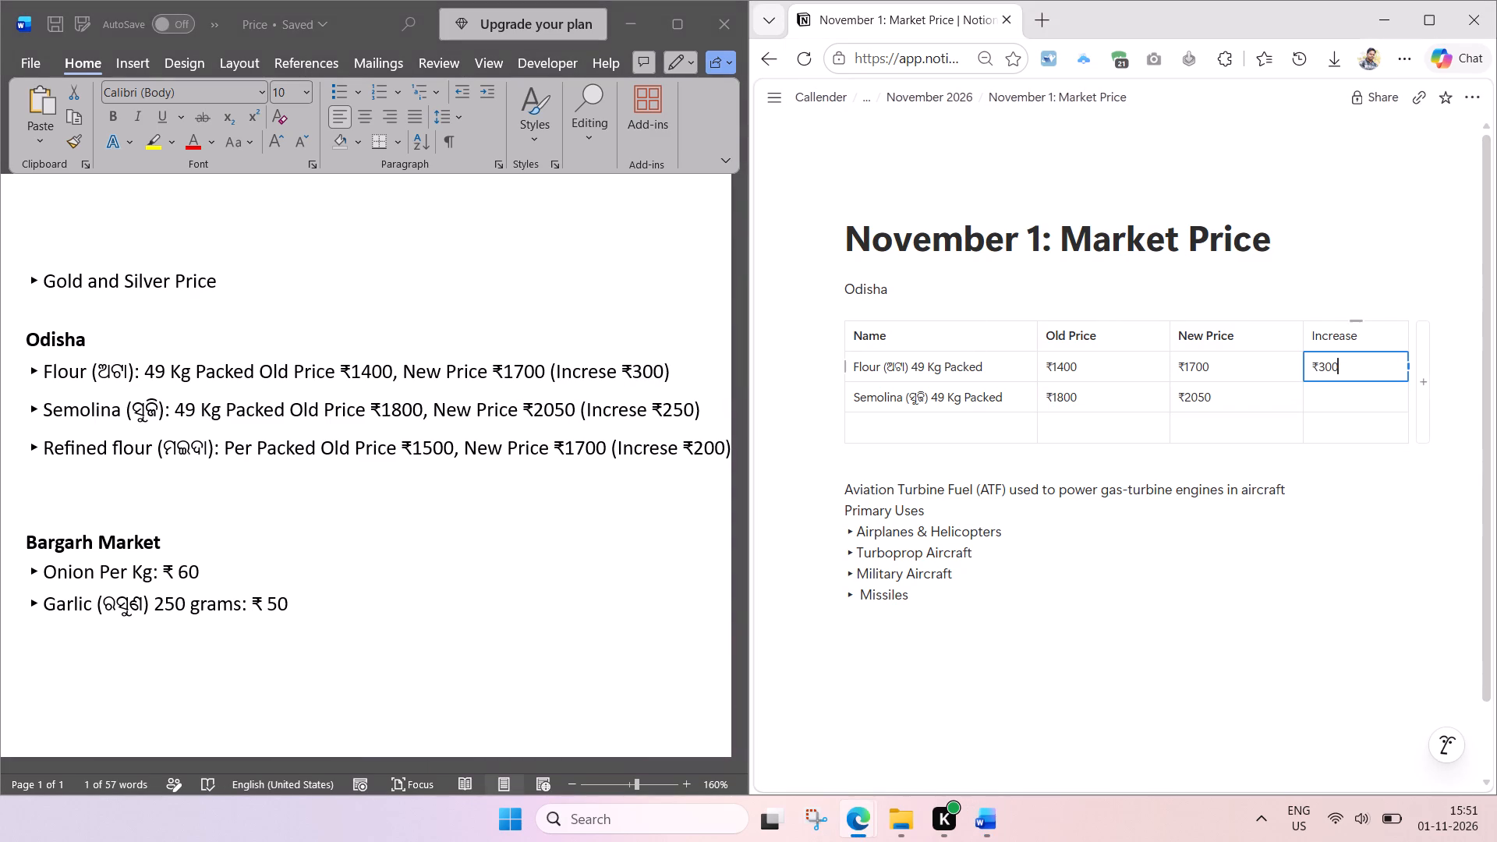
Copy the semolina's ₹250 increase from the Word document into the semolina row's Increase cell in Notion.
left_click(616, 396)
left_click(676, 416)
left_click_drag(649, 403, 653, 403)
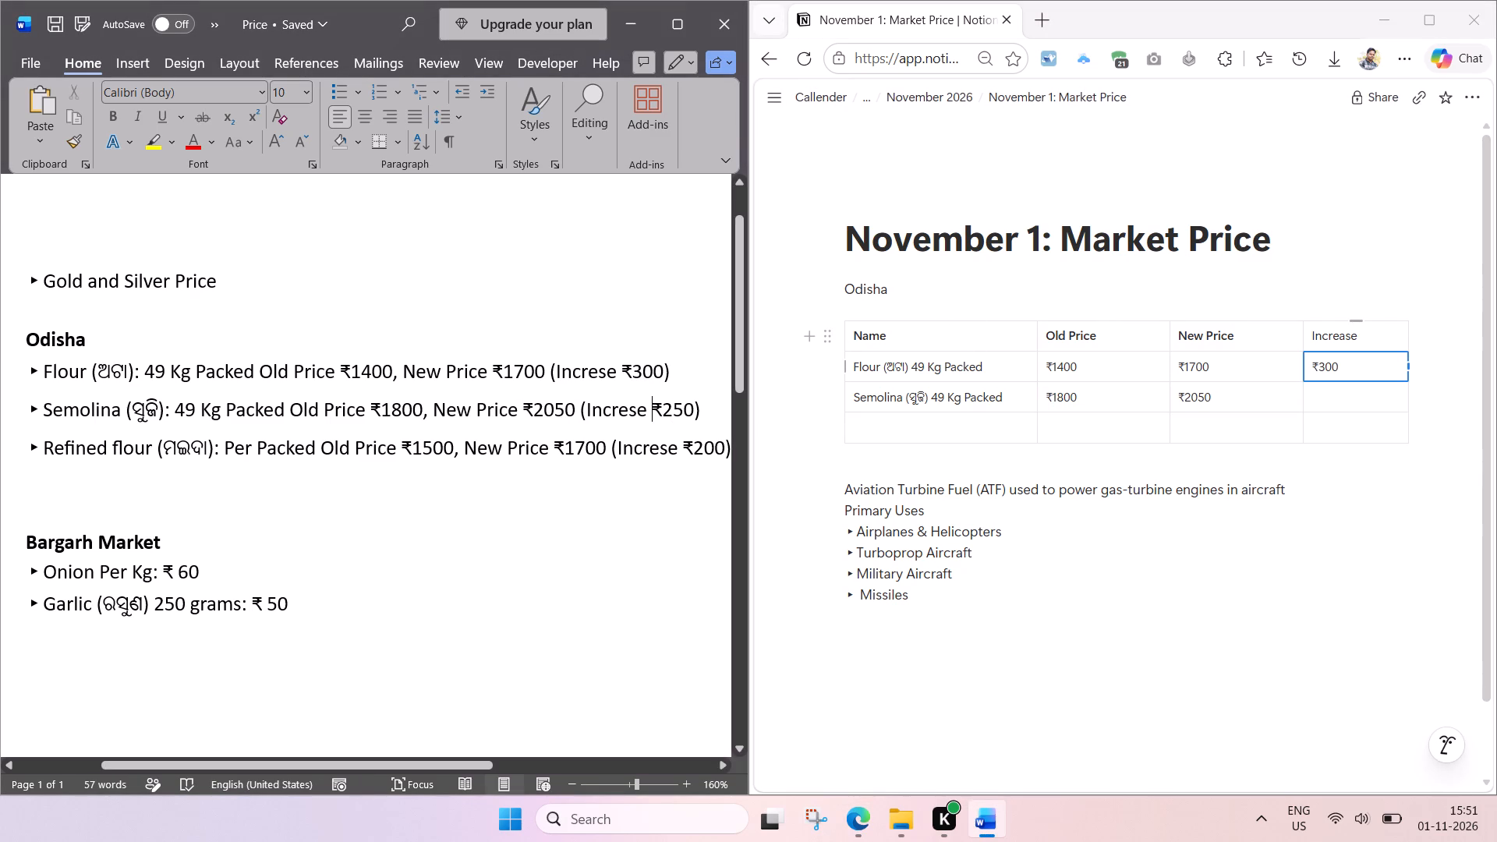
left_click_drag(653, 403, 682, 402)
key("ctrl+c")
left_click(1341, 394)
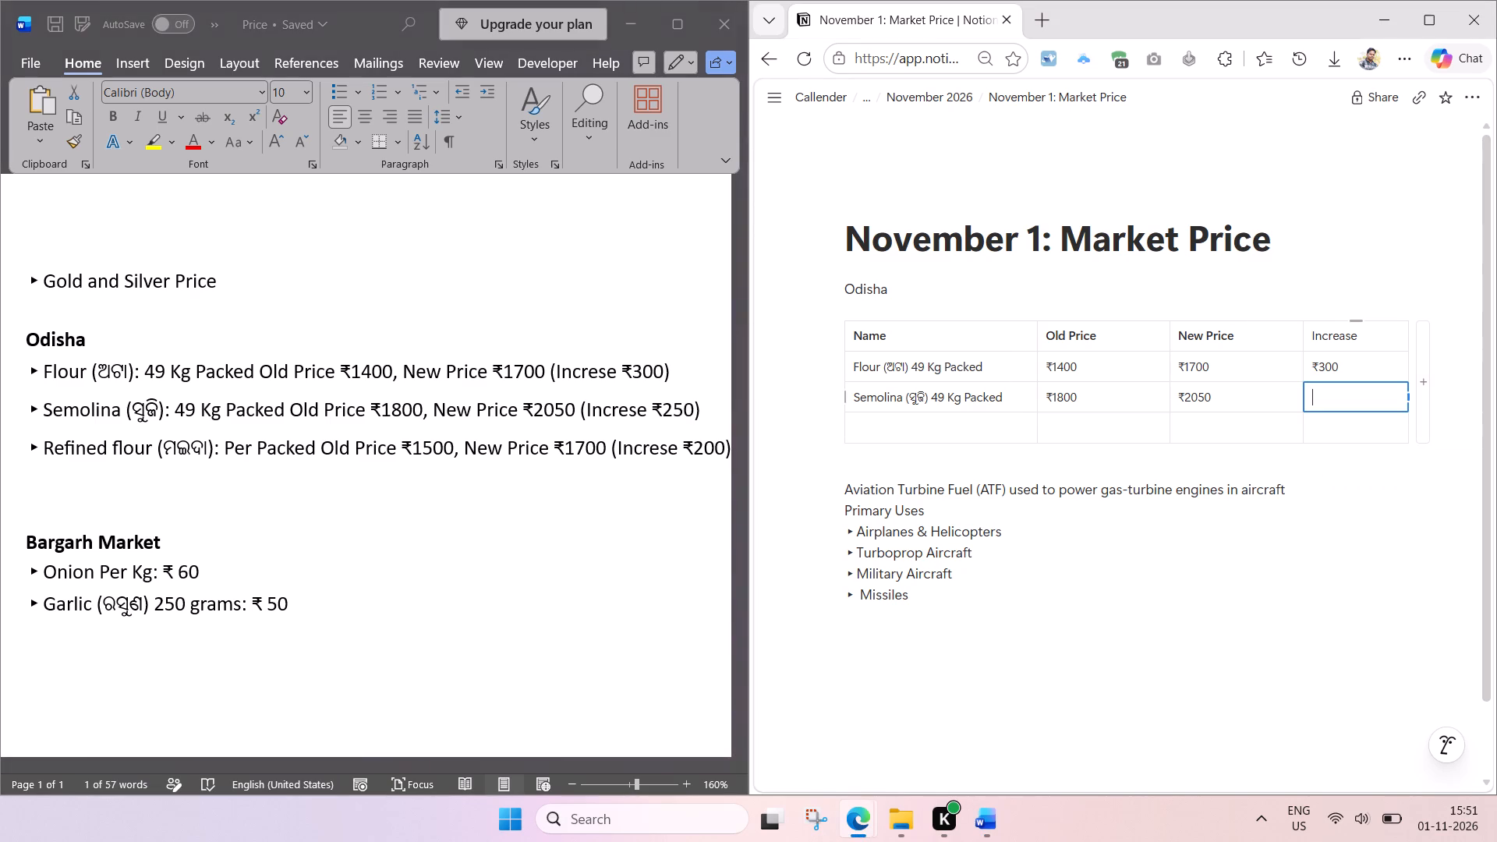
key("ctrl+v")
Copy the name "Refined flour (ମଇଦା)" from the Word document into the third item row's Name cell in Notion.
left_click(86, 466)
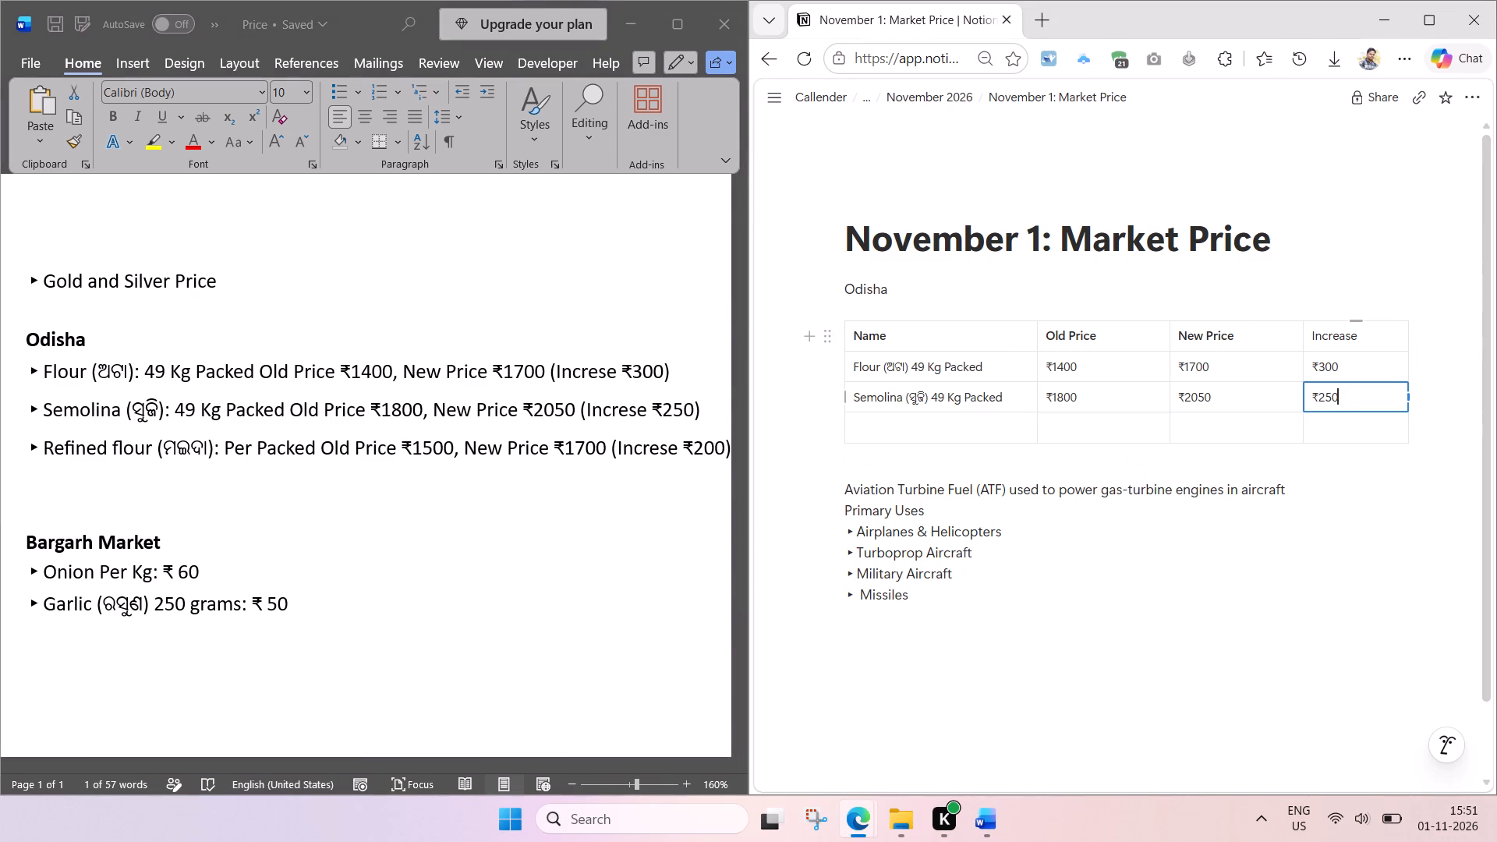
left_click(71, 458)
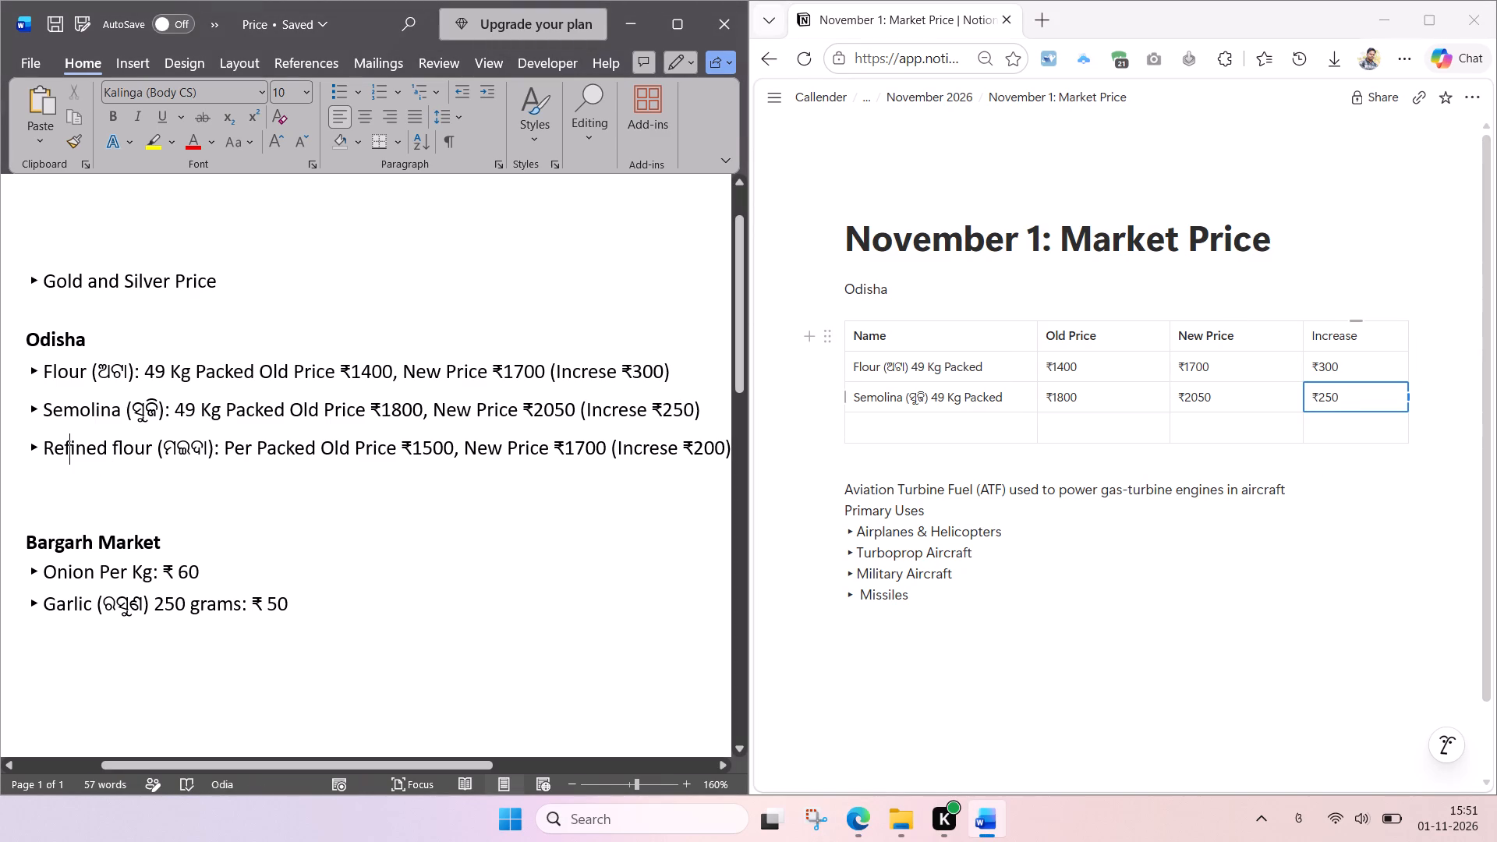
left_click_drag(47, 449, 261, 458)
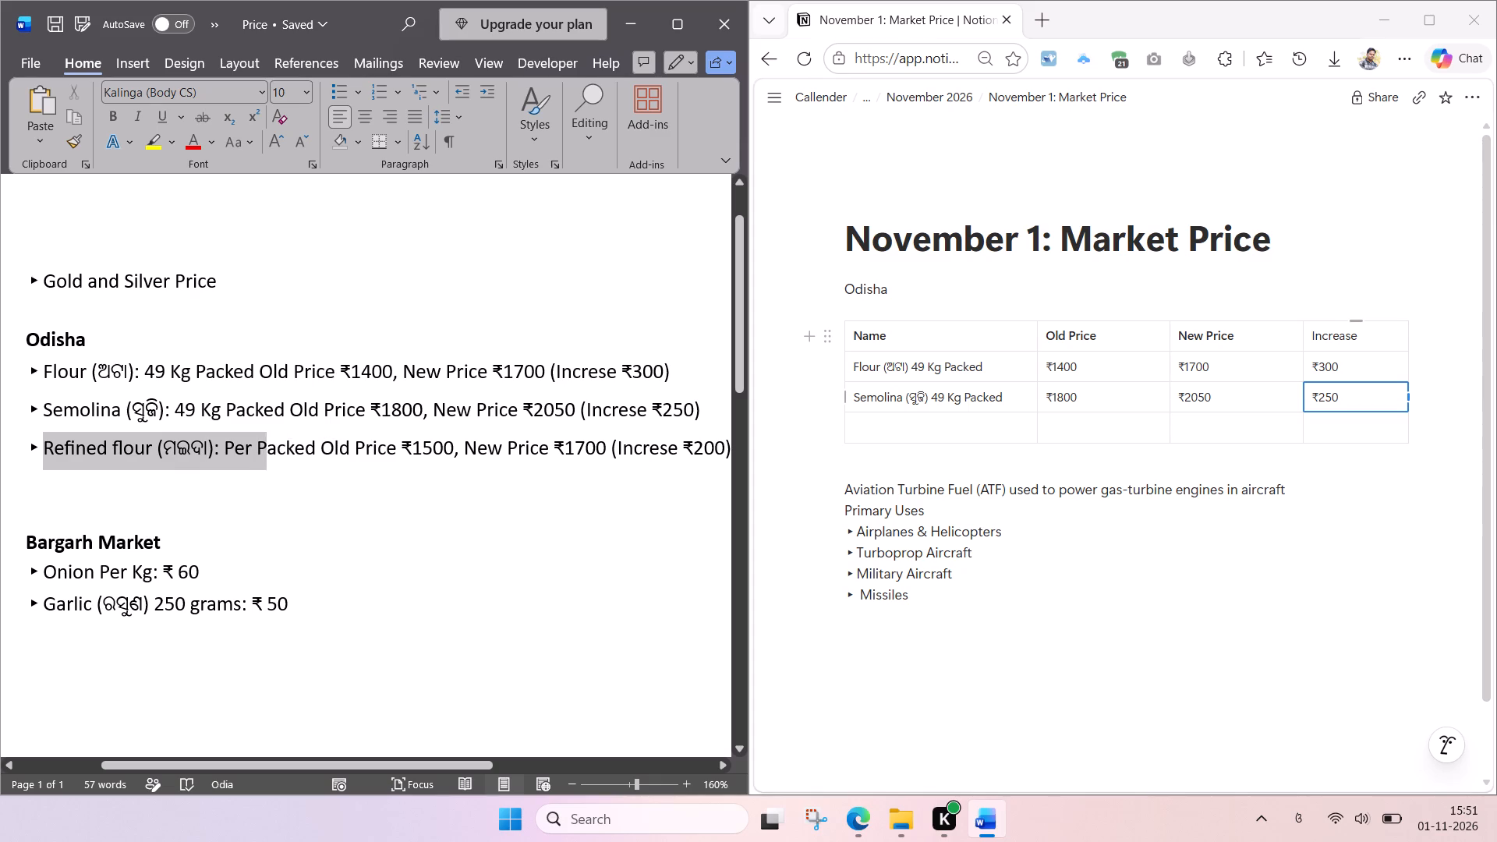
left_click_drag(261, 458, 212, 451)
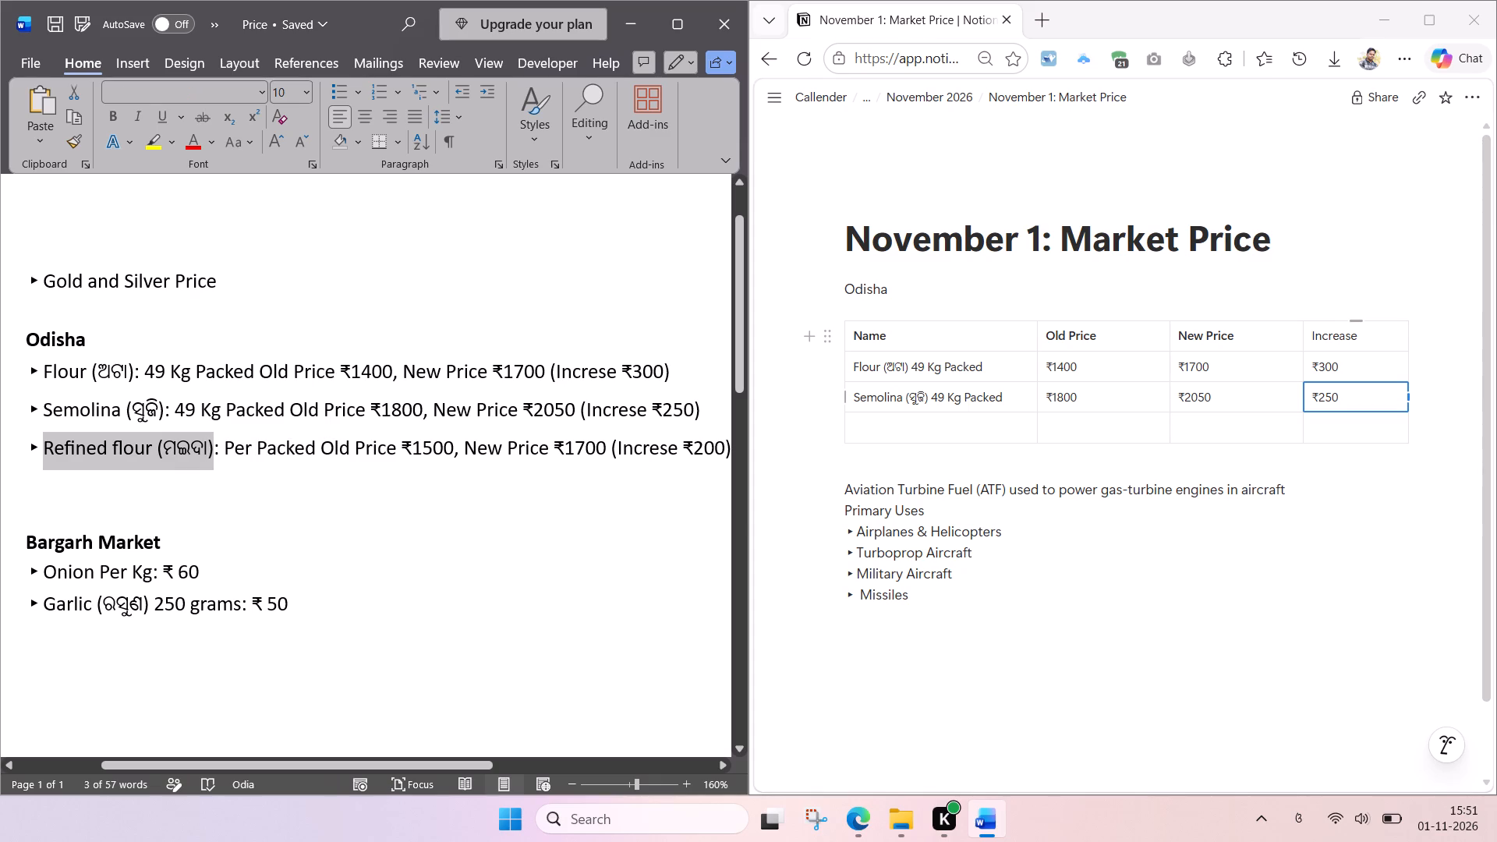
key("ctrl+c")
left_click(857, 427)
key("ctrl+v")
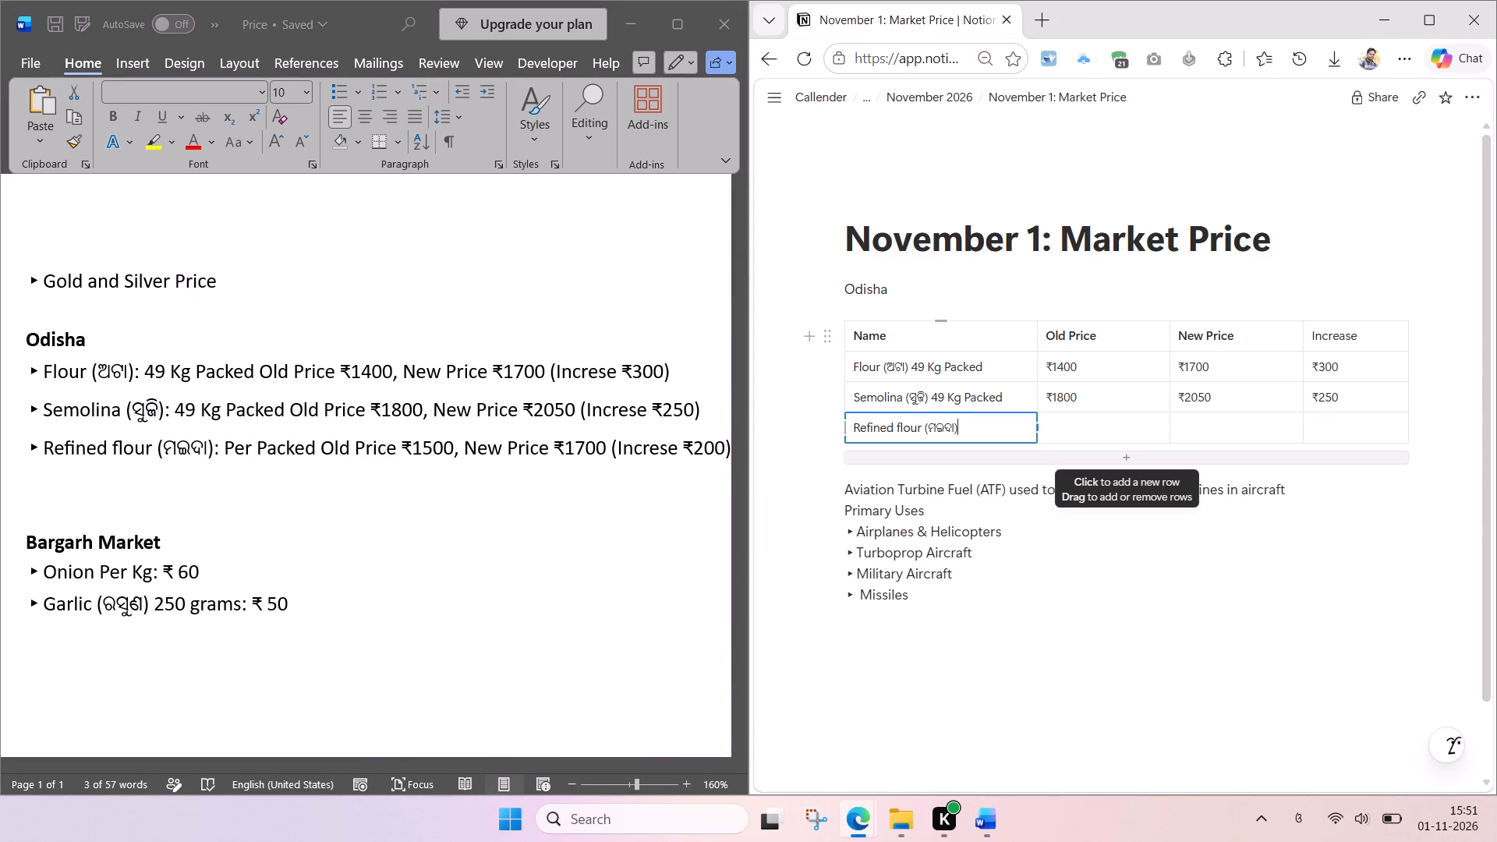
Copy the refined flour's old price ₹1500 from the Word document into its row's Old Price cell in Notion.
left_click(452, 483)
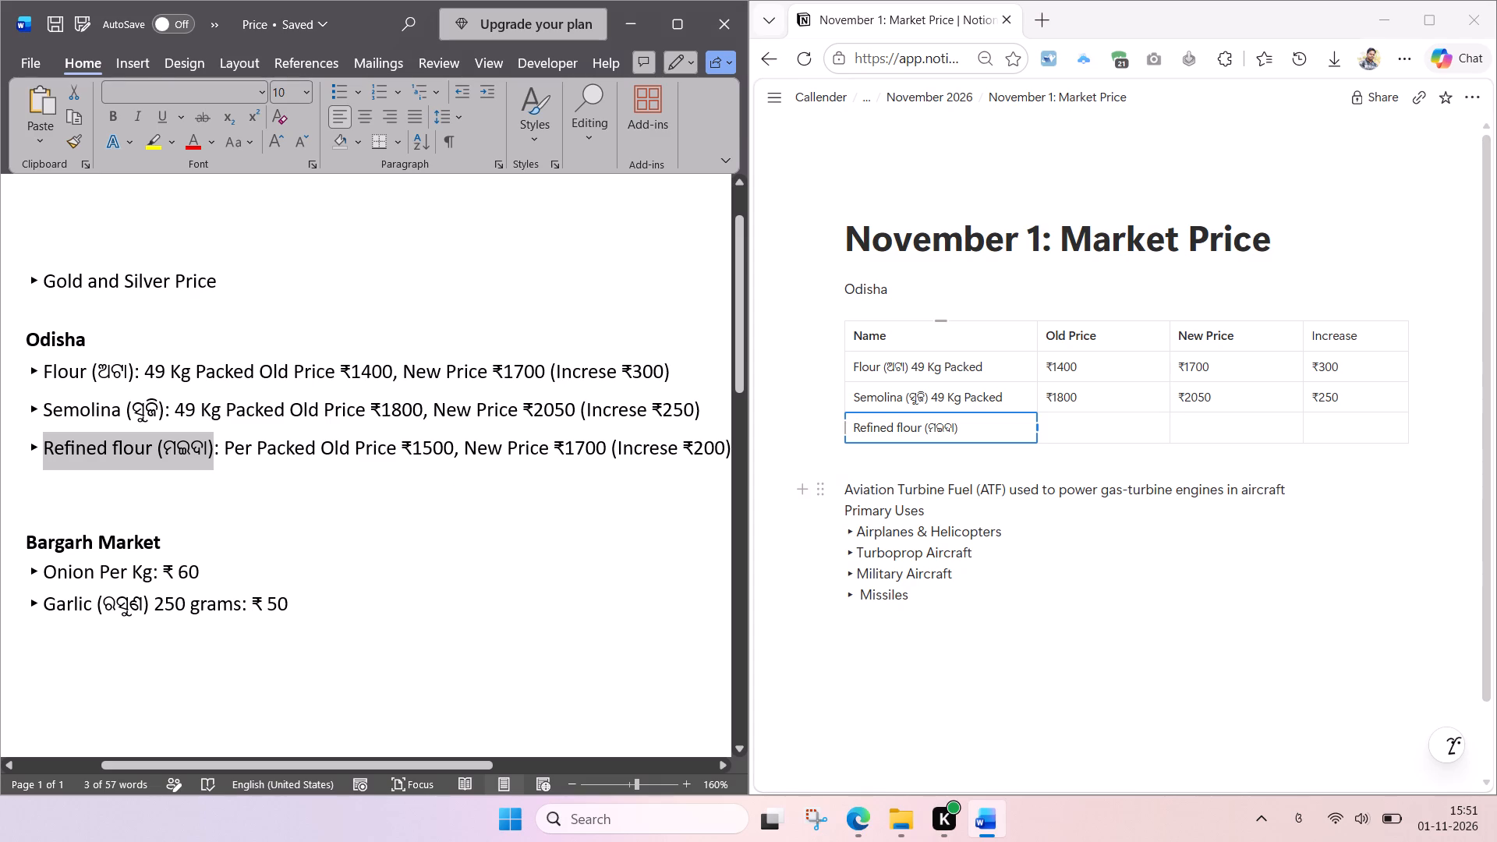
left_click_drag(405, 444, 446, 445)
key("ctrl+c")
left_click(1099, 440)
key("ctrl+v")
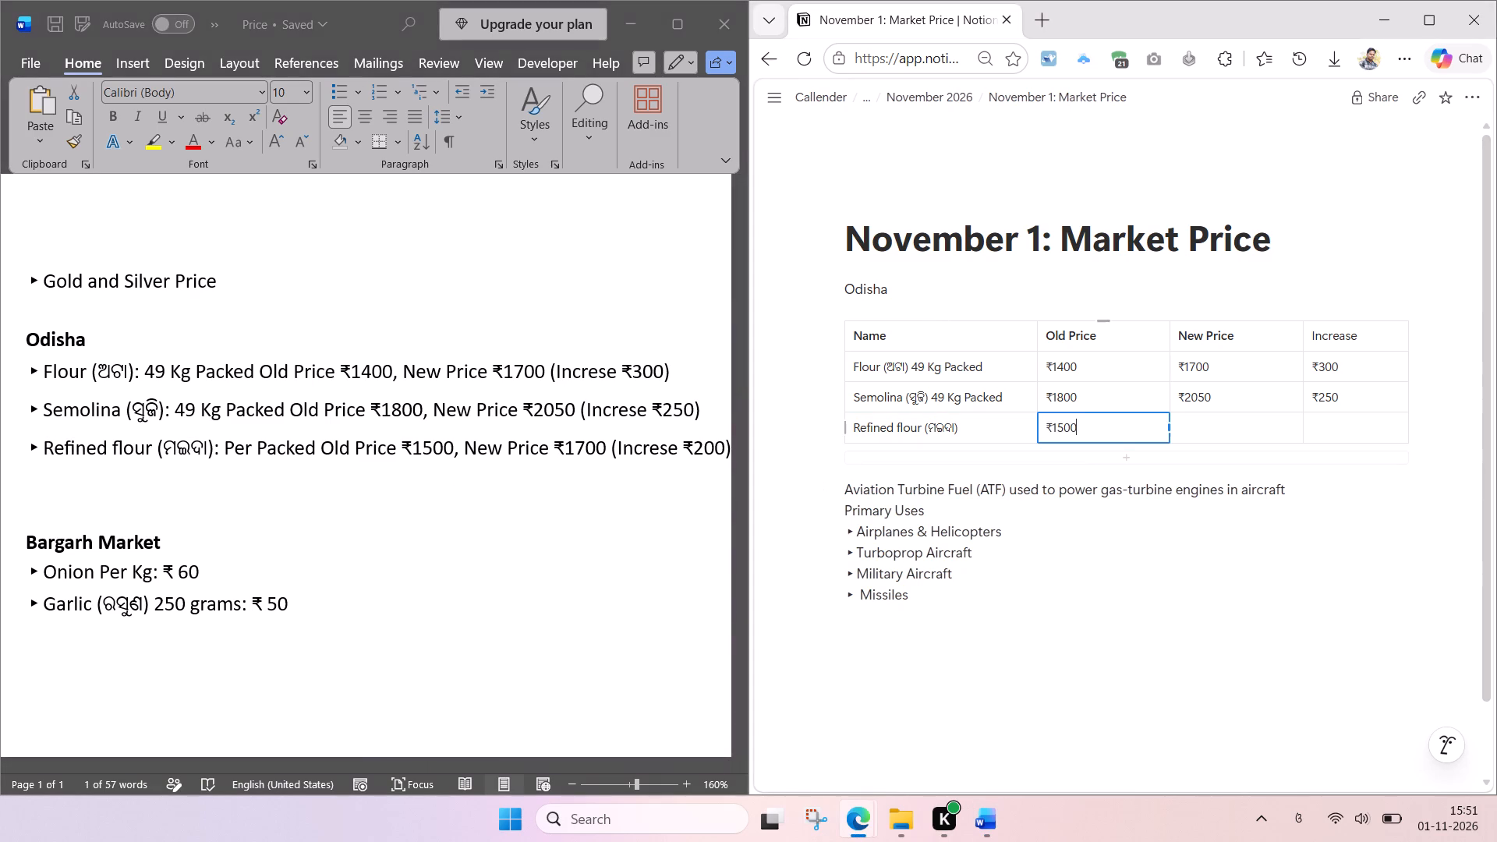
Copy the refined flour's new price ₹1700 from the Word document into its row's New Price cell in Notion.
left_click(549, 469)
left_click_drag(554, 445, 600, 443)
key("ctrl+c")
left_click(1220, 433)
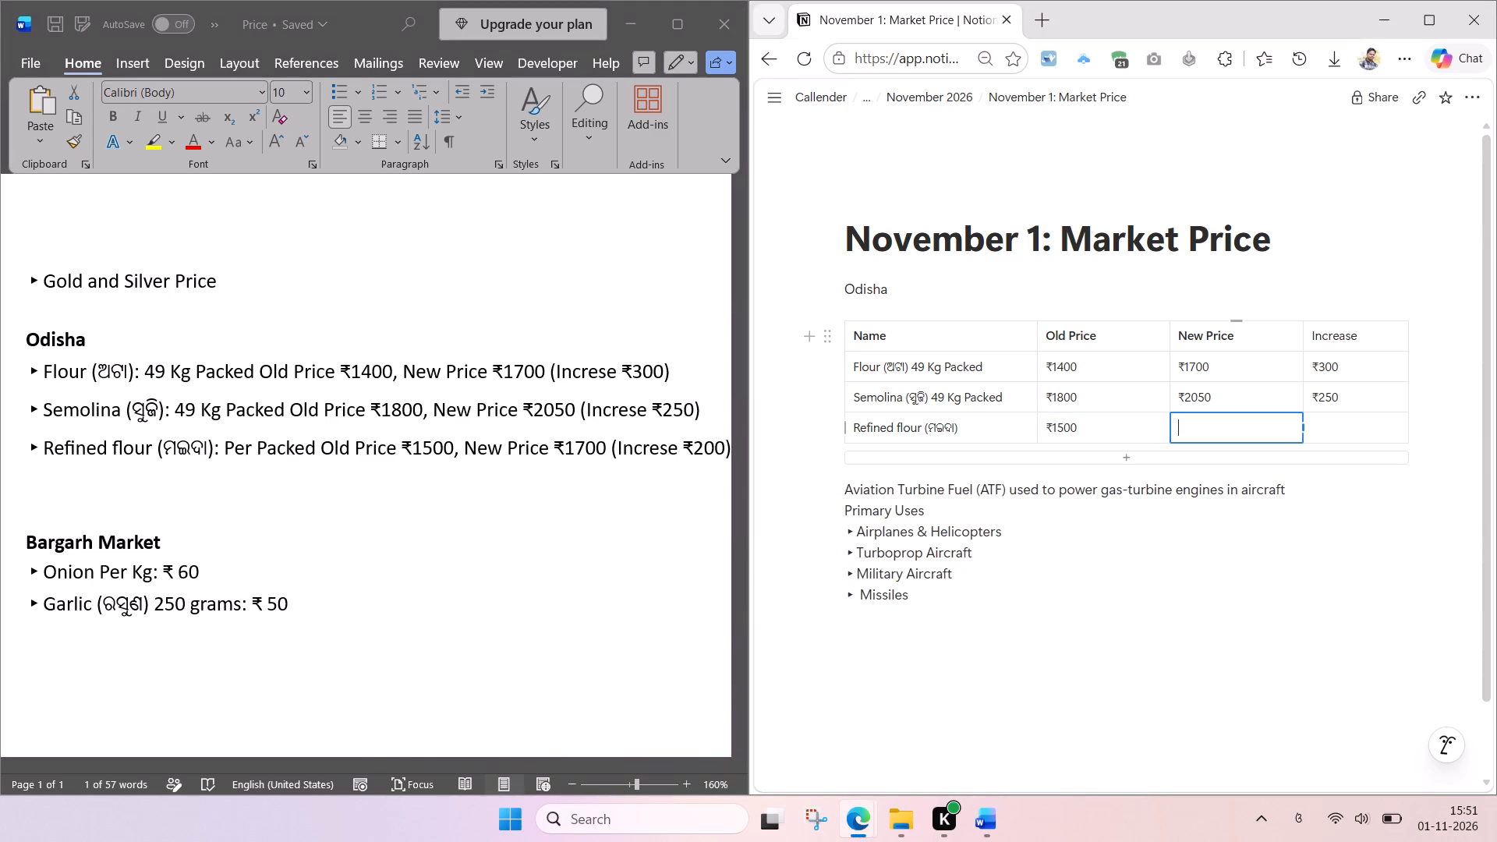
key("ctrl+v")
Copy the refined flour's ₹200 increase from the Word document into its row's Increase cell in Notion.
left_click(688, 443)
left_click(686, 451)
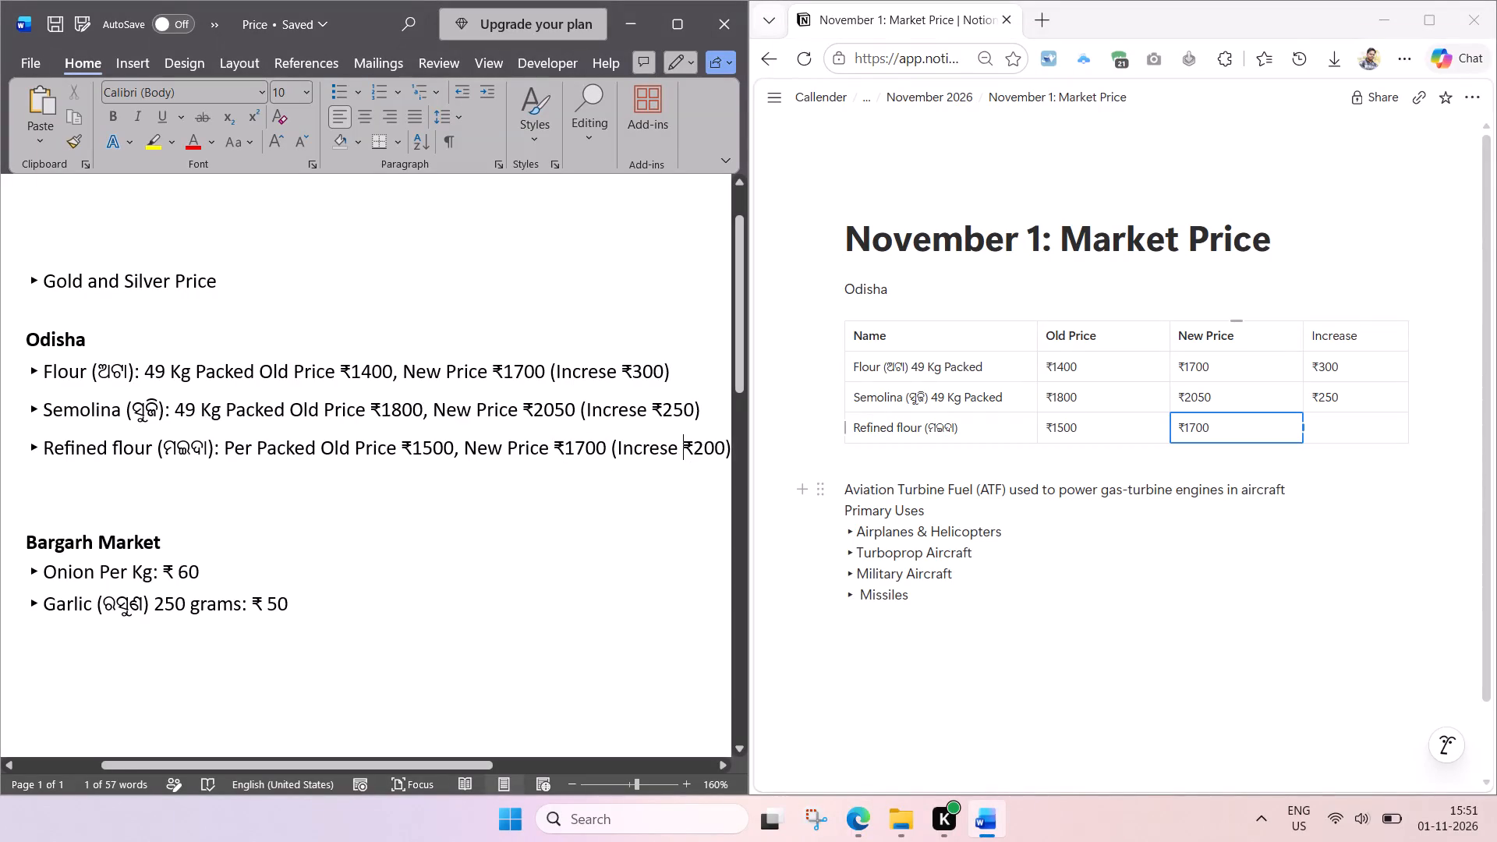
left_click_drag(686, 444, 713, 444)
key("ctrl+c")
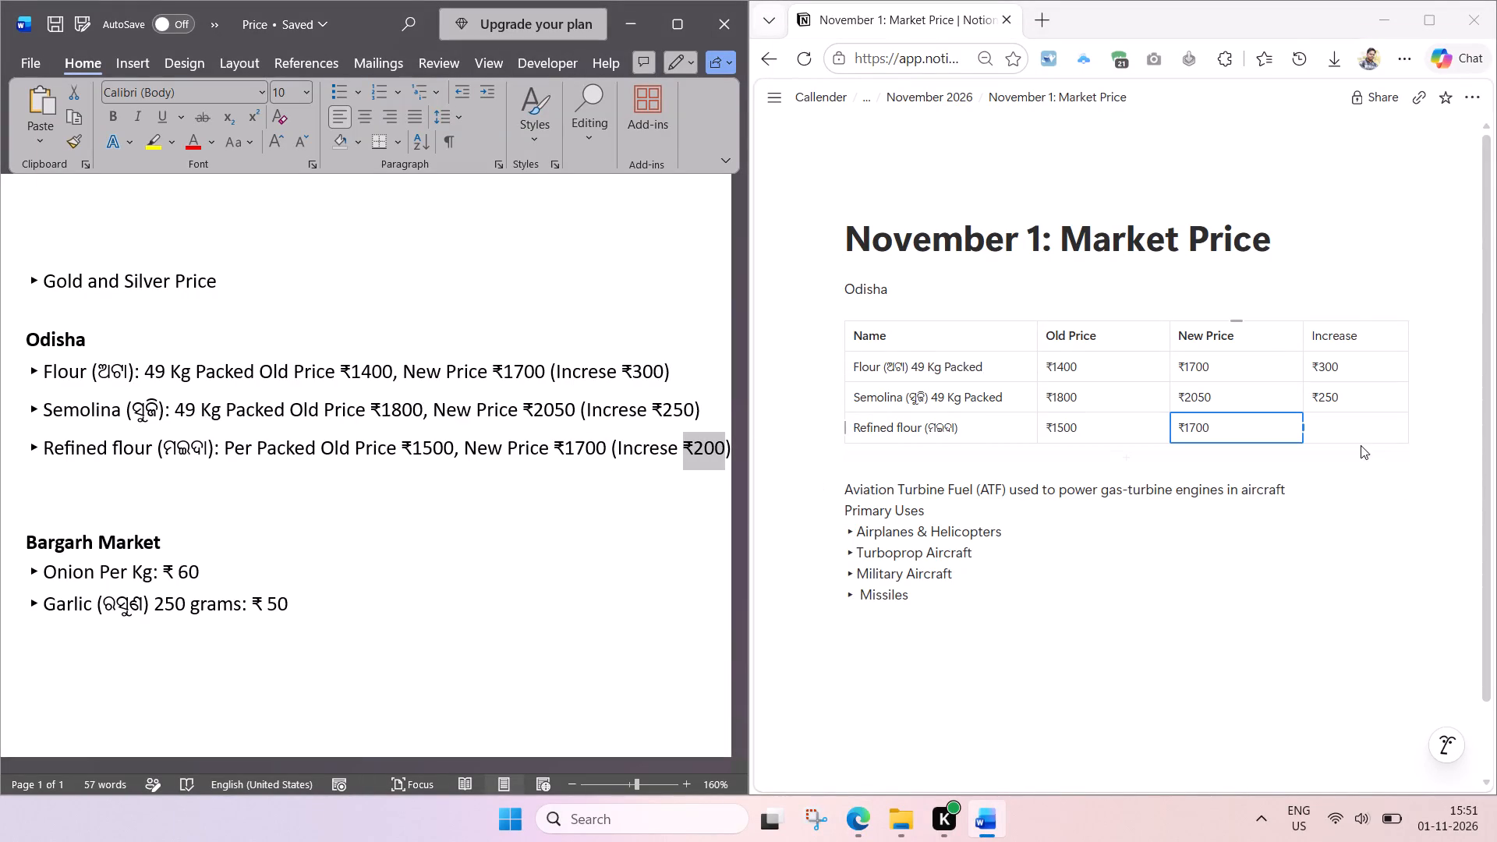
left_click(1361, 445)
left_click(1358, 430)
key("ctrl+v")
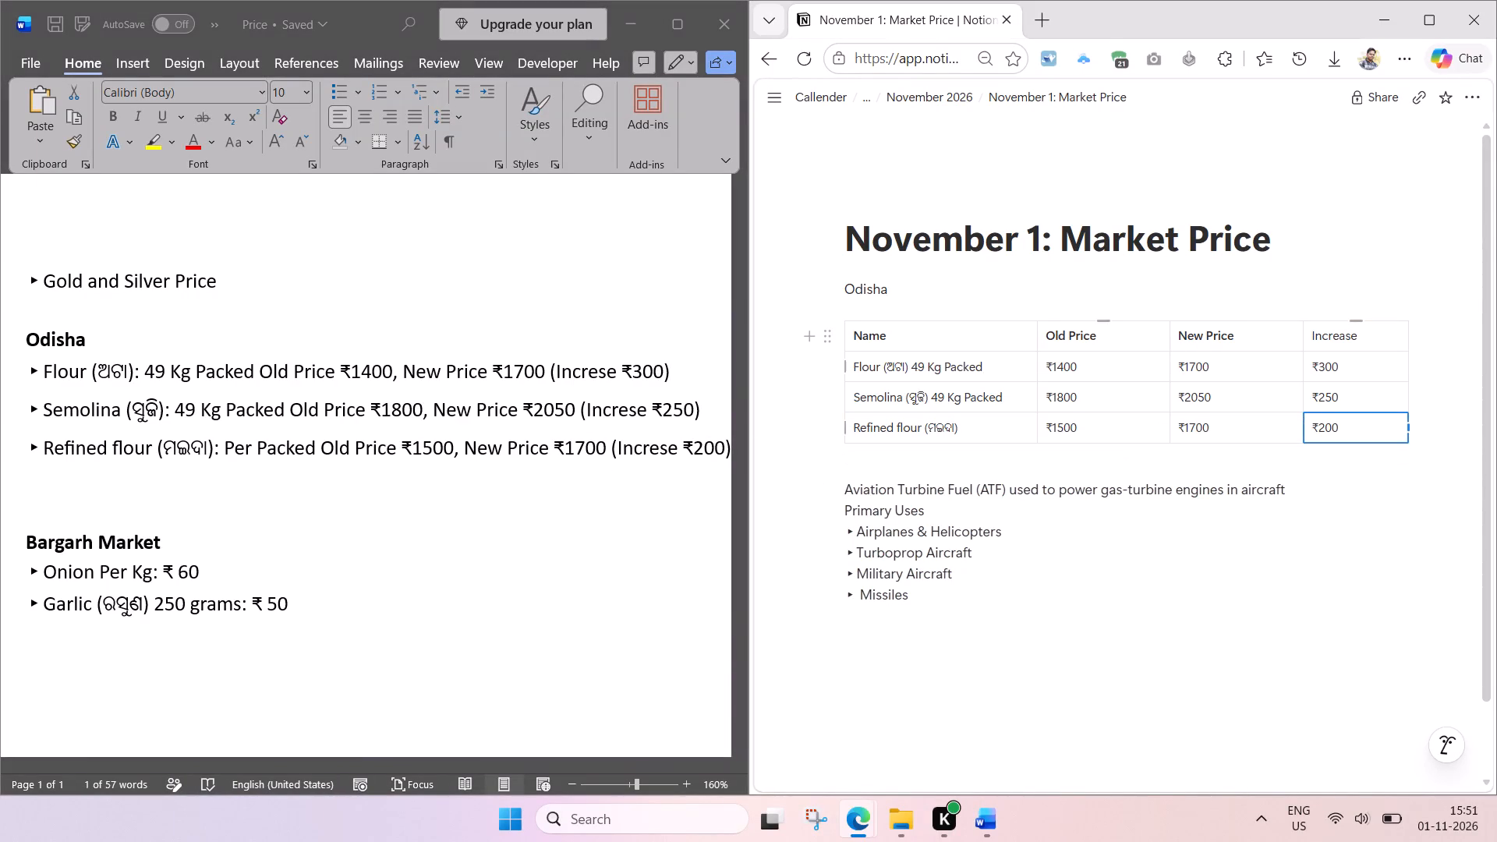
Narrow the Old Price, New Price and Increase columns of the Notion table to fit their contents.
left_click_drag(1170, 340, 1113, 345)
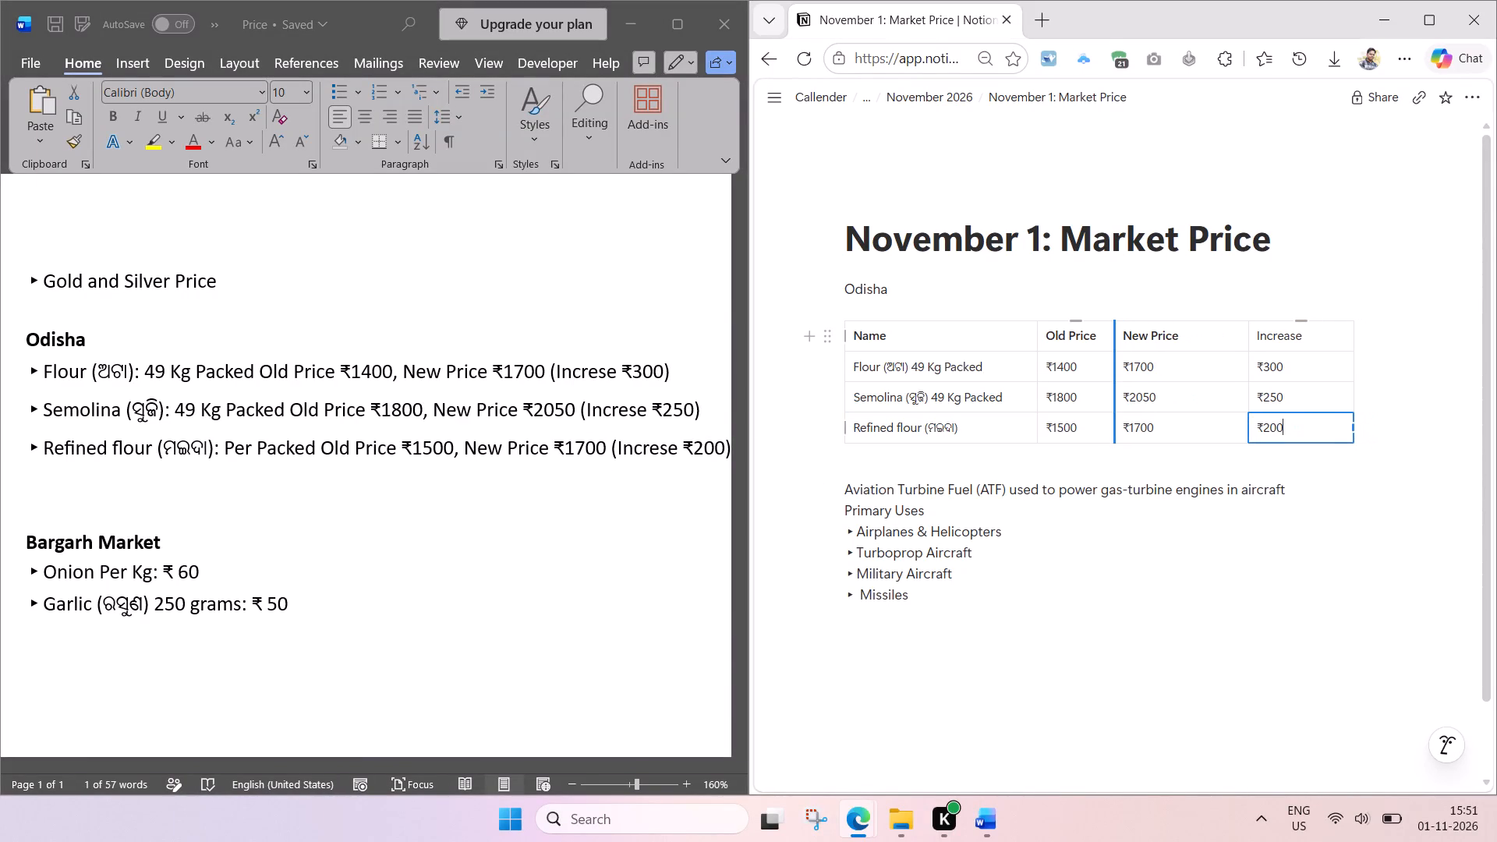
left_click_drag(1113, 345, 1118, 345)
left_click_drag(1253, 345, 1204, 350)
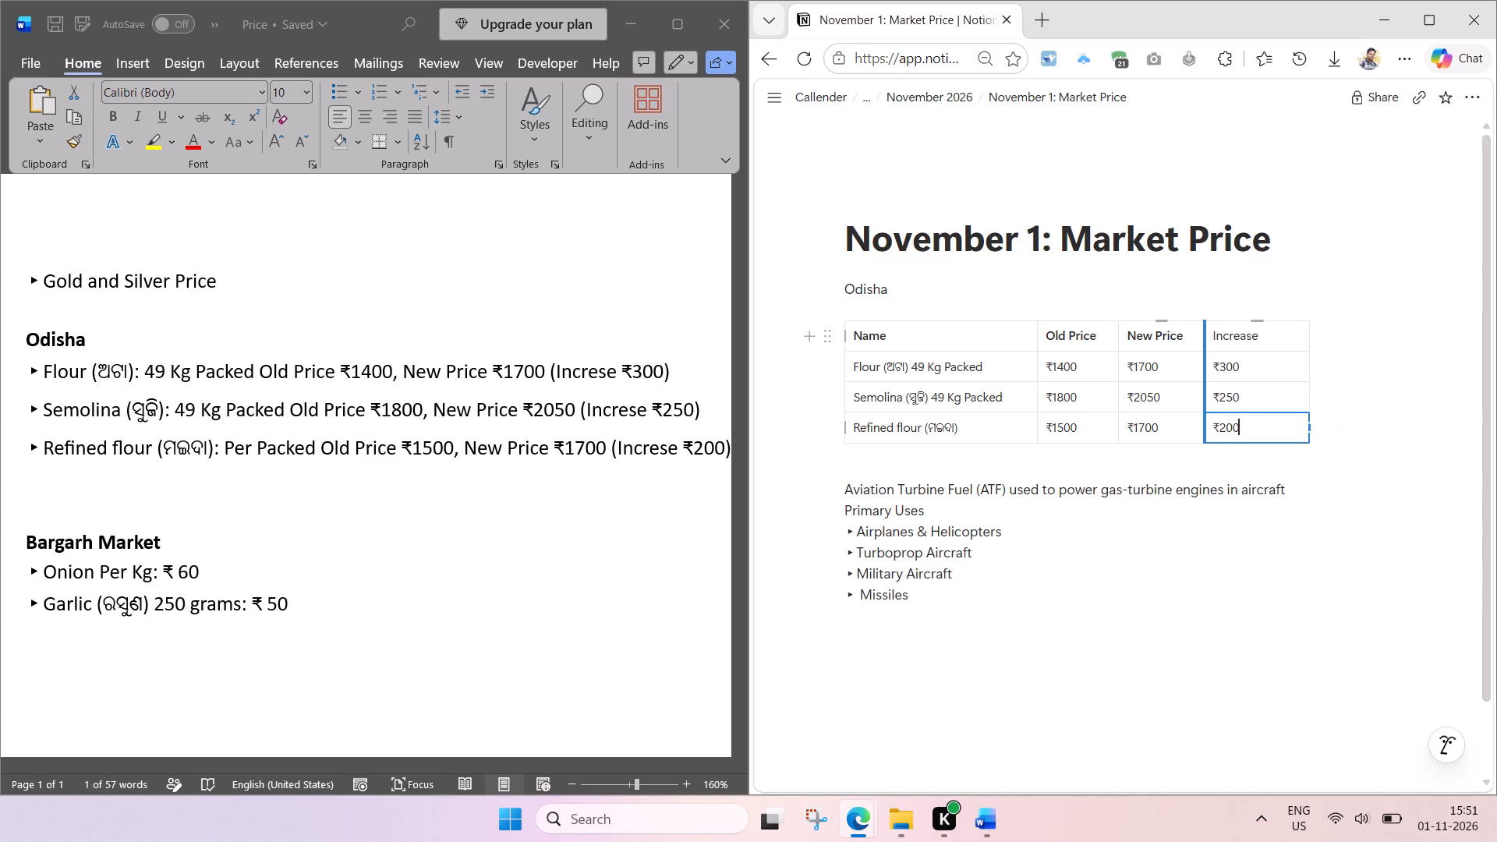
left_click_drag(1204, 350, 1202, 350)
left_click_drag(1307, 343, 1276, 348)
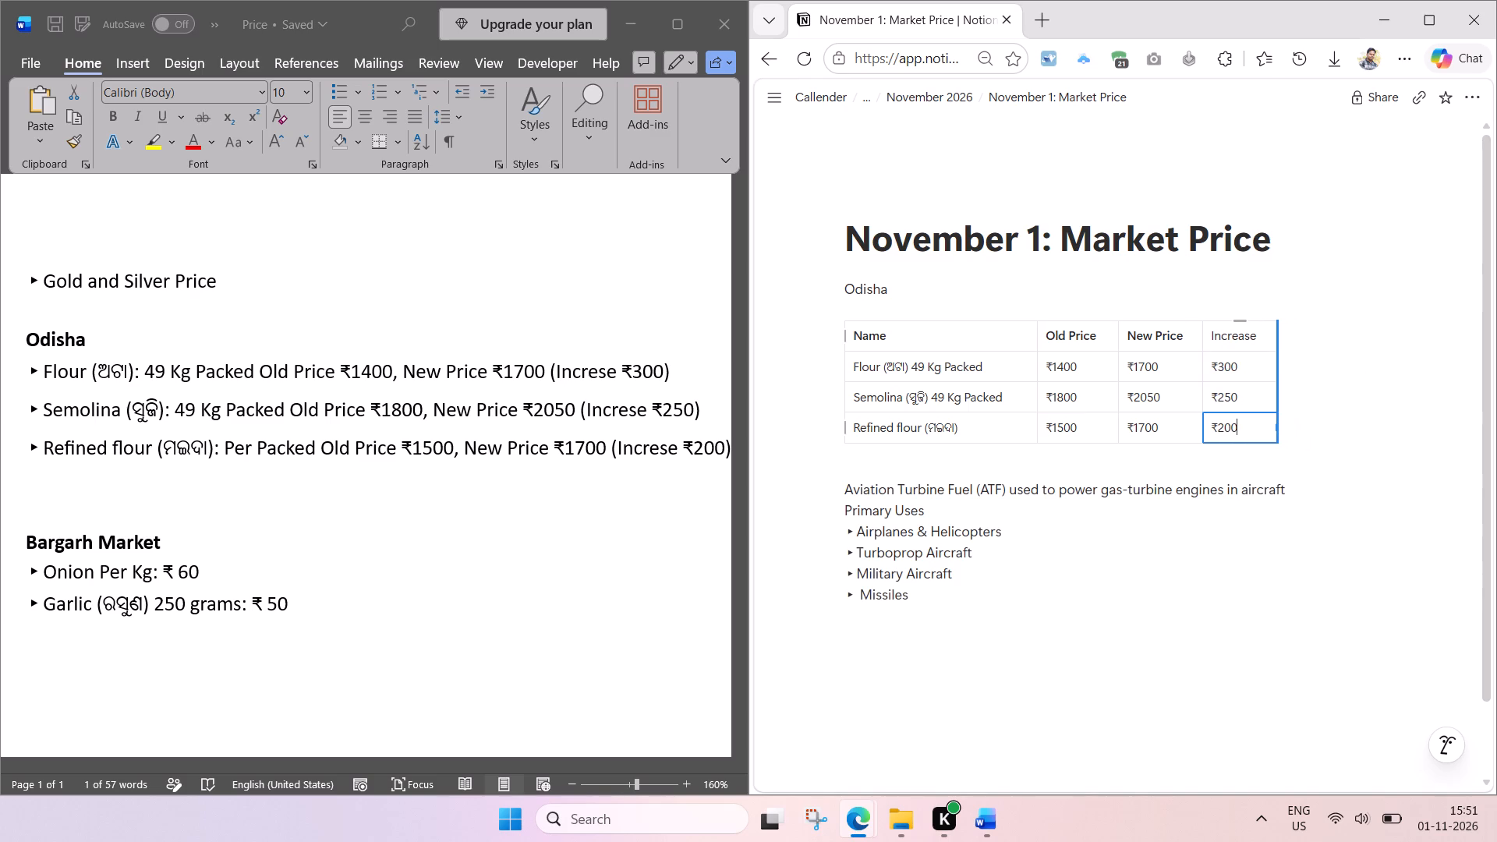
left_click_drag(1276, 348, 1277, 348)
Make the Increase column header bold to match the other headers and save the page.
left_click(1265, 331)
key("ctrl+a")
key("ctrl+b")
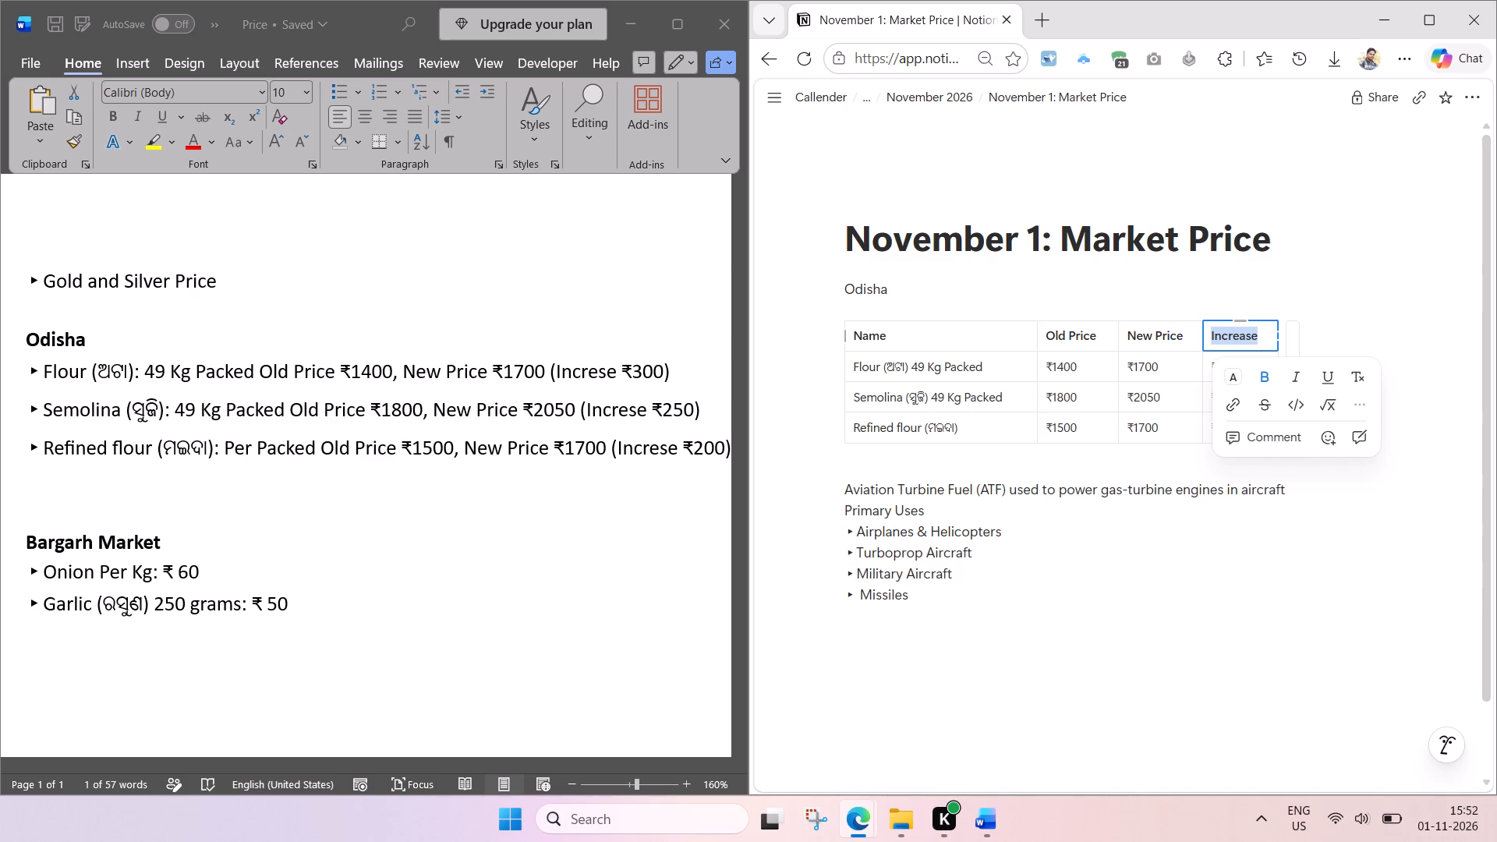
left_click(1222, 551)
key("ctrl+s")
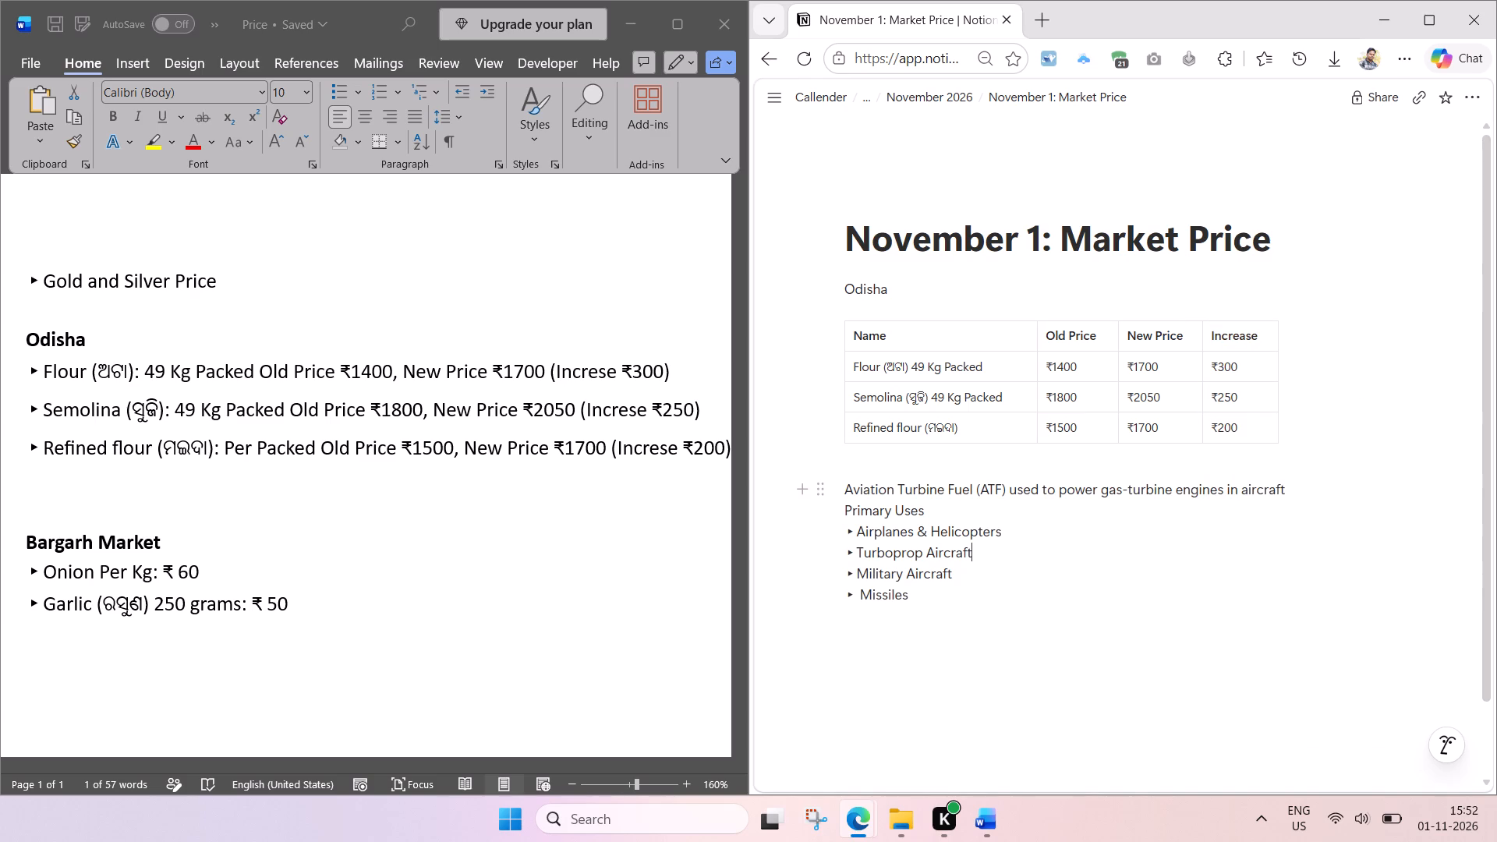
Delete the leftover Aviation Turbine Fuel text and its Primary Uses list below the price table.
left_click_drag(1048, 633, 844, 490)
key("Delete")
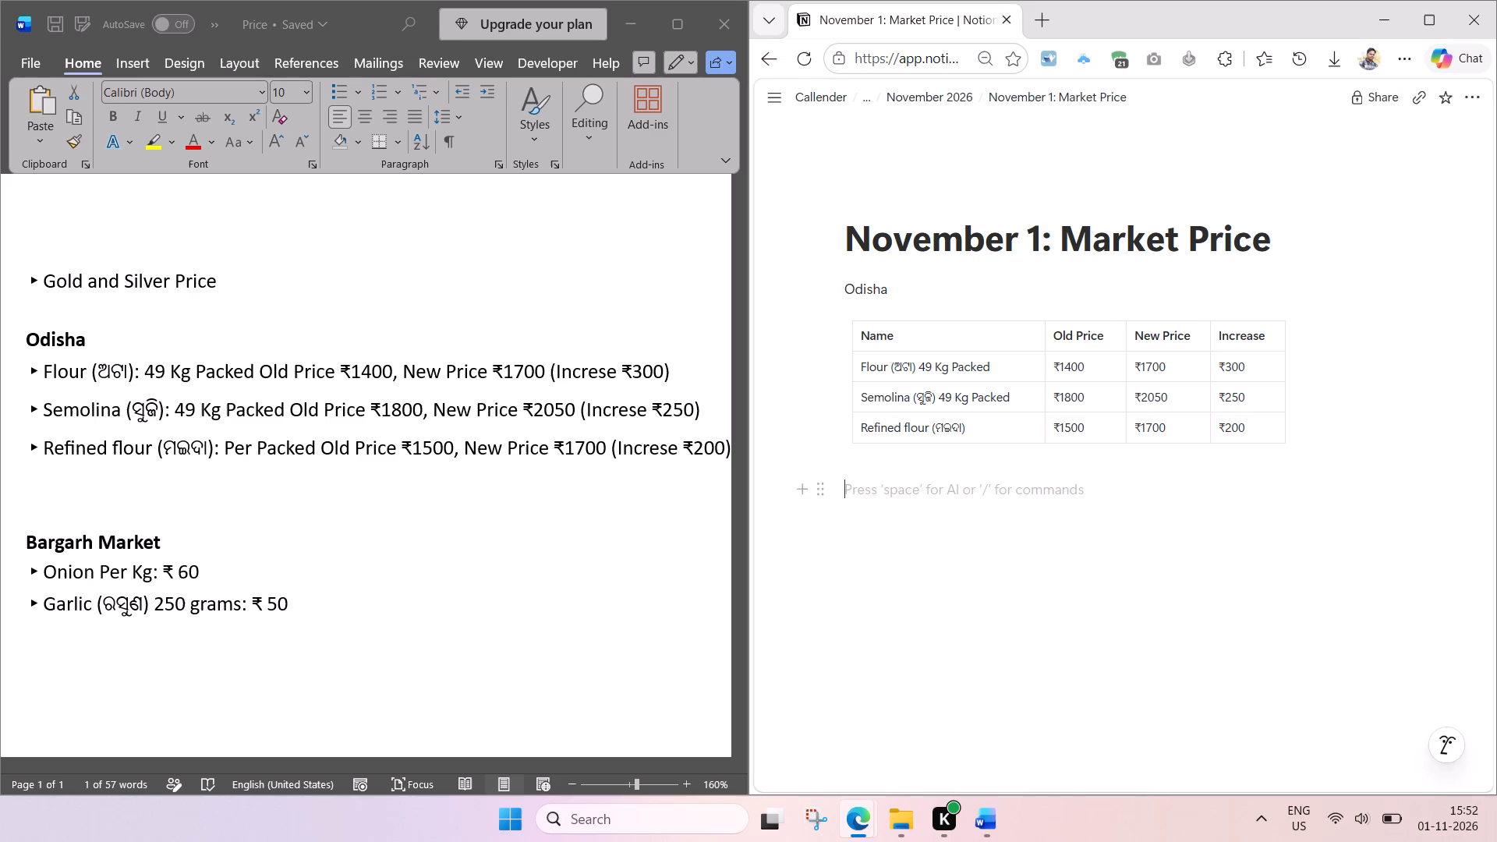
left_click(209, 576)
Change the Odisha line above the price table to "Bhubaneswar Market".
double_click(862, 287)
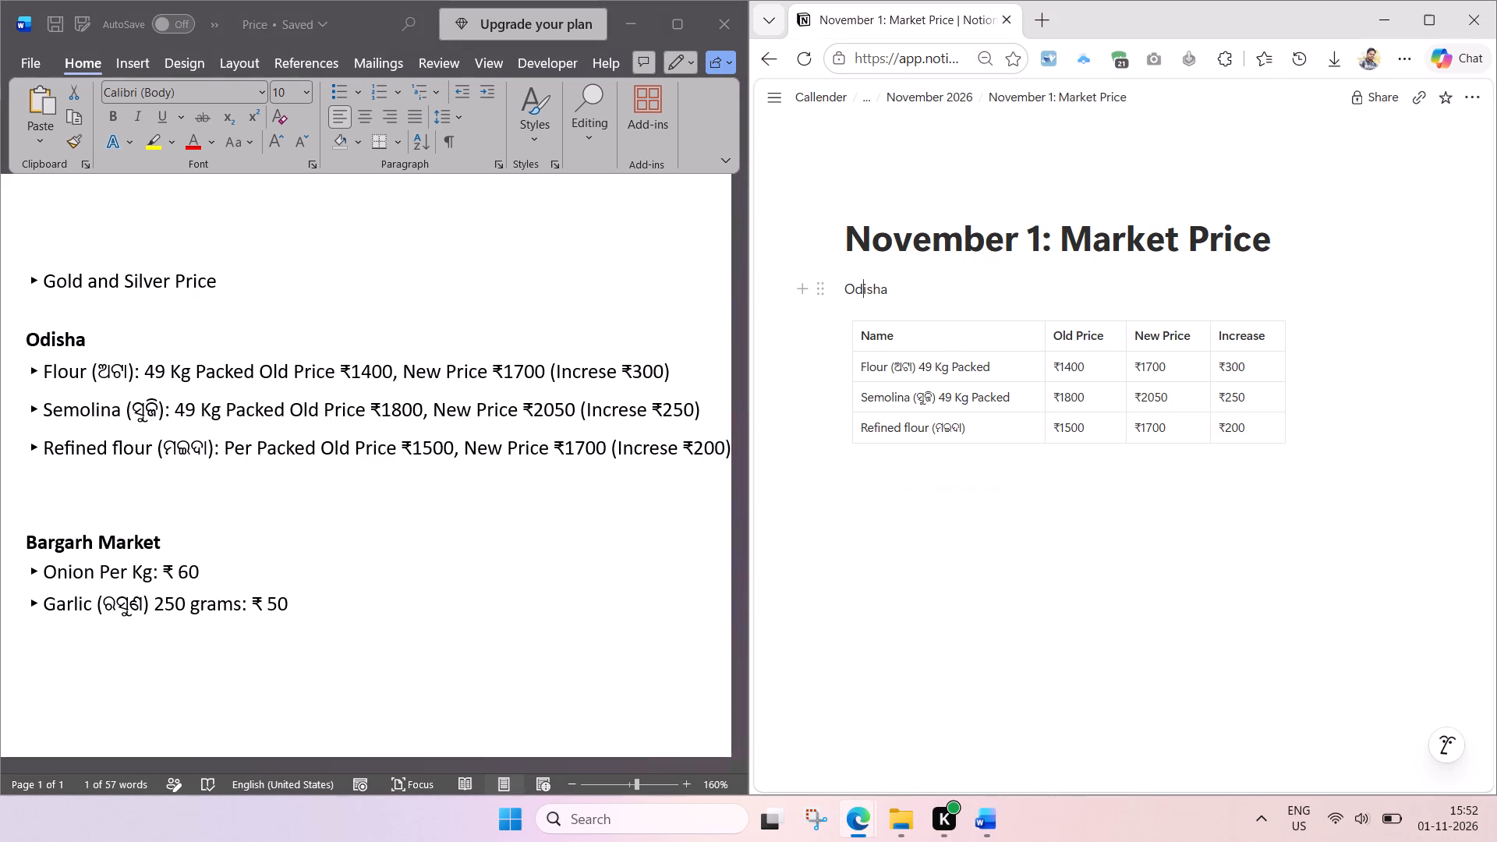
left_click(910, 285)
key("space")
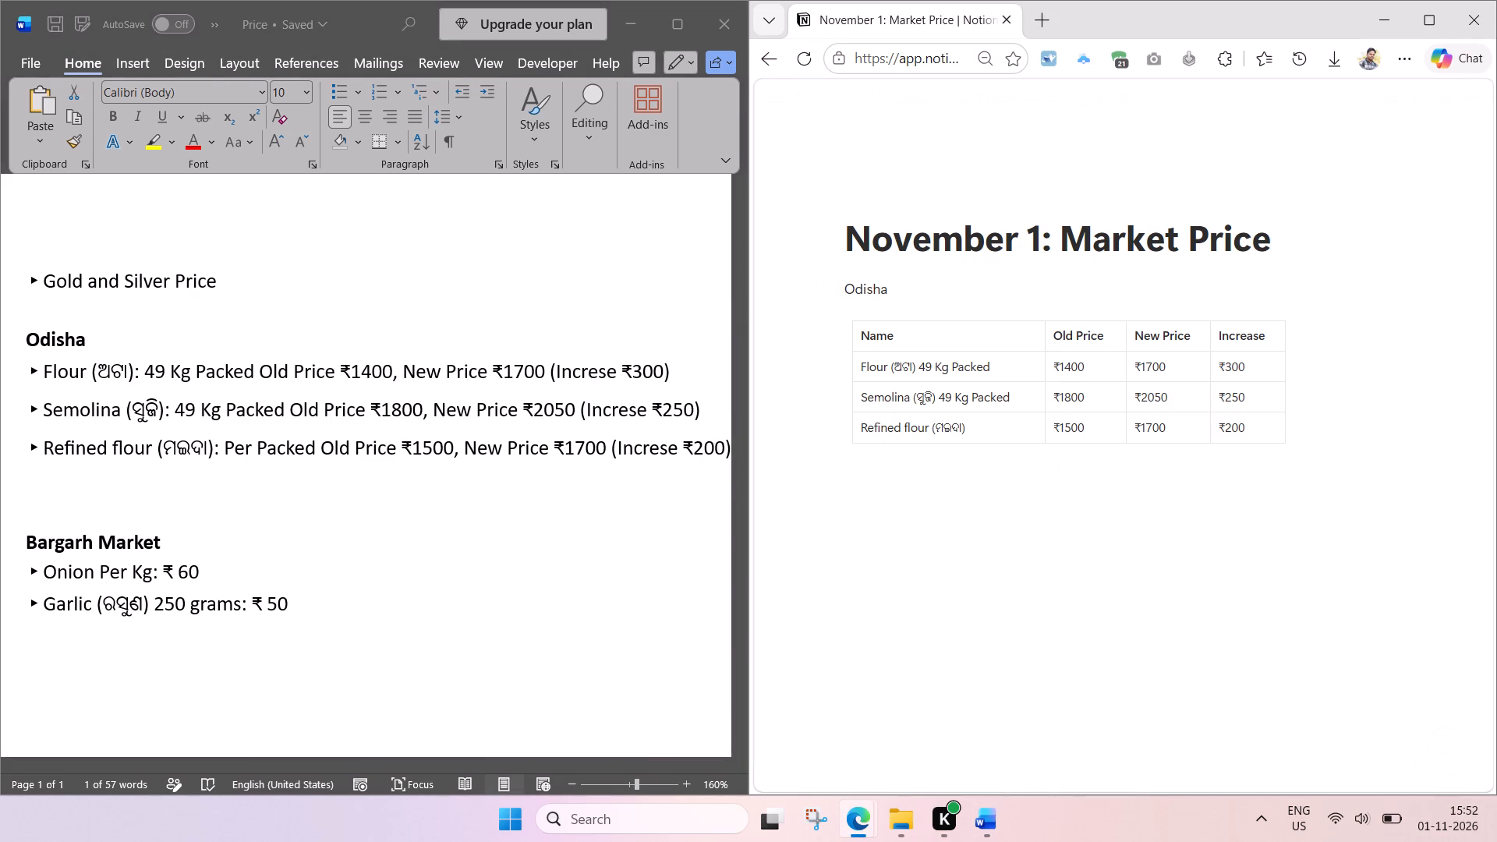
type("Market")
triple_click(854, 288)
left_click(869, 299)
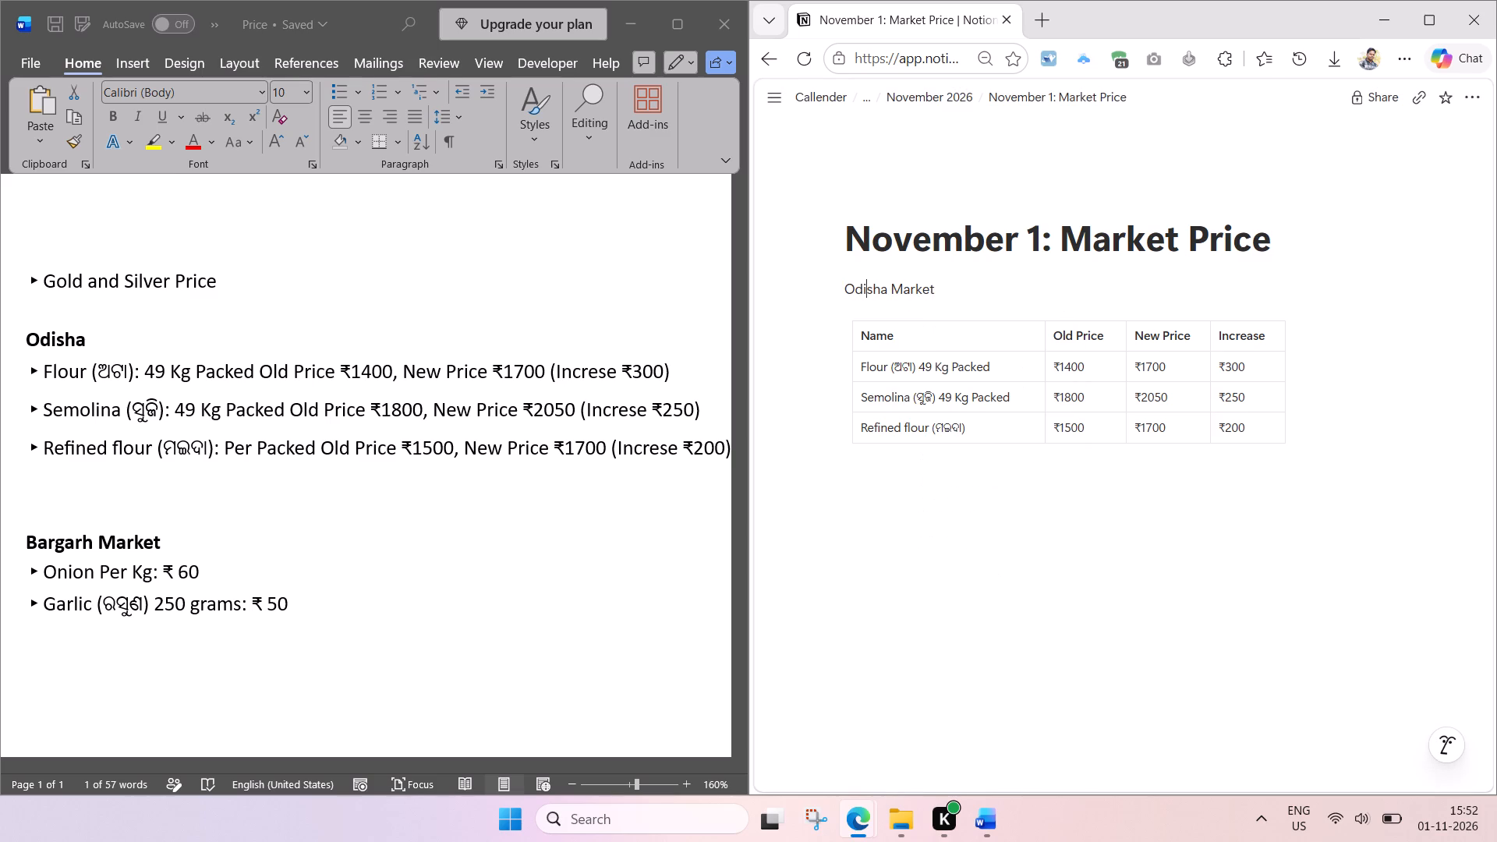
double_click(866, 294)
type("Bhubaneswar")
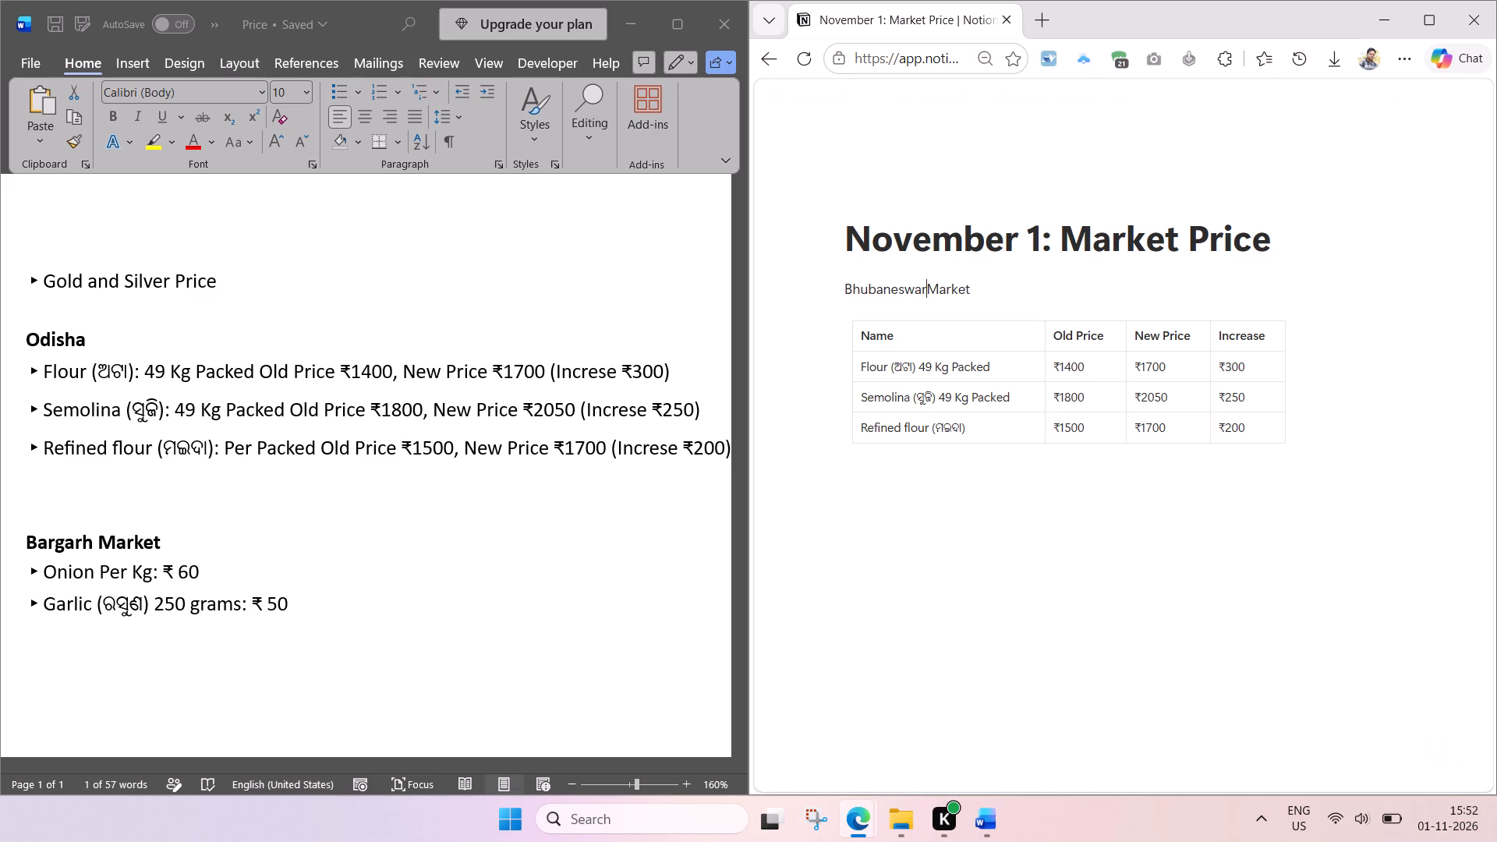
key("space")
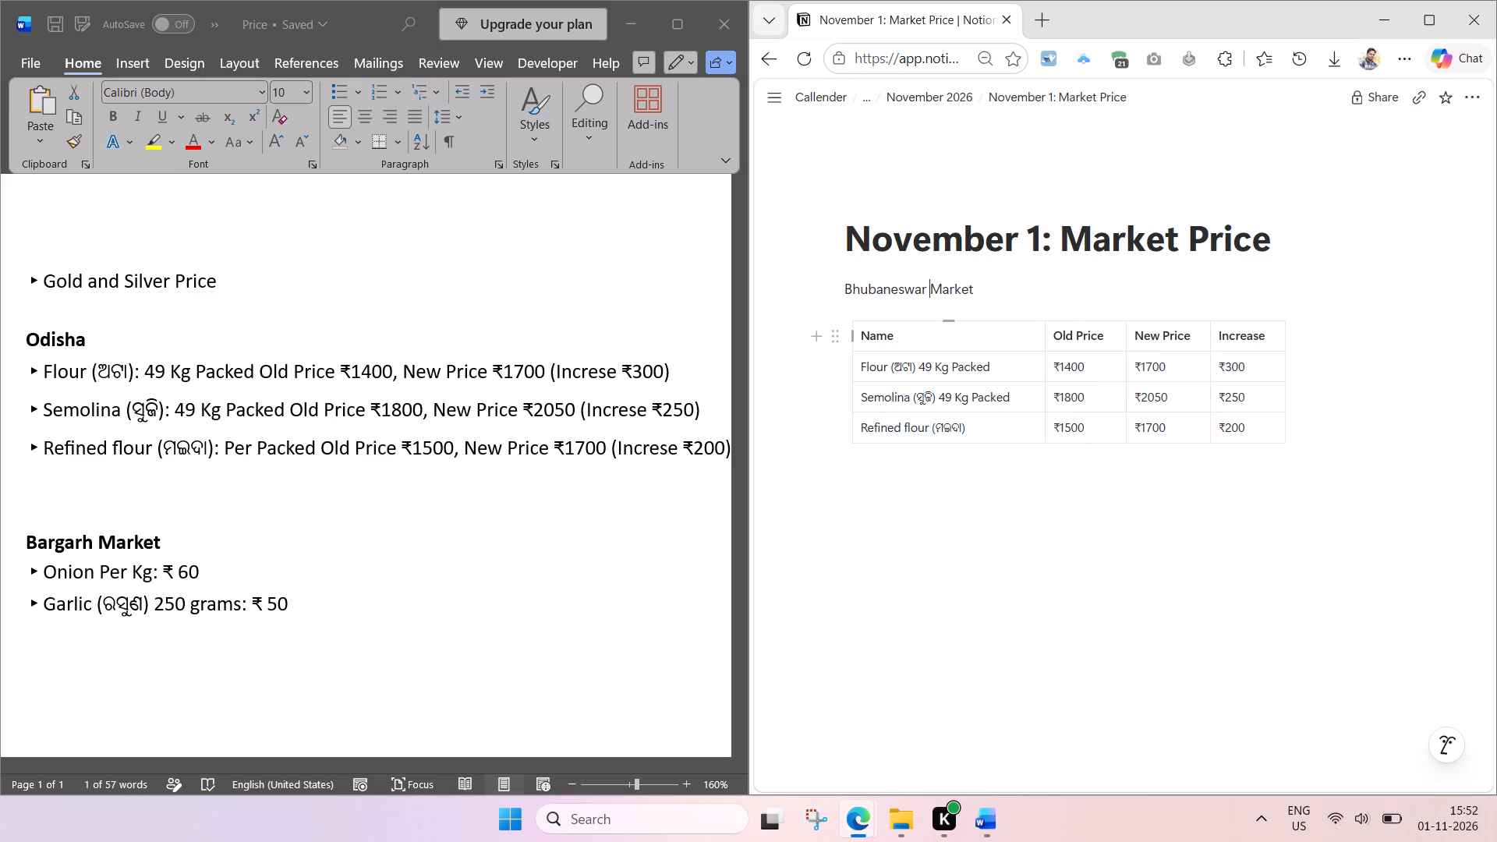
Duplicate the "Bhubaneswar Market" line below the table and change the copy to "Bargarh Market".
left_click_drag(976, 292, 843, 289)
key("ctrl+c")
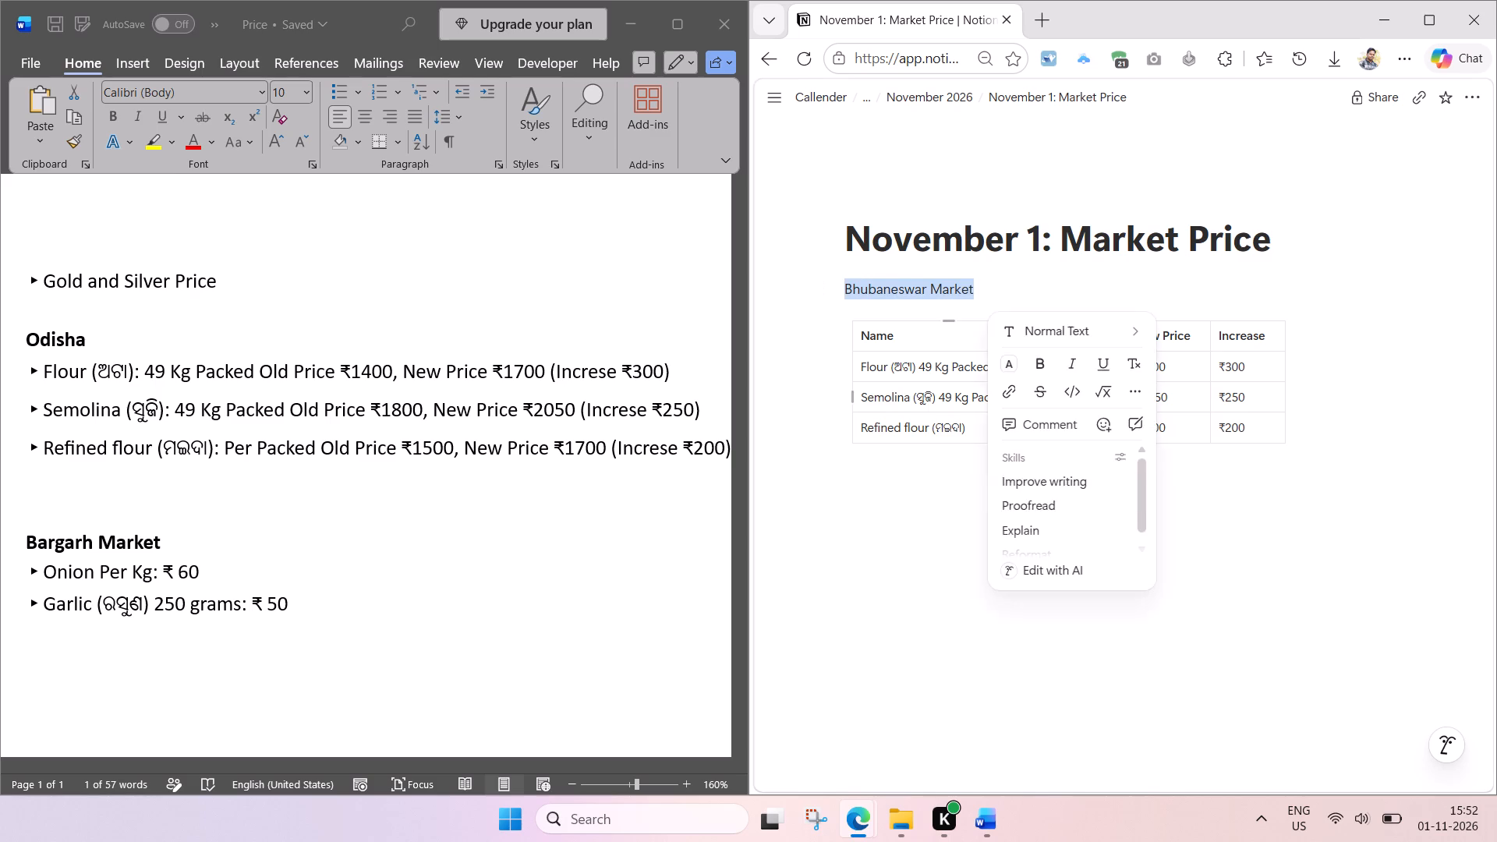
left_click(884, 475)
left_click(883, 479)
key("ctrl+v")
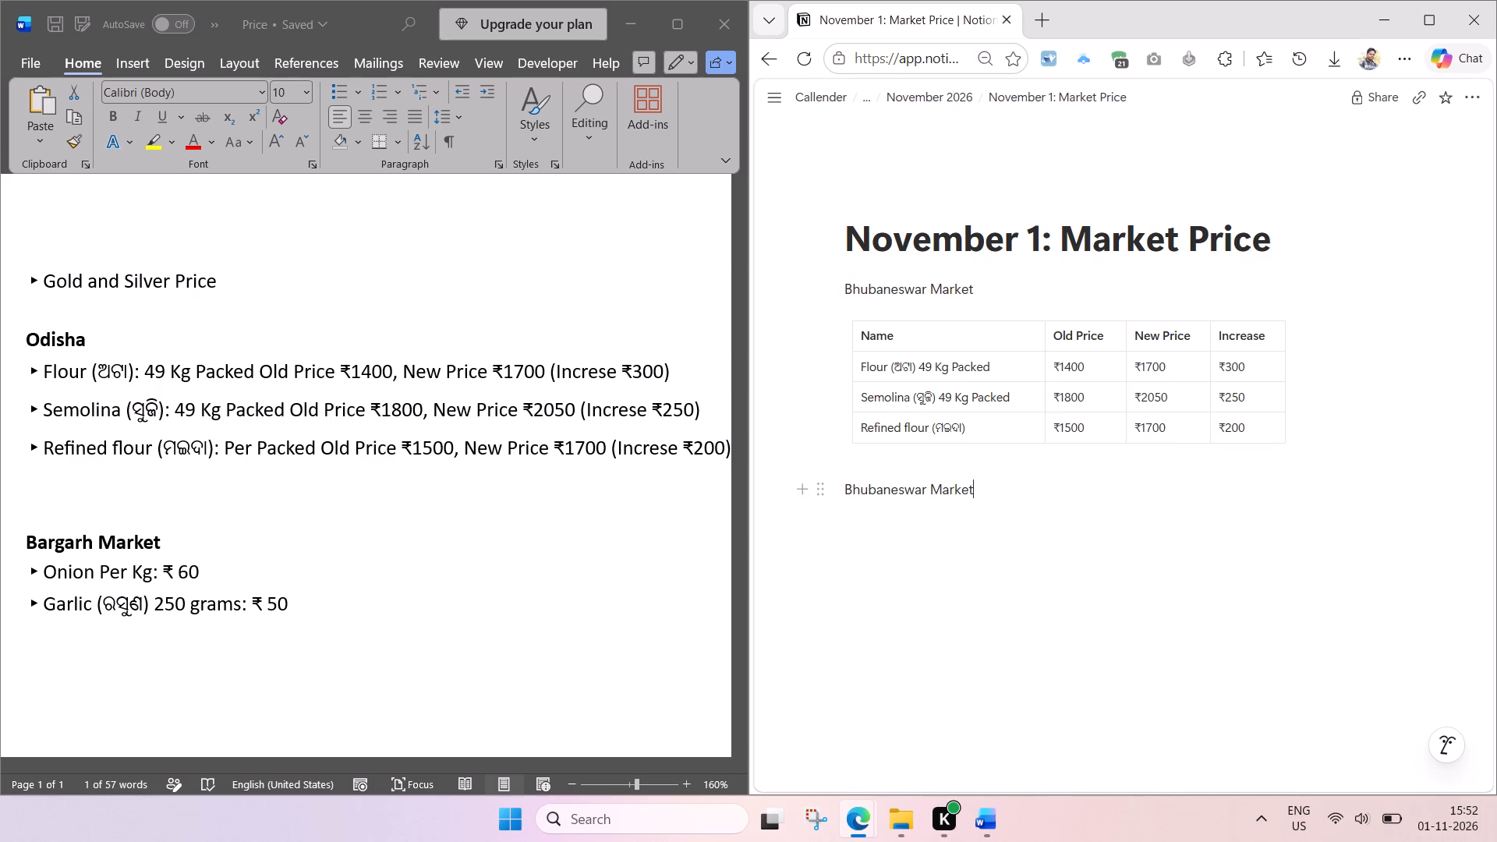
double_click(879, 487)
type("Bargarh")
key("space")
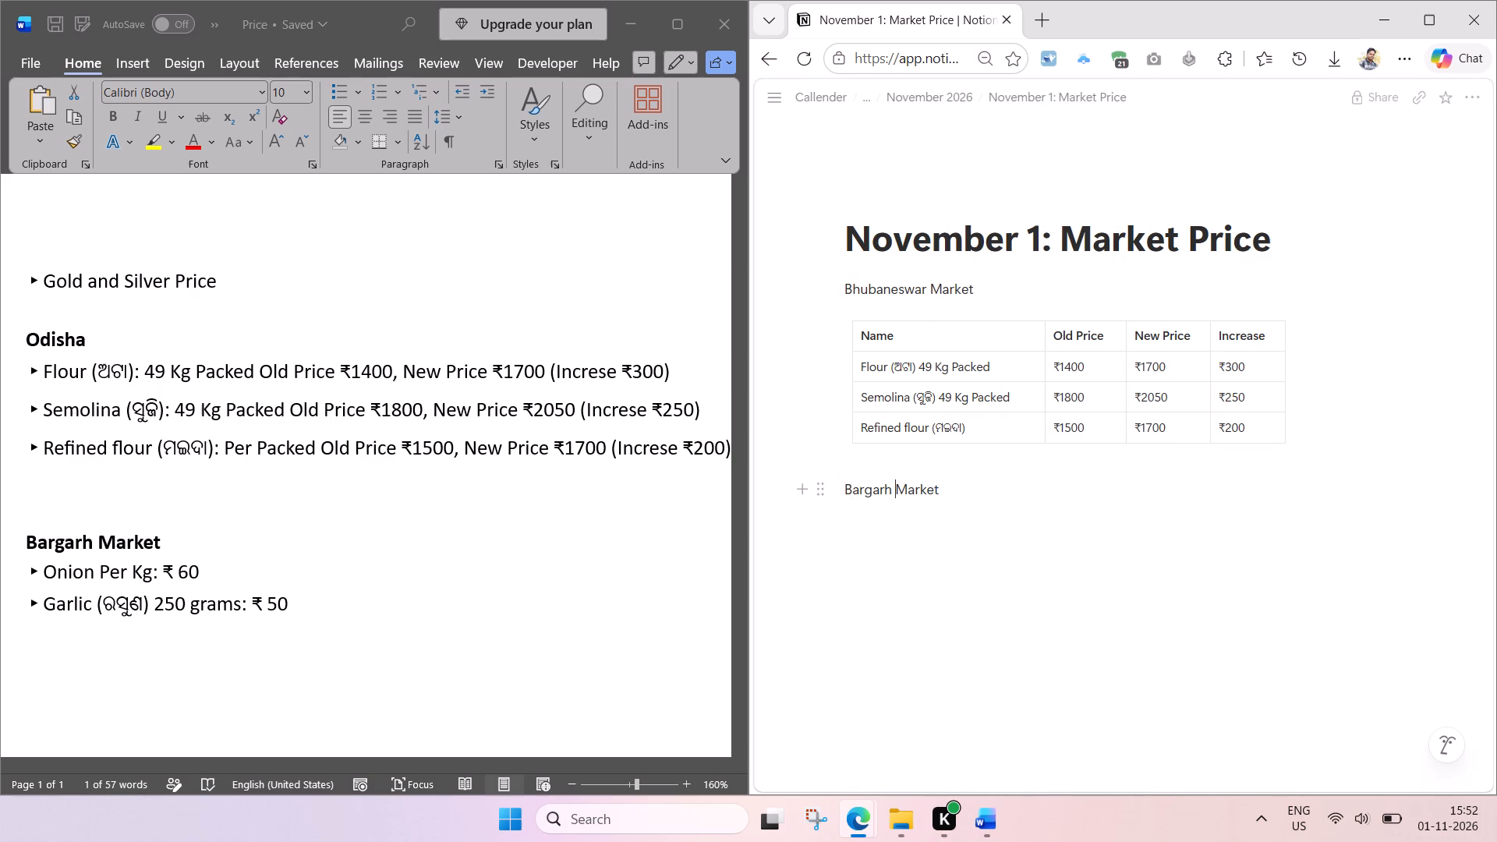
Duplicate the Bhubaneswar price table beneath the Bargarh Market line.
left_click(839, 331)
left_click(839, 338)
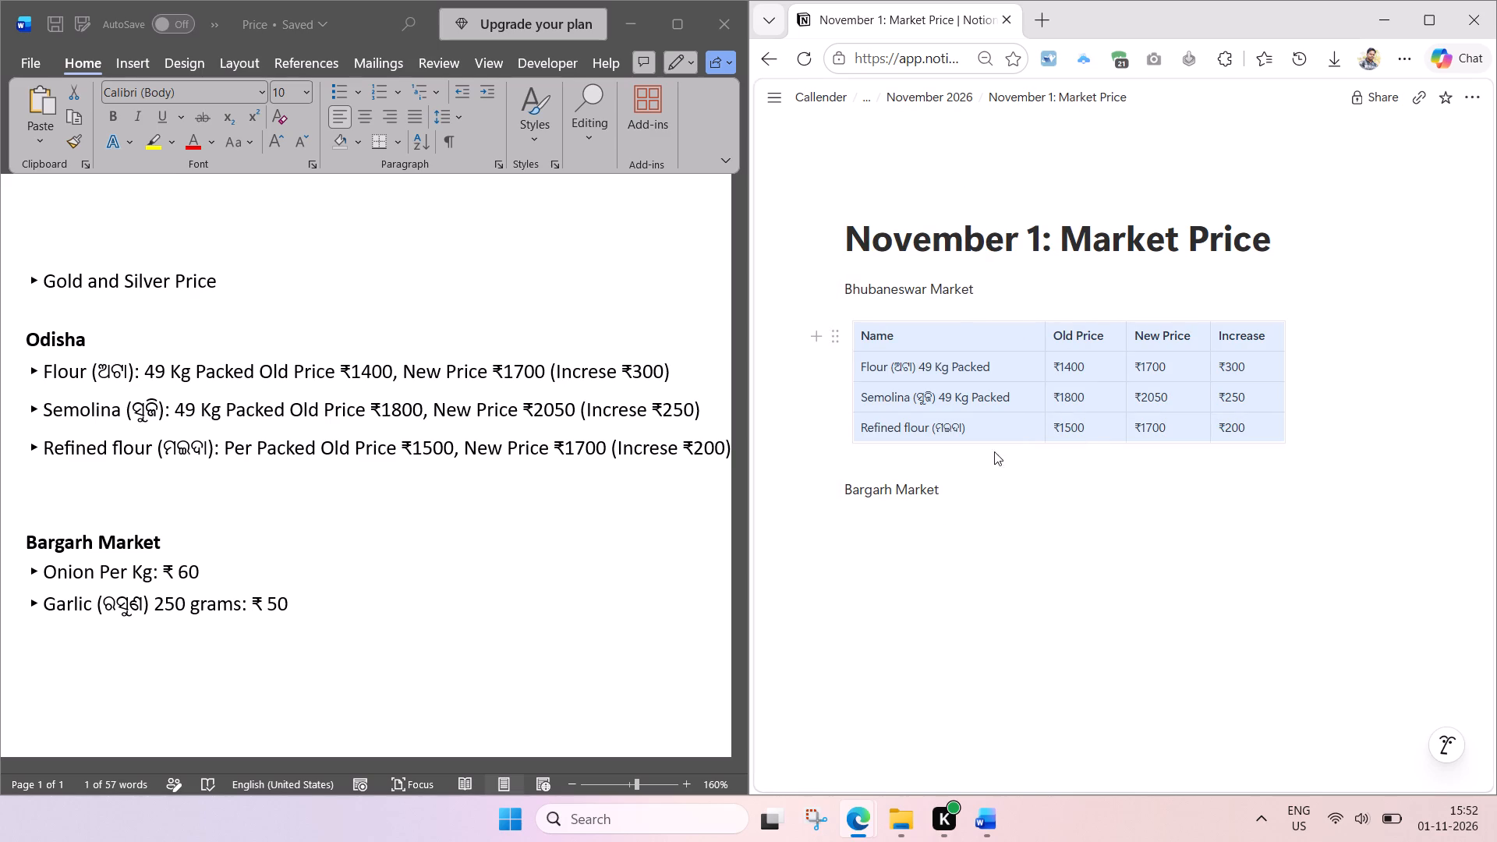
key("ctrl+c")
left_click(902, 534)
key("ctrl+v")
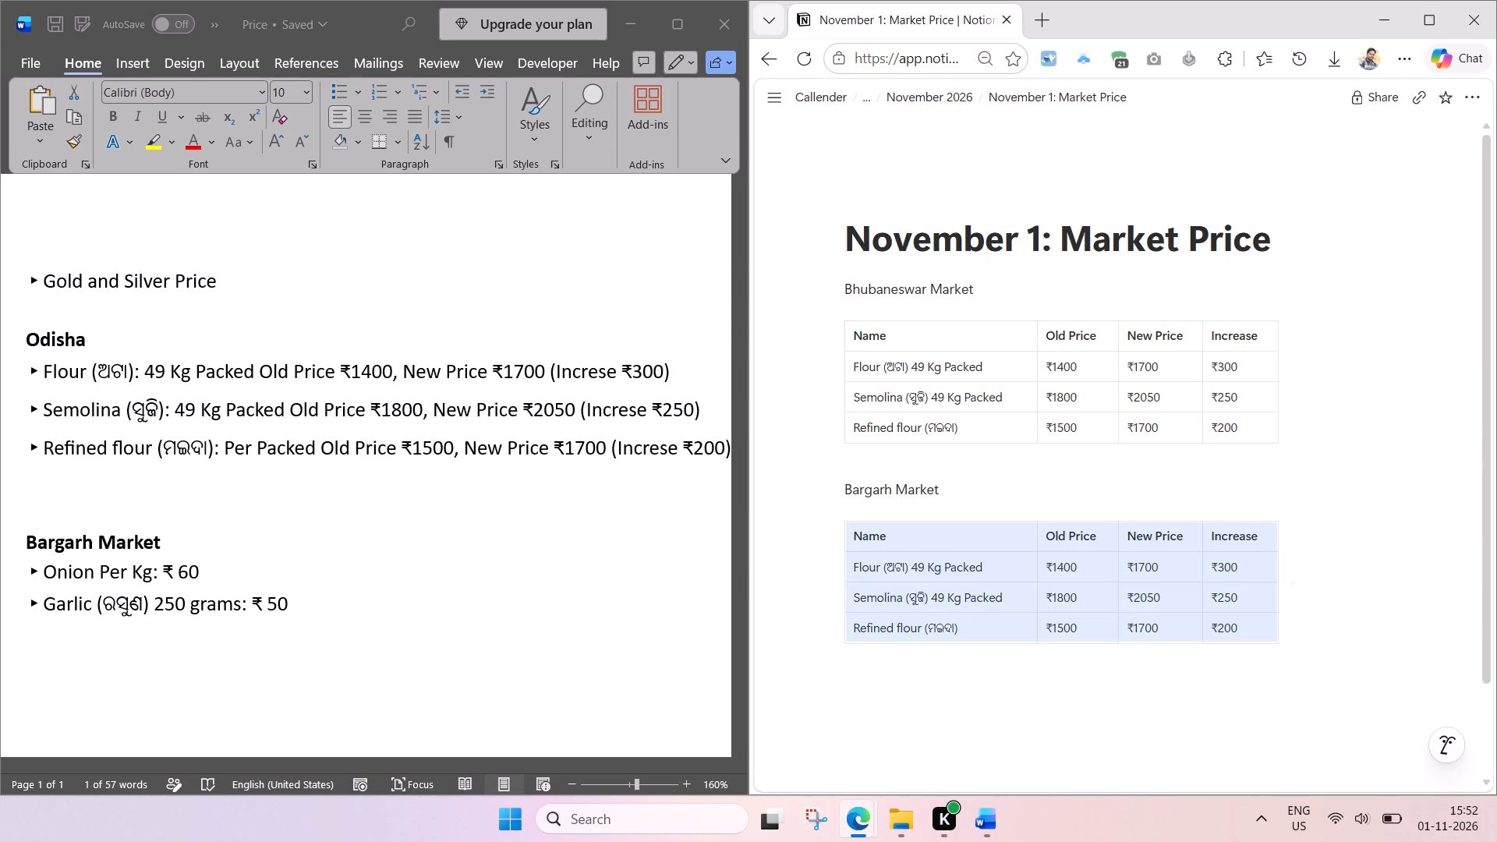
Clear the contents of the three item rows in the Bargarh Market table, keeping the header row.
left_click(1230, 618)
left_click_drag(1254, 629, 928, 578)
key("Delete")
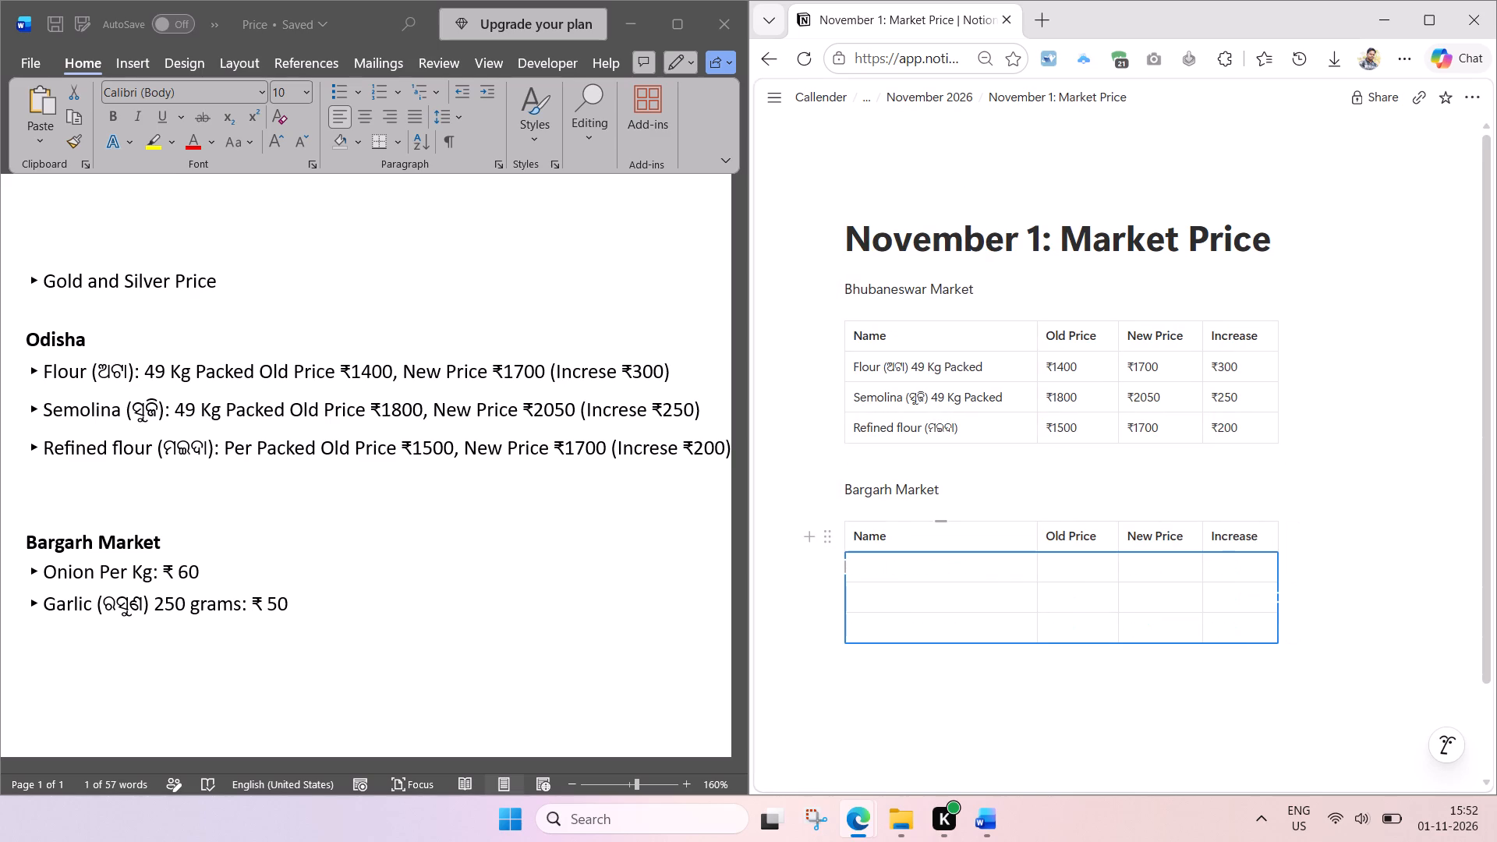
Shorten the Bargarh Market table's Old Price header to "Price".
double_click(1054, 536)
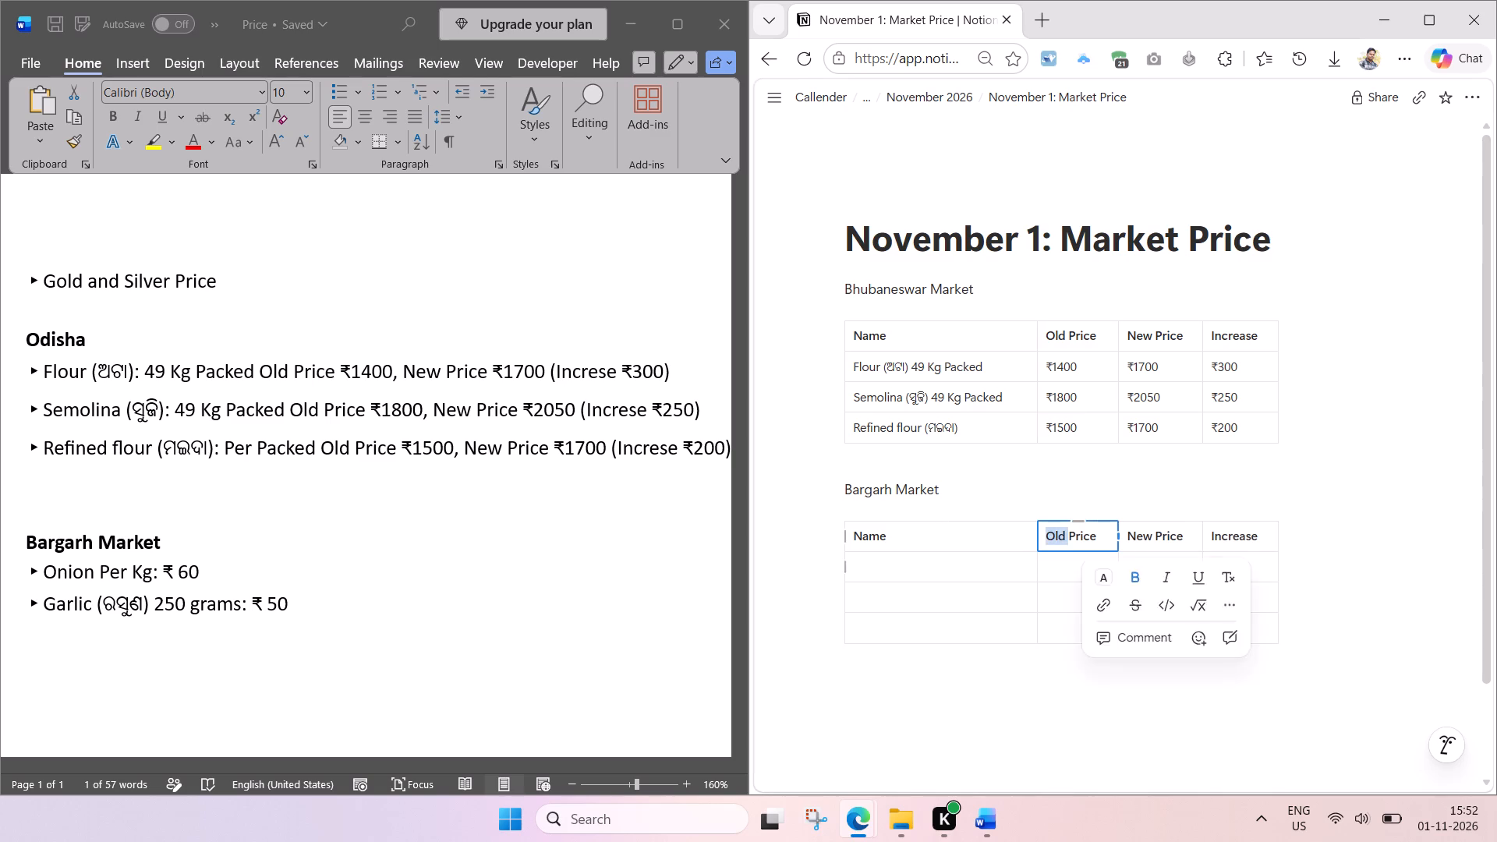
key("BackSpace")
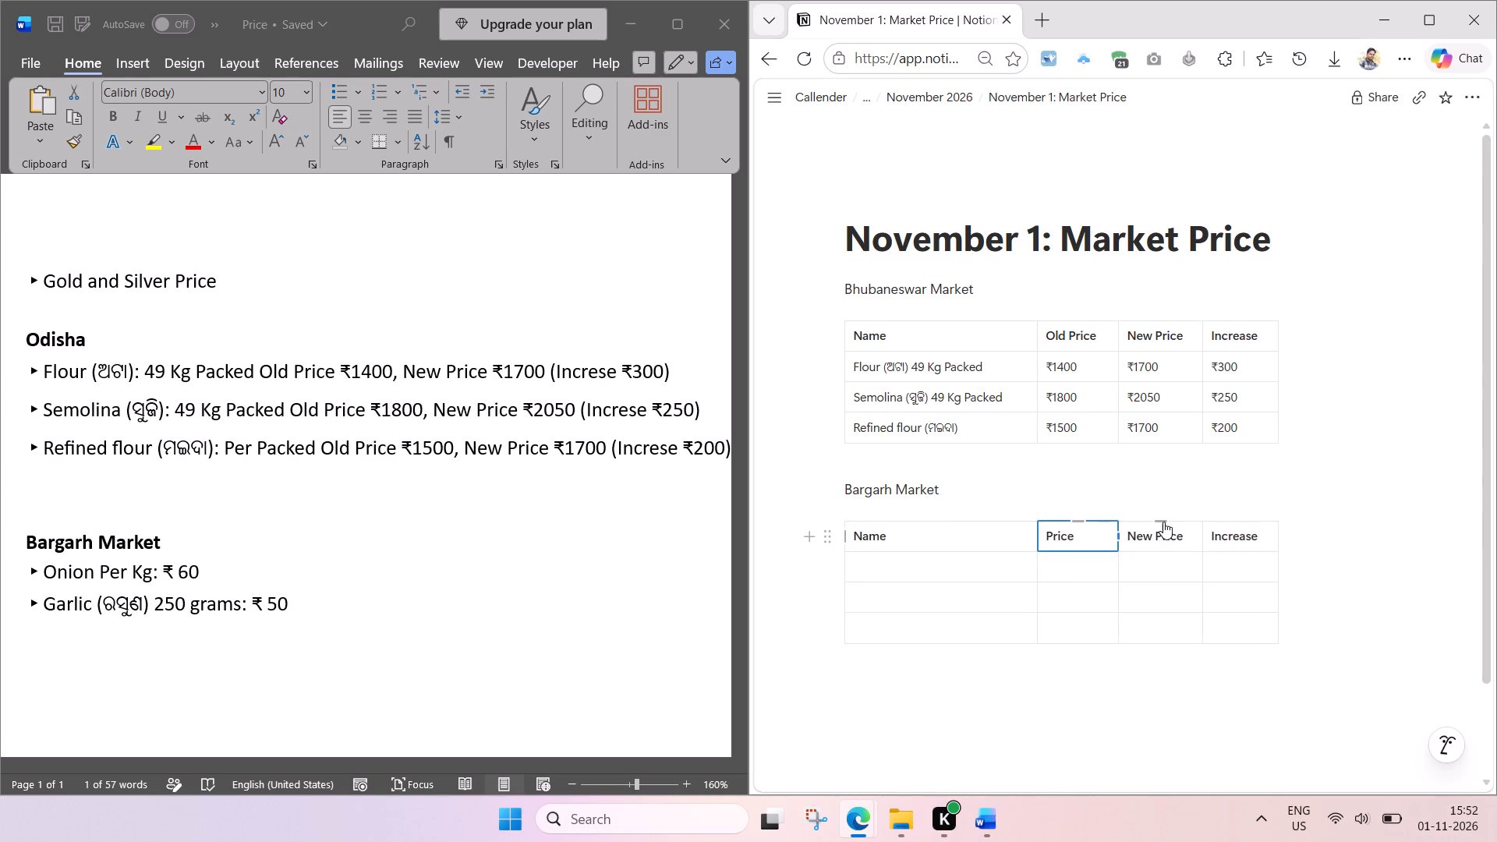
Delete the New Price and Increase columns from the Bargarh Market table.
double_click(1163, 523)
key("Delete")
key("Delete")
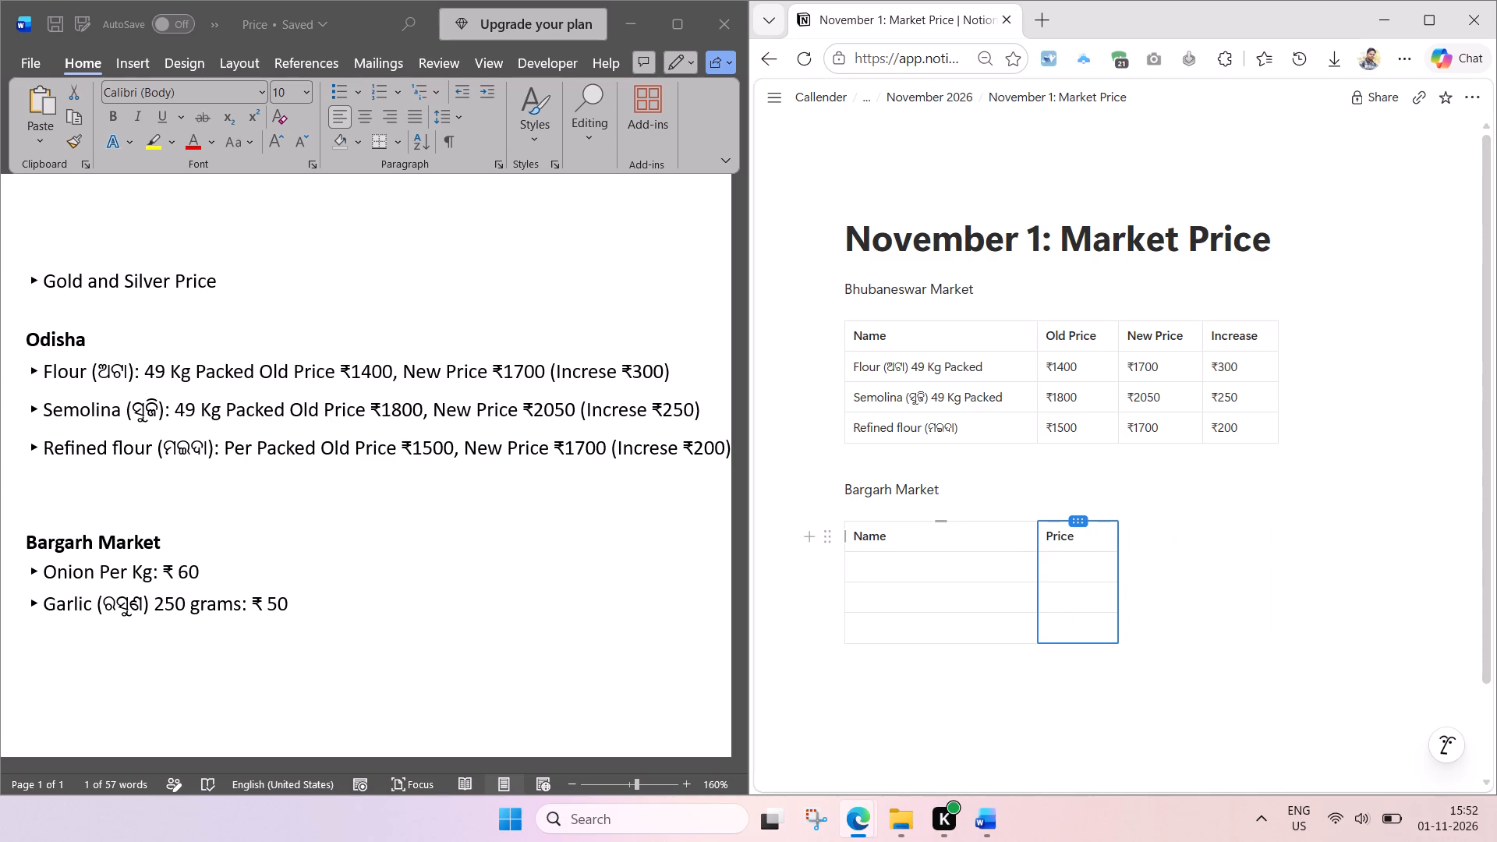
Copy "Onion Per Kg" and "₹ 60" from the Word notes into the first item row of the Bargarh Market table.
left_click(167, 562)
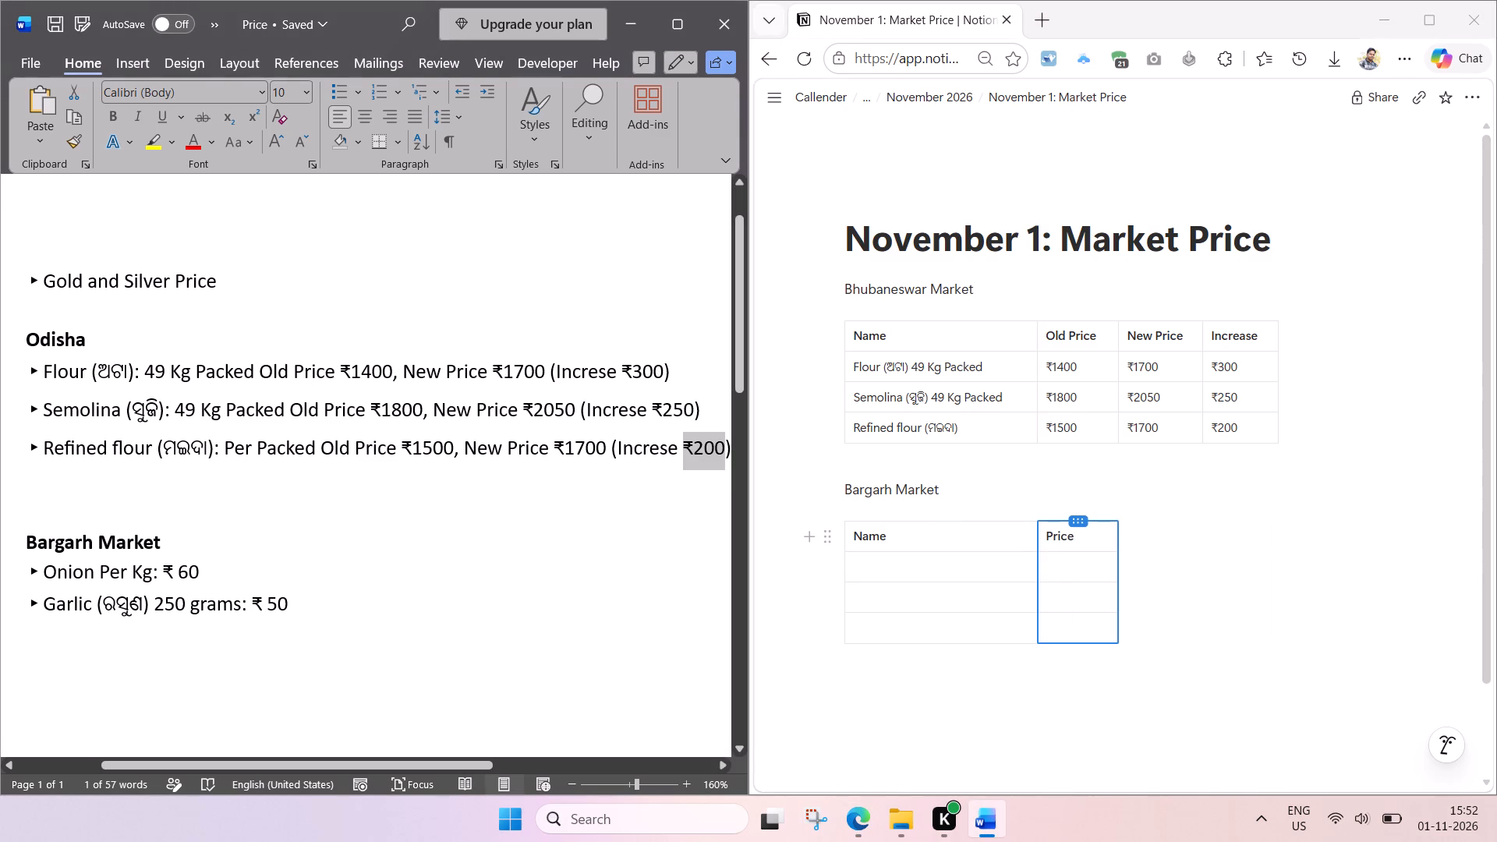
left_click_drag(151, 568, 73, 573)
key("ctrl+c")
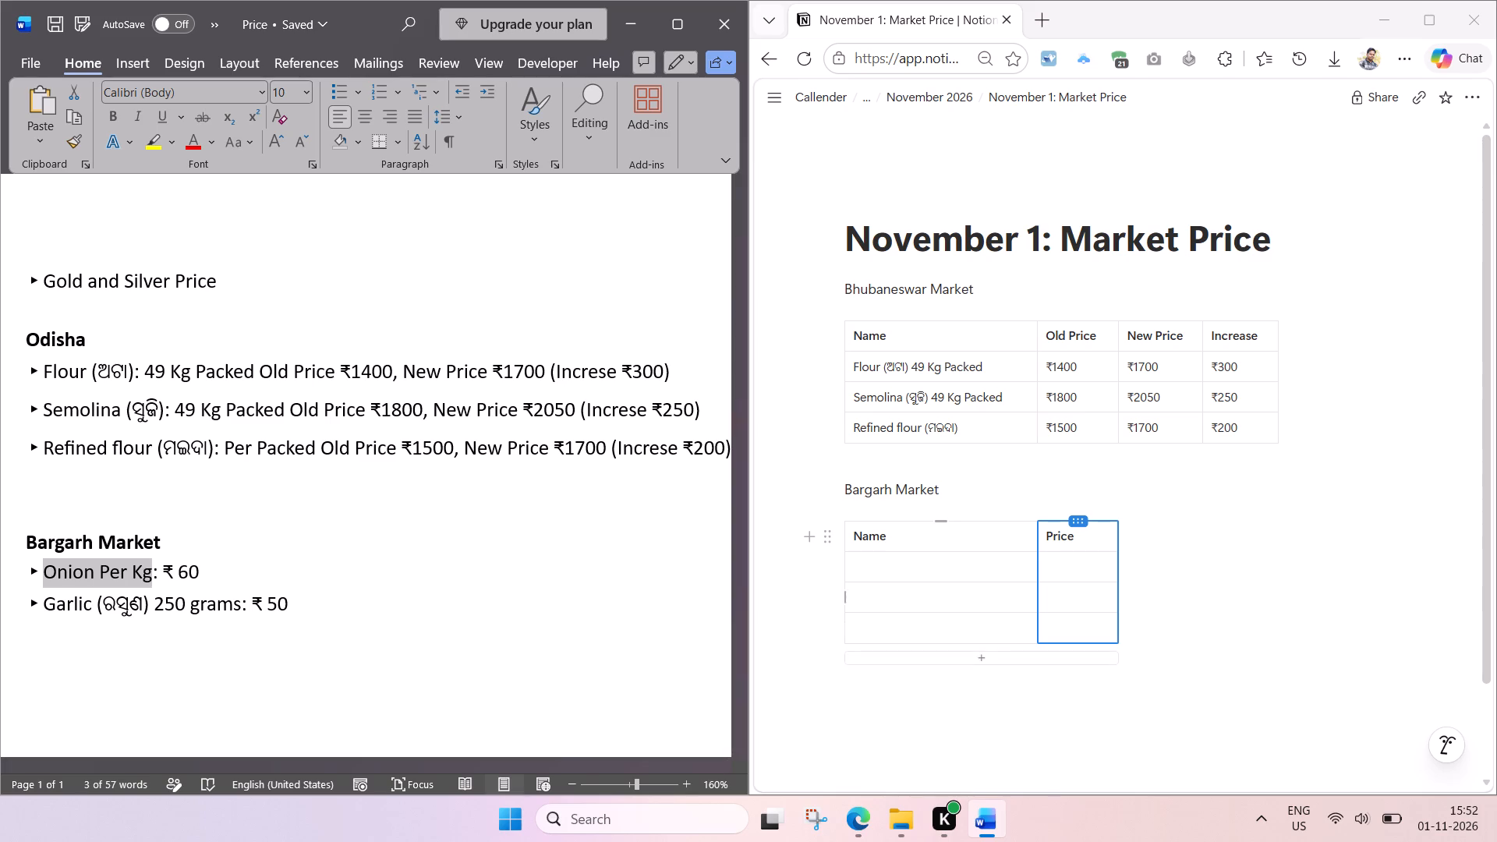
left_click(905, 568)
key("ctrl+v")
left_click(172, 569)
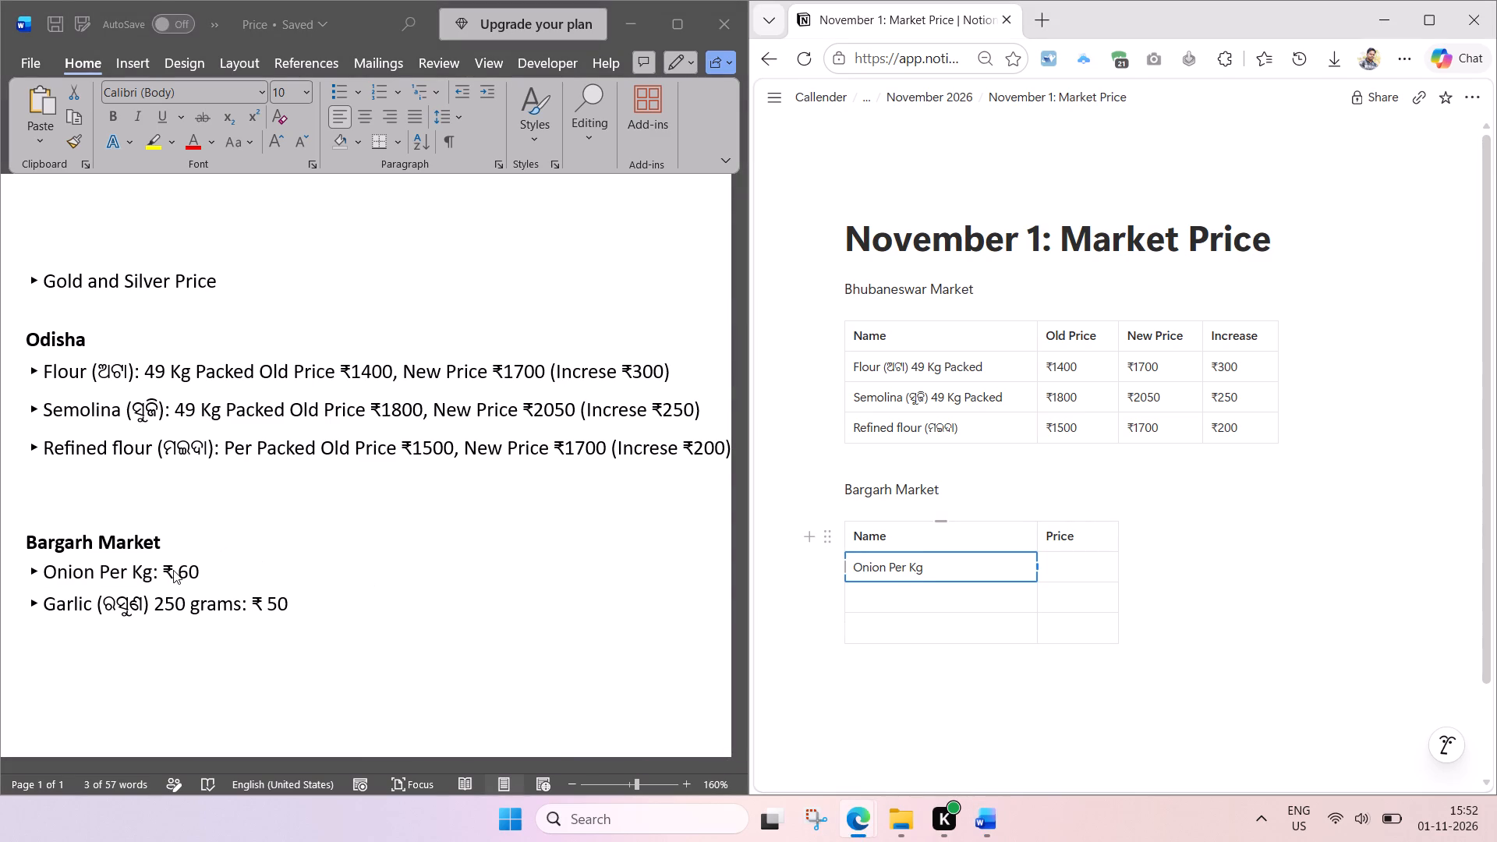
left_click_drag(200, 568, 166, 573)
key("ctrl+c")
left_click(1082, 568)
key("ctrl+v")
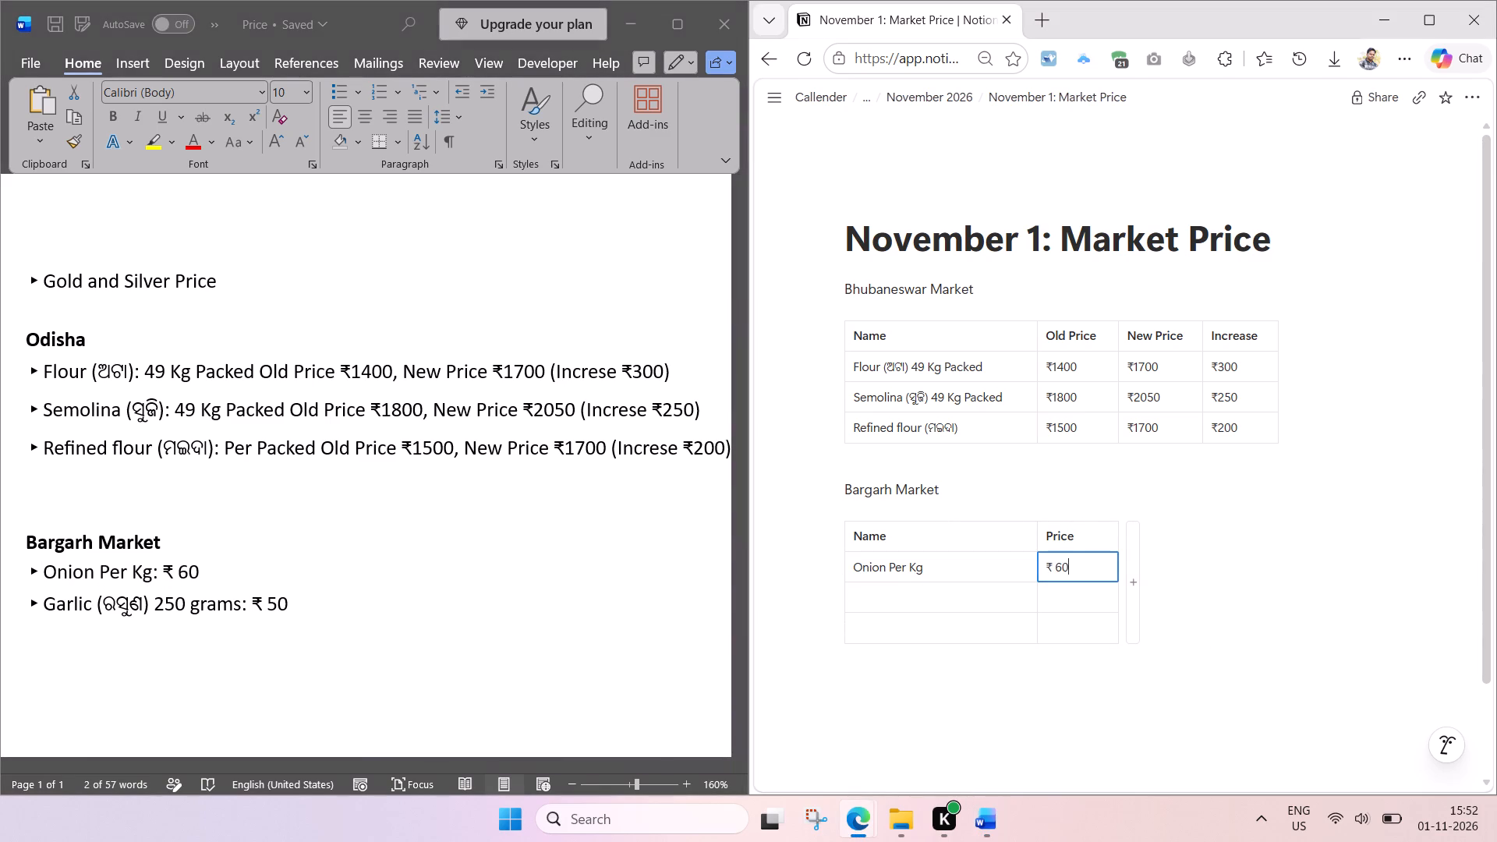
Copy "Garlic (ରସୁଣ) 250 grams" and "₹ 50" from the notes into the second item row of the Bargarh Market table.
left_click(147, 593)
left_click(133, 606)
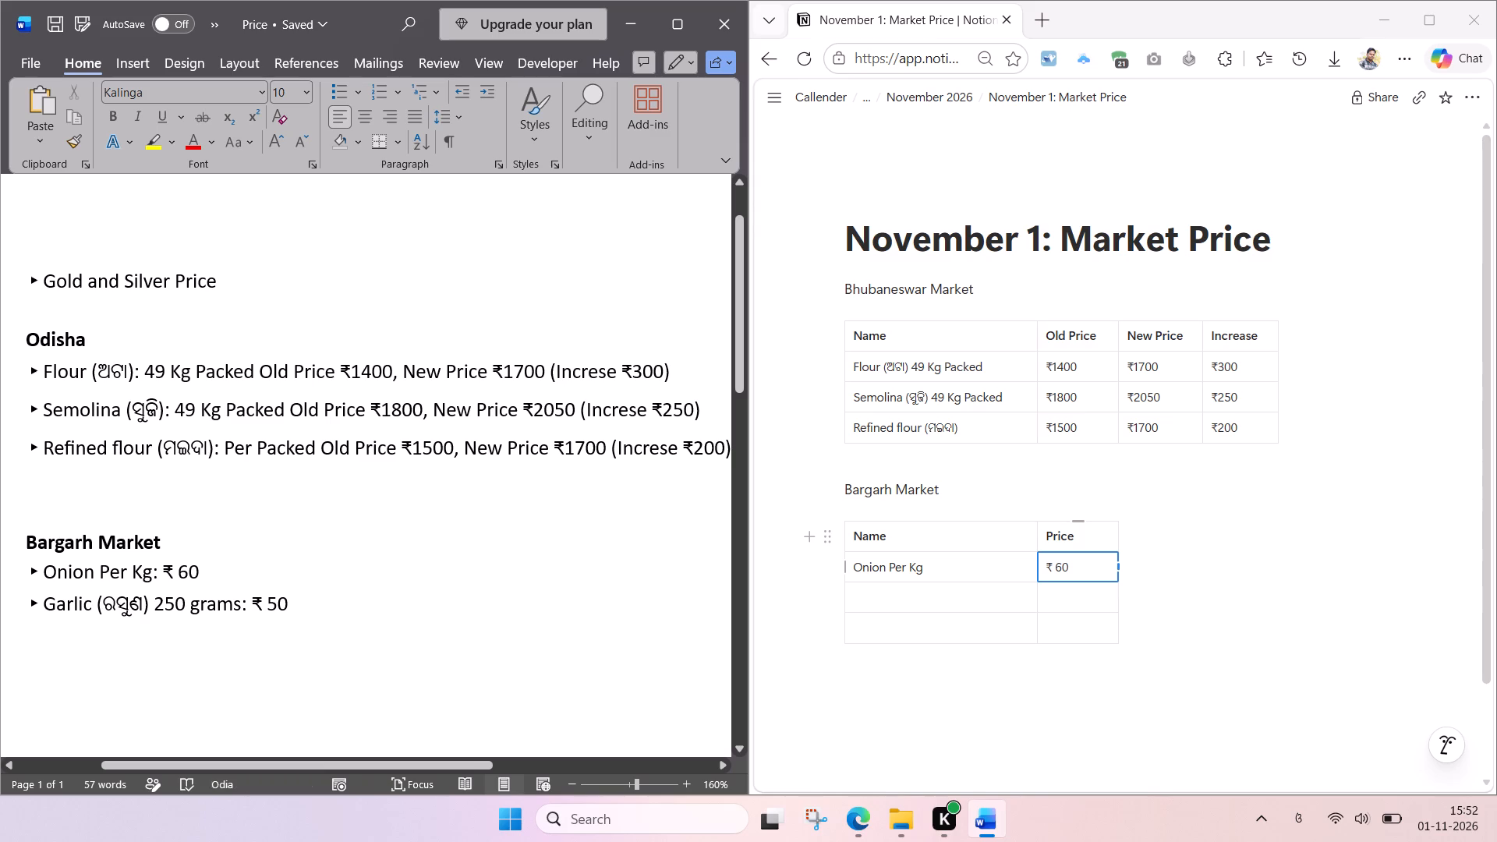
left_click_drag(241, 602, 58, 604)
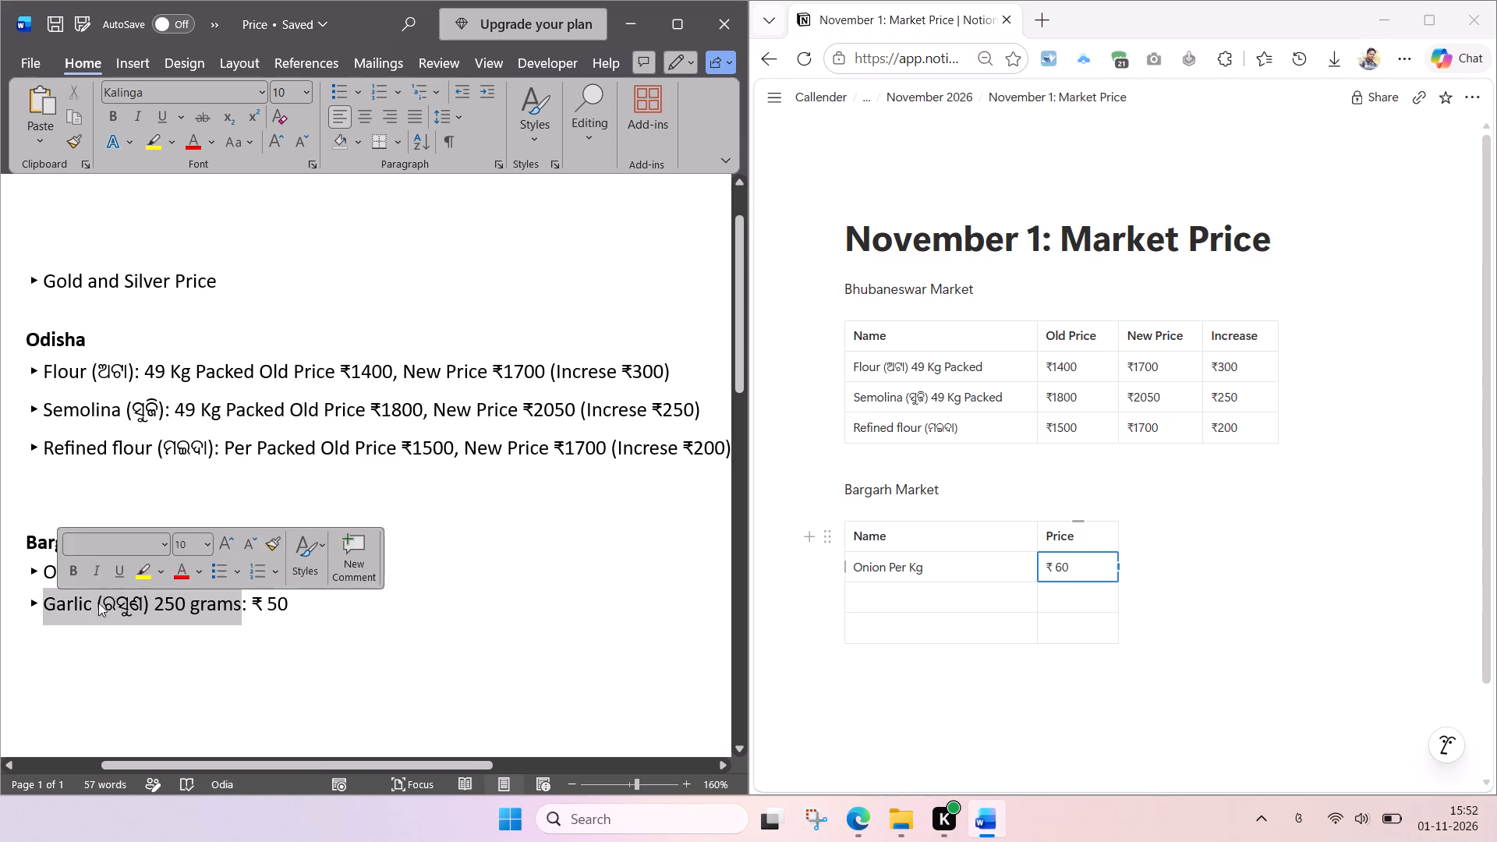
key("ctrl+c")
left_click(882, 582)
left_click(873, 596)
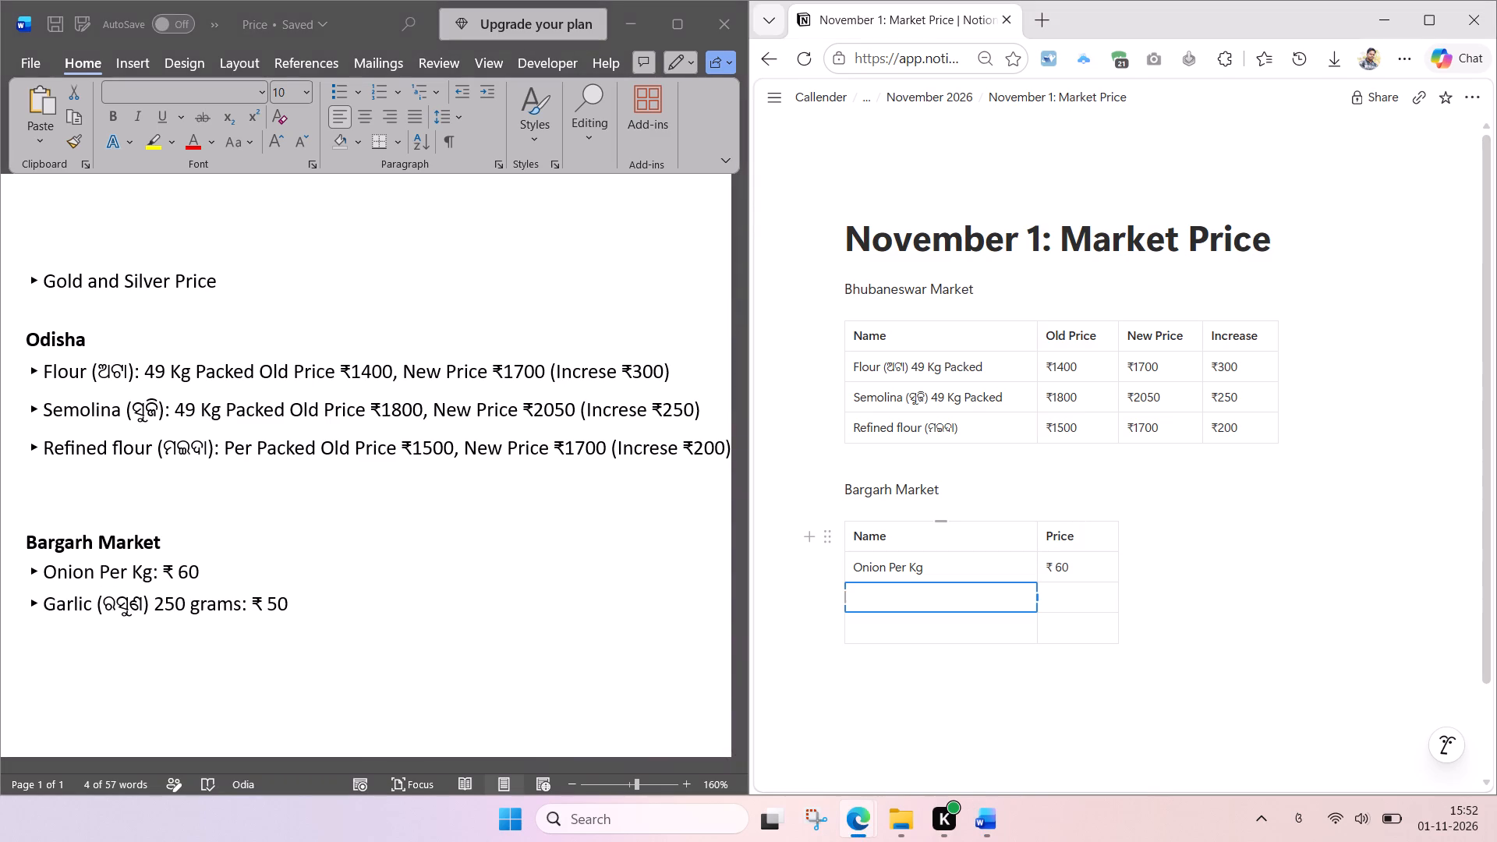
key("ctrl+v")
left_click(255, 578)
left_click(259, 598)
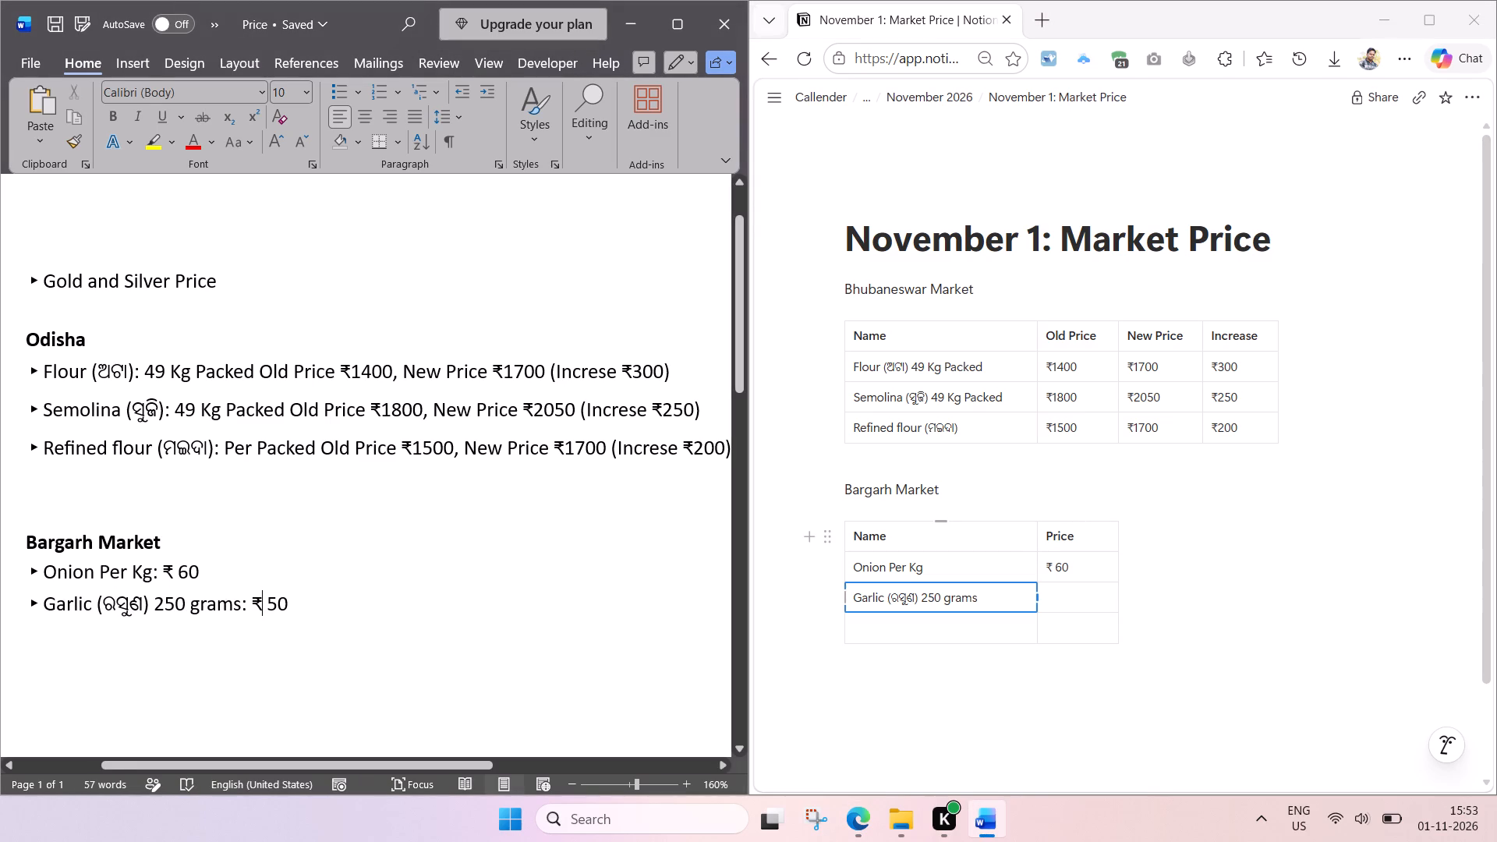
left_click_drag(253, 601, 285, 600)
key("ctrl+c")
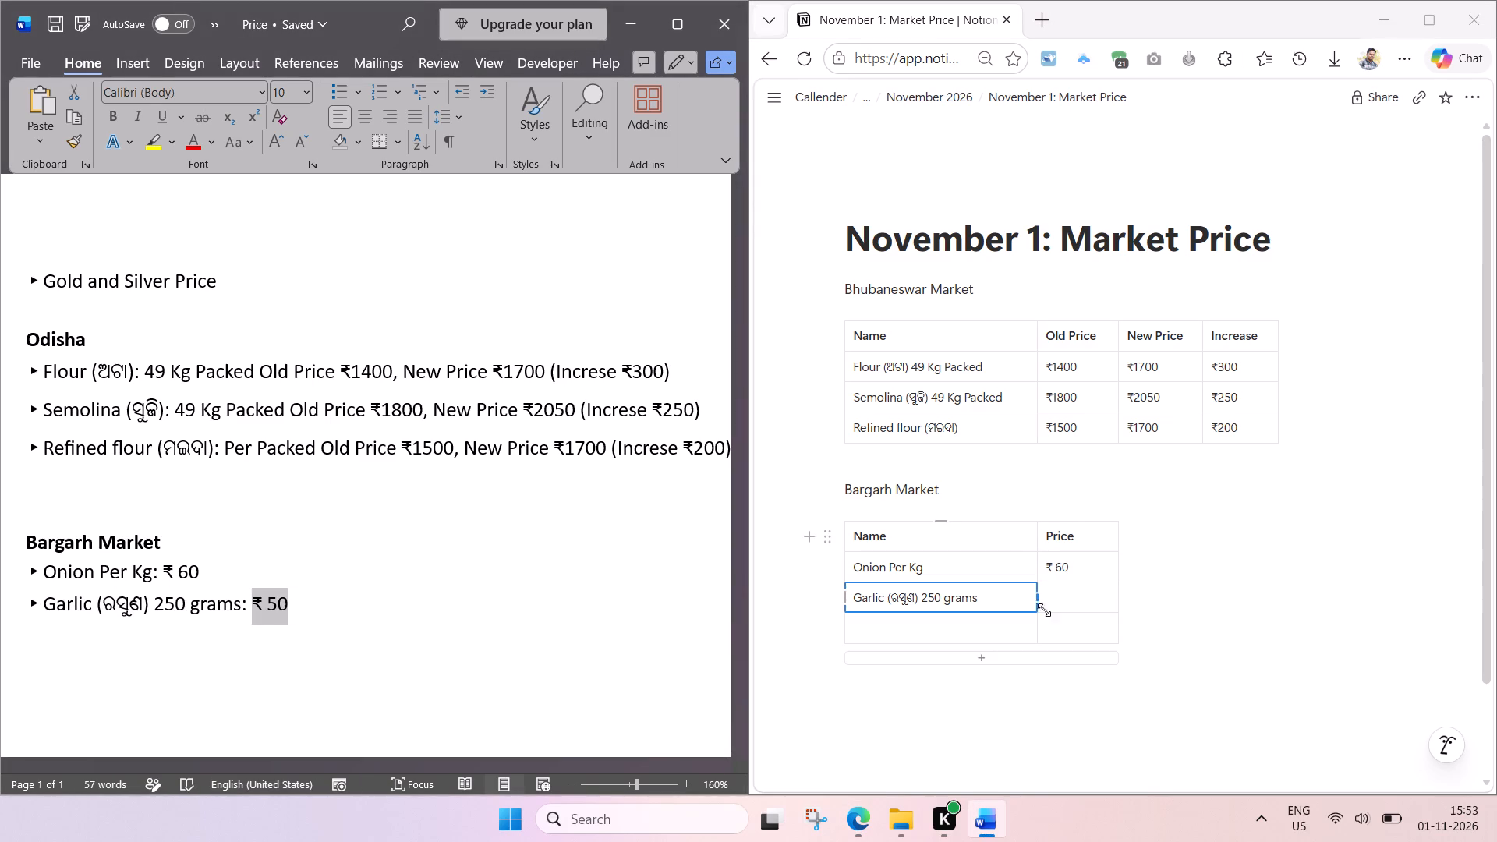
left_click(1060, 607)
key("ctrl+v")
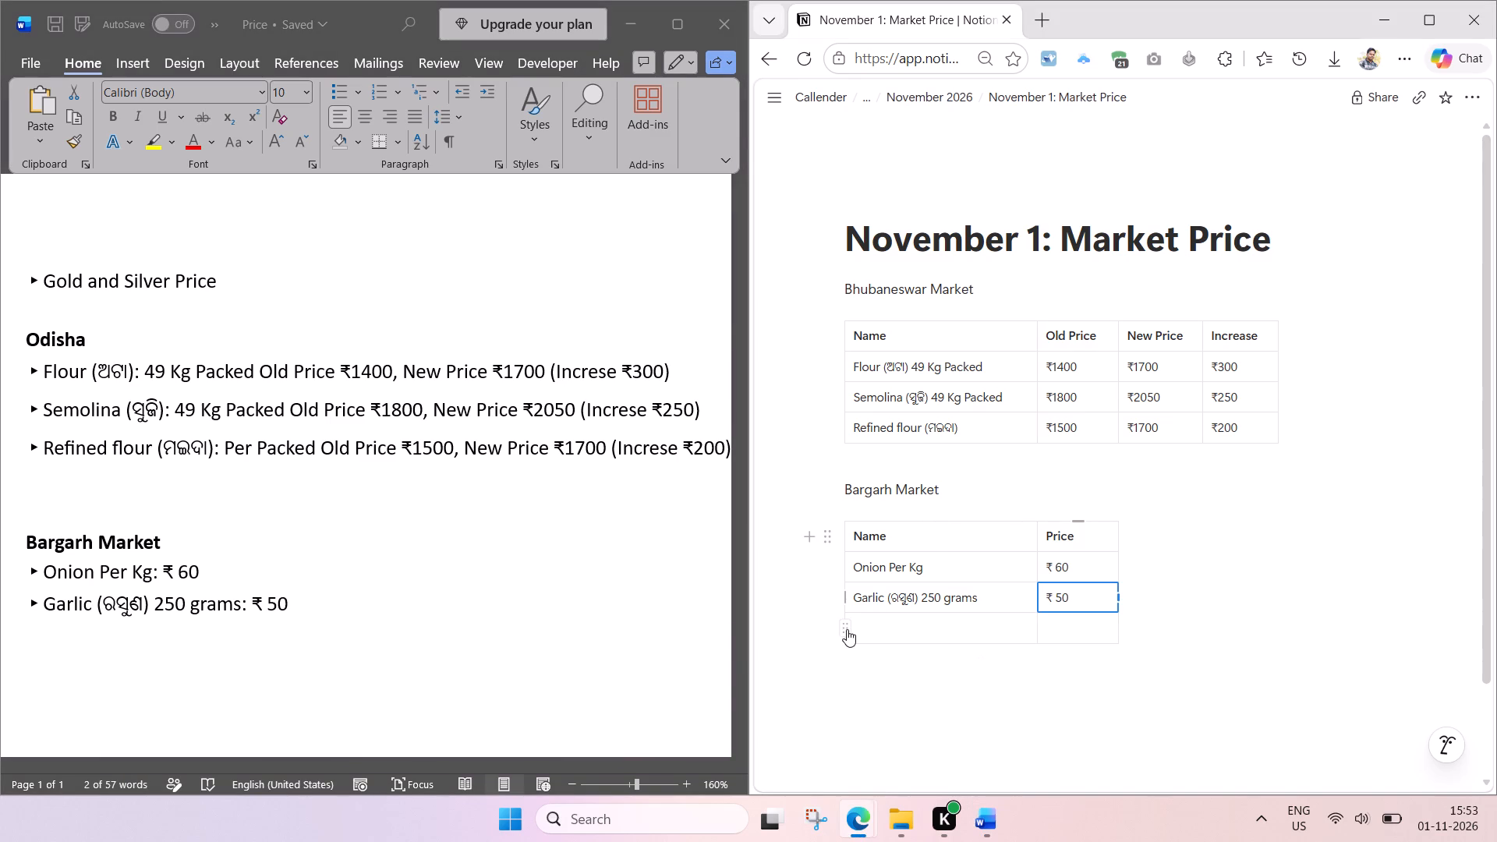
Delete the empty last row of the Bargarh Market table.
left_click(847, 629)
key("Delete")
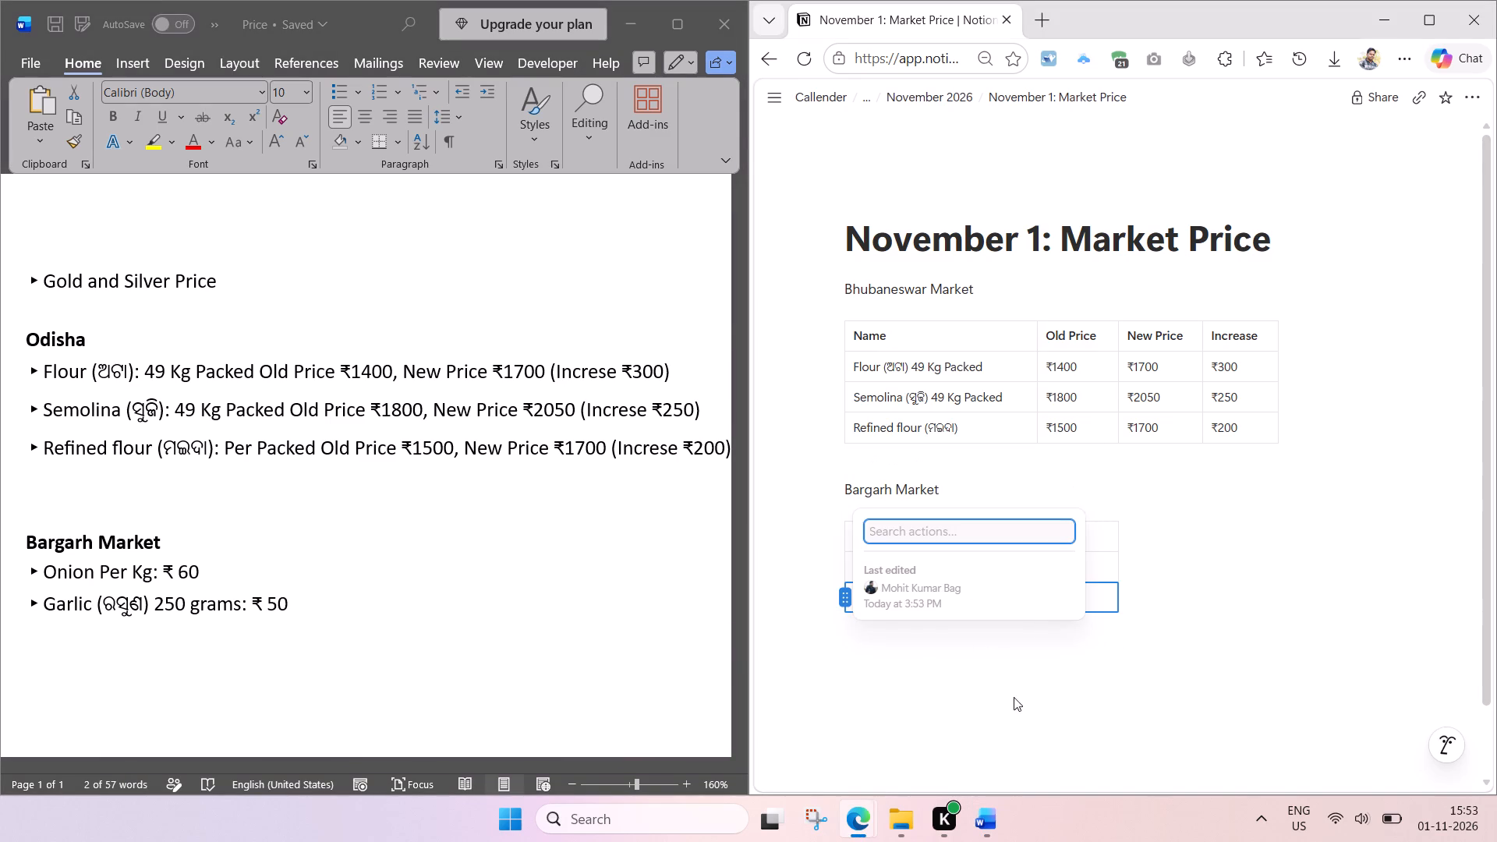
left_click(1014, 697)
left_click(1074, 670)
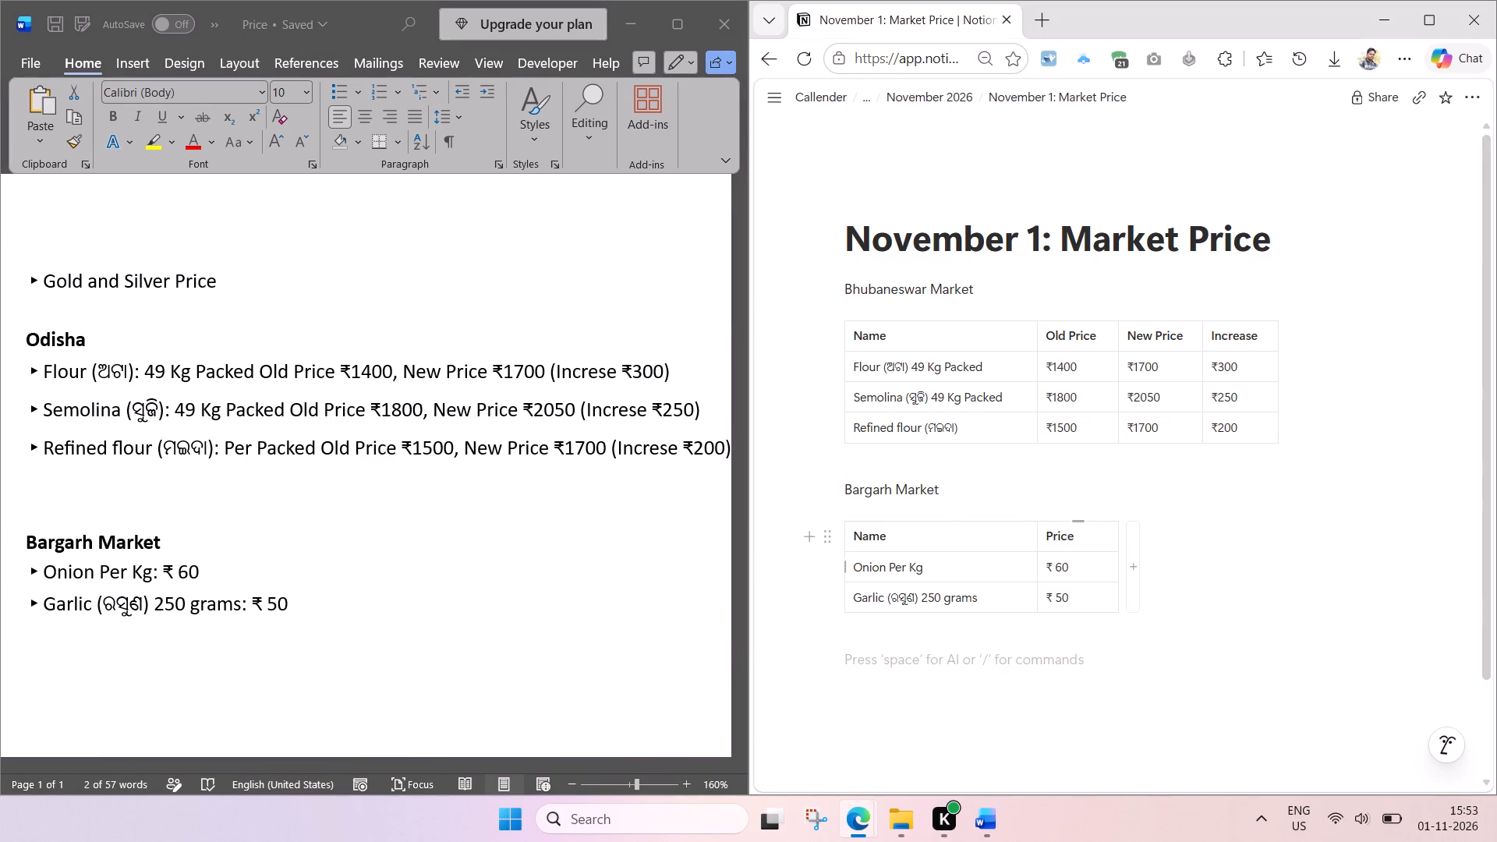
key("ctrl+s")
Close the Price document and delete its file from the Nov 1 folder.
left_click(728, 17)
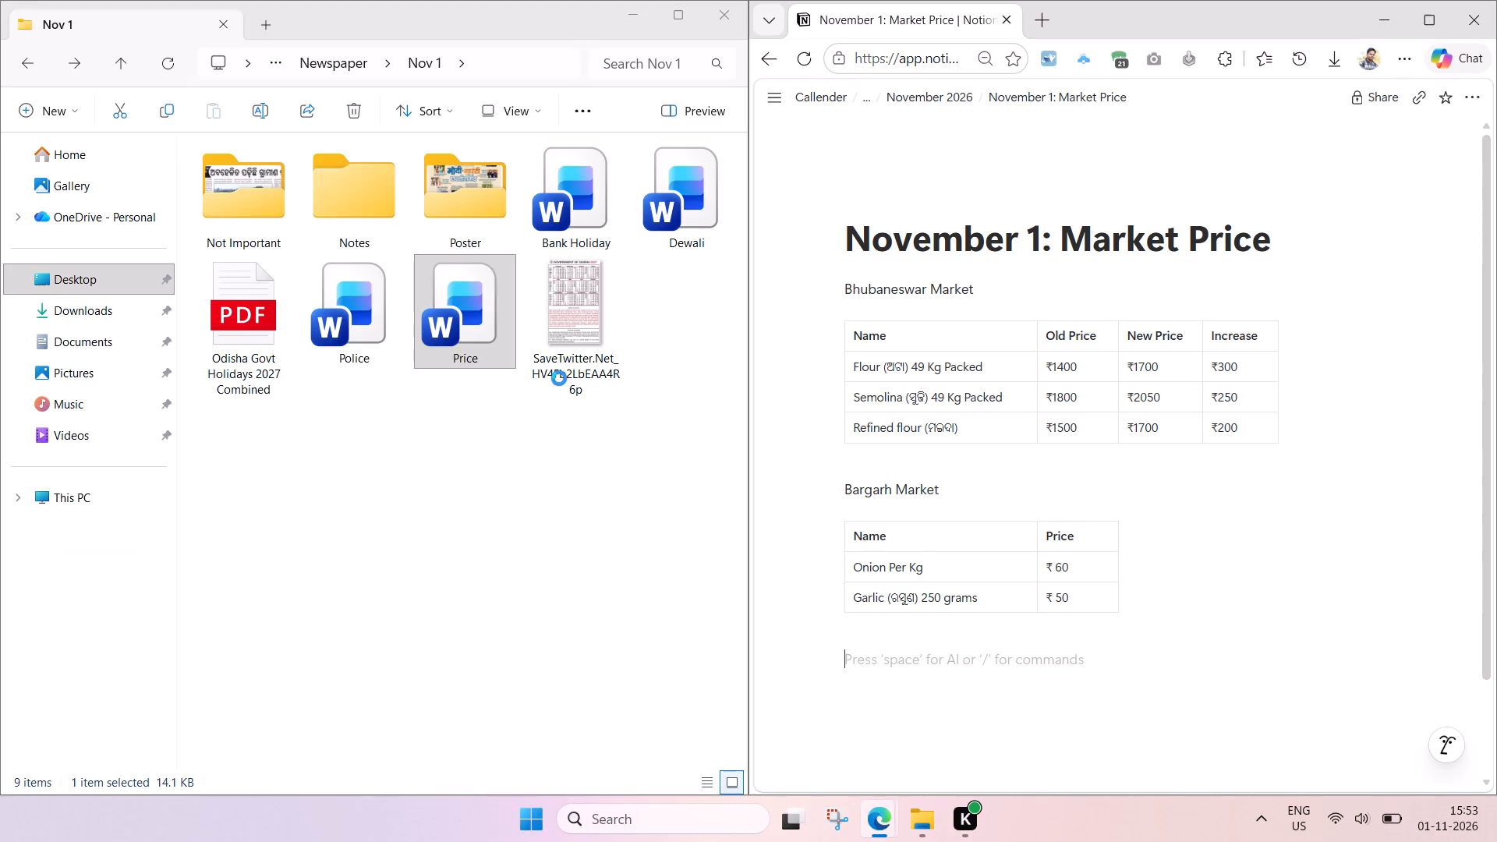
left_click(518, 444)
left_click(487, 320)
key("Delete")
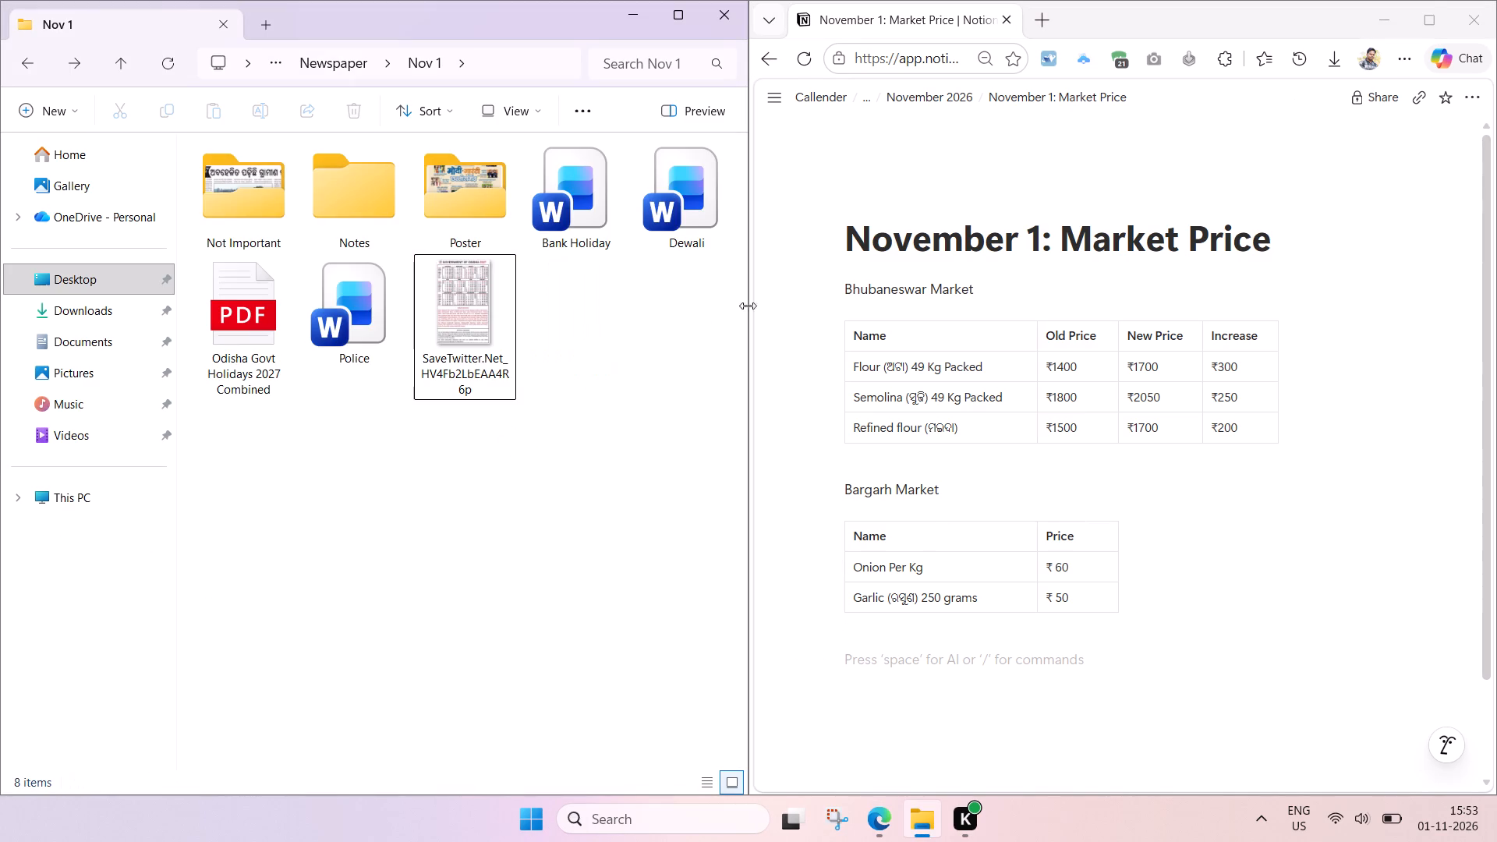
Return to the parent November 2026 page in Notion.
left_click(919, 96)
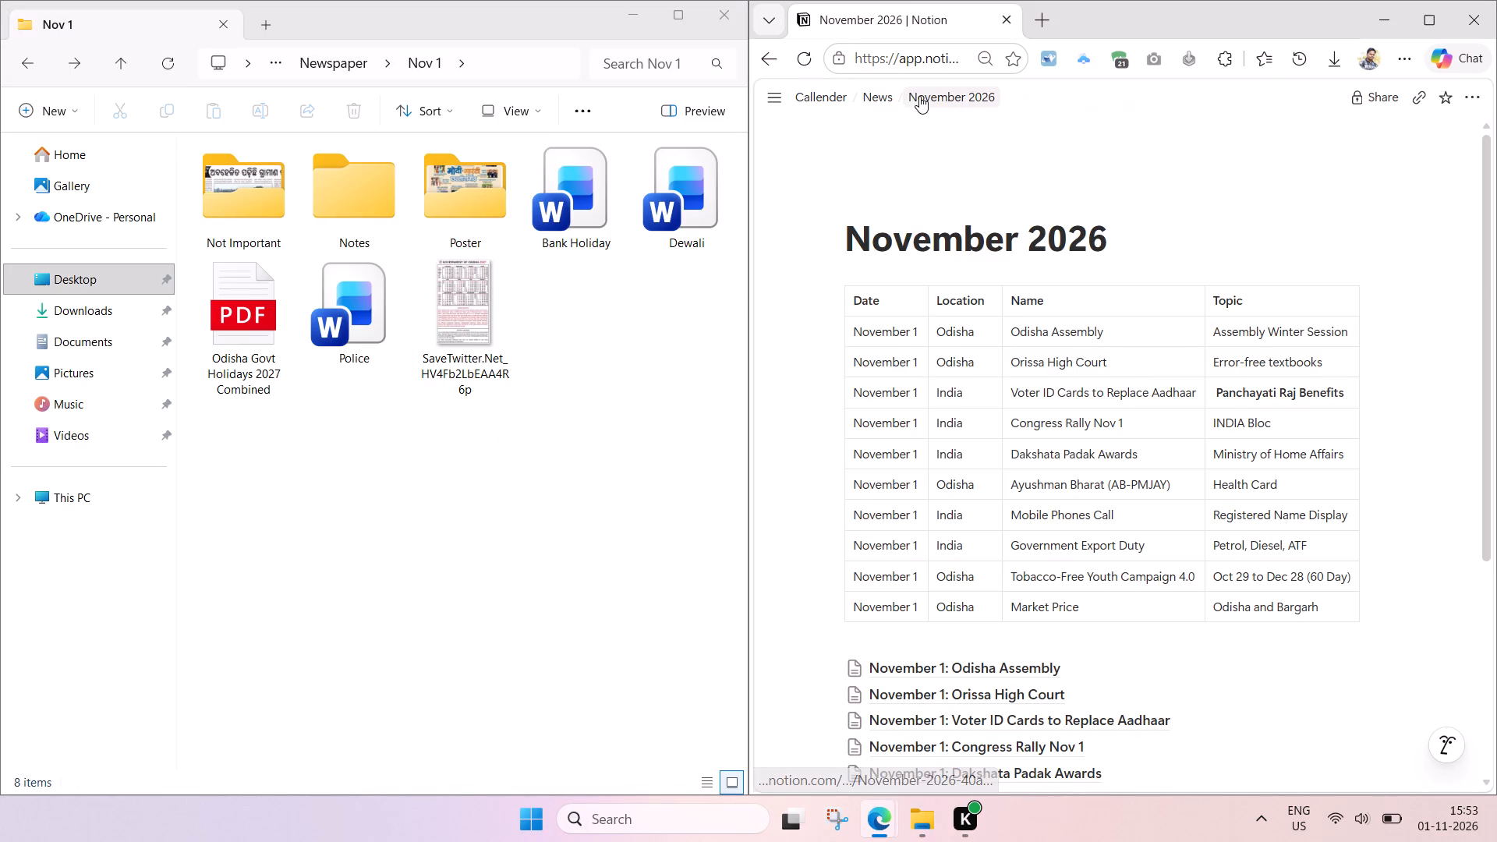
scroll(1155, 459, "down", 4)
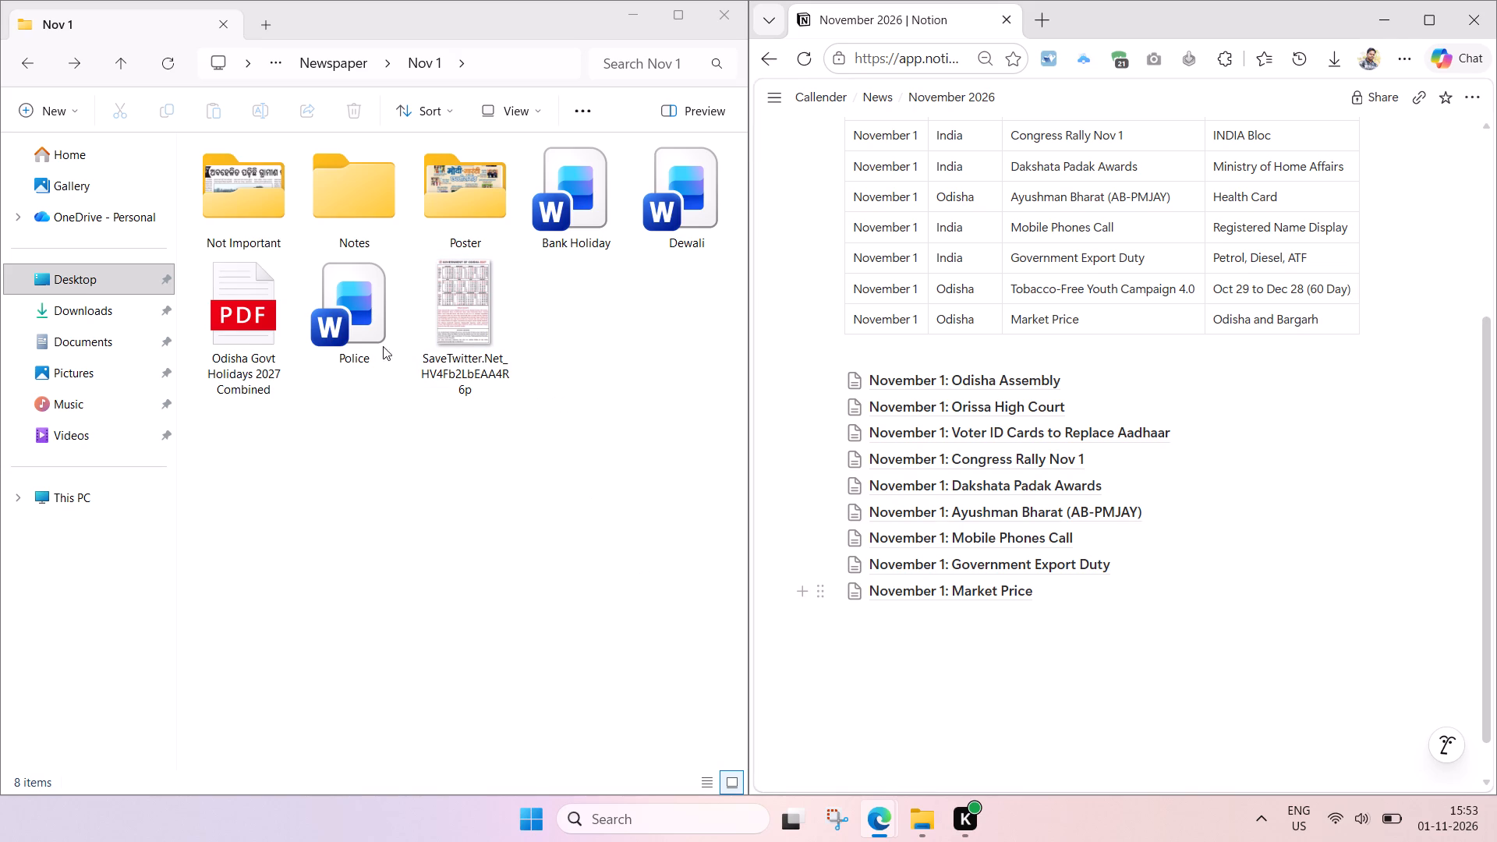
Open the Dewali document from the Nov 1 folder and place its window beside the Notion page.
left_click(572, 210)
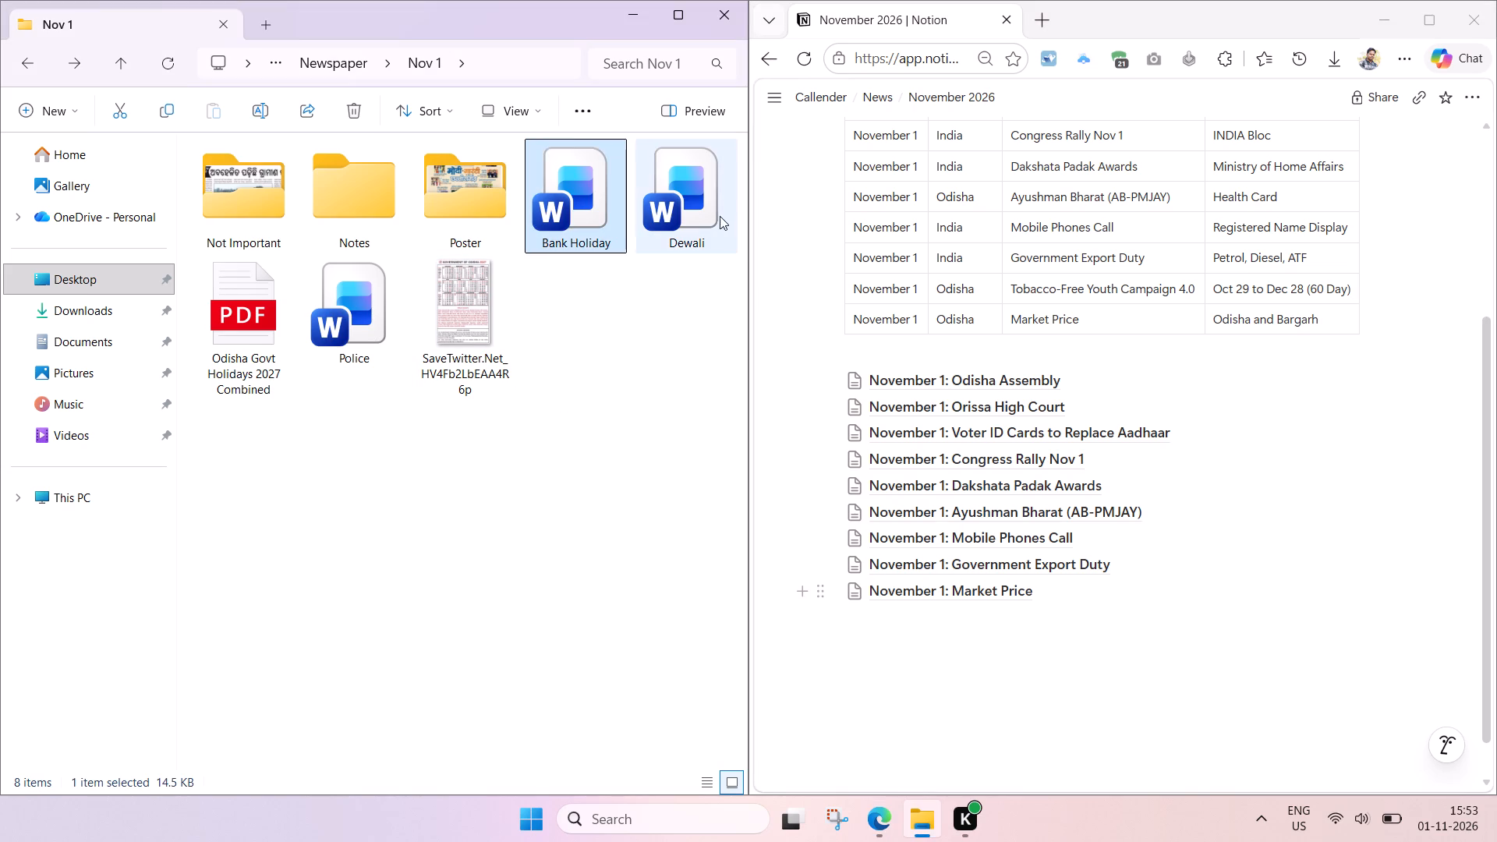
left_click(720, 211)
double_click(696, 202)
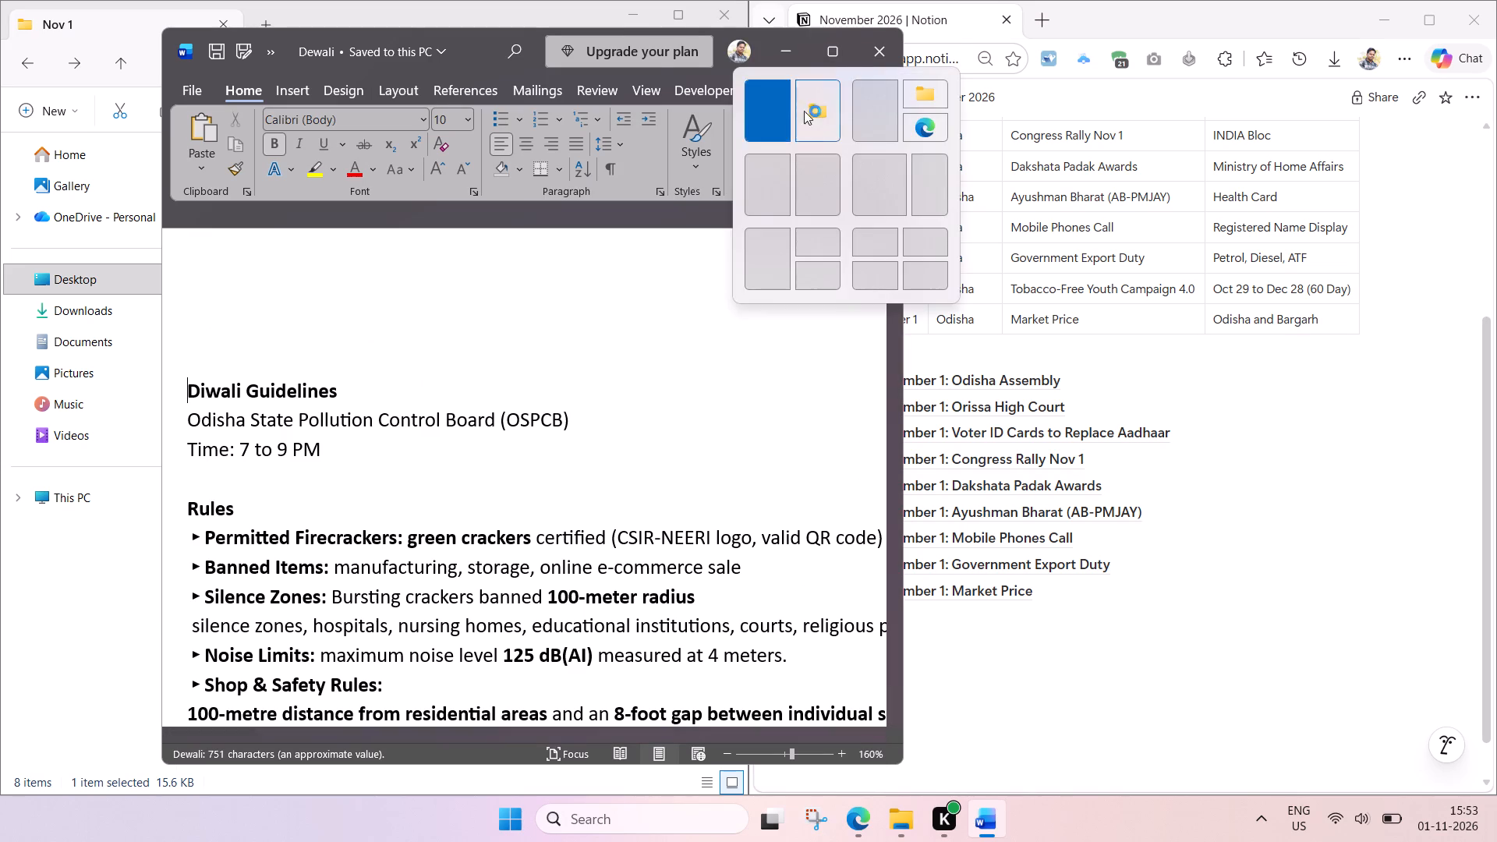
left_click(767, 172)
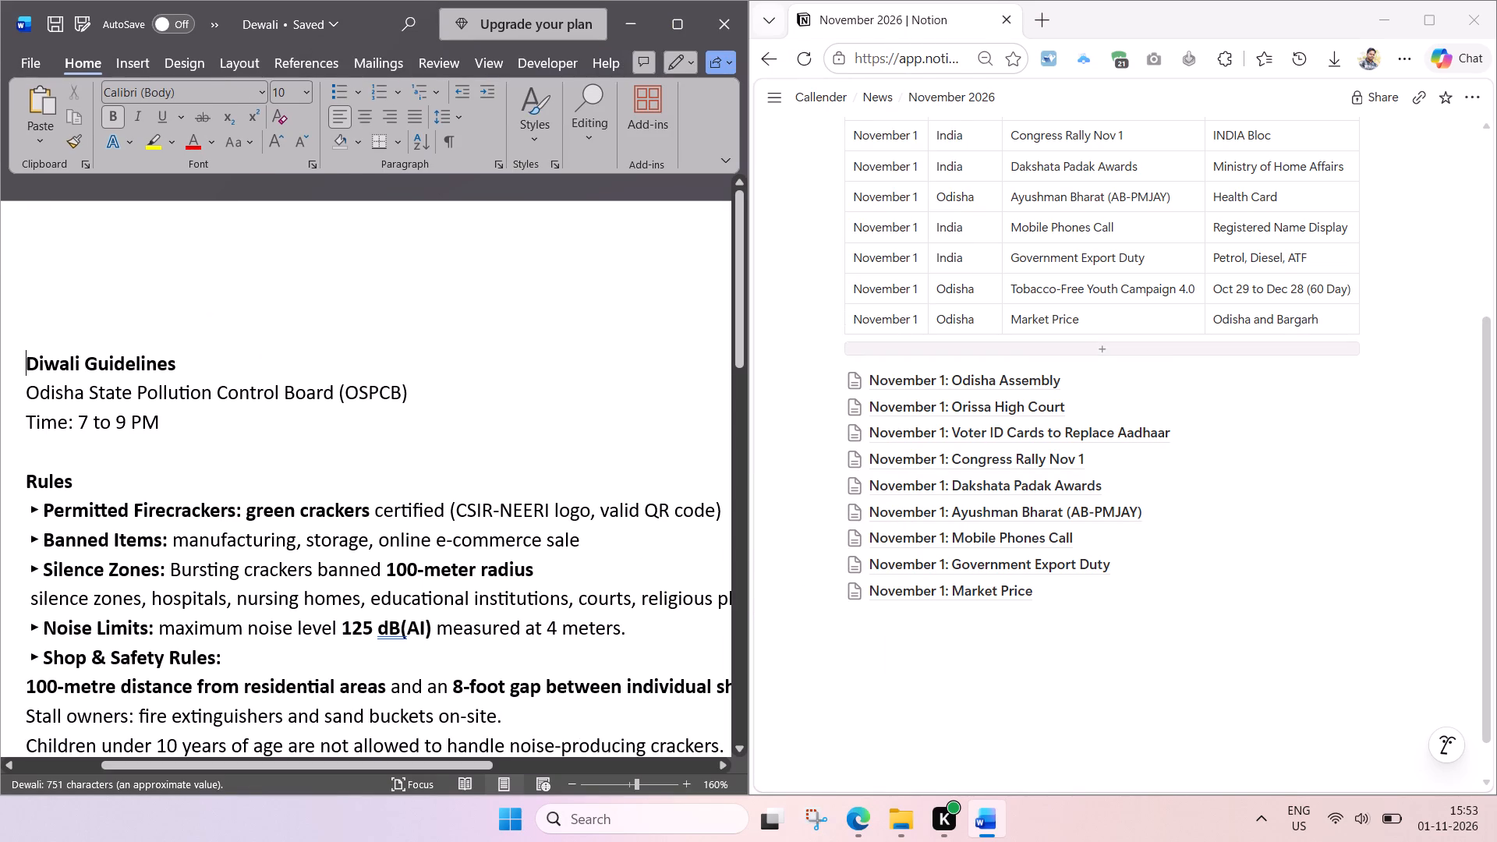
Add a row at the end of the November 2026 table with the date "November 1" and location "Odisha".
left_click(1064, 345)
left_click(920, 288)
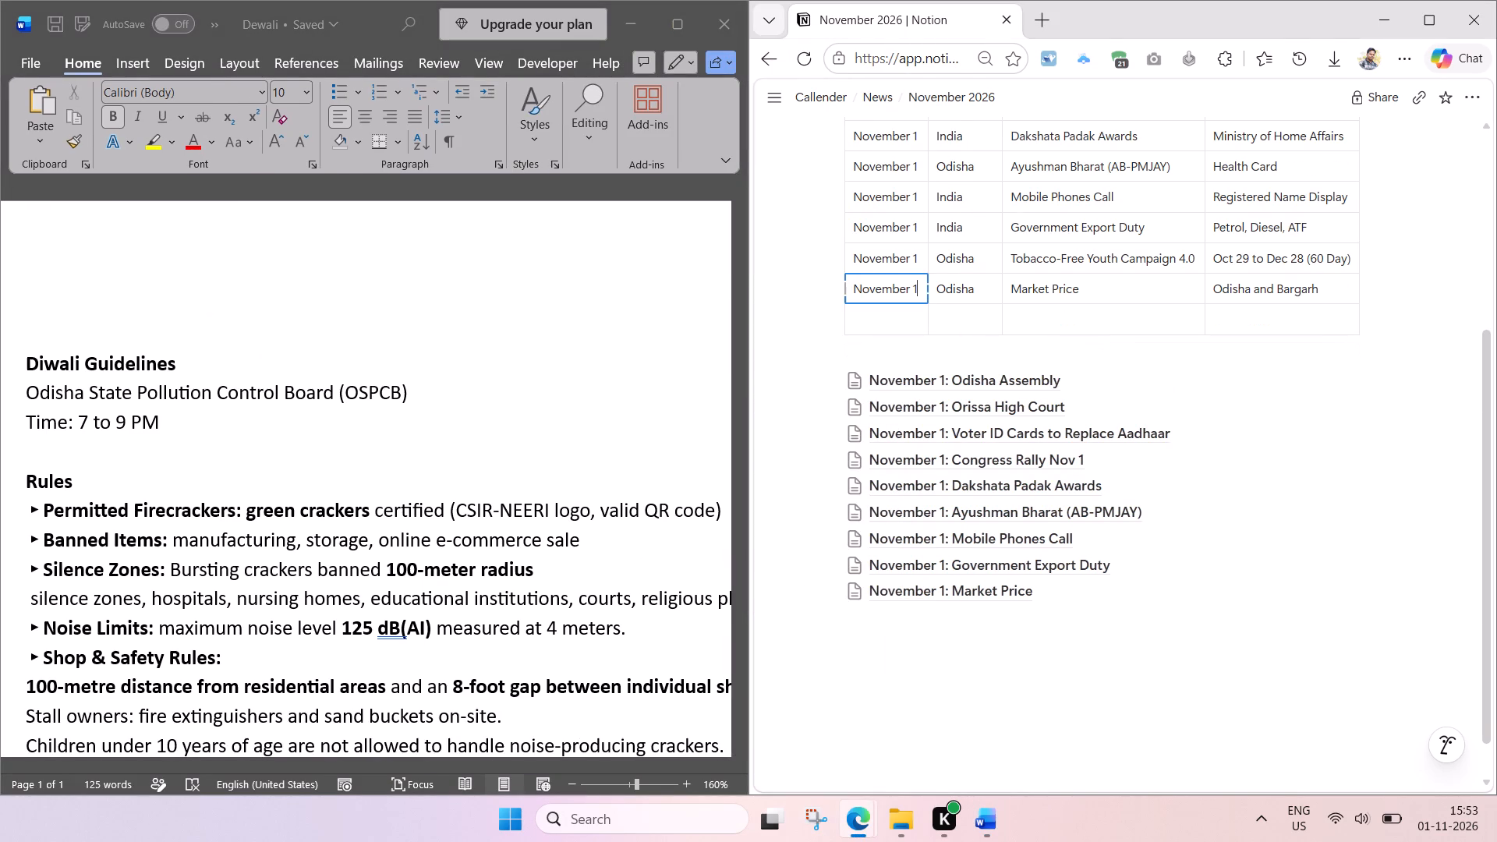
key("ctrl+a")
key("ctrl+c")
left_click(896, 317)
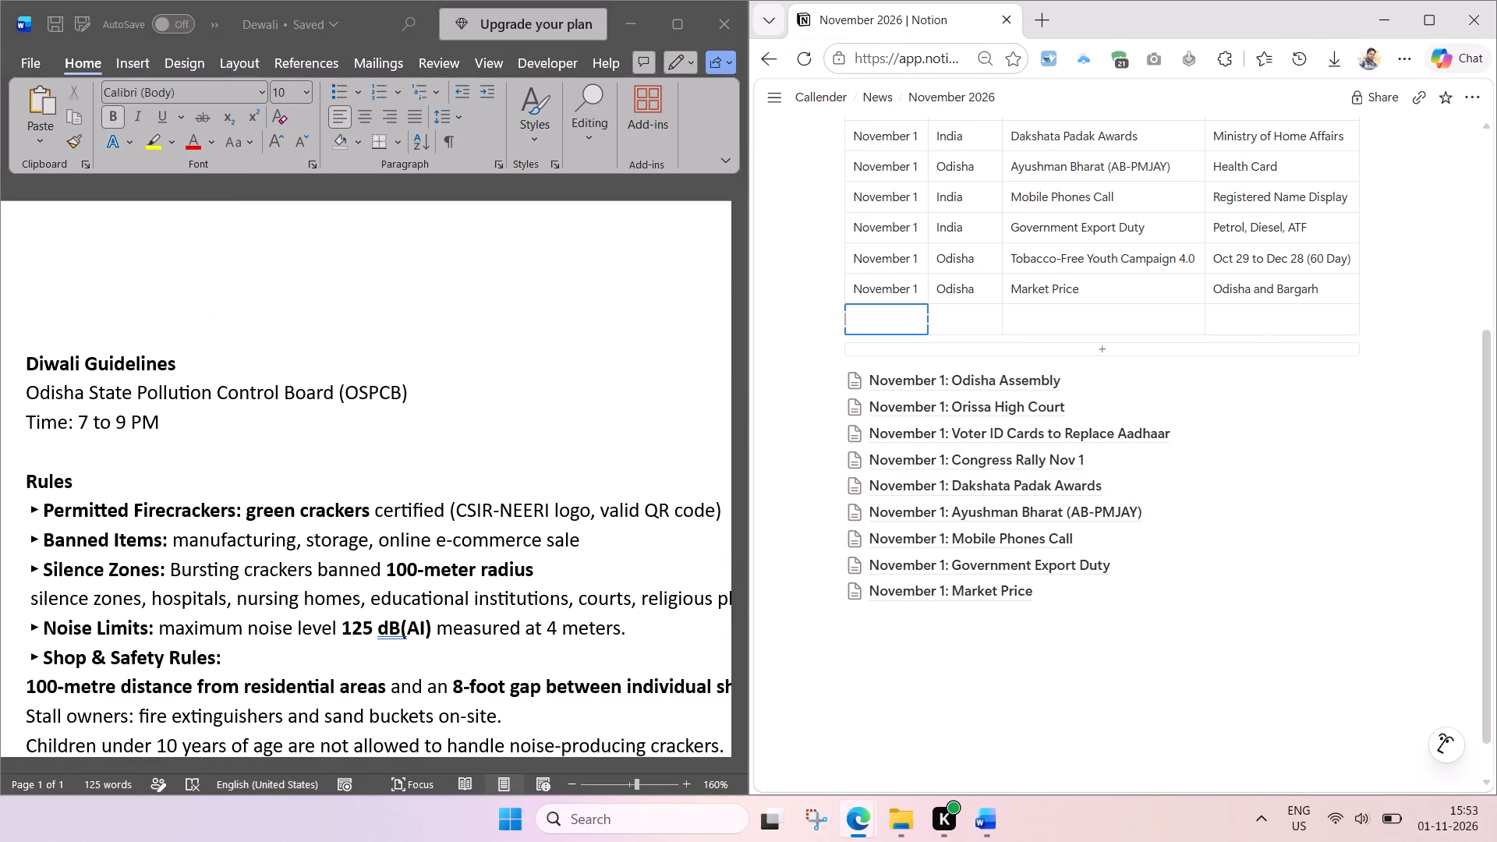
key("ctrl+v")
left_click(966, 297)
key("ctrl+a")
key("ctrl+c")
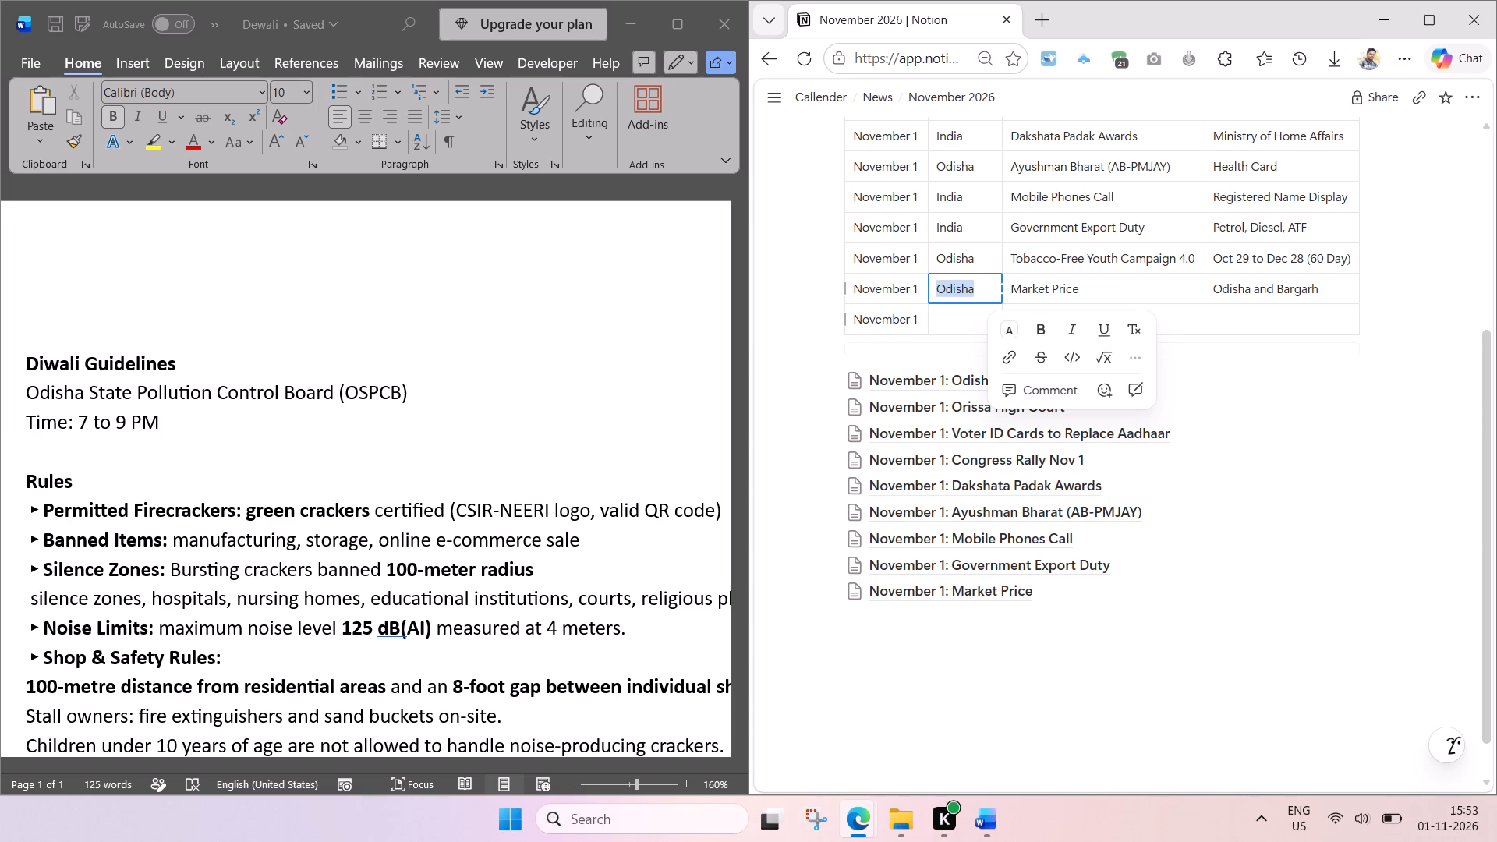
left_click(965, 313)
key("ctrl+v")
Copy the heading "Diwali Guidelines" from the notes into the new row's Name cell and remove its bold formatting.
left_click(130, 352)
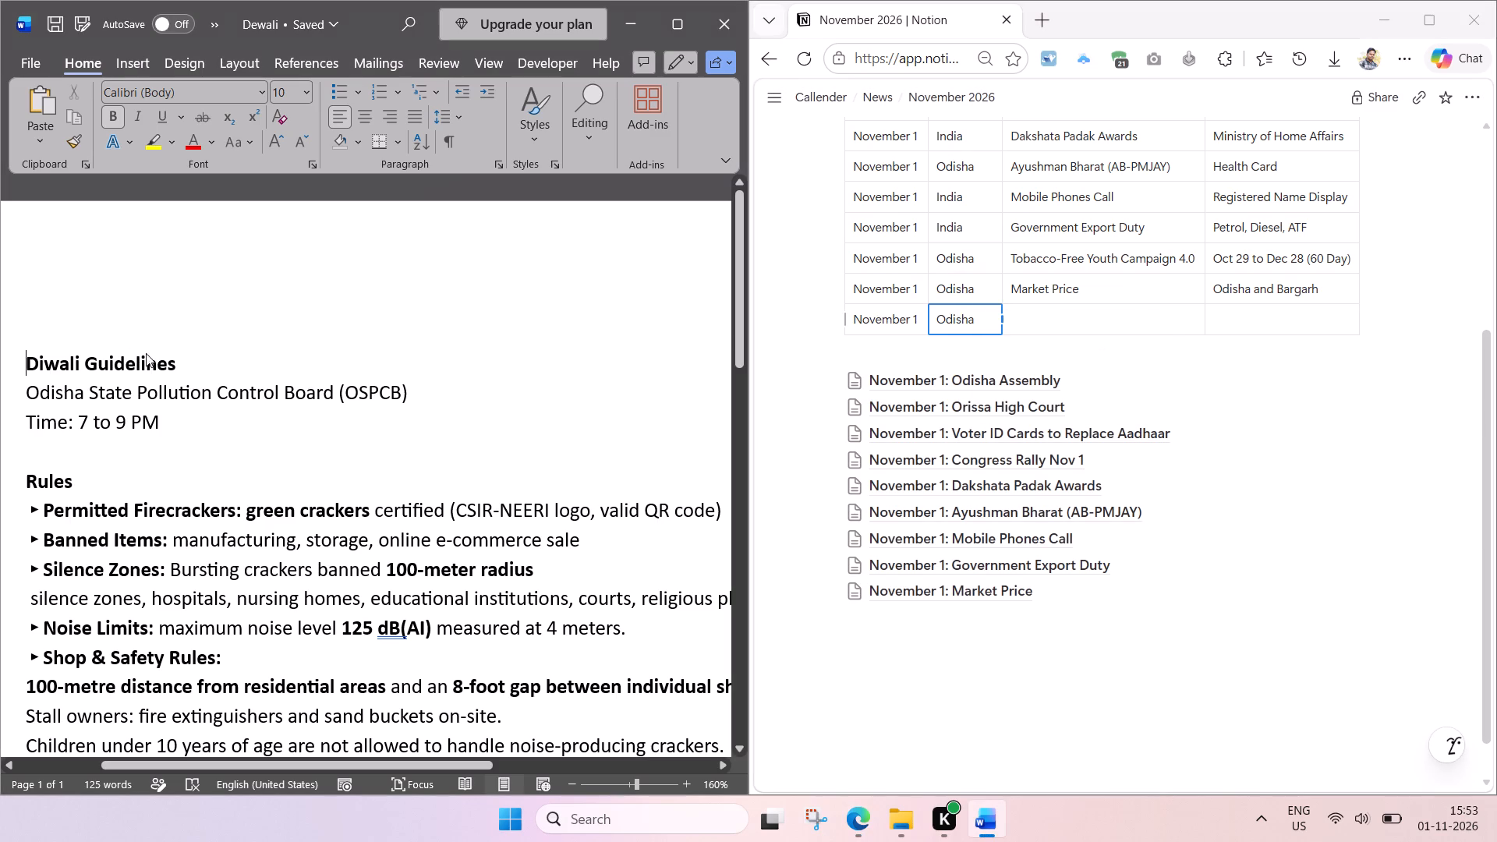
left_click_drag(184, 363, 24, 361)
key("ctrl+c")
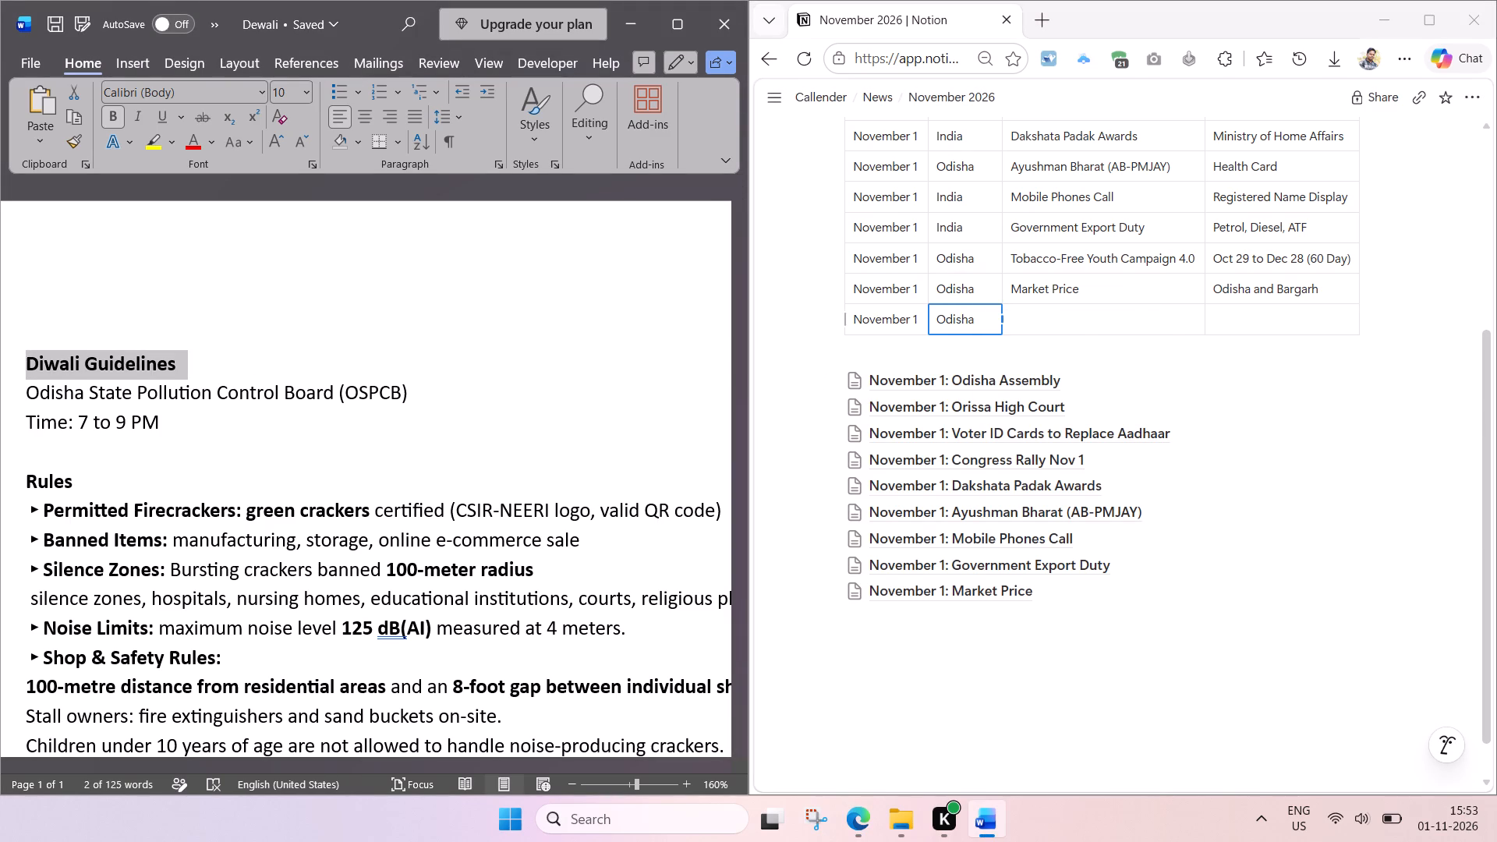
left_click(1079, 311)
key("ctrl+v")
key("ctrl+a")
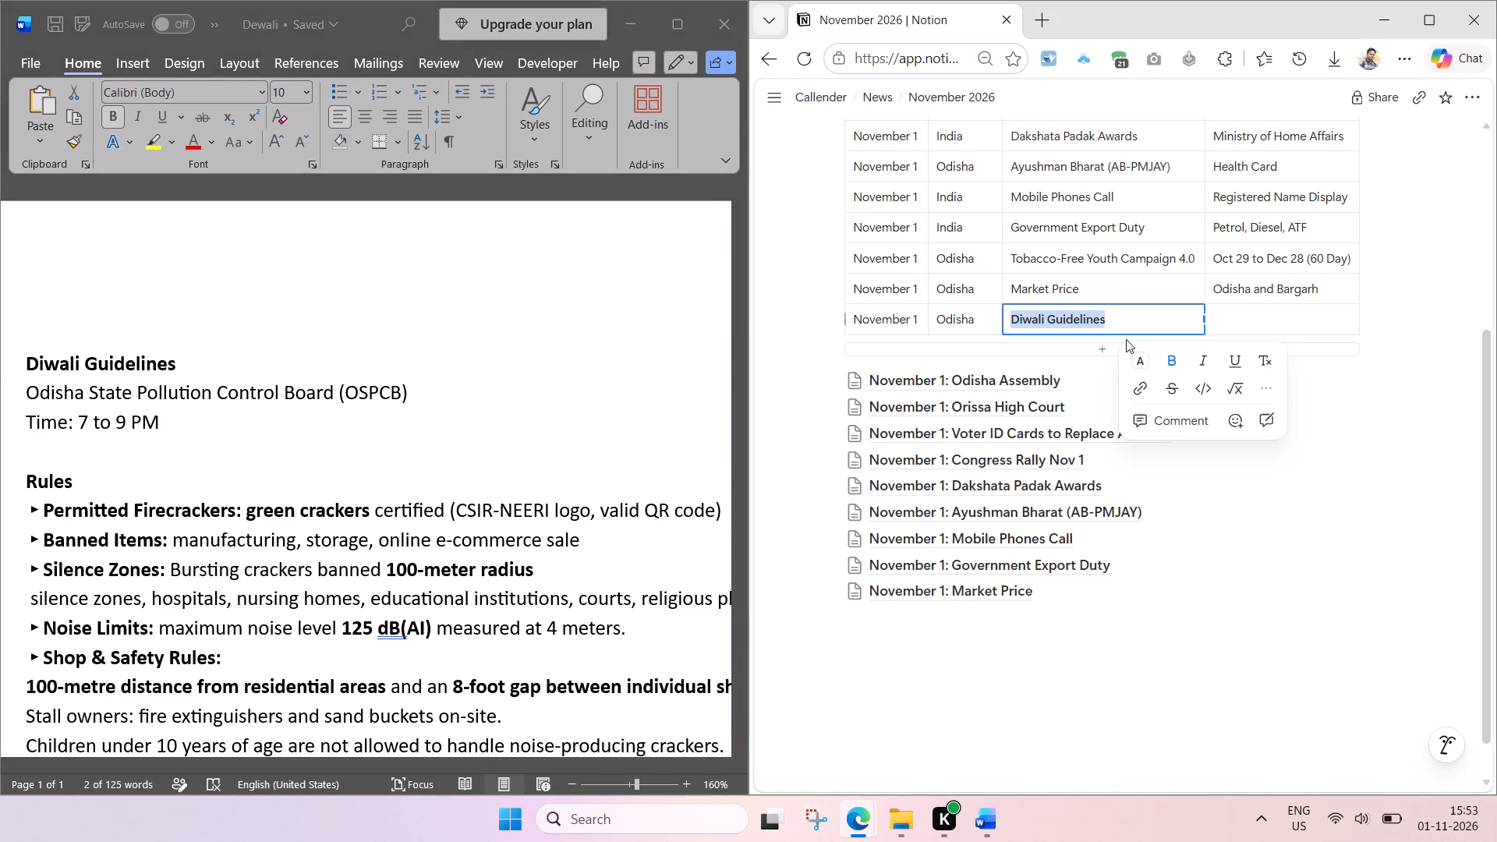
key("ctrl+b")
Copy "Odisha State Pollution Control Board (OSPCB)" from the notes into the Diwali Guidelines row's Topic cell.
left_click(303, 385)
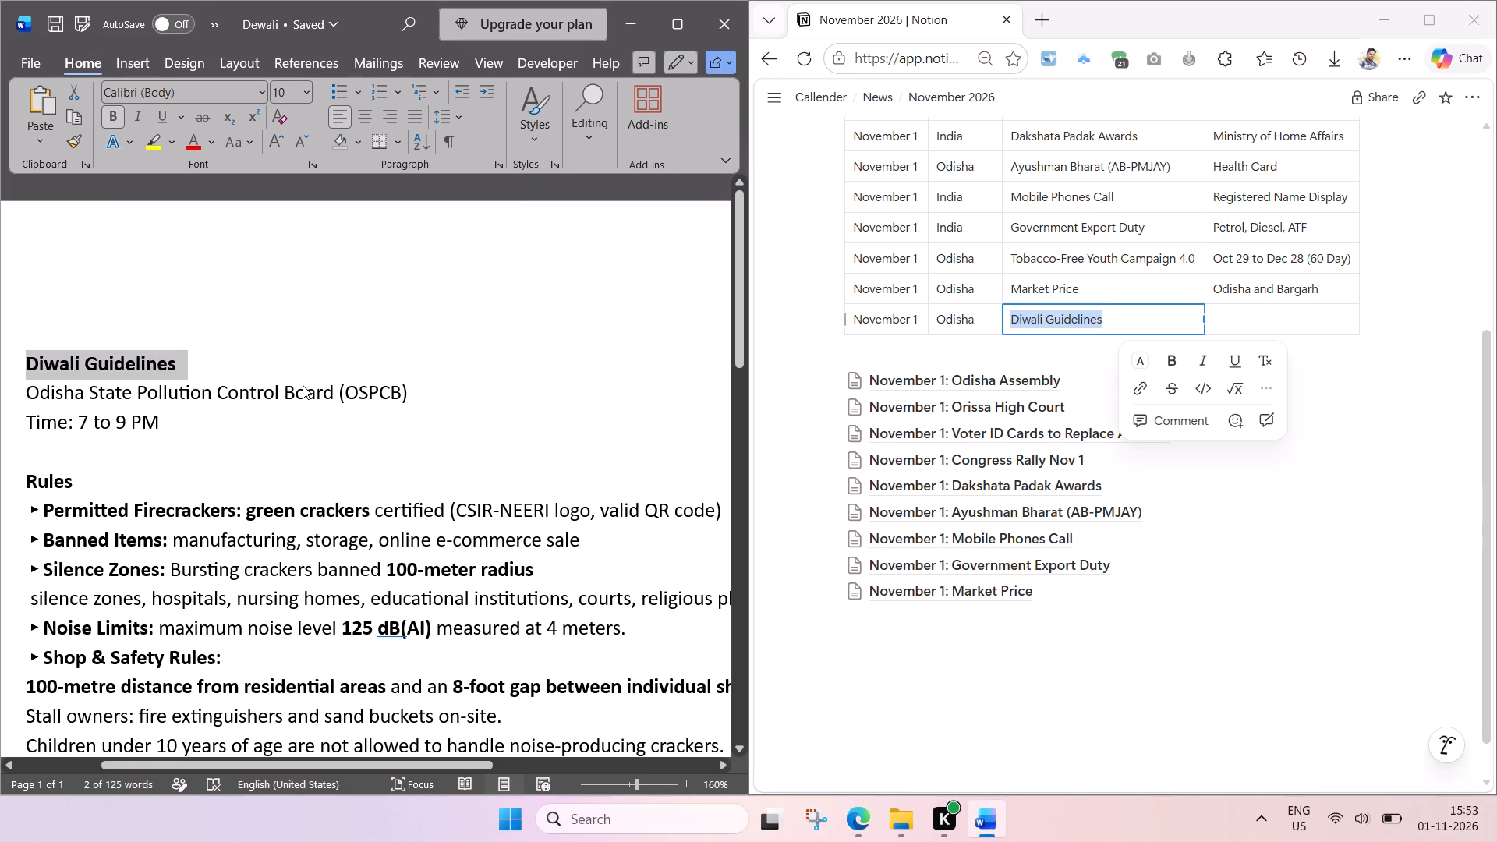
left_click(288, 406)
left_click_drag(414, 393, 110, 398)
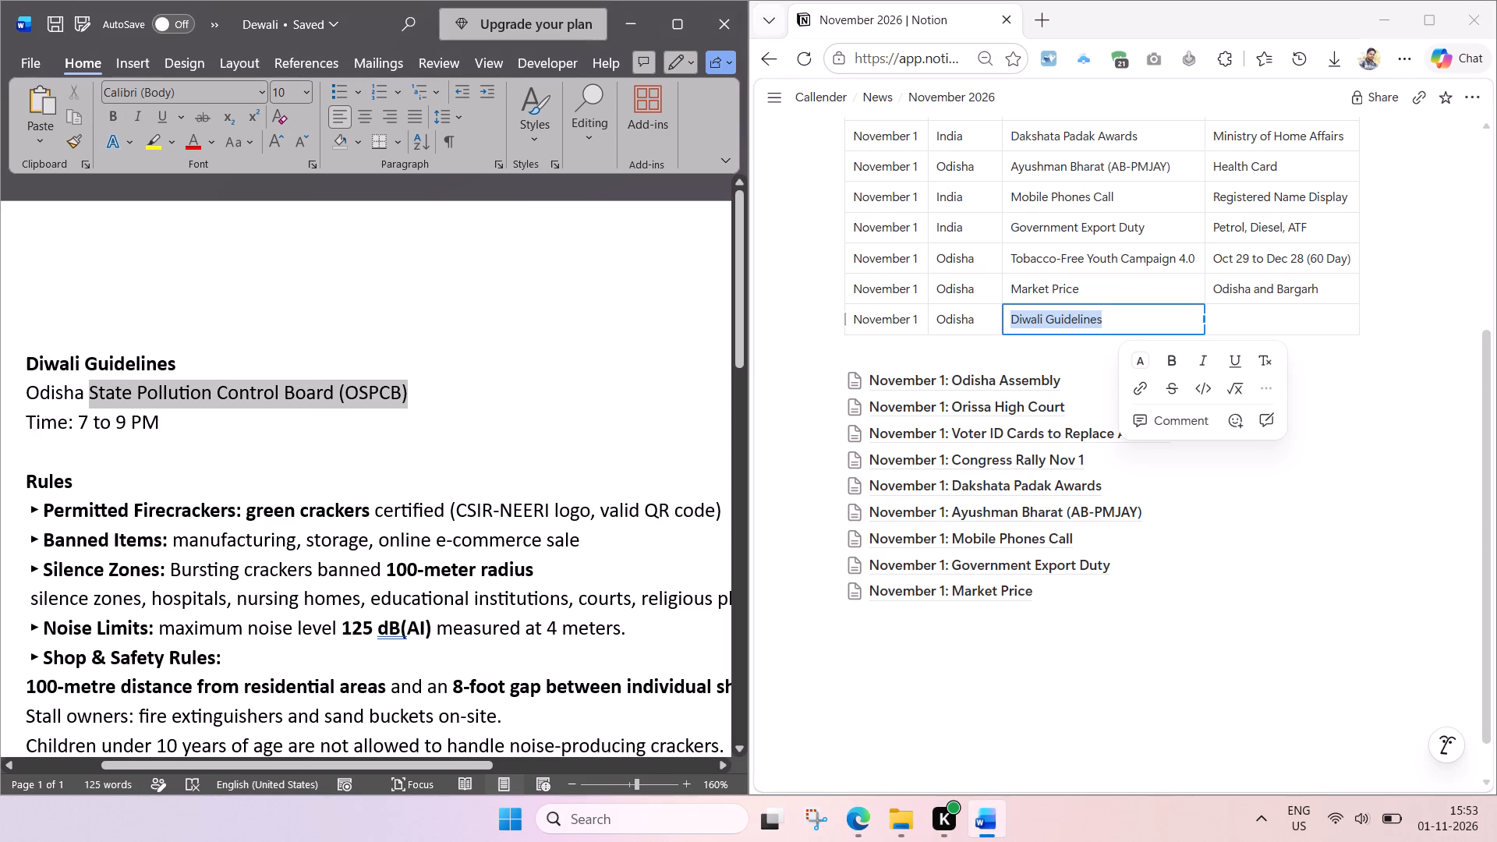
left_click_drag(110, 398, 62, 398)
key("ctrl+c")
left_click(1276, 324)
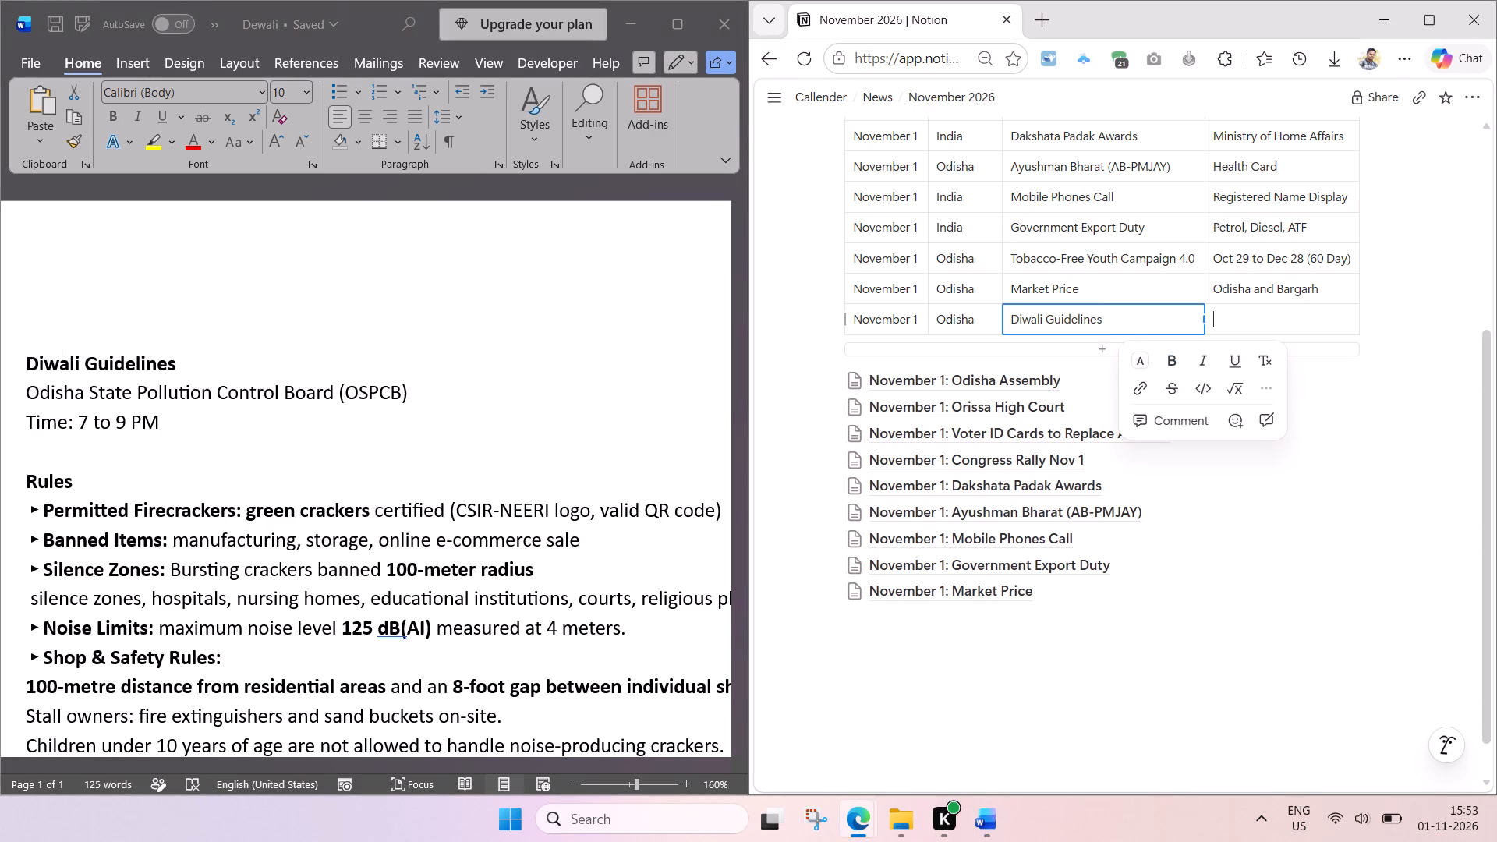
key("ctrl+v")
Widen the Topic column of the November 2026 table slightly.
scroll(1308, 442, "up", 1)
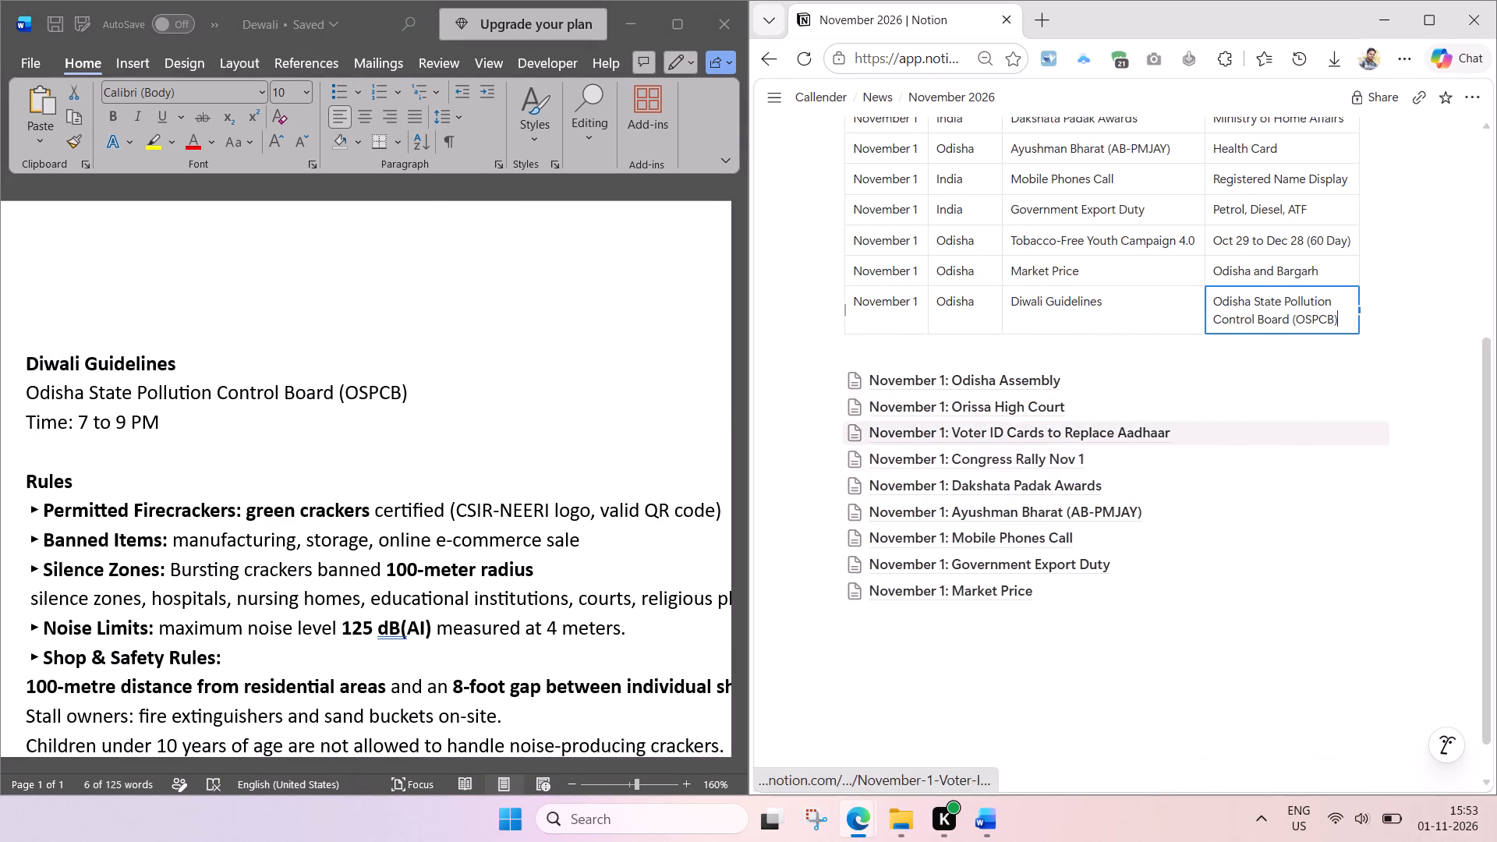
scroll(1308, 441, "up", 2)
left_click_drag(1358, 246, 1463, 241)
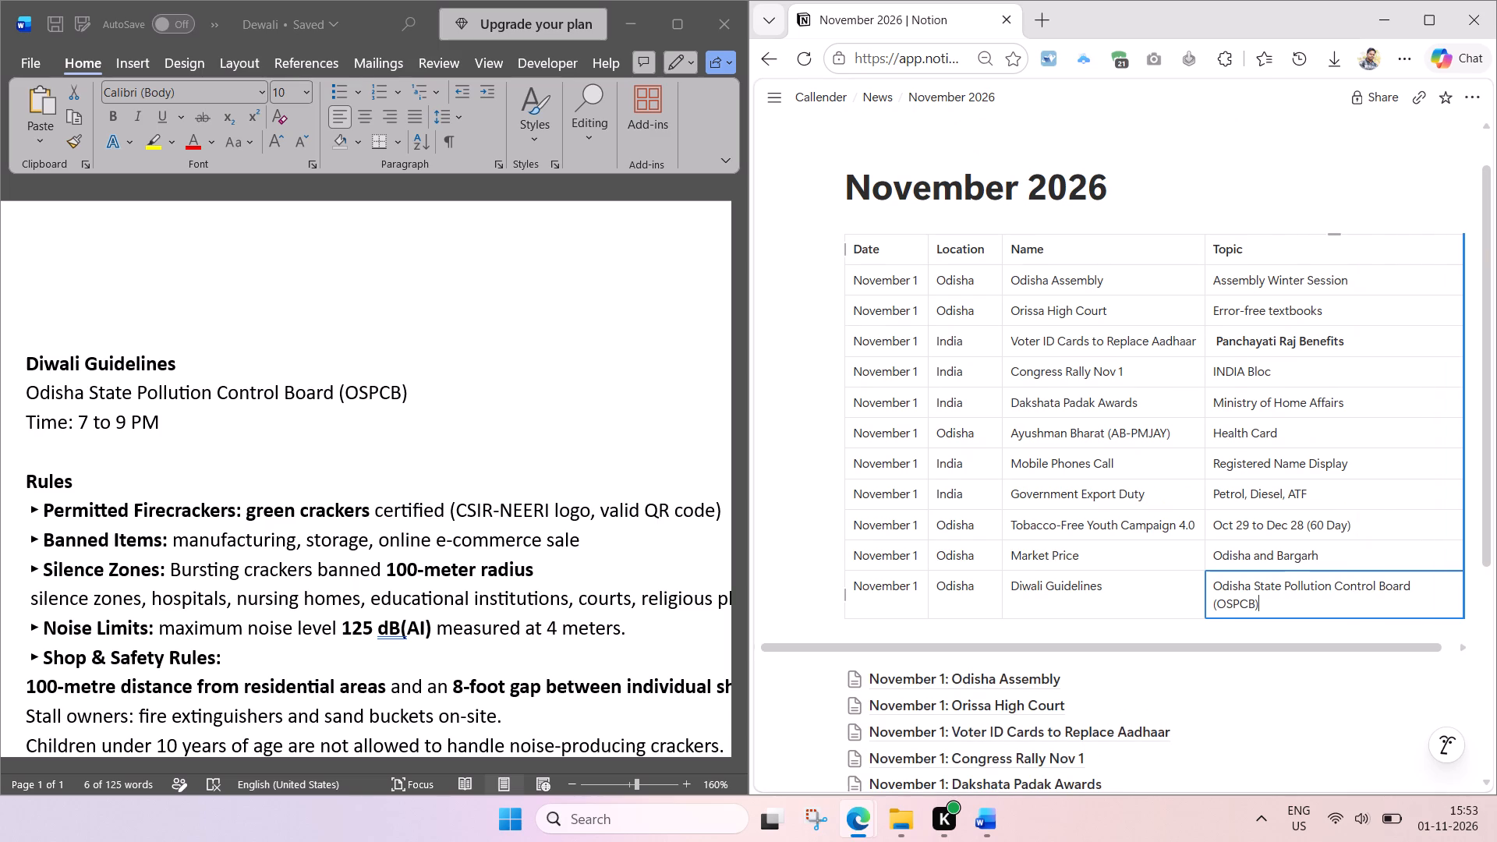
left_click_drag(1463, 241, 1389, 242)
Remove "(OSPCB)" from the end of the Diwali Guidelines row's topic.
scroll(1402, 310, "down", 1)
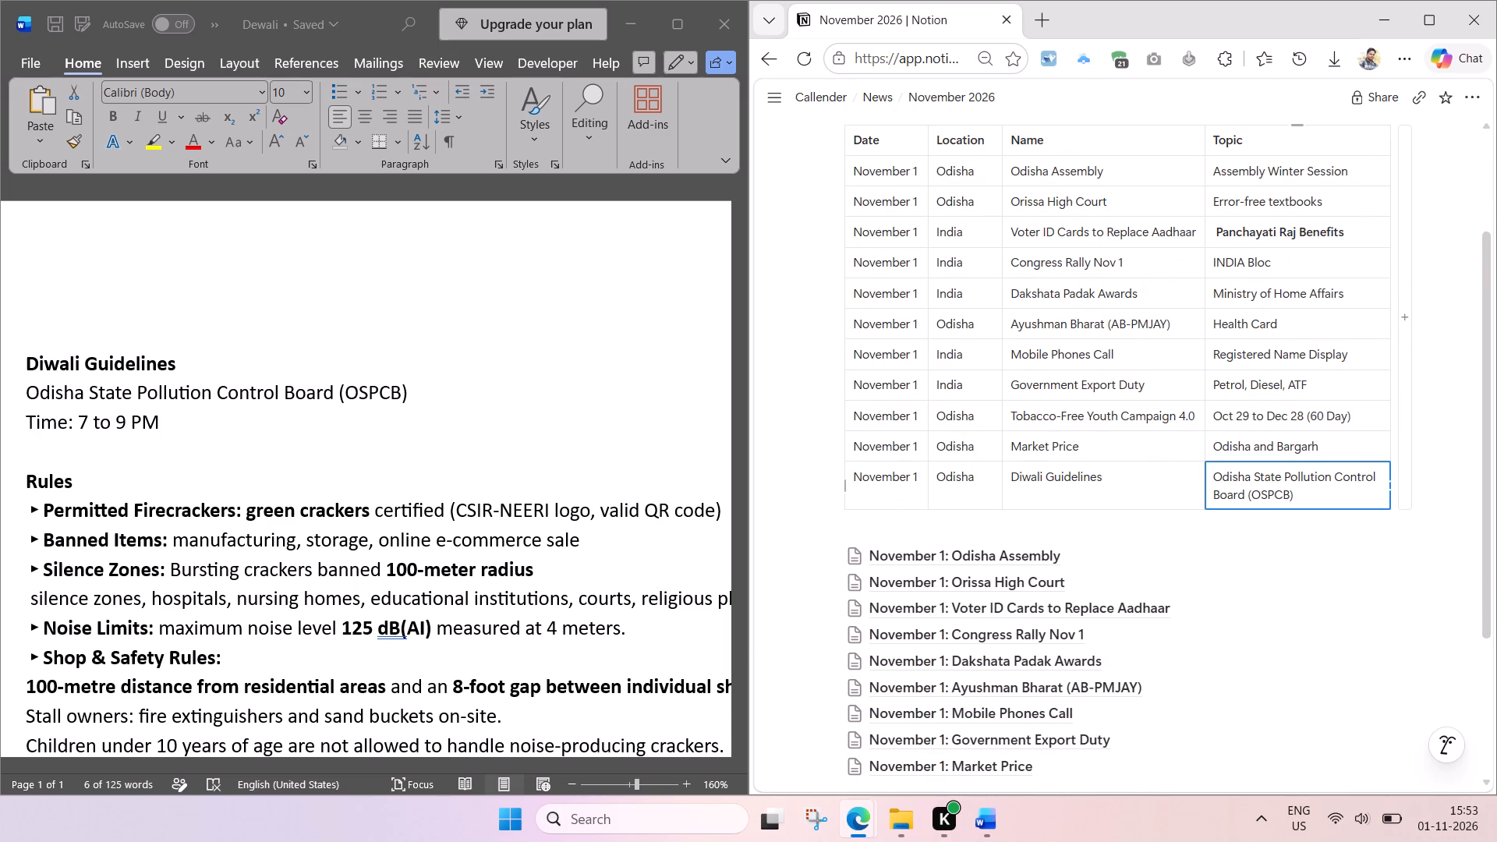
left_click_drag(1301, 501, 1250, 501)
key("BackSpace")
key("BackSpace")
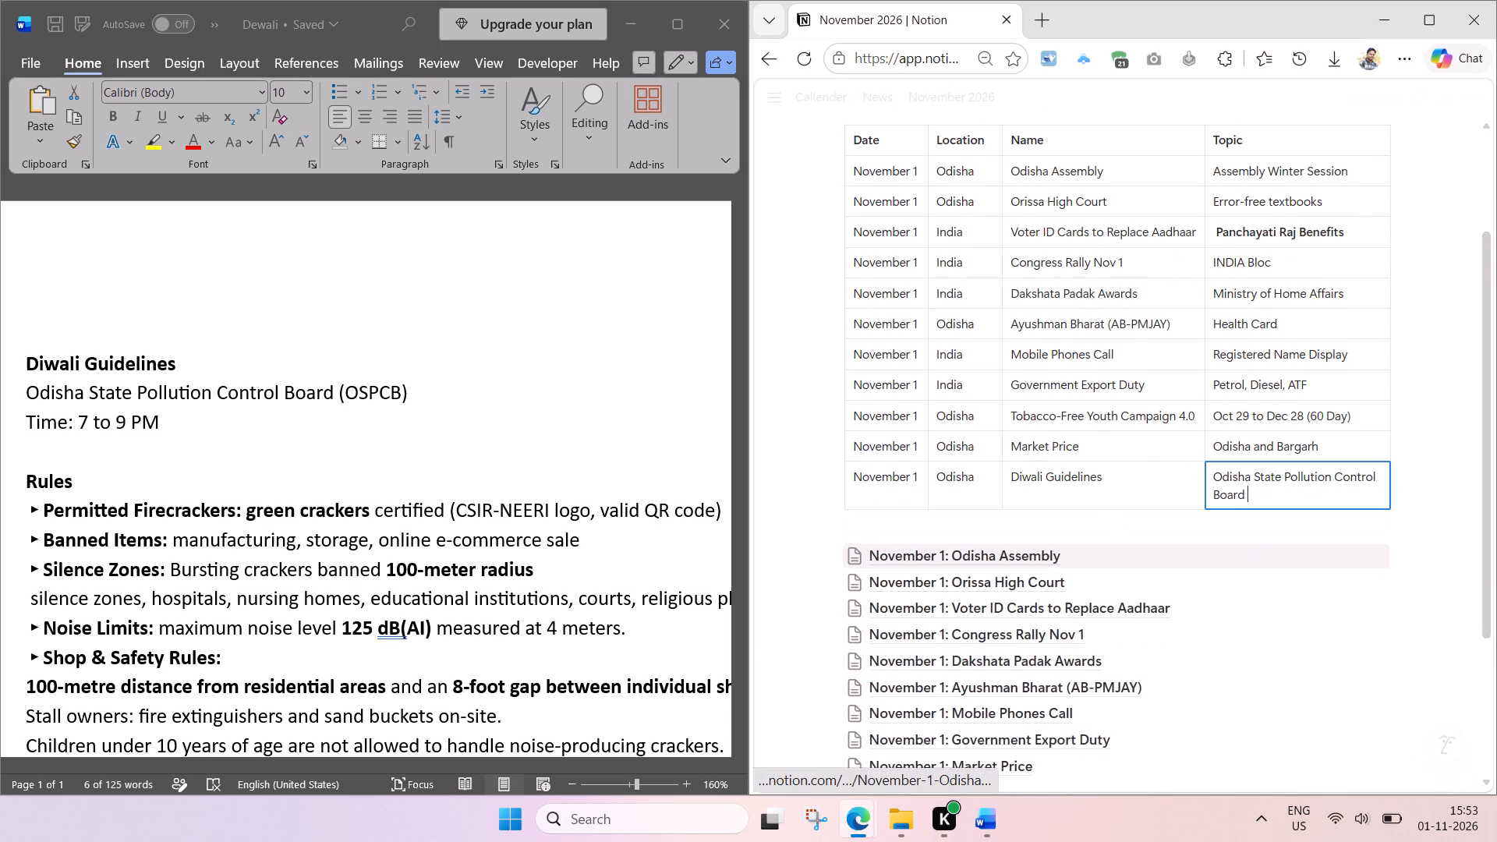
key("BackSpace")
Widen the Topic column so that "Odisha State Pollution Control Board" fits on one line.
scroll(1272, 428, "left", 1)
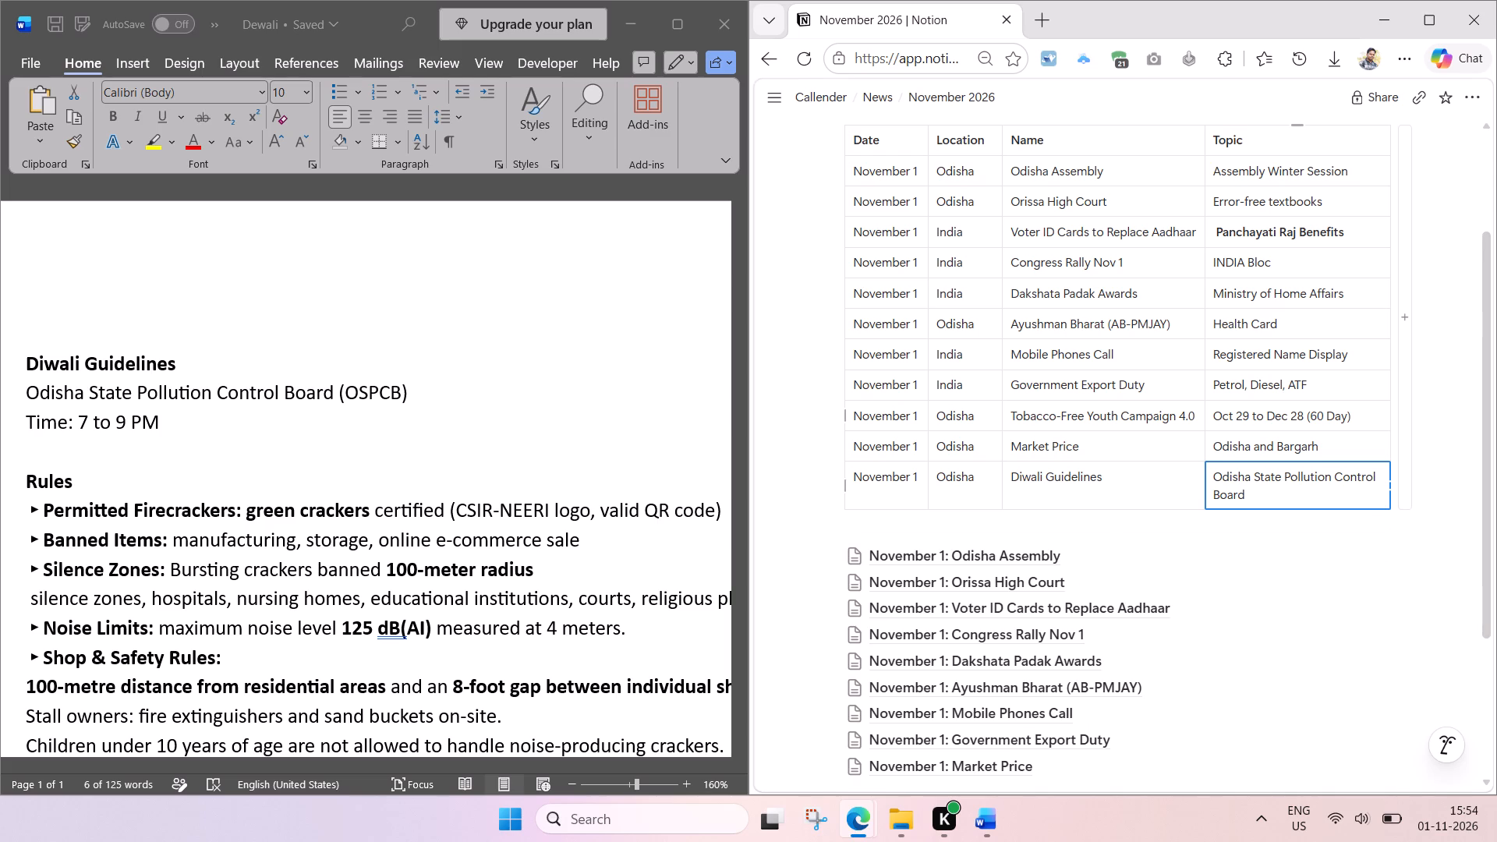
scroll(1272, 428, "left", 1)
left_click_drag(1389, 175, 1445, 170)
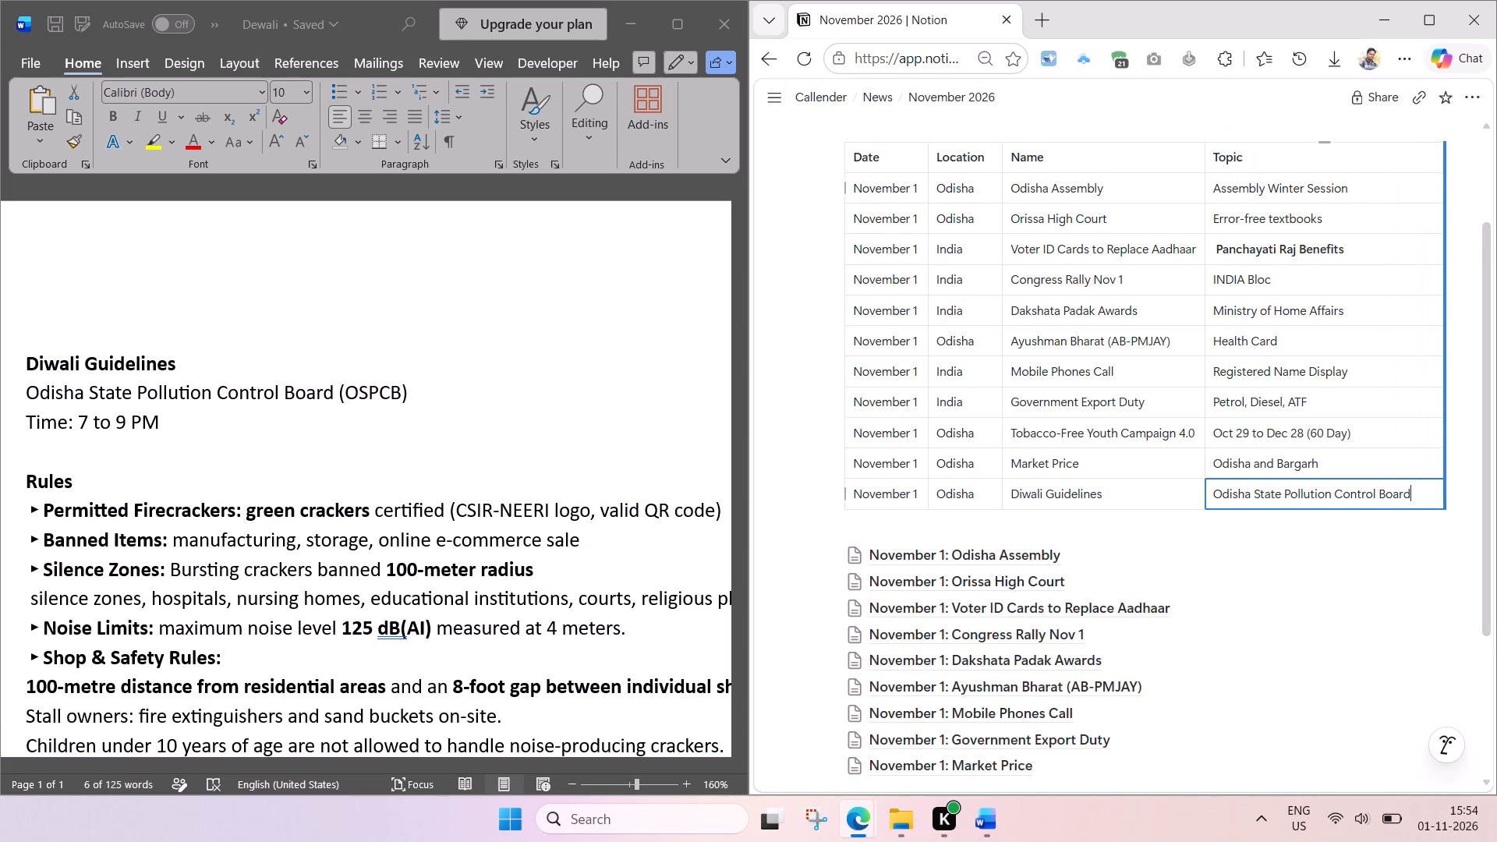
left_click_drag(1445, 170, 1435, 170)
scroll(1173, 457, "down", 2)
scroll(960, 411, "down", 1)
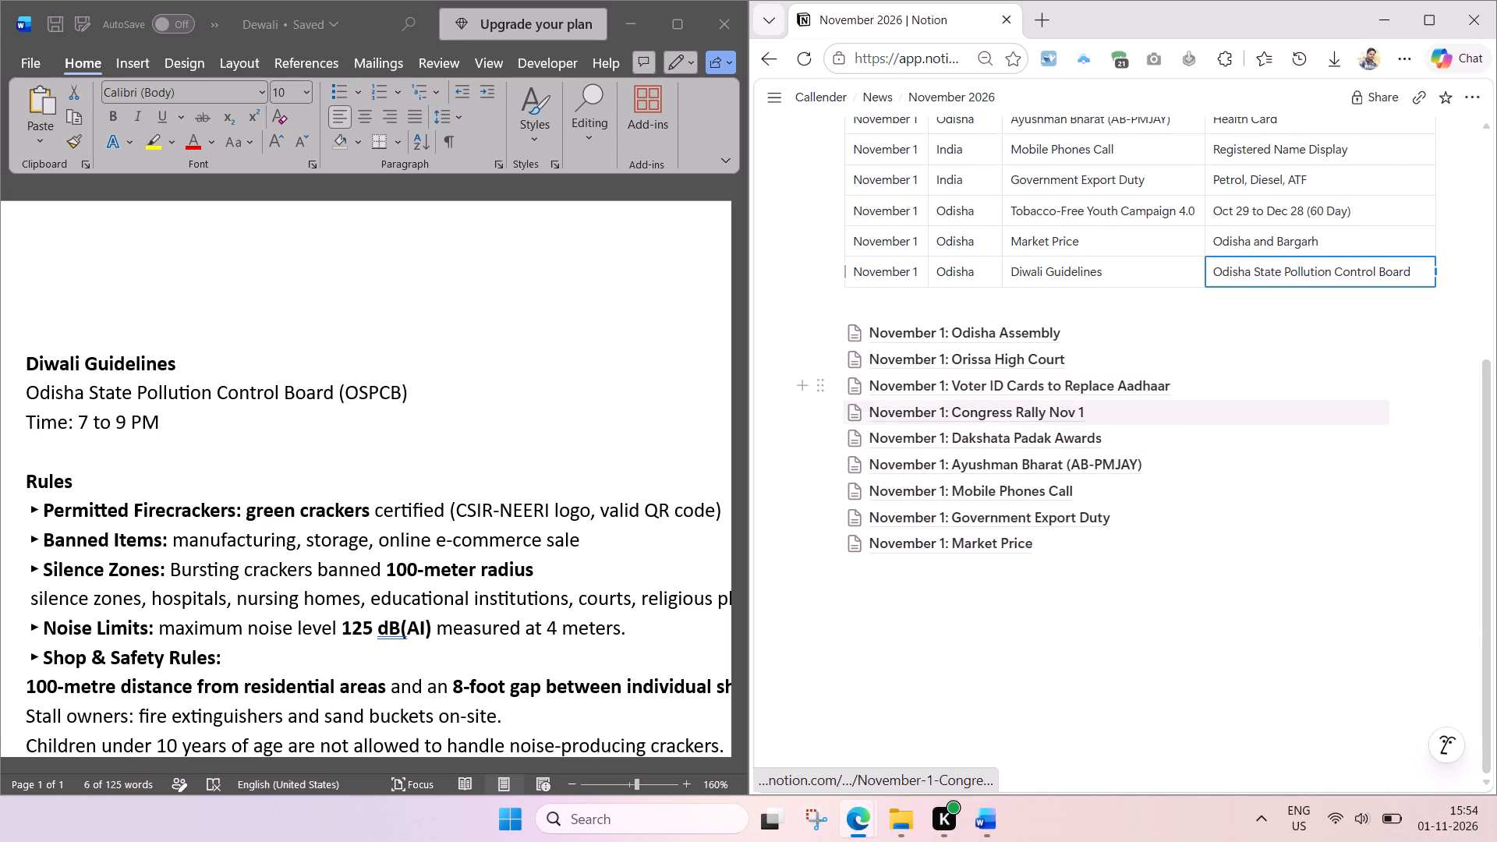
Replace the Diwali Guidelines row's topic with "Firecrackers" copied from the Permitted Firecrackers line of the Word notes.
scroll(968, 398, "down", 1)
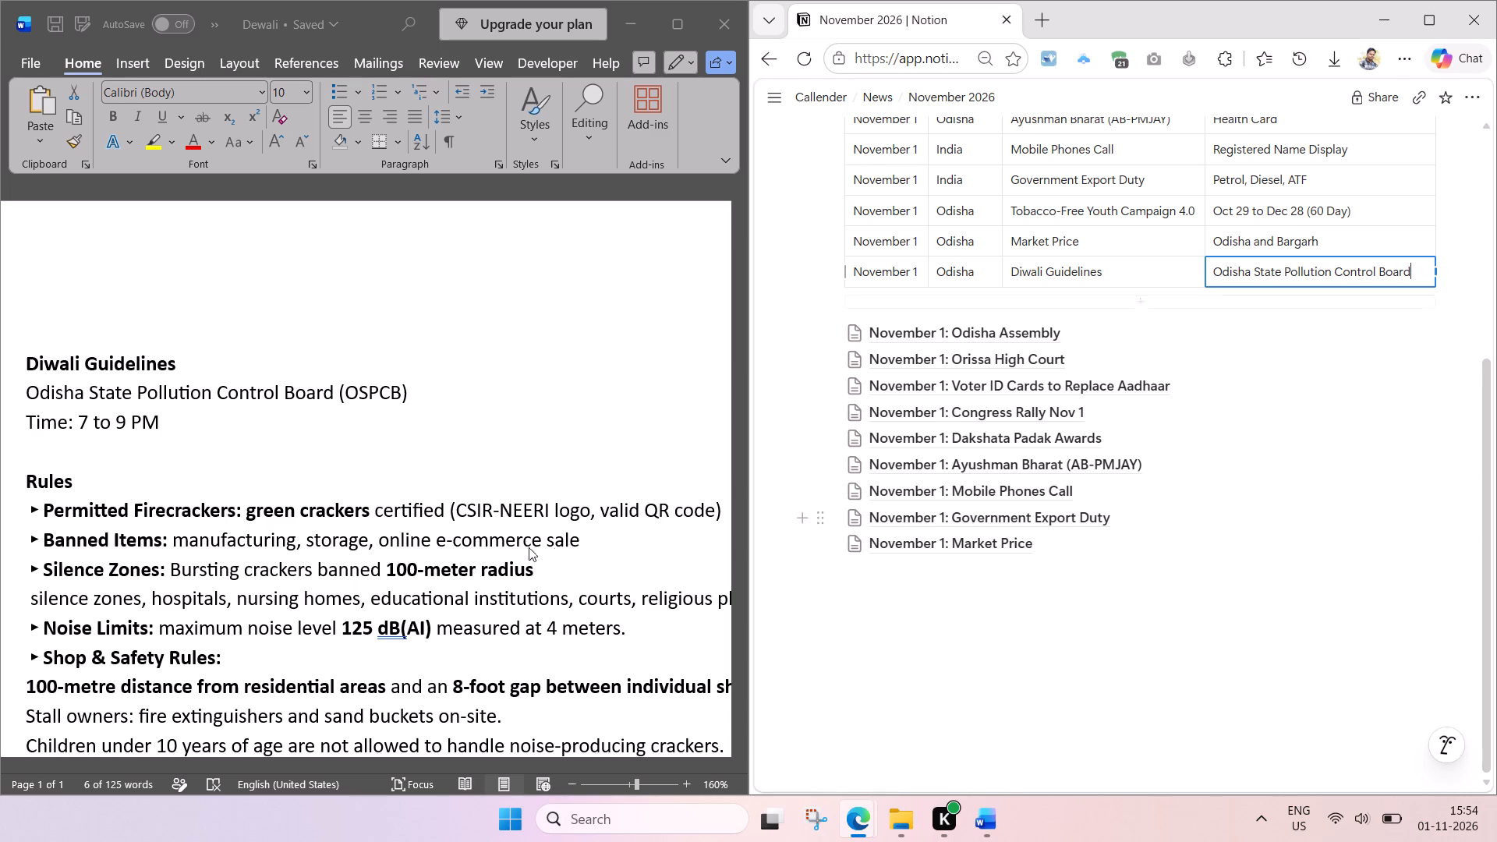
left_click(186, 507)
left_click(165, 515)
double_click(176, 515)
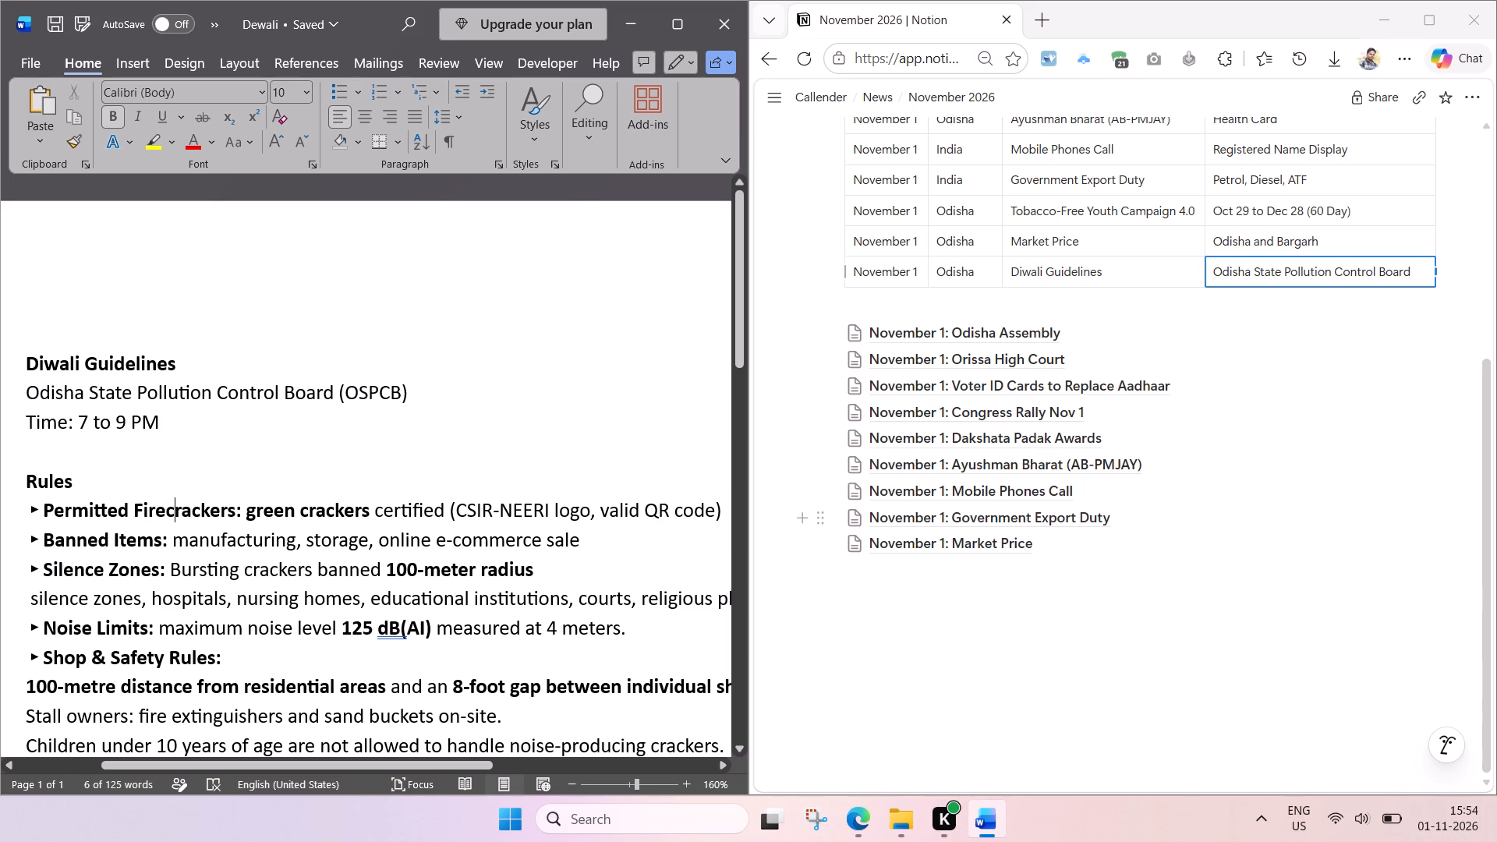
key("ctrl+c")
left_click(1415, 278)
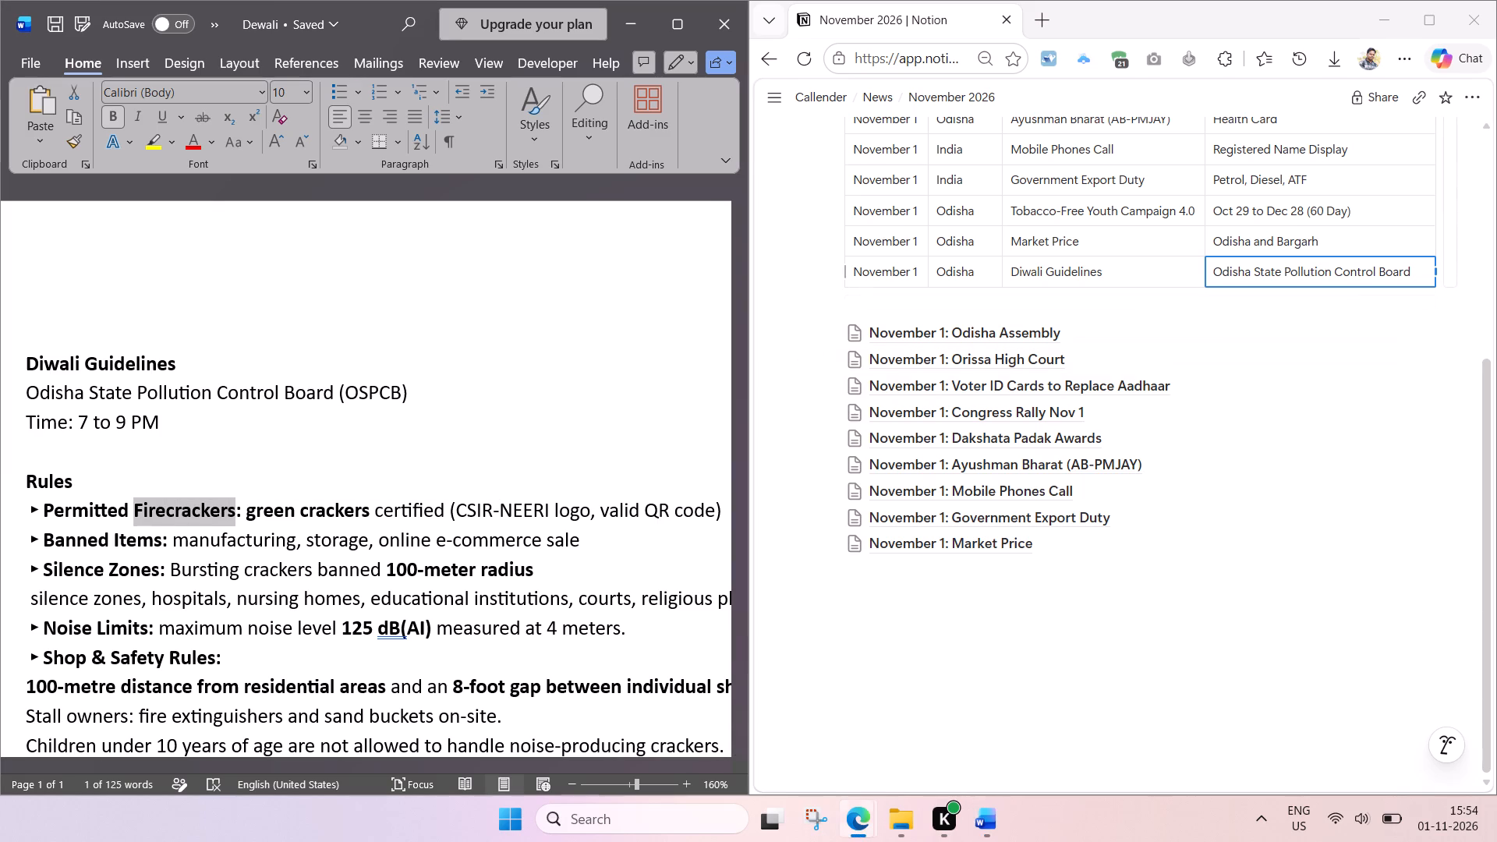
key("ctrl+a")
key("ctrl+v")
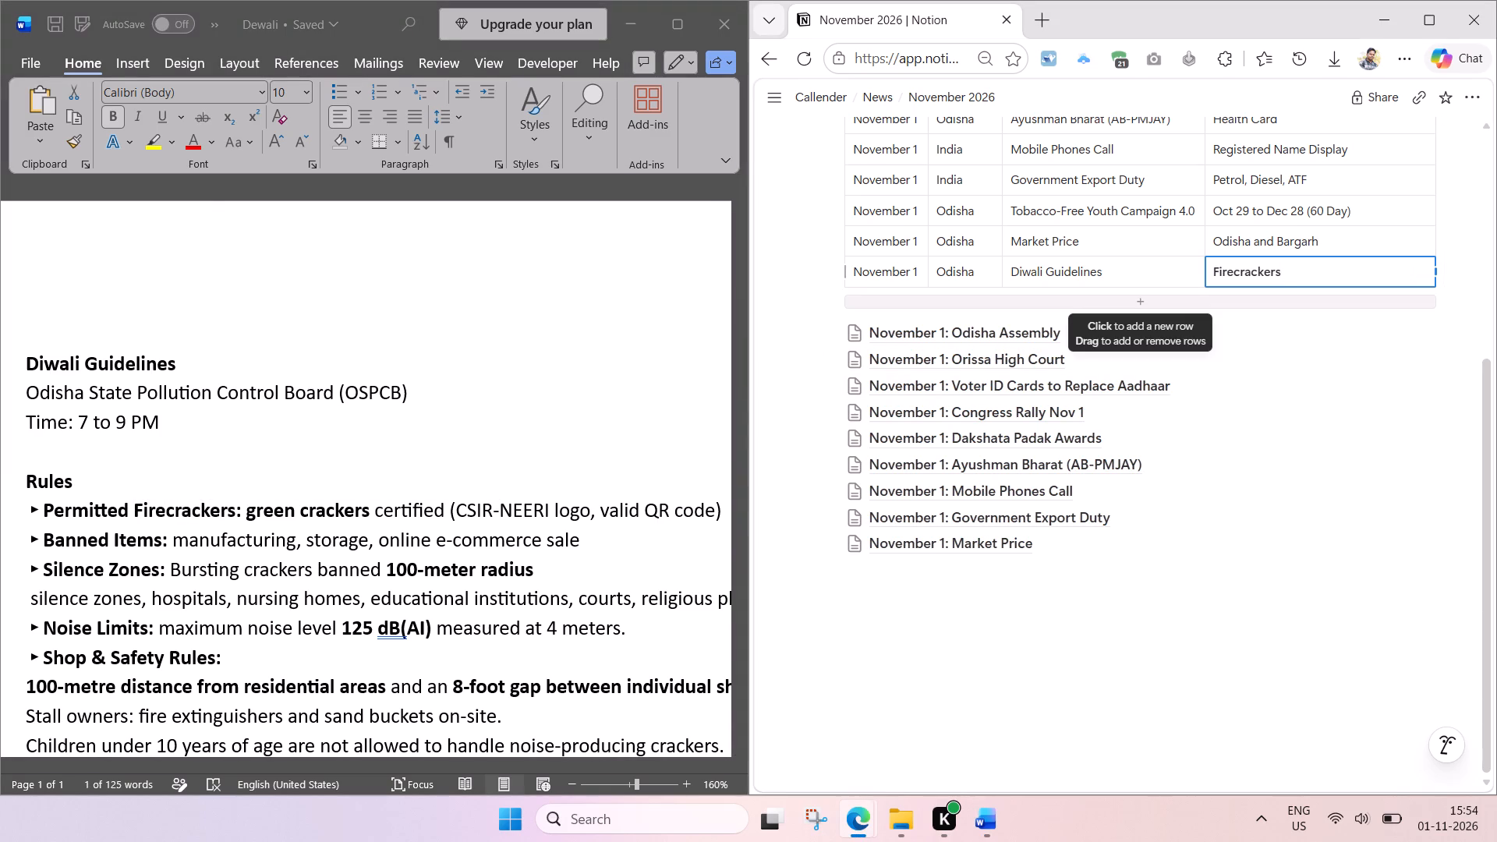
Move "Guidelines" from the Diwali row's name to its topic, making it "Firecrackers Guidelines" in regular weight.
left_click(1049, 271)
double_click(1064, 274)
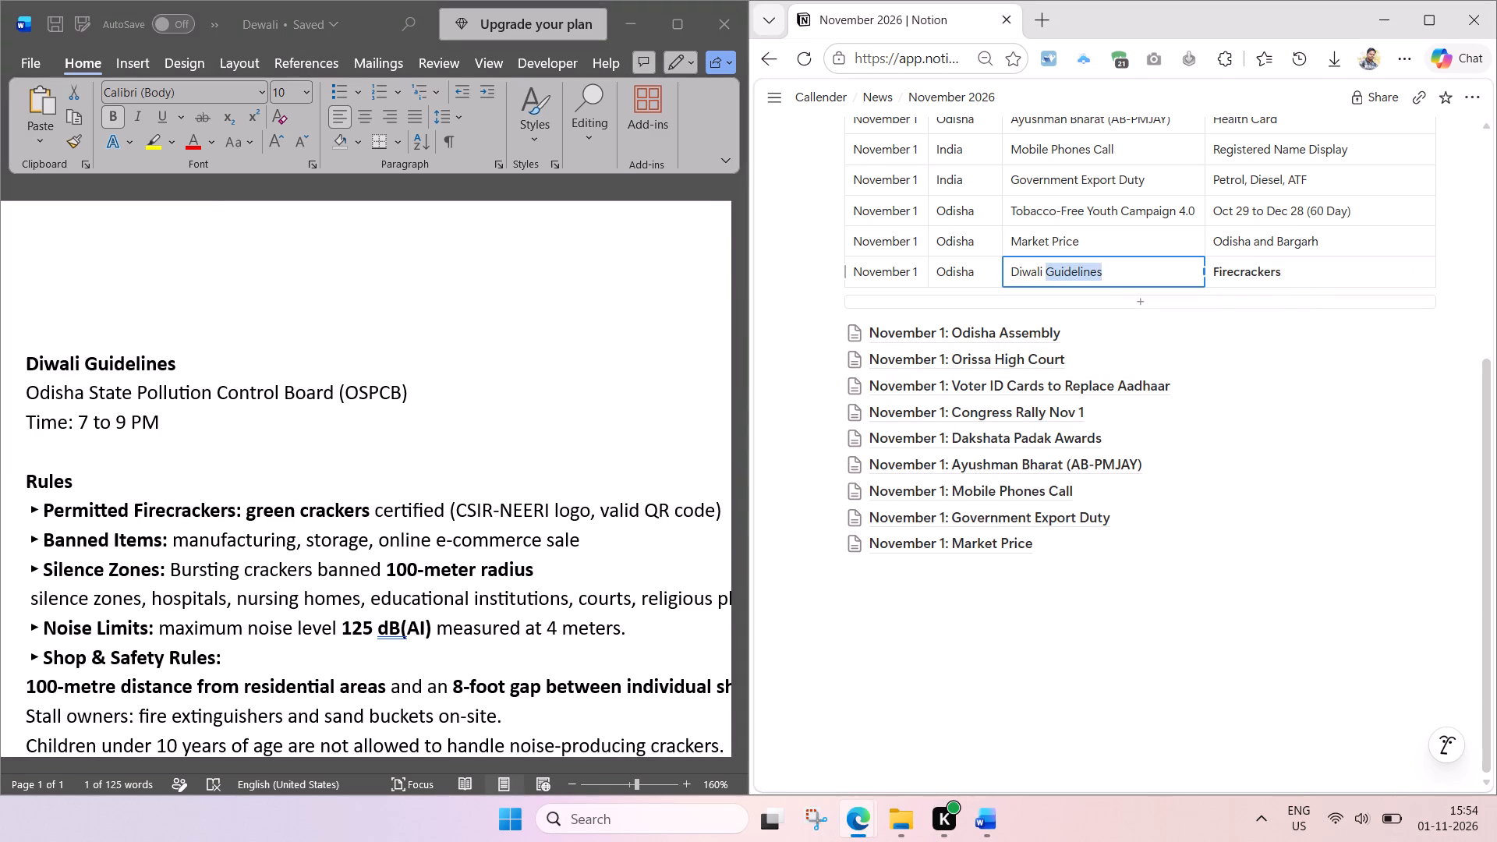
key("ctrl+x")
left_click(1340, 271)
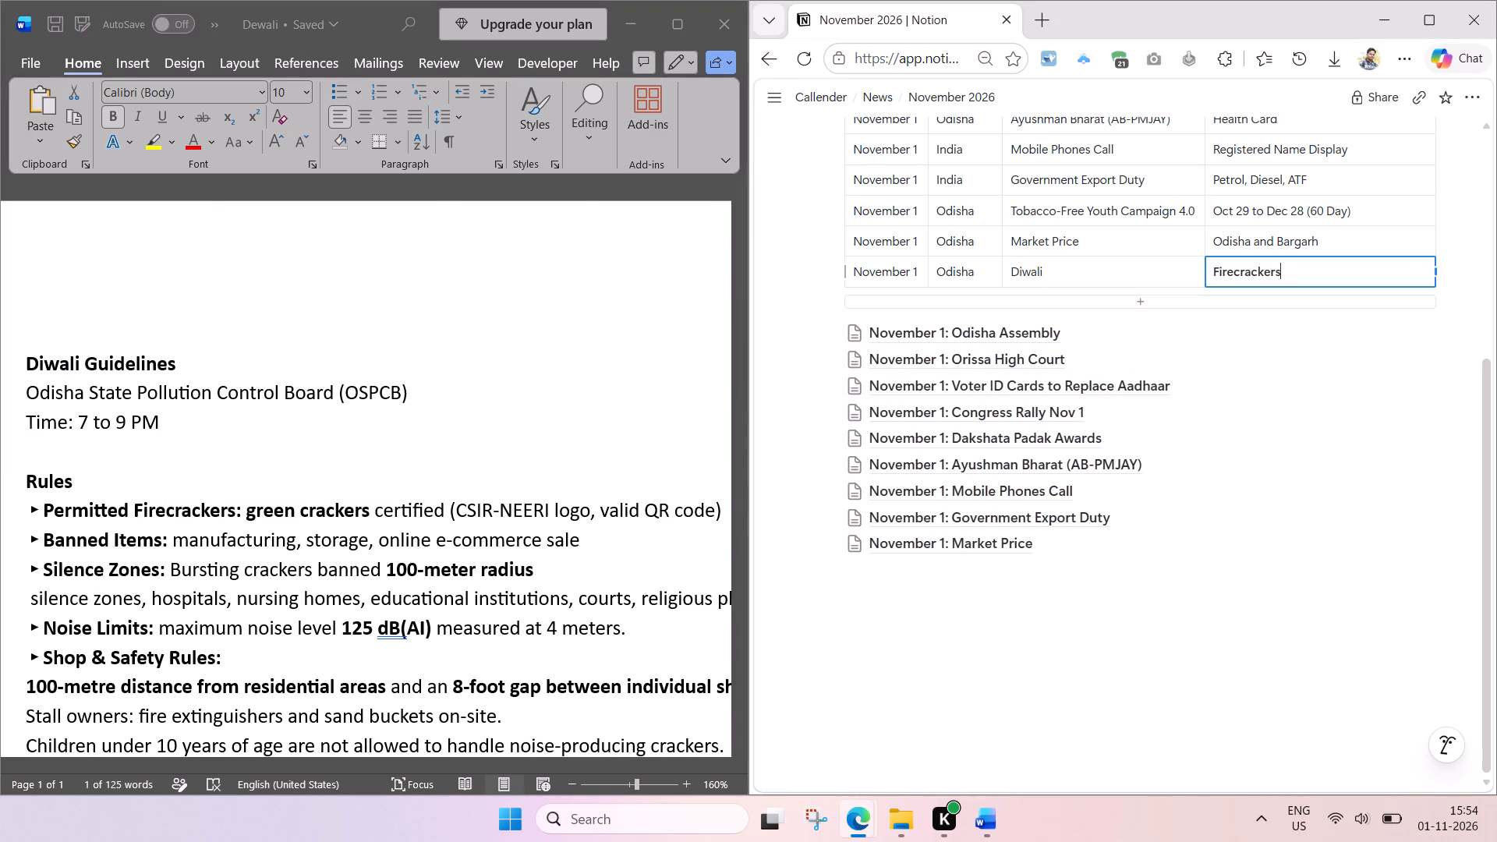
key("space")
key("ctrl+v")
key("ctrl+a")
key("ctrl+b")
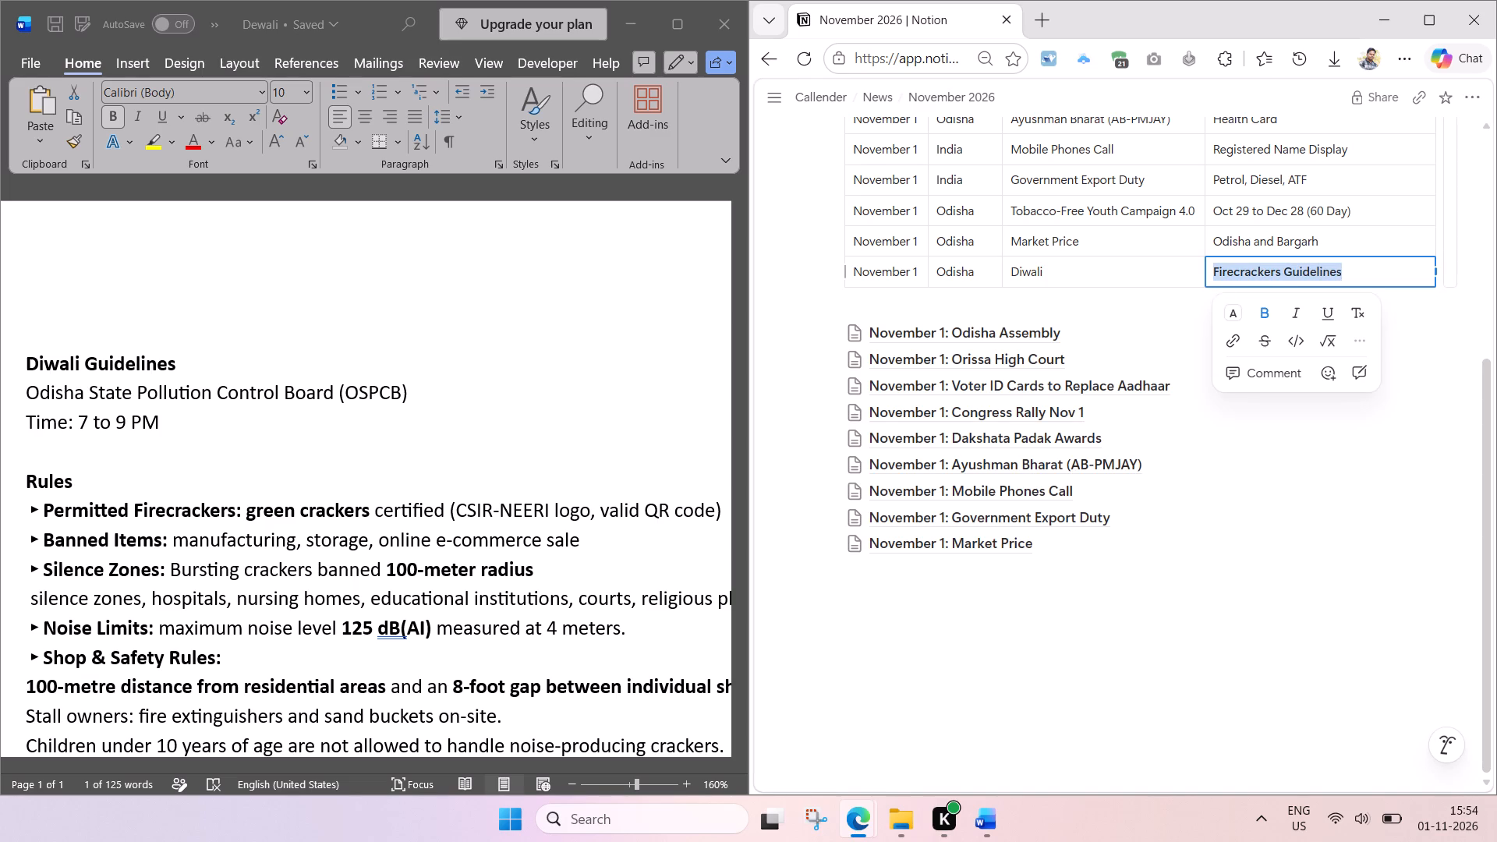
key("ctrl+b")
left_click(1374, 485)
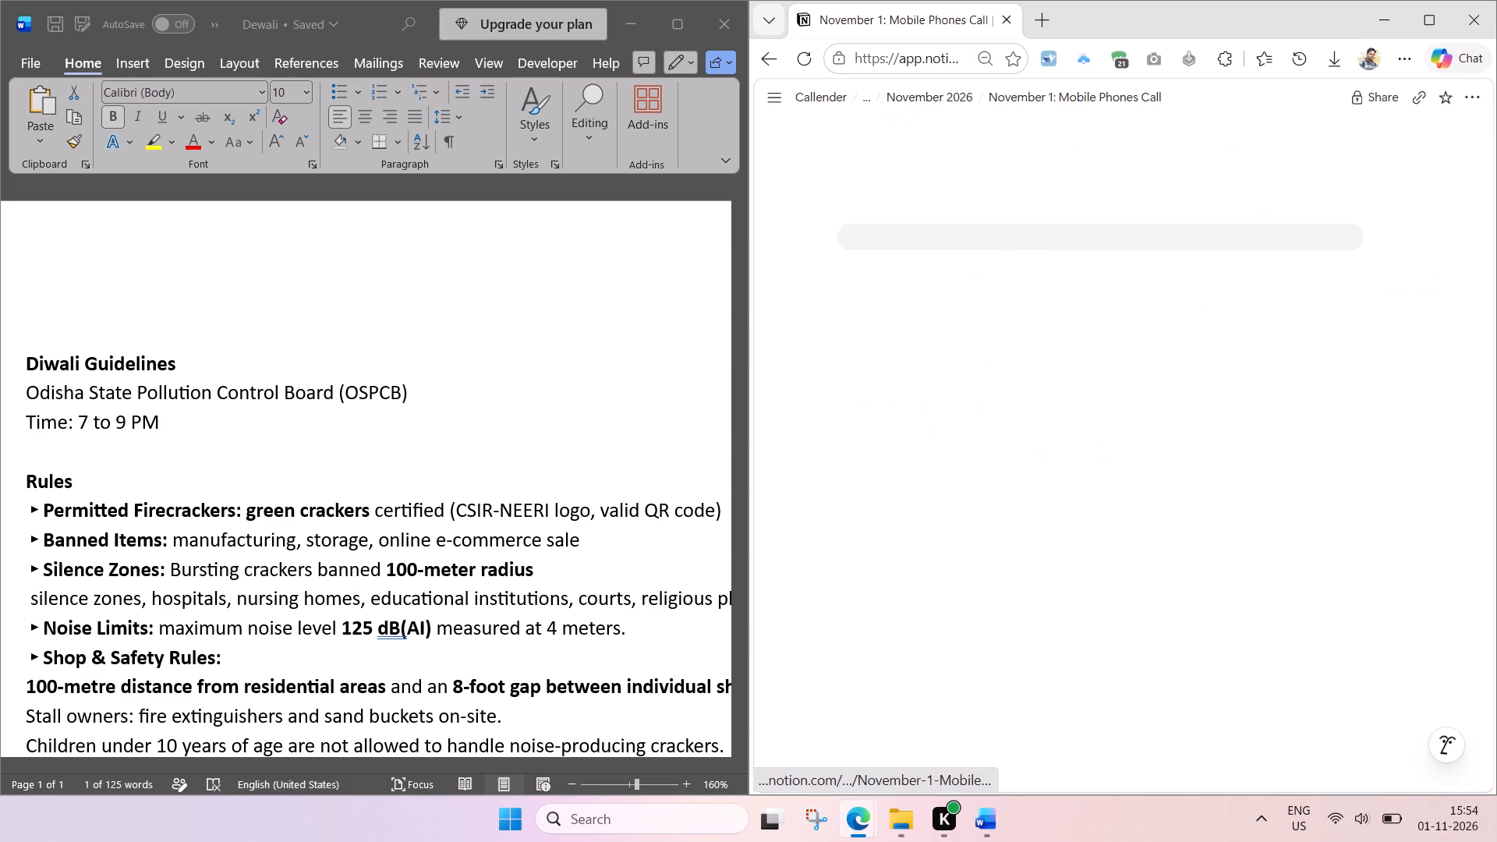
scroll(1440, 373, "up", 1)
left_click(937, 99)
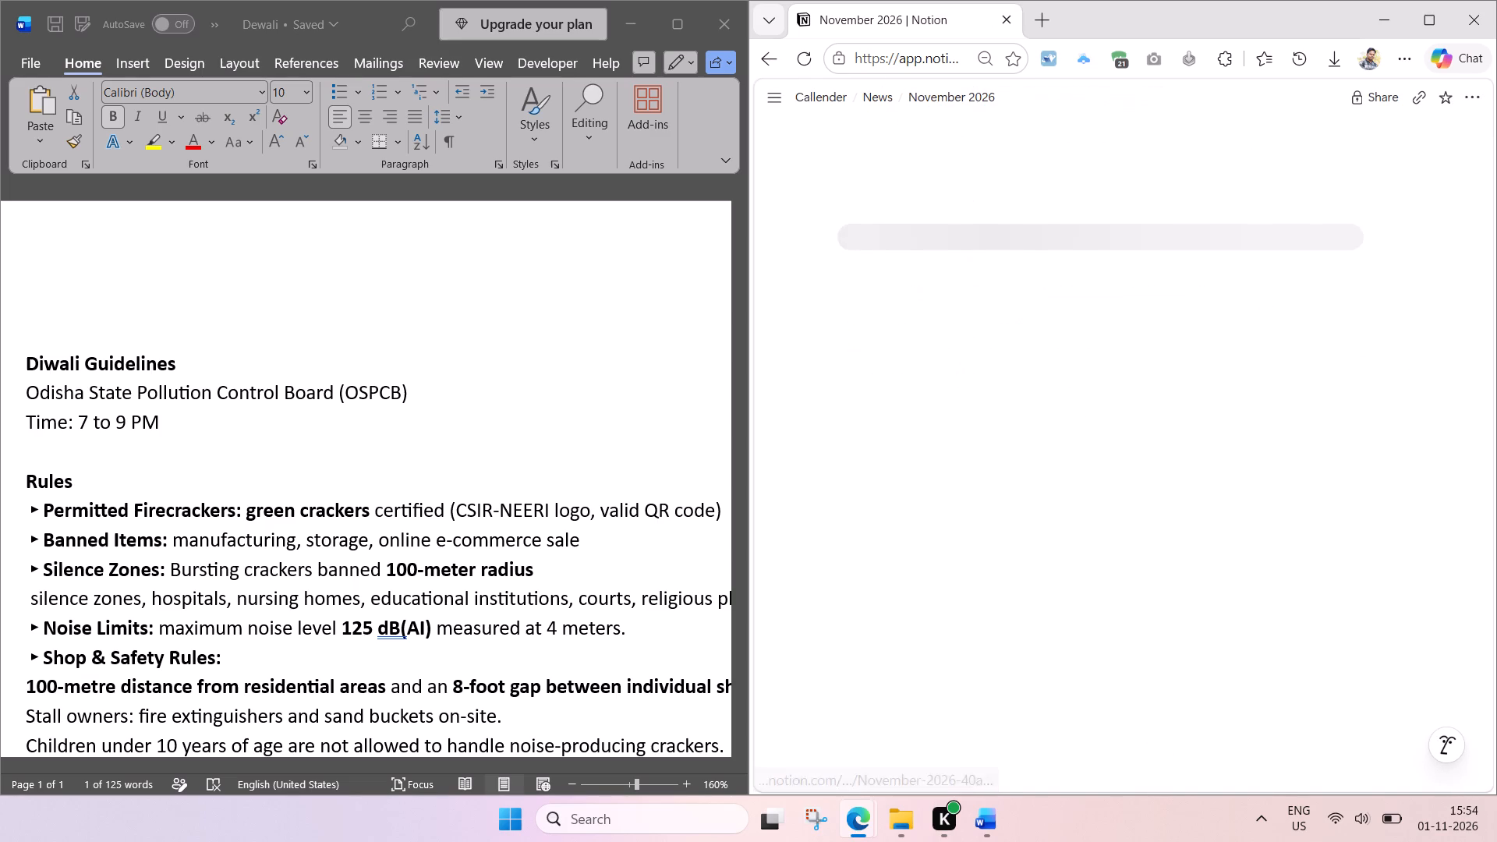
Narrow the Topic column of the November 2026 table to suit its shorter entries.
scroll(1238, 454, "down", 3)
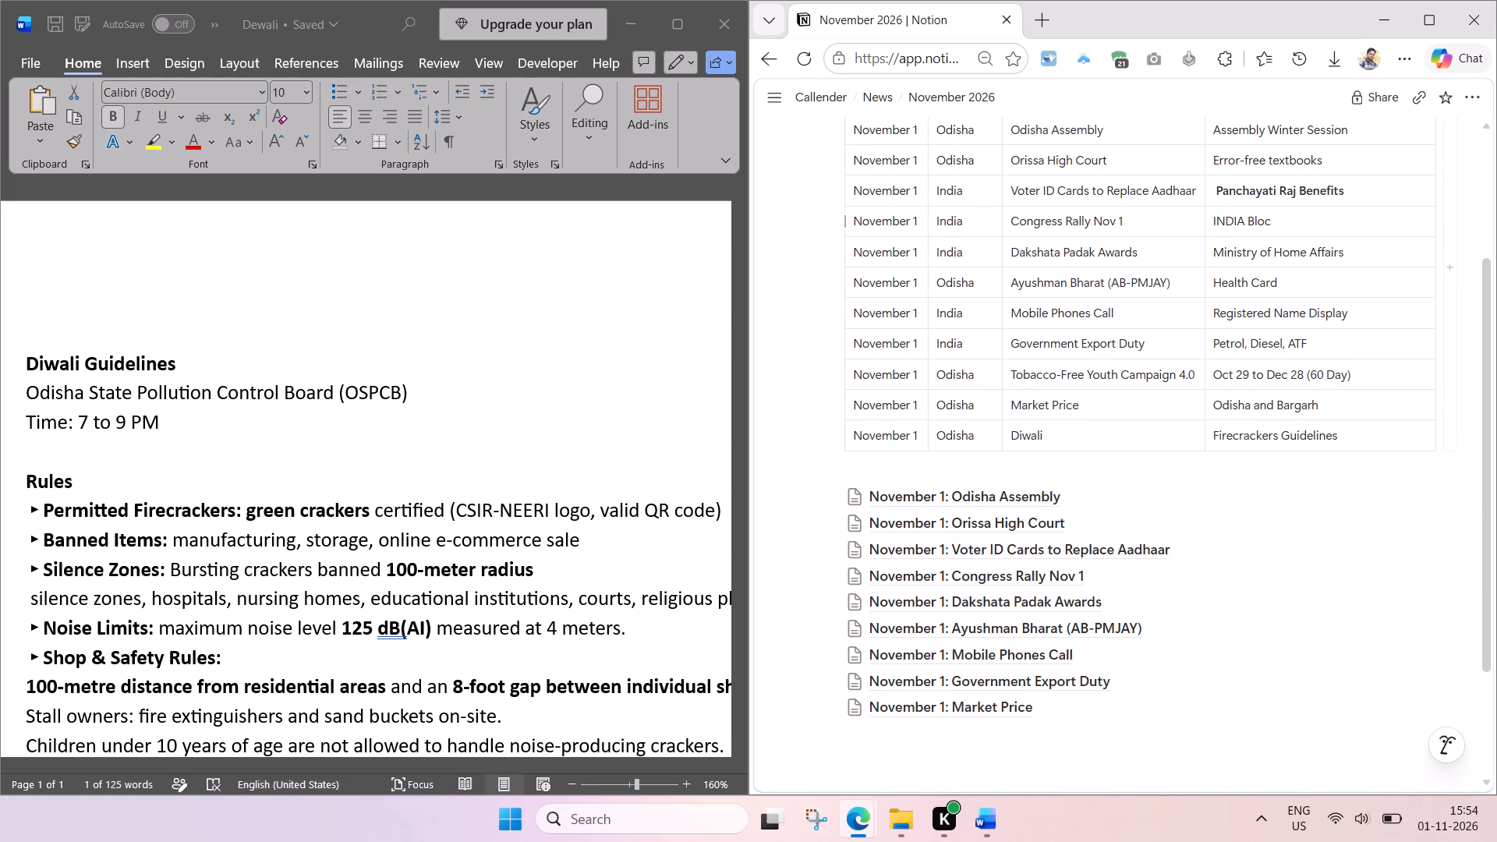
left_click_drag(1435, 229, 1391, 230)
Remove the bold formatting from the "Panchayati Raj Benefits" topic in the Voter ID Cards row.
scroll(1349, 228, "up", 1)
left_click(1364, 292)
key("ctrl+a")
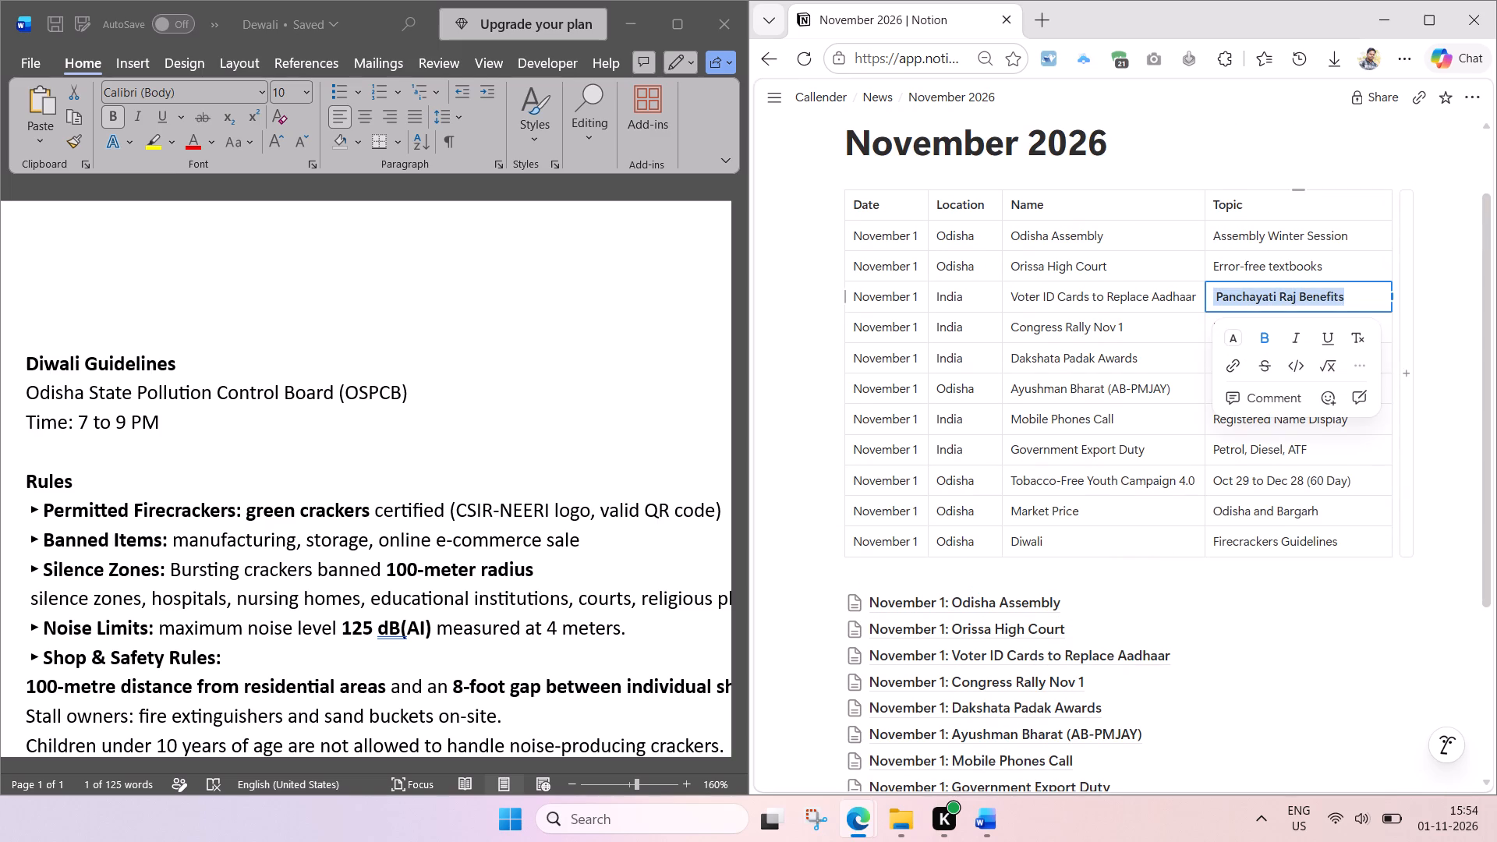
key("ctrl+b")
Duplicate the "November 1: Market Price" subpage beneath the November 2026 table.
scroll(1023, 325, "down", 1)
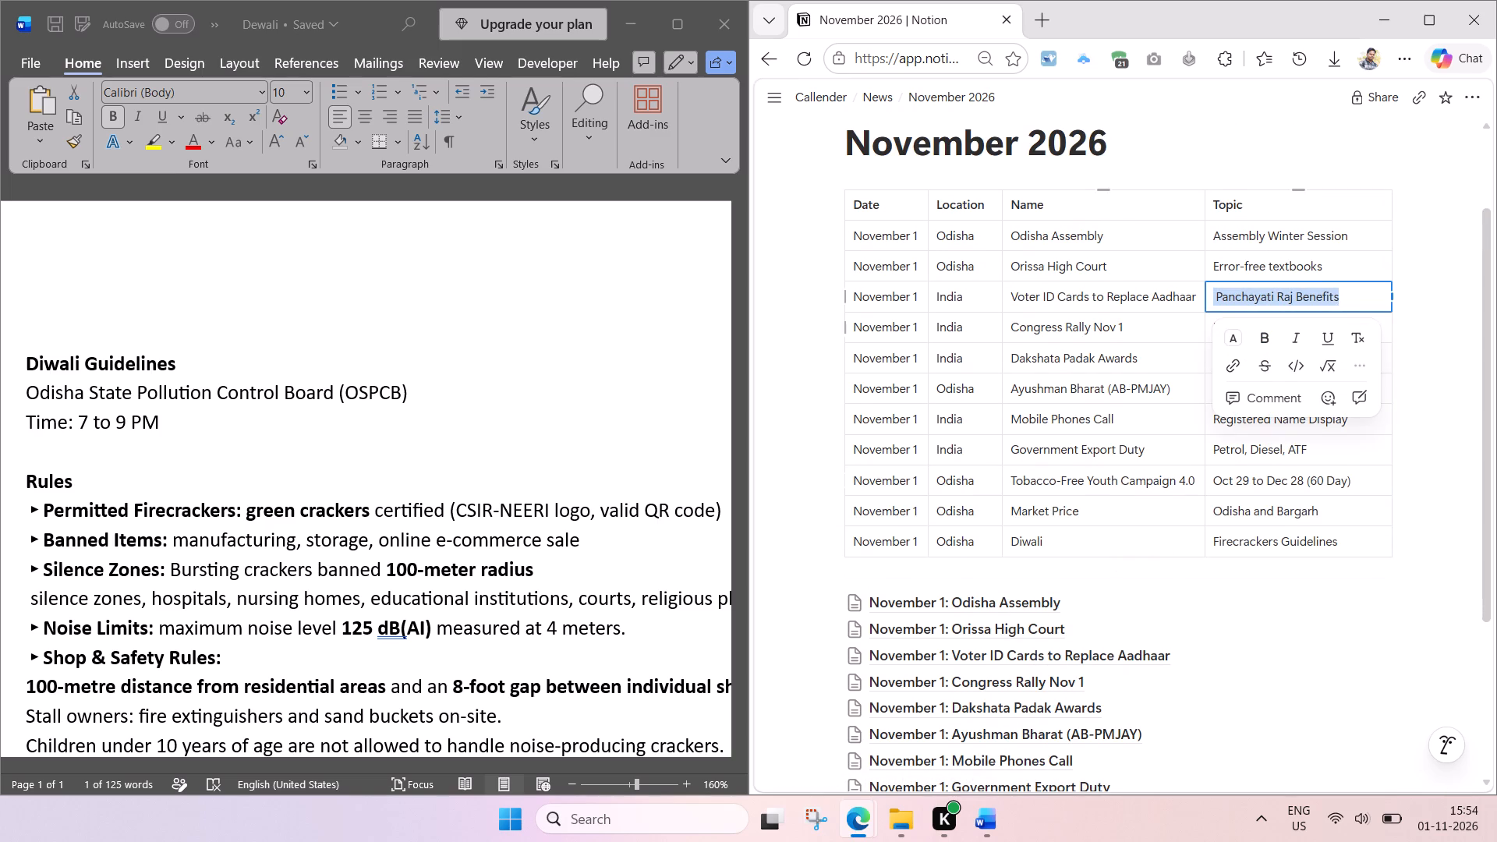
scroll(1023, 325, "down", 3)
scroll(1159, 688, "down", 1)
left_click(1074, 623)
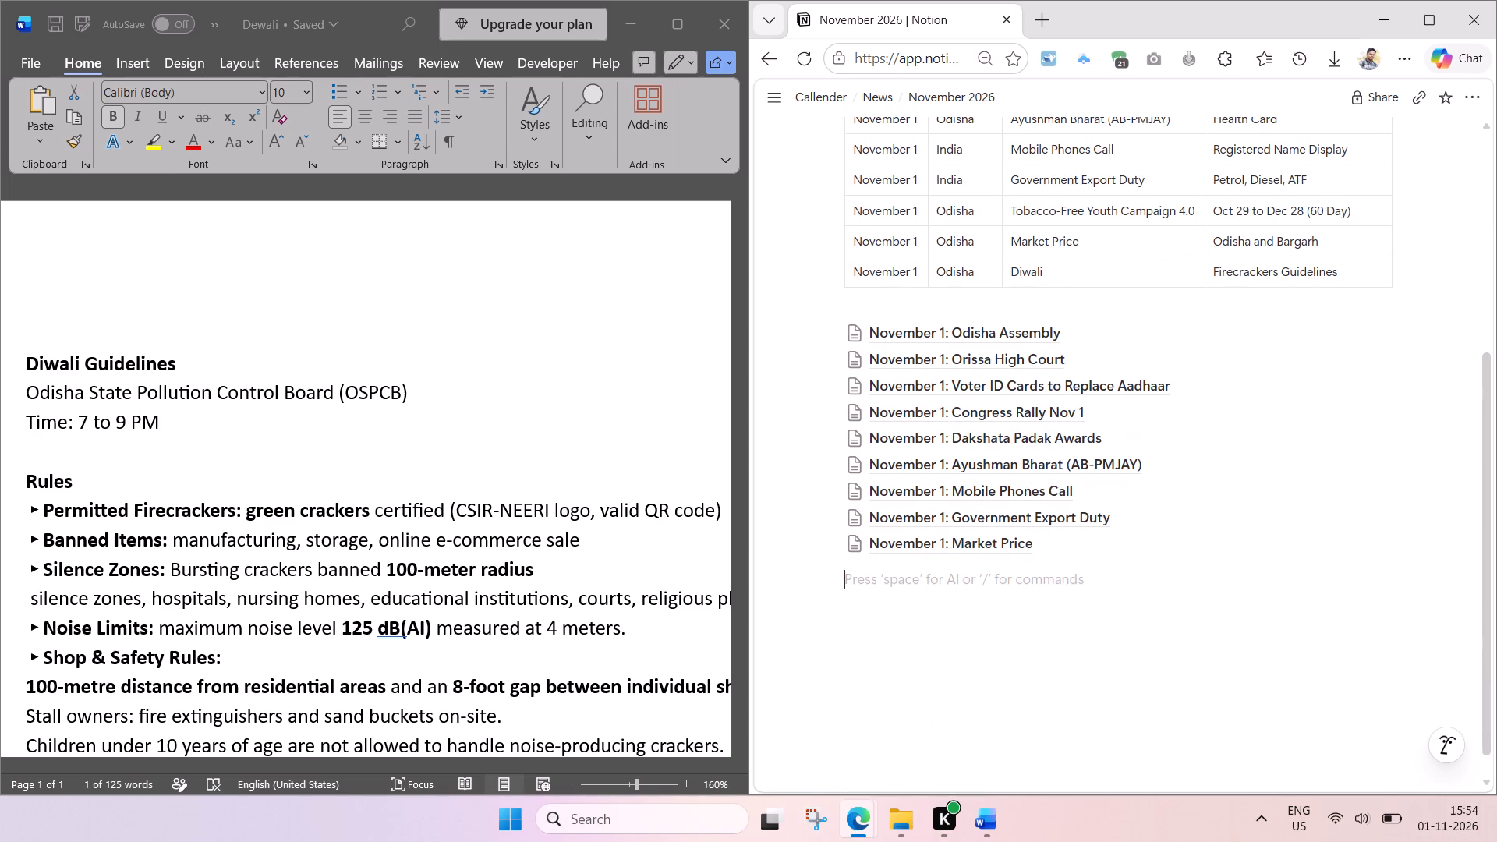
scroll(1021, 447, "down", 1)
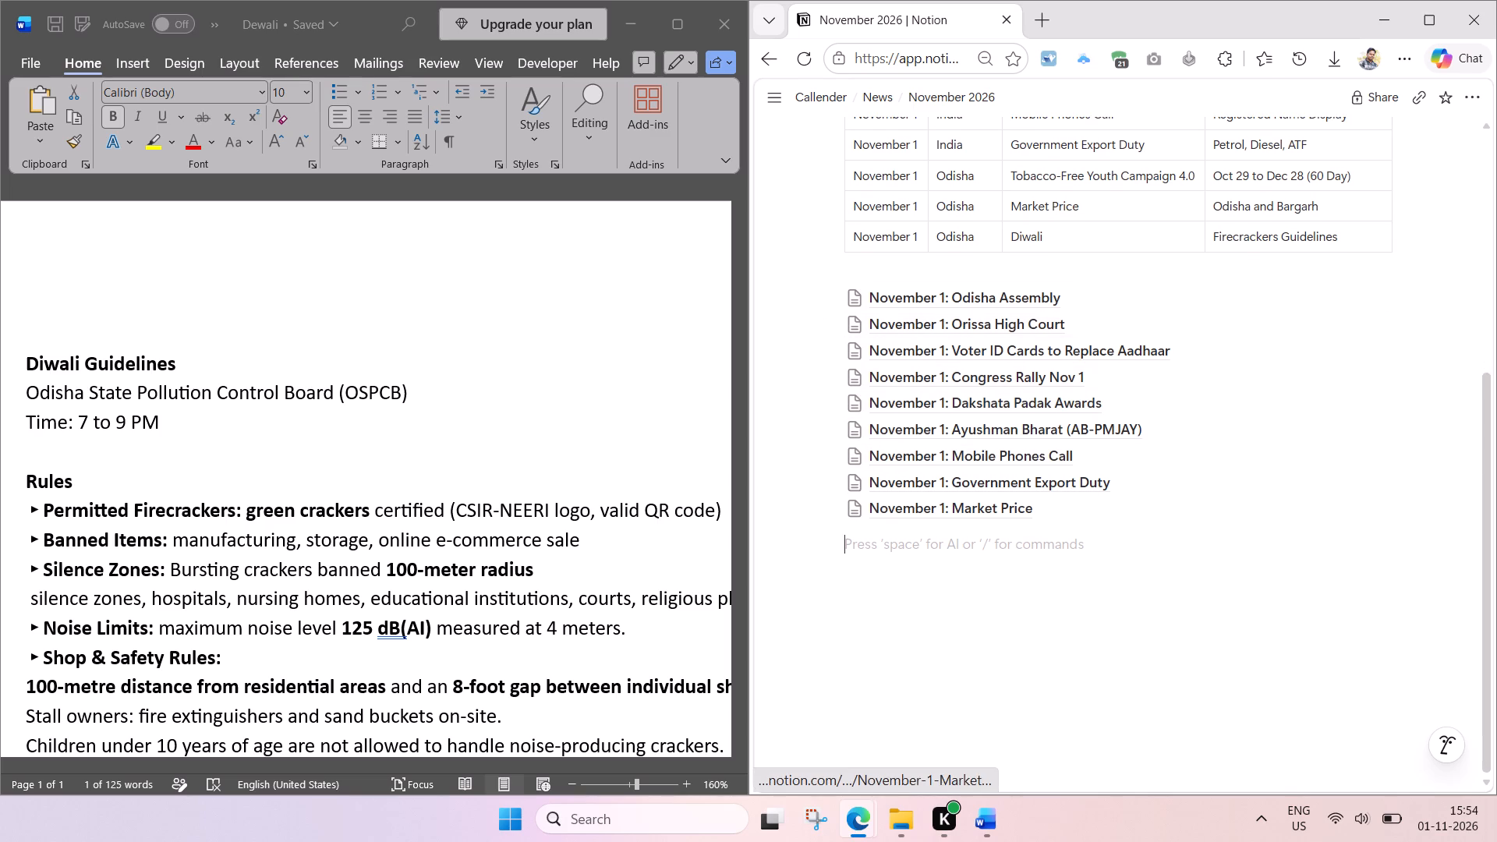
left_click(879, 548)
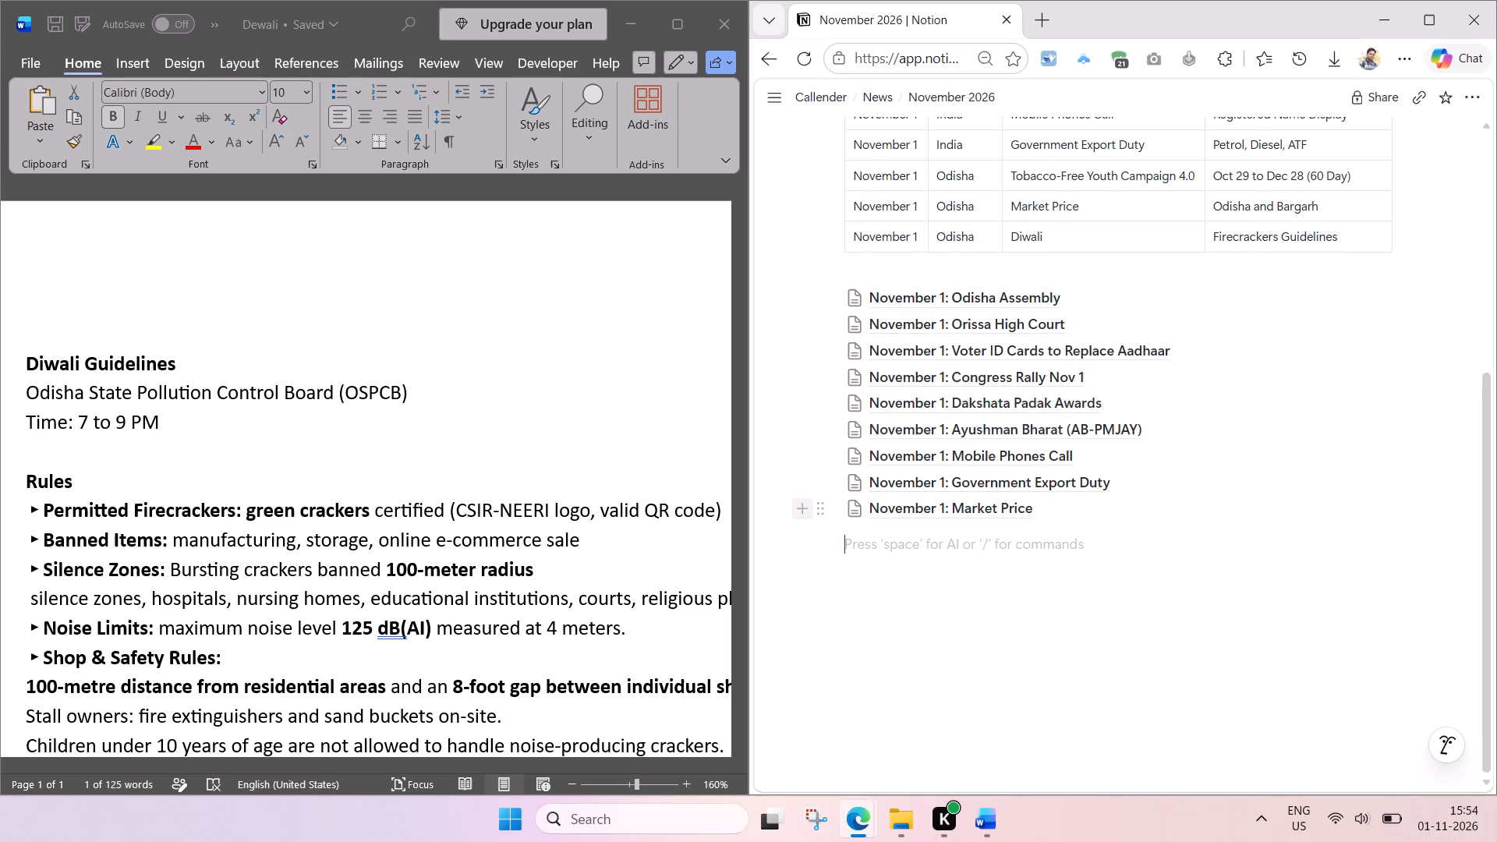
left_click(817, 511)
left_click(886, 564)
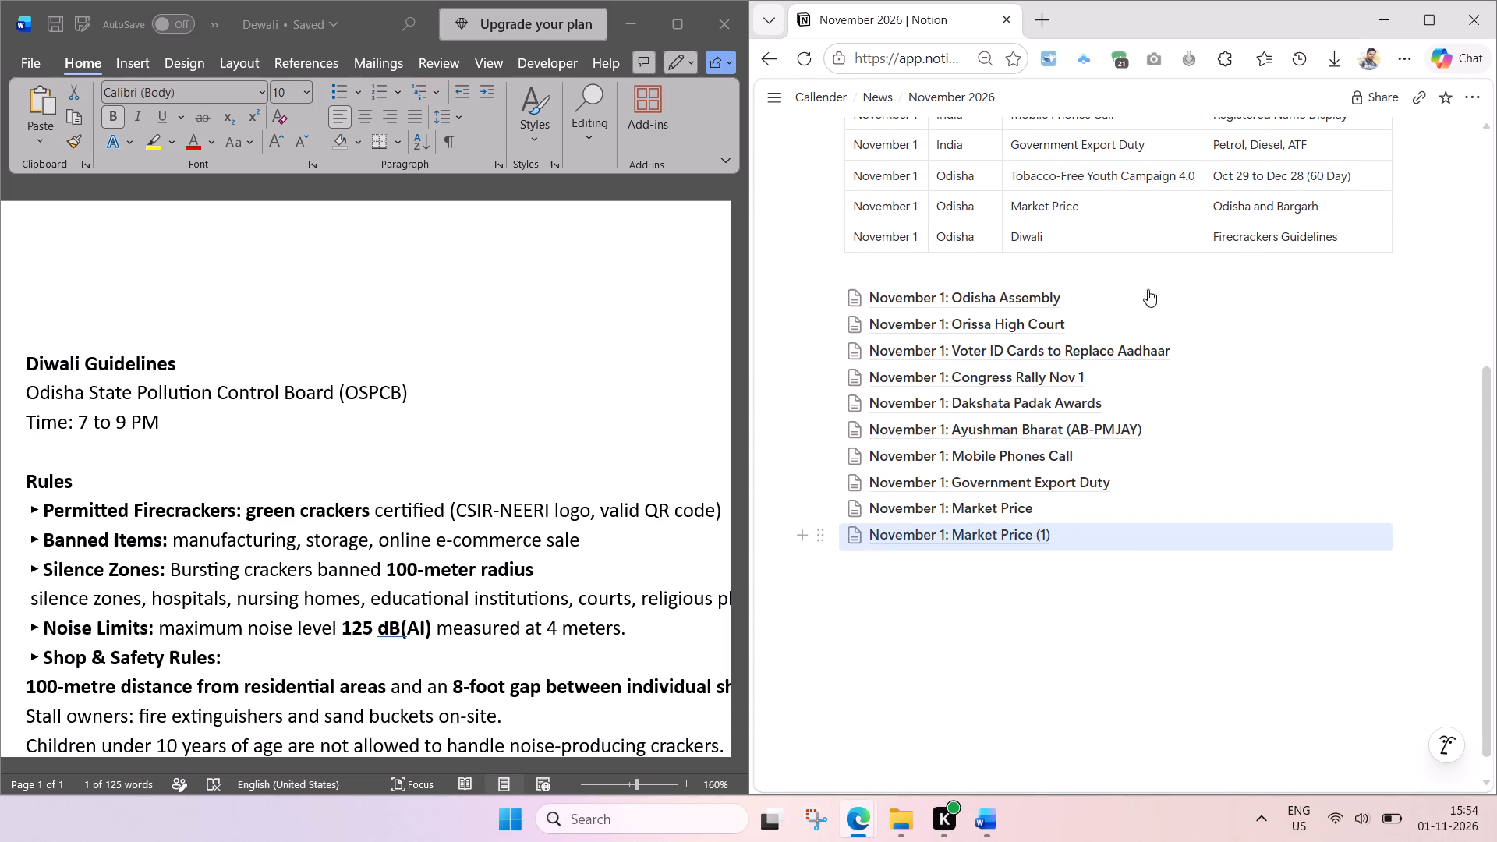
Rename the duplicated Market Price page "November 1: Diwali", using the name copied from the table's Diwali row.
left_click(1086, 230)
left_click(141, 354)
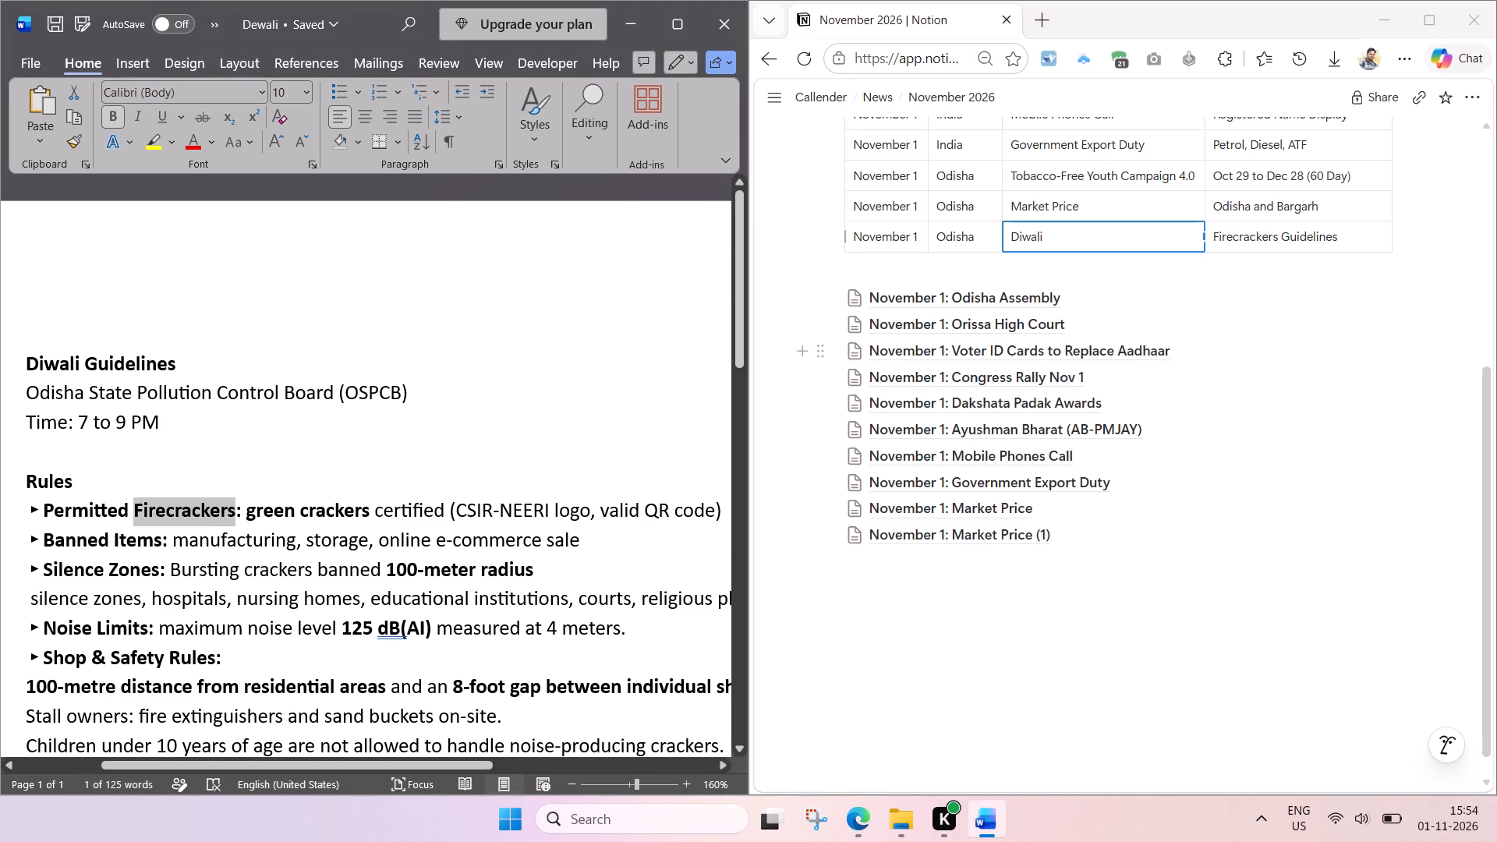
left_click(1063, 239)
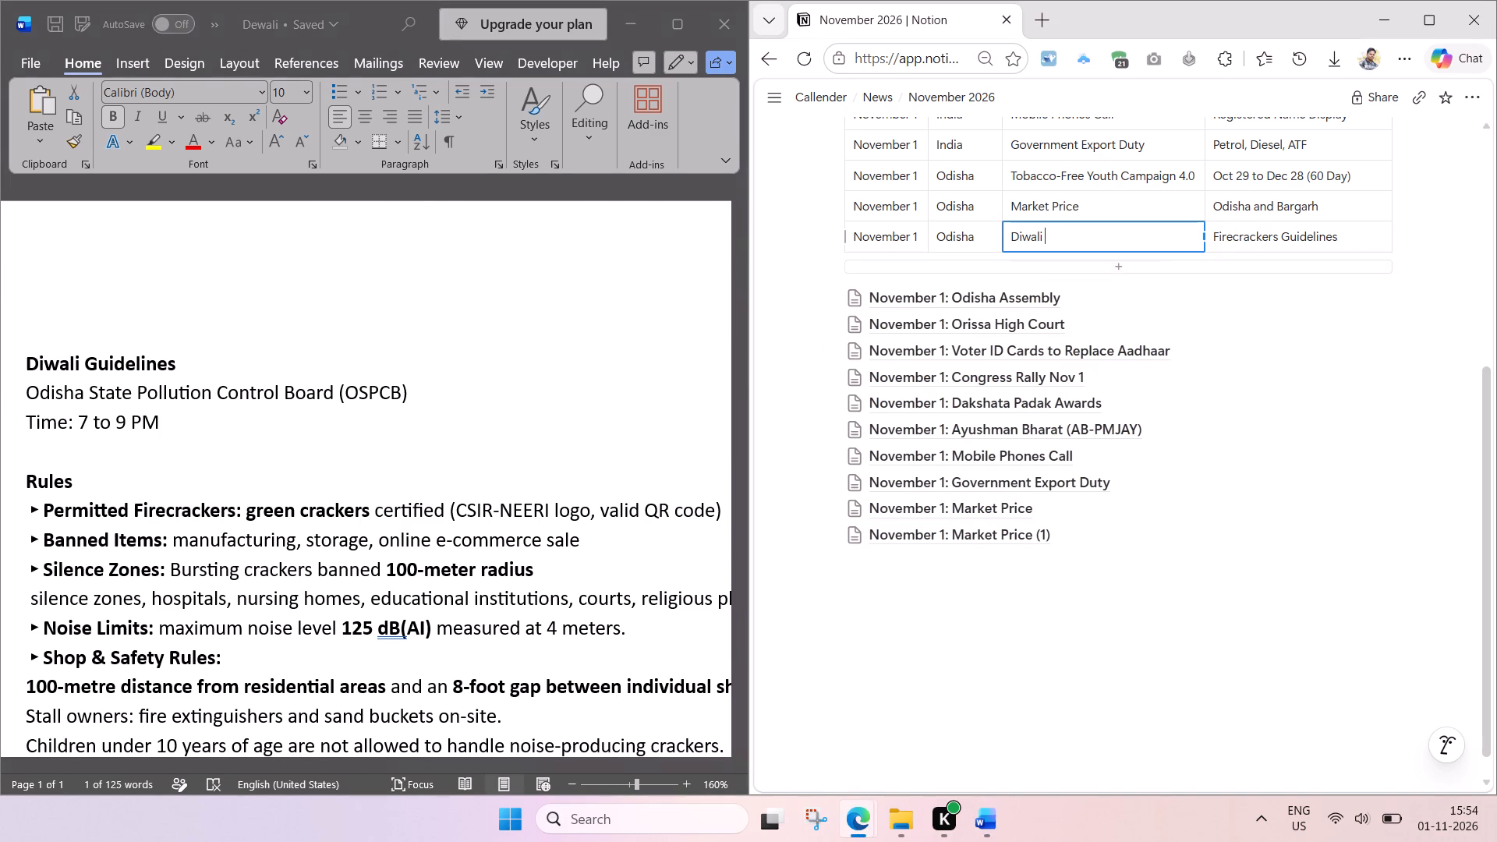
key("ctrl+a")
key("ctrl+c")
left_click(1013, 536)
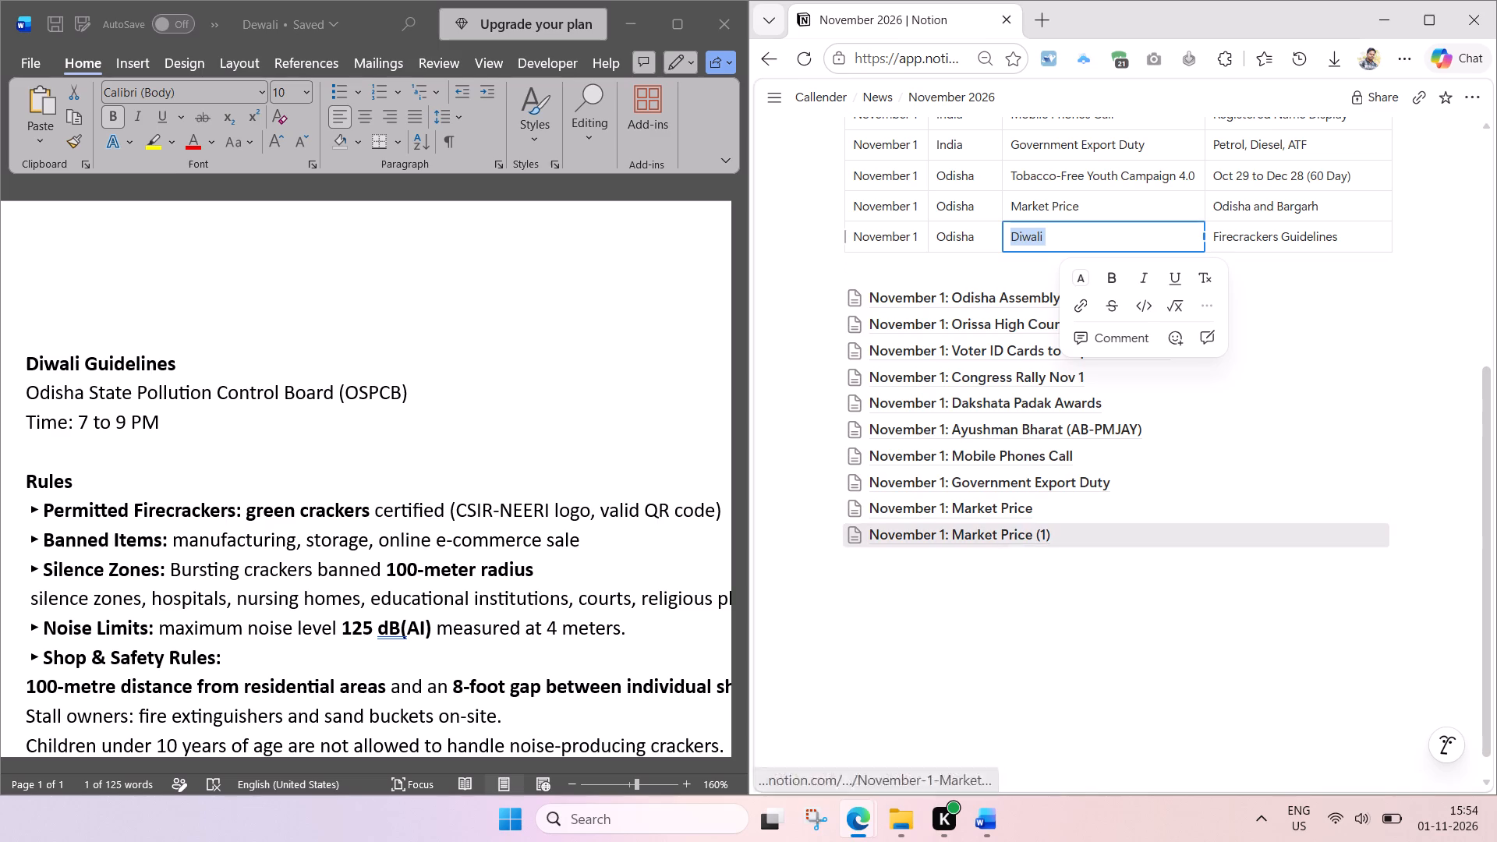
left_click_drag(1335, 228, 1081, 229)
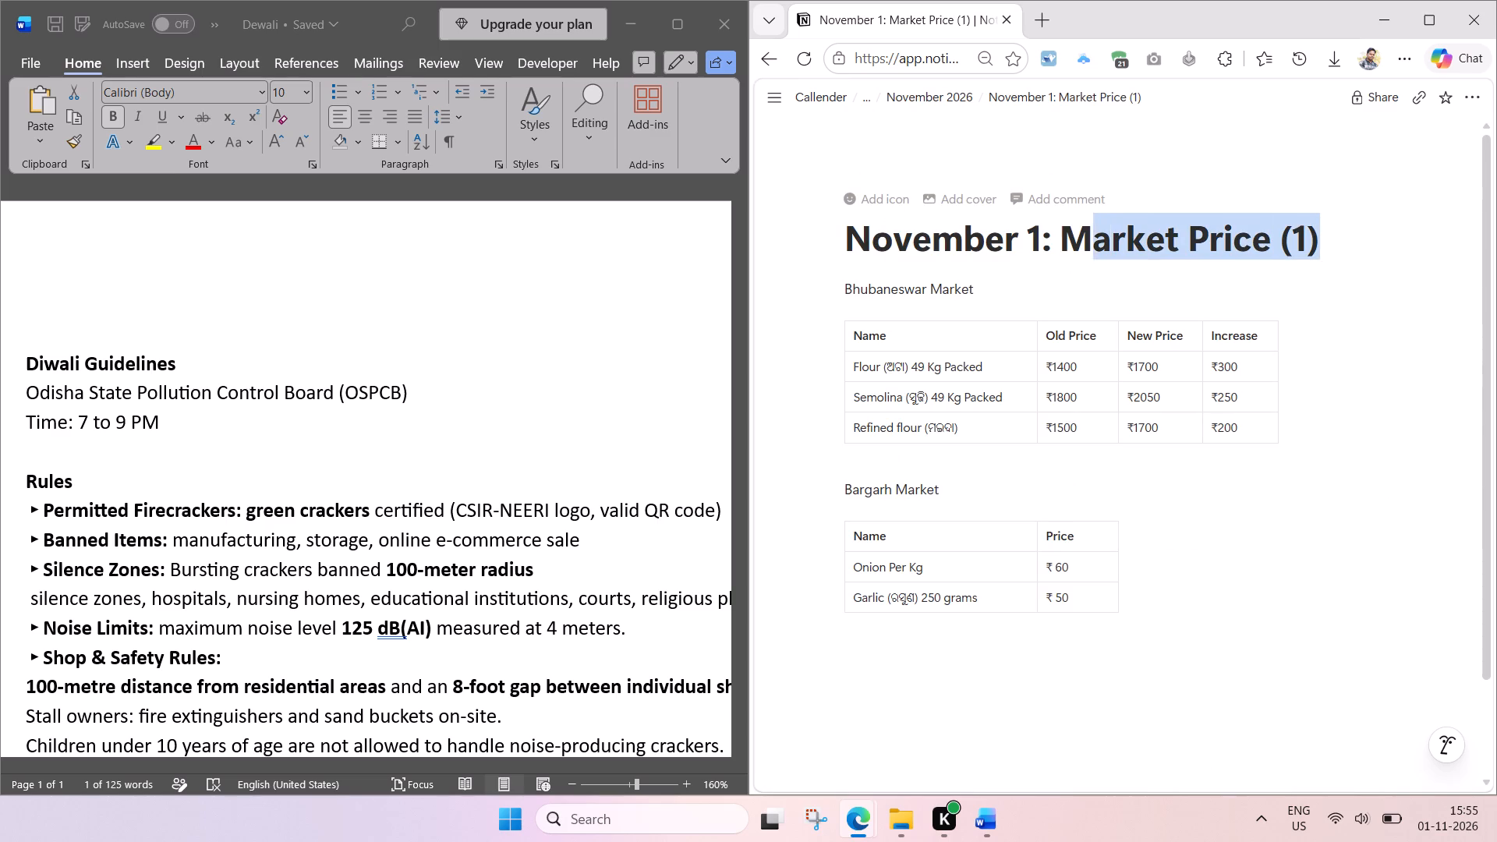
left_click_drag(1081, 229, 1076, 229)
key("ctrl+v")
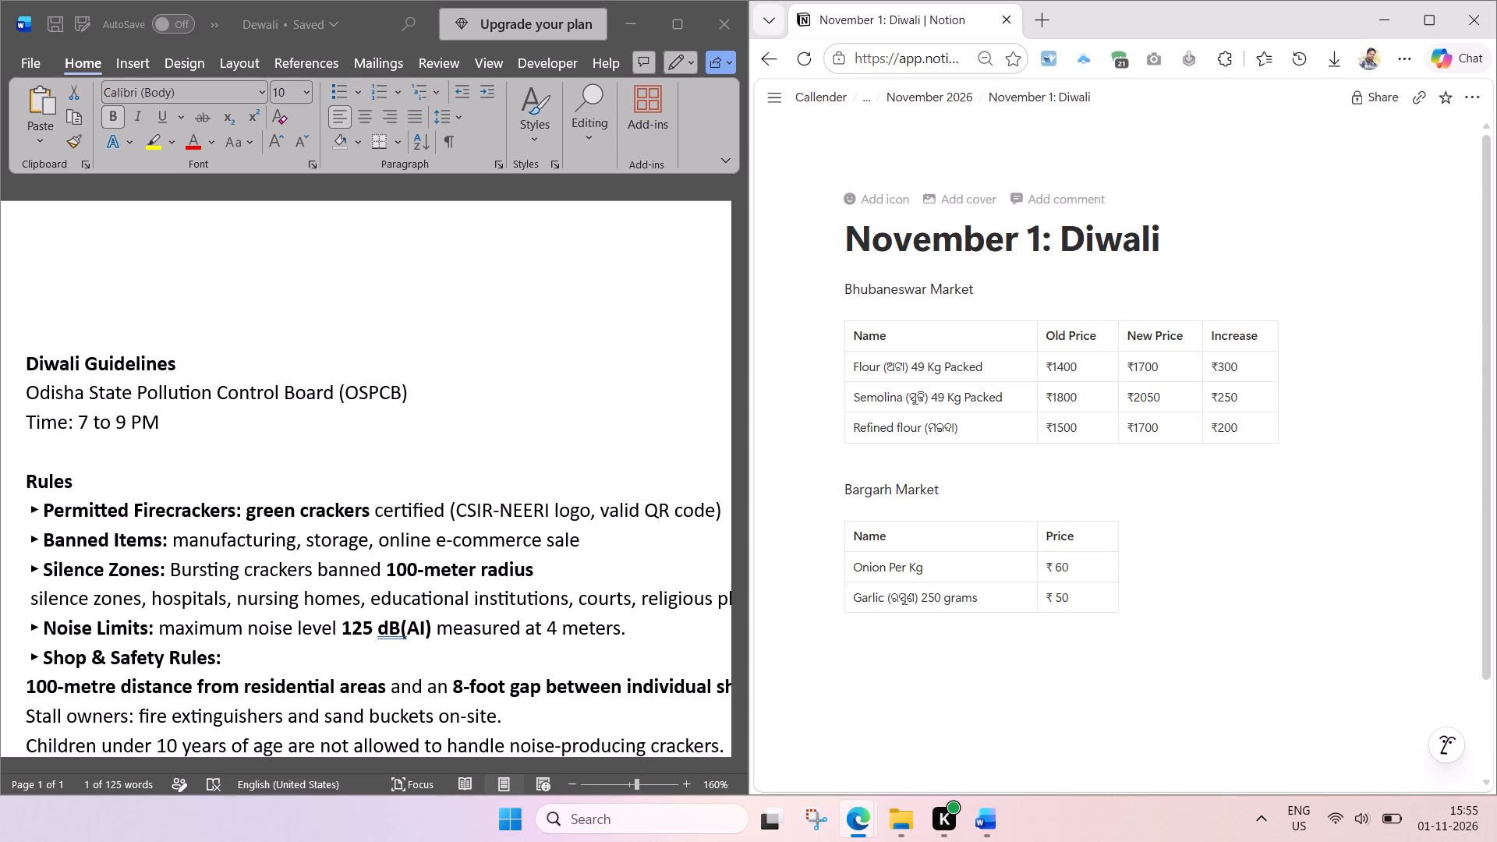
Return to the November 2026 page and append "Guidelines", copied from the topic, to the Diwali row's name.
left_click(961, 98)
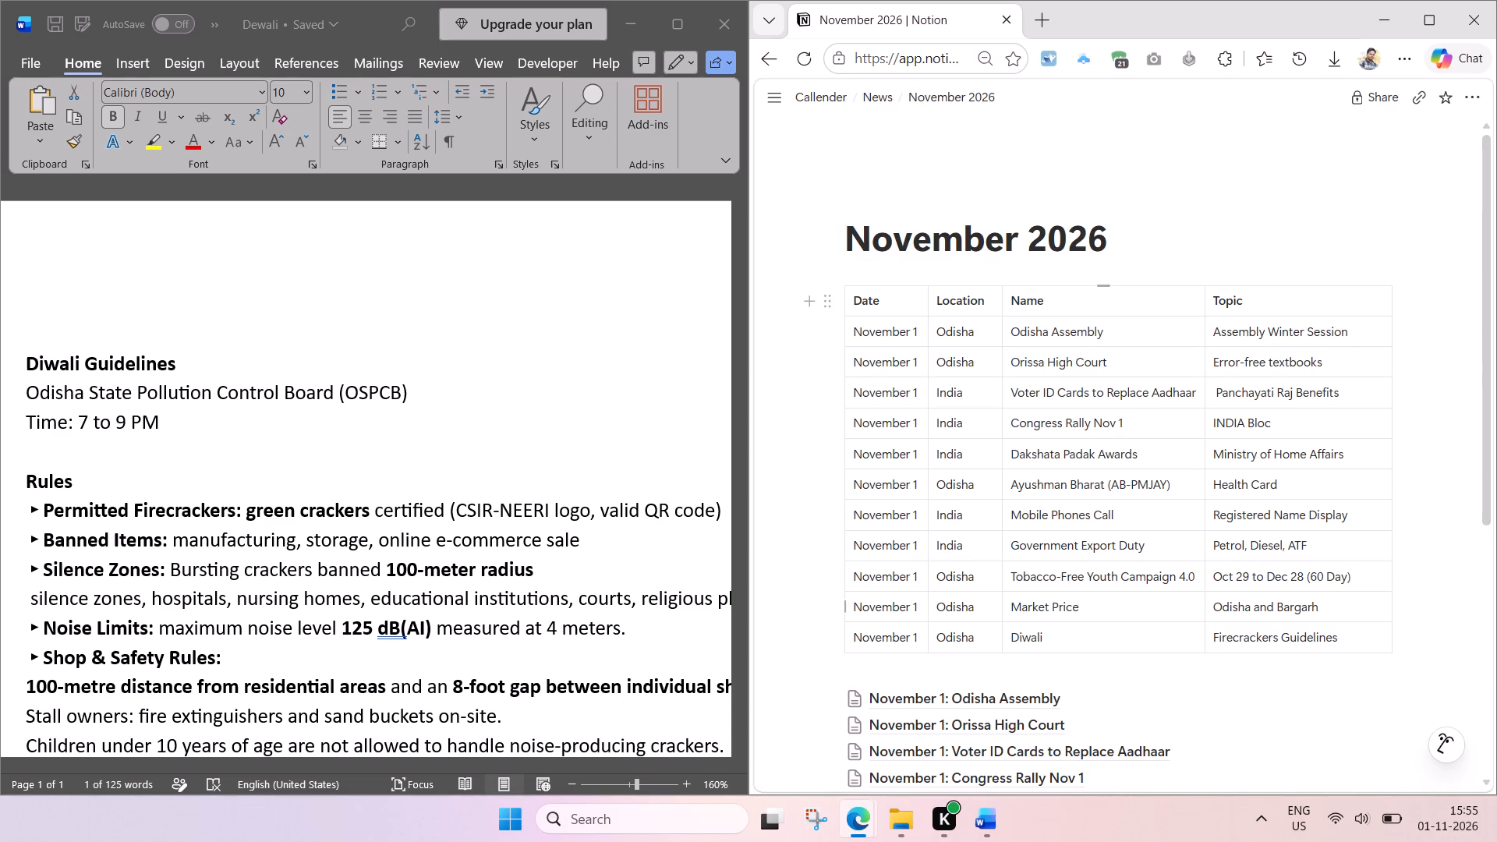
double_click(1300, 635)
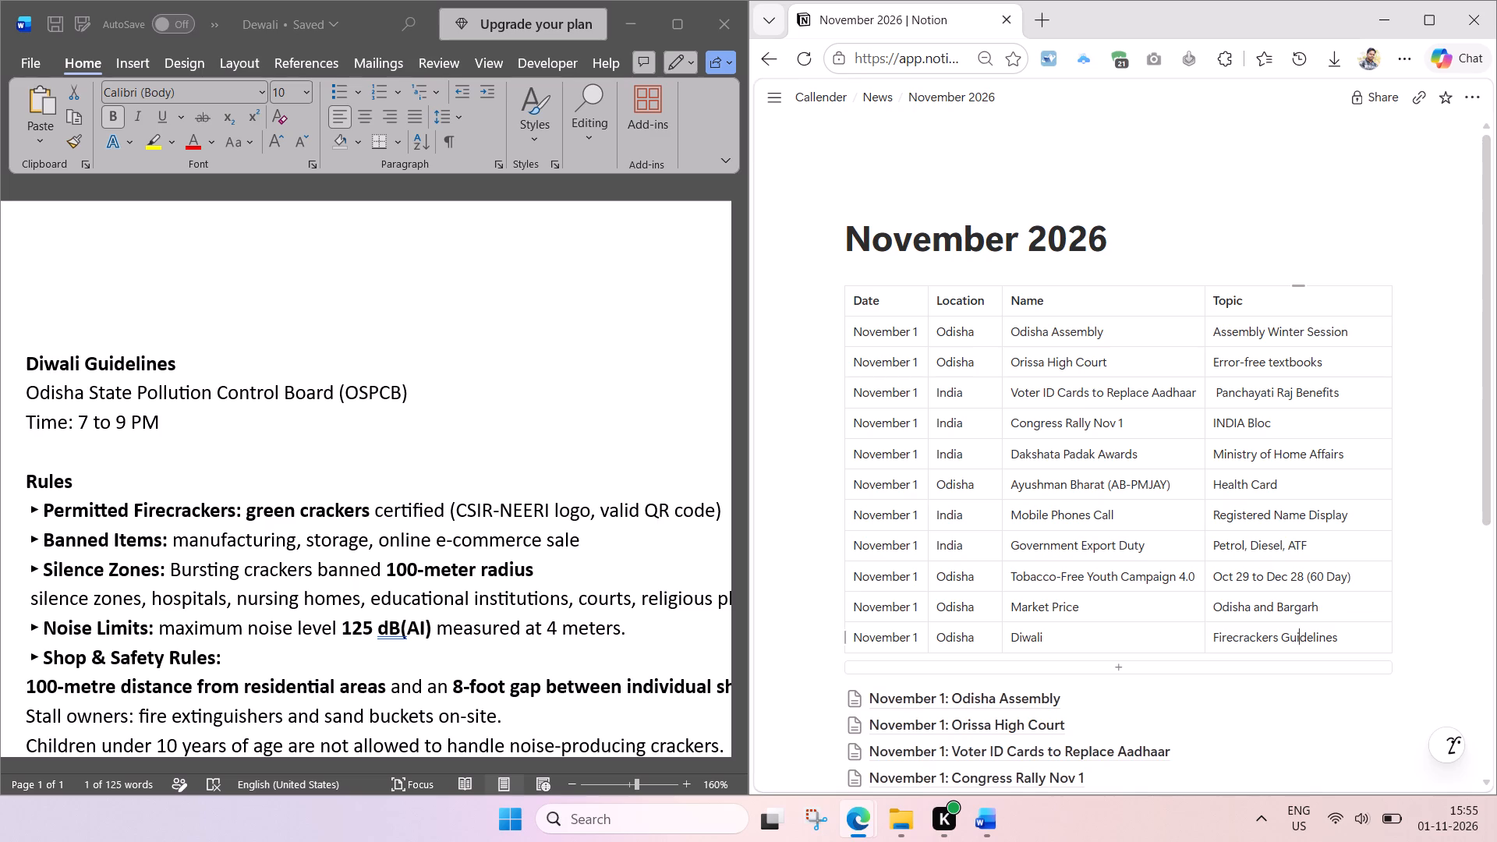
key("ctrl+c")
left_click(1109, 644)
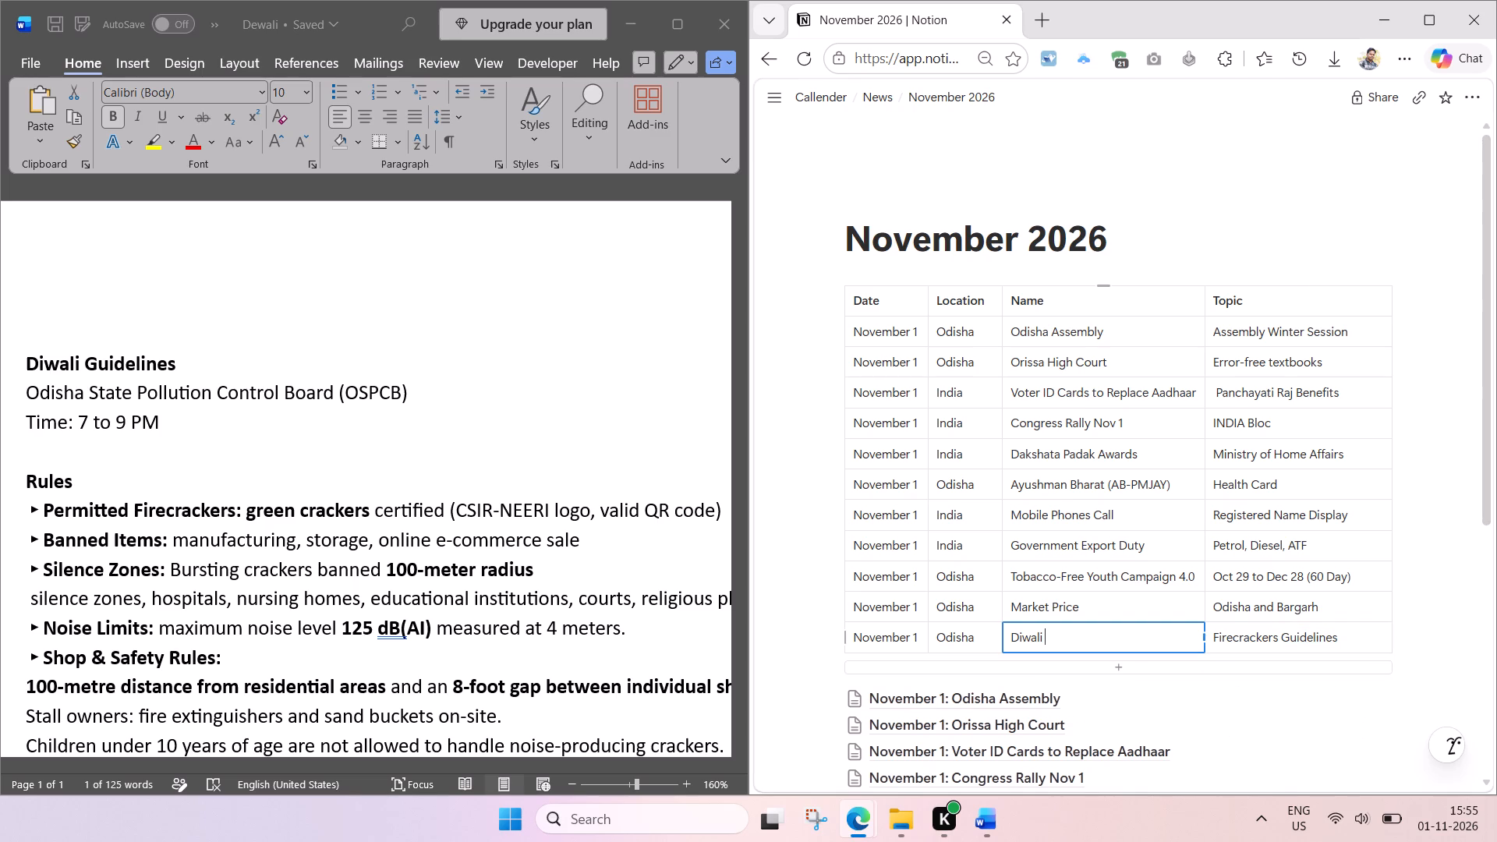
key("ctrl+v")
Copy "Guidelines" from the Diwali row's name and append it to the Diwali page title, making it "November 1: Diwali Guidelines".
double_click(1090, 635)
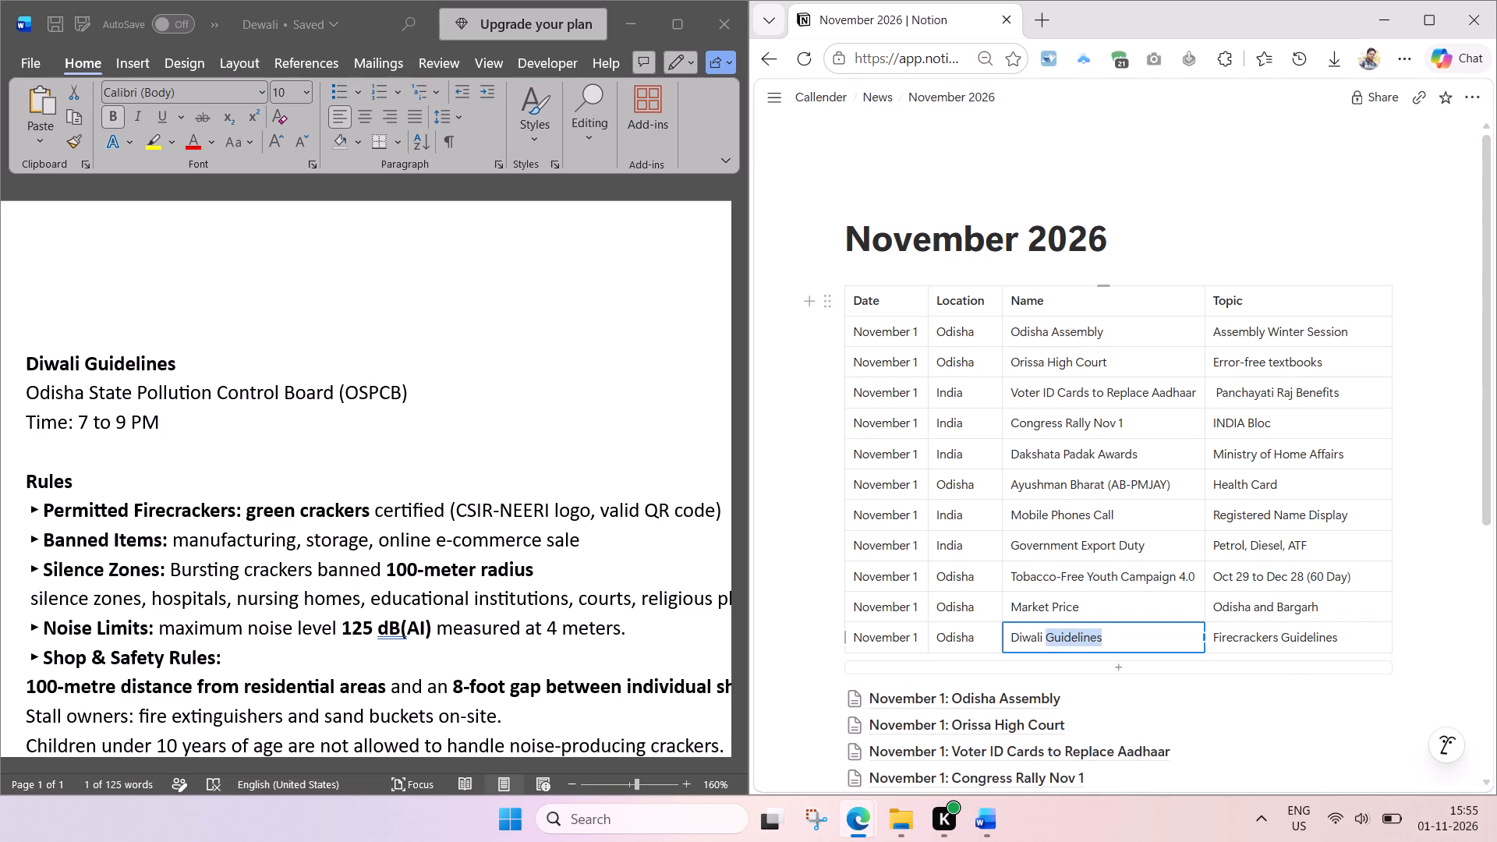
key("ctrl+c")
scroll(1085, 624, "down", 3)
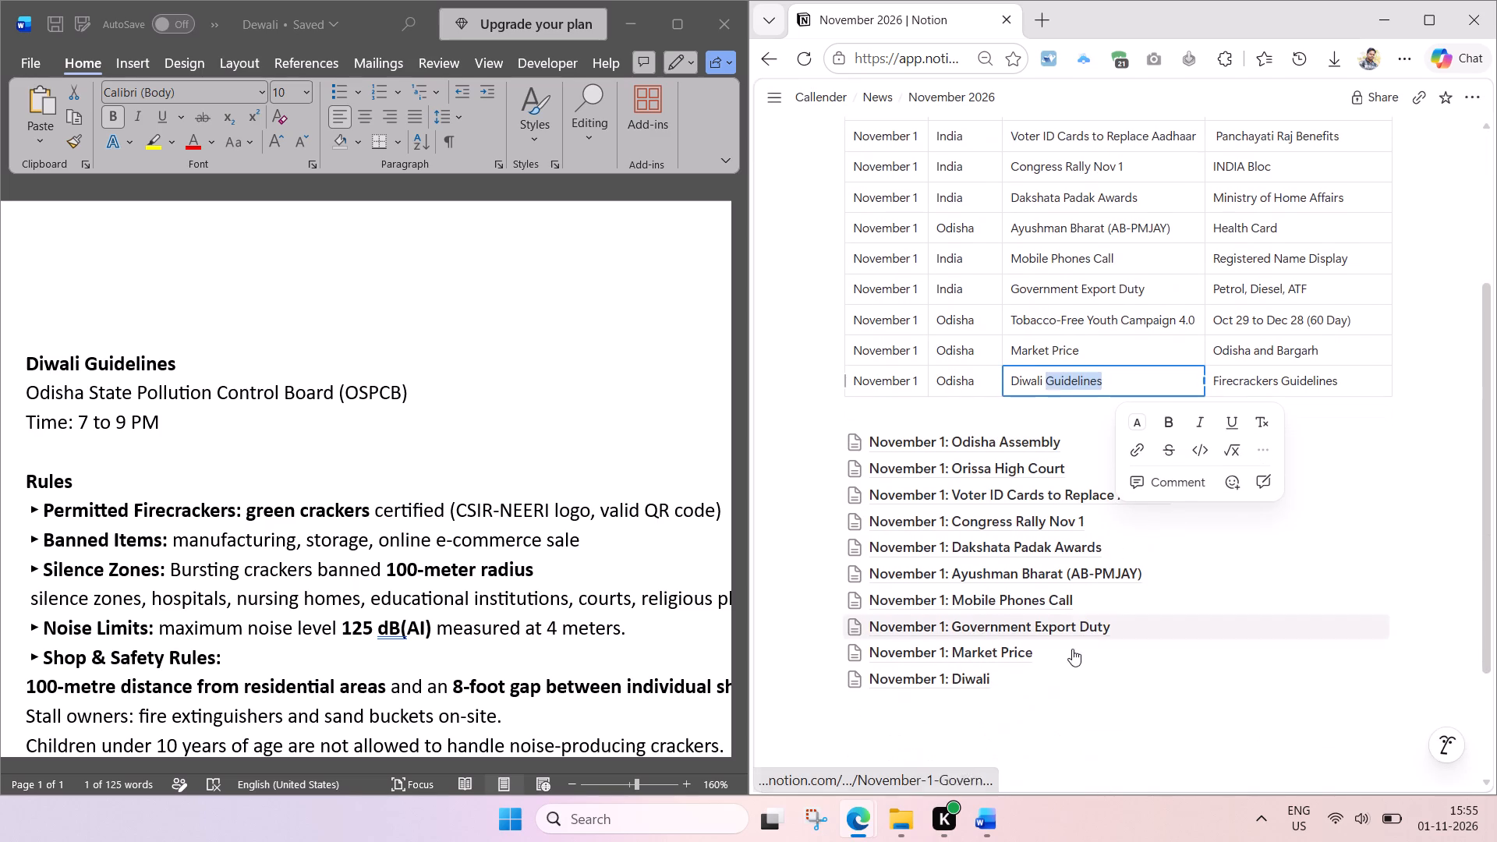
left_click(977, 677)
left_click(1206, 239)
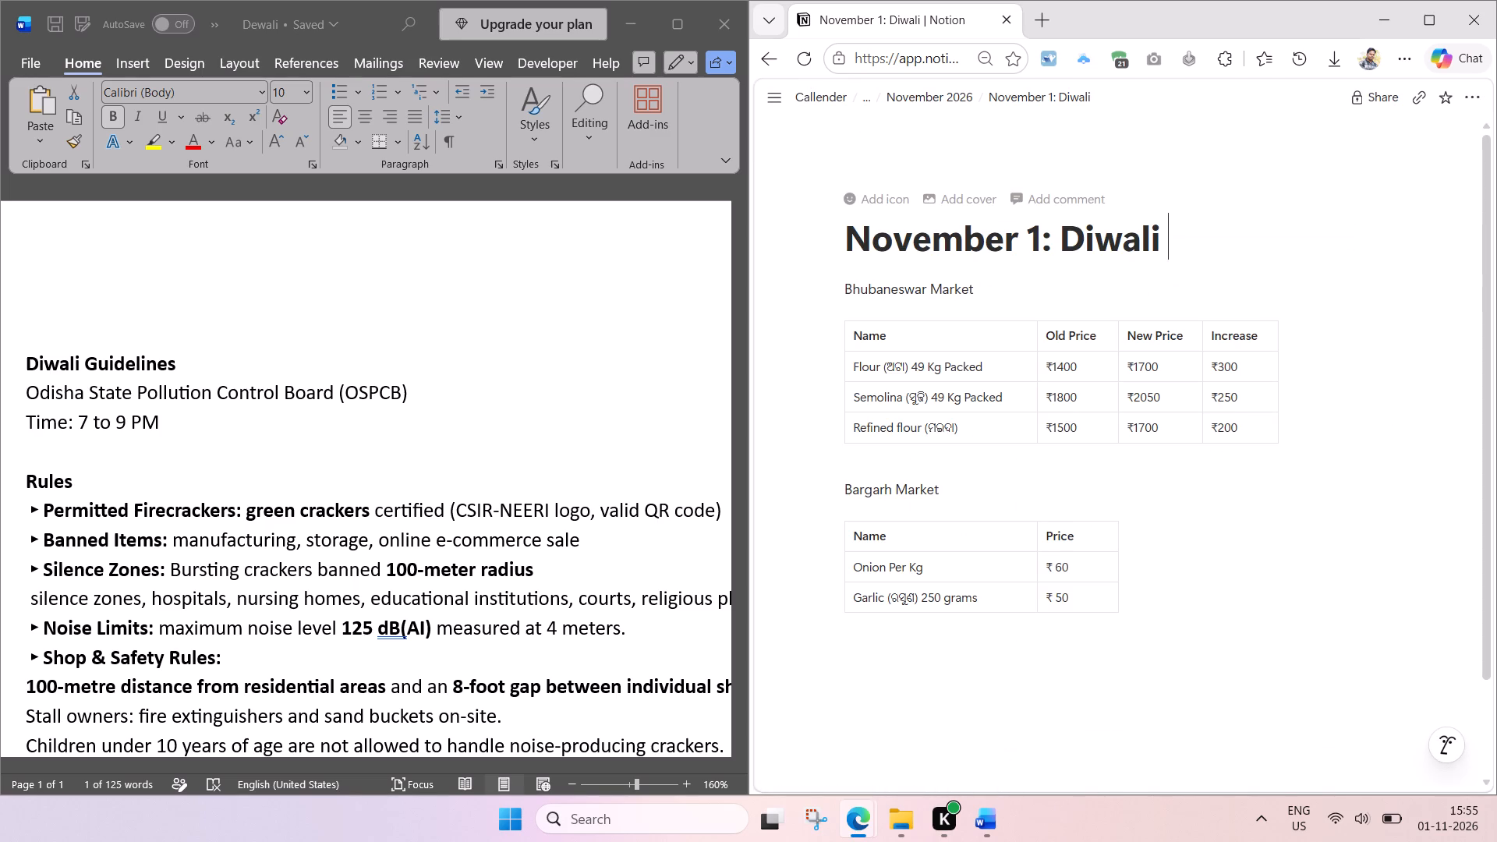
key("ctrl+v")
Delete the duplicated Bhubaneswar and Bargarh market content from the Diwali Guidelines page.
left_click_drag(1147, 677, 1078, 642)
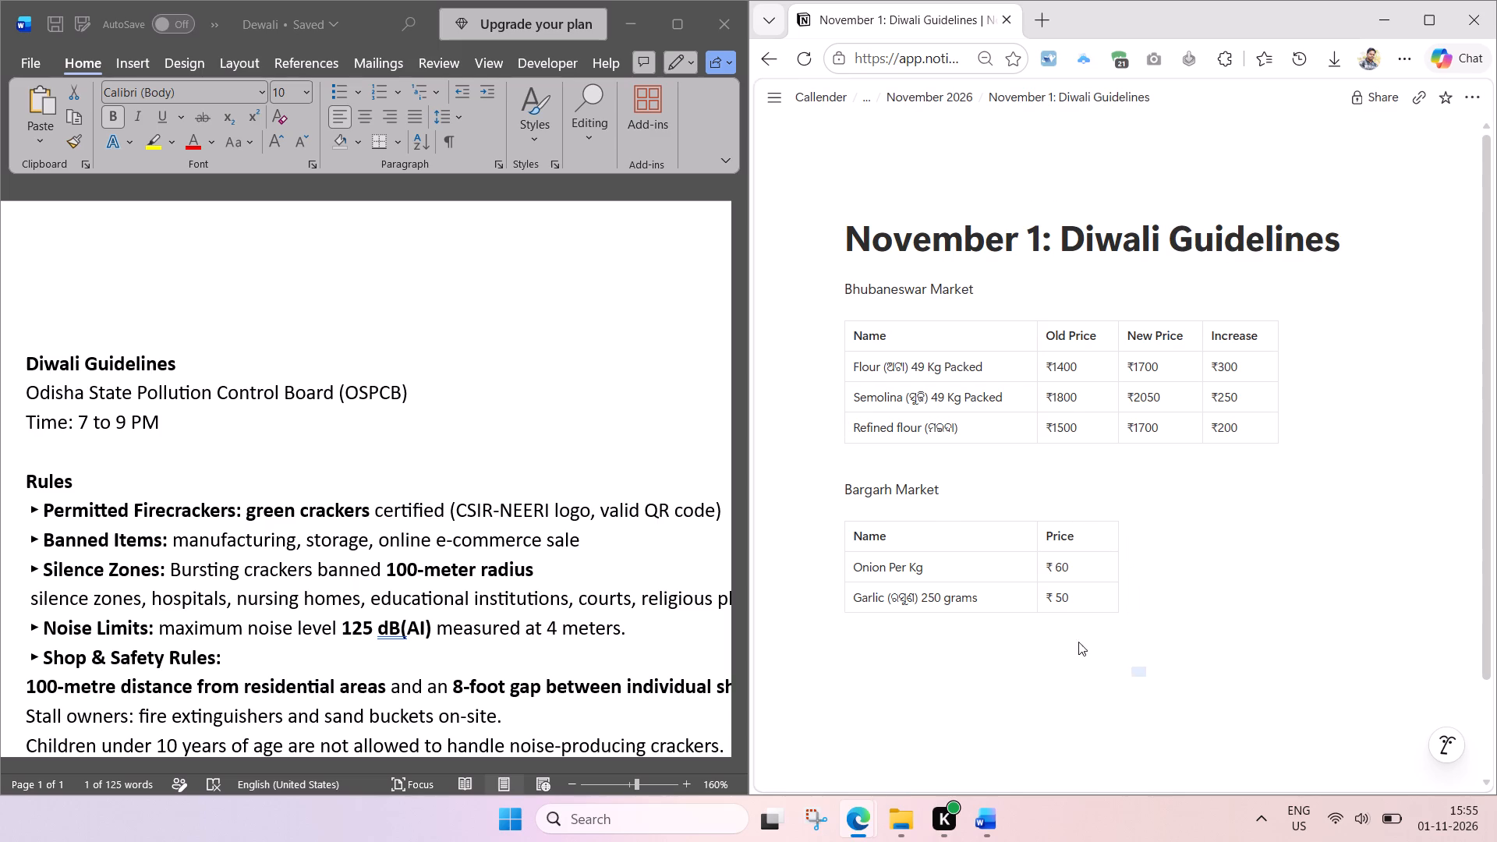
left_click_drag(1078, 642, 826, 292)
key("Delete")
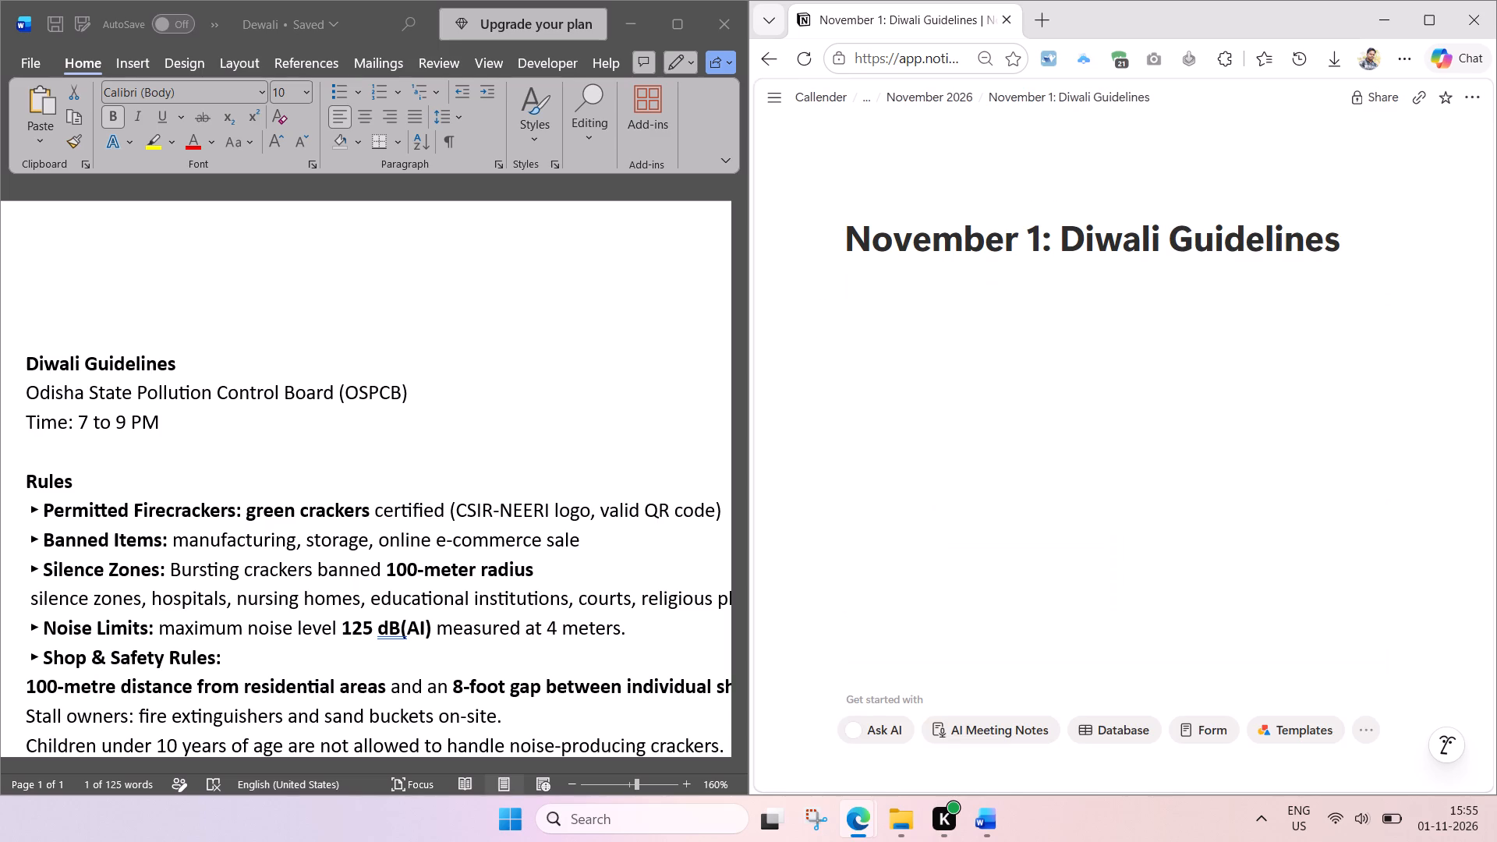
Copy the "Diwali Guidelines" heading, Odisha State Pollution Control Board line and "Time: 7 to 9 PM" from Word into the empty Notion page.
left_click(166, 348)
left_click(158, 383)
left_click_drag(172, 420, 108, 387)
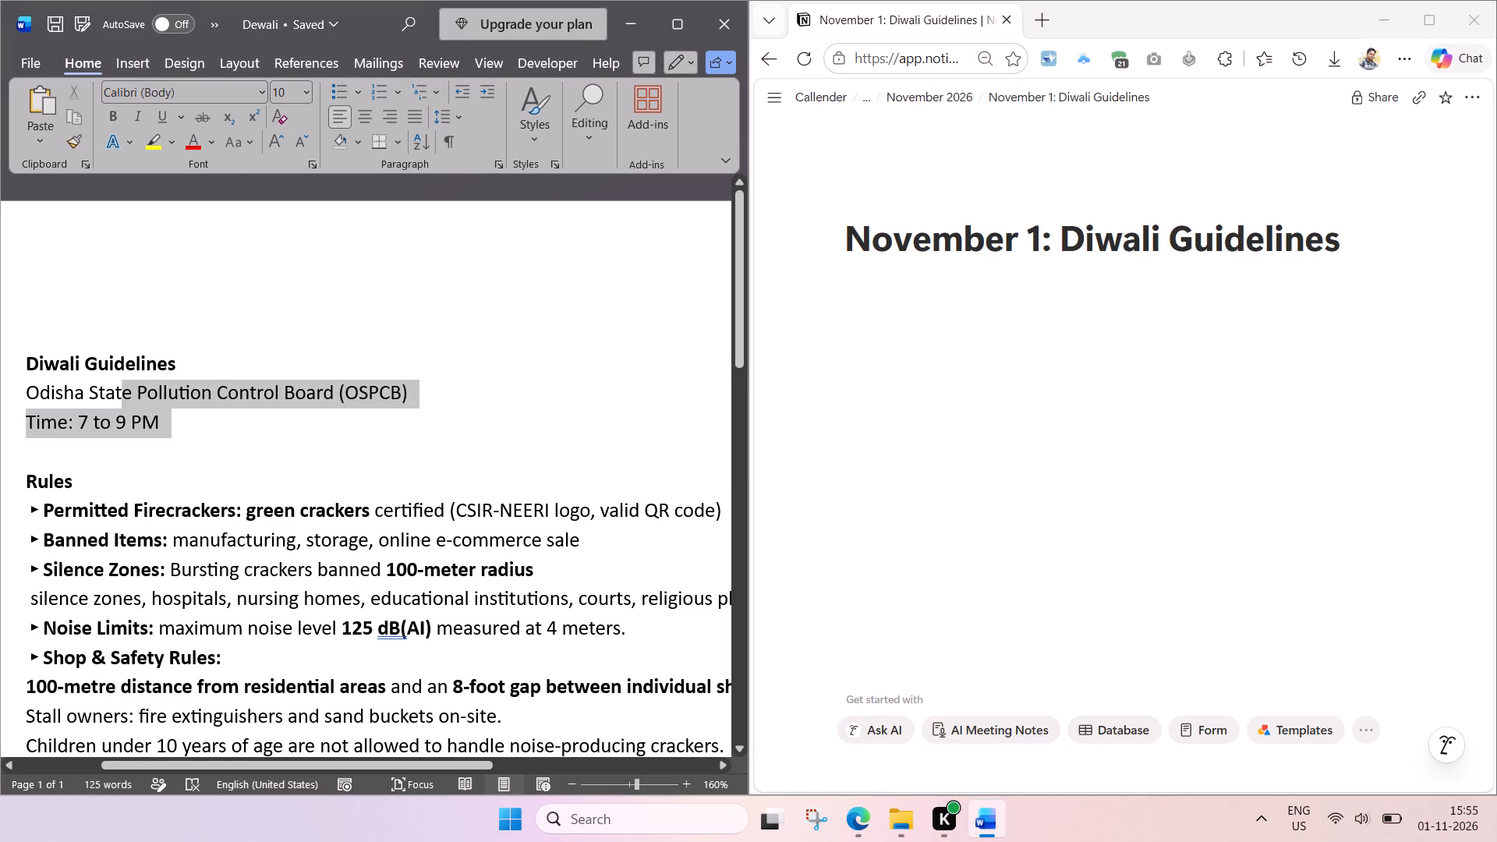
left_click_drag(108, 387, 45, 359)
key("ctrl+c")
left_click(907, 312)
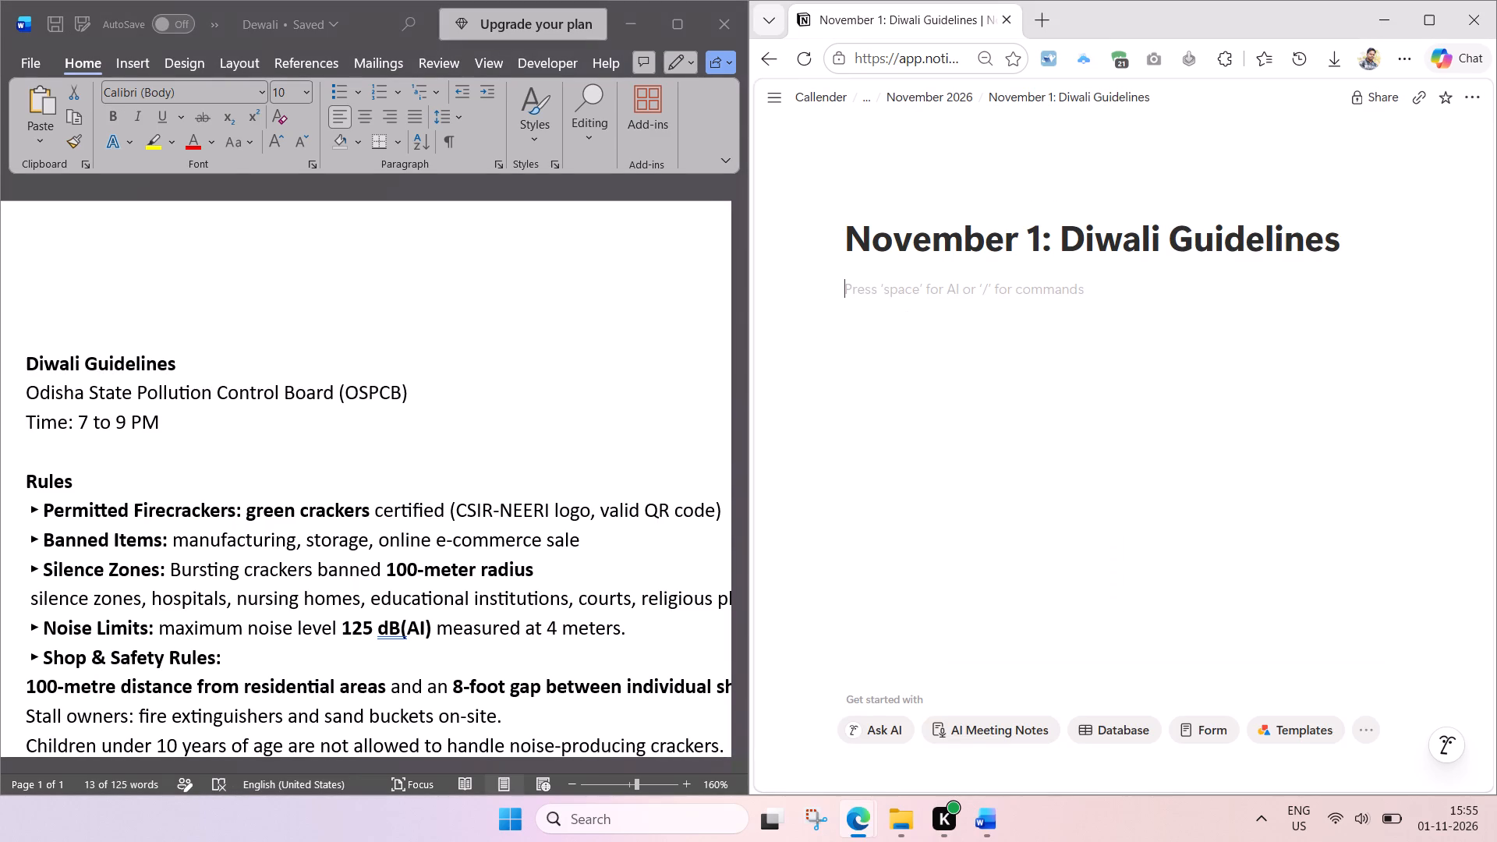
key("ctrl+v")
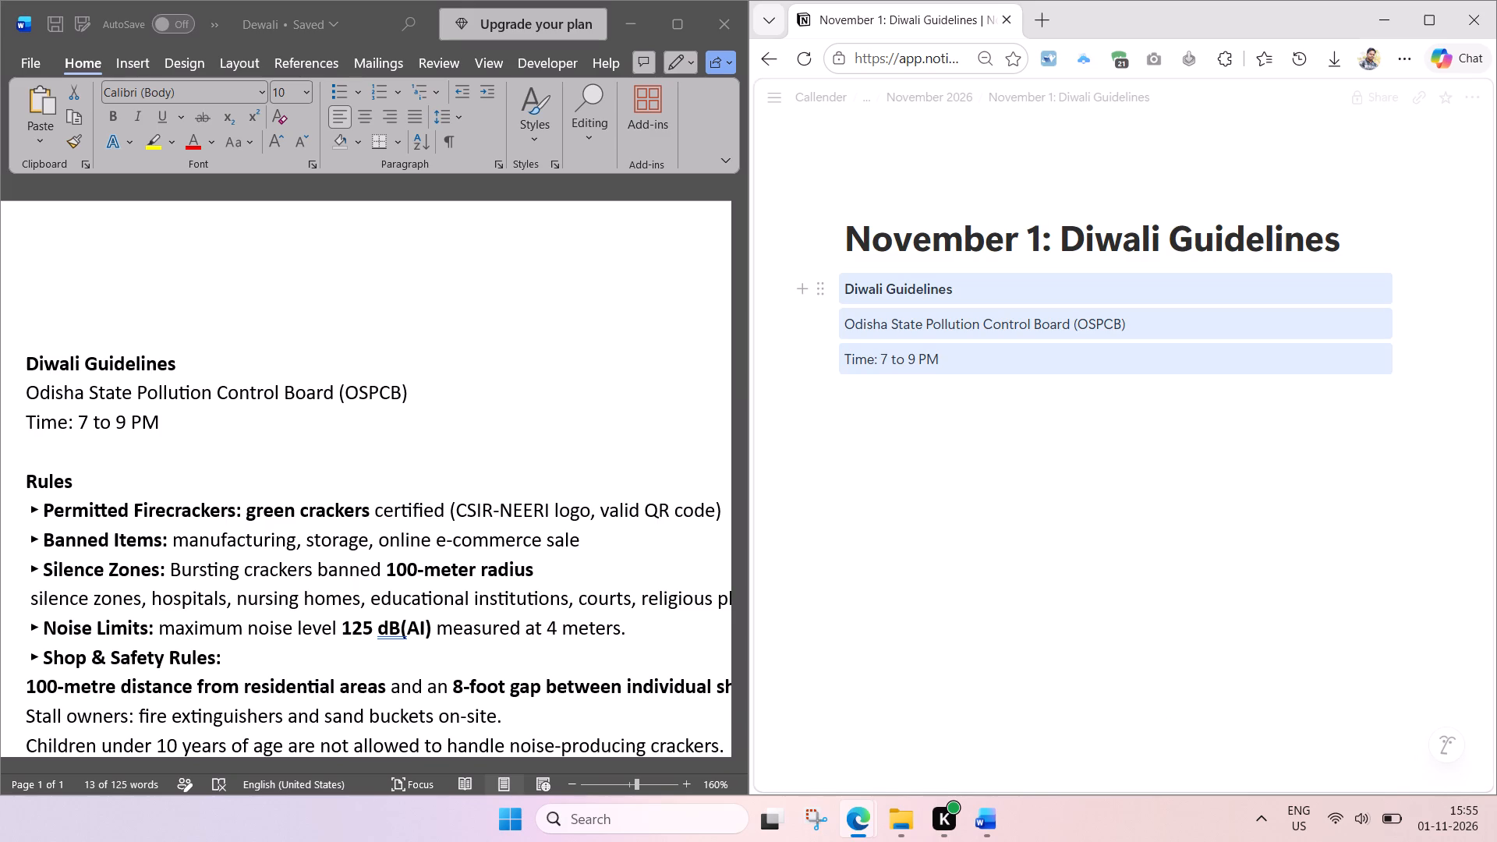
Delete the redundant bold "Diwali Guidelines" line below the page title.
left_click(944, 283)
left_click_drag(989, 283, 799, 297)
key("BackSpace")
key("BackSpace")
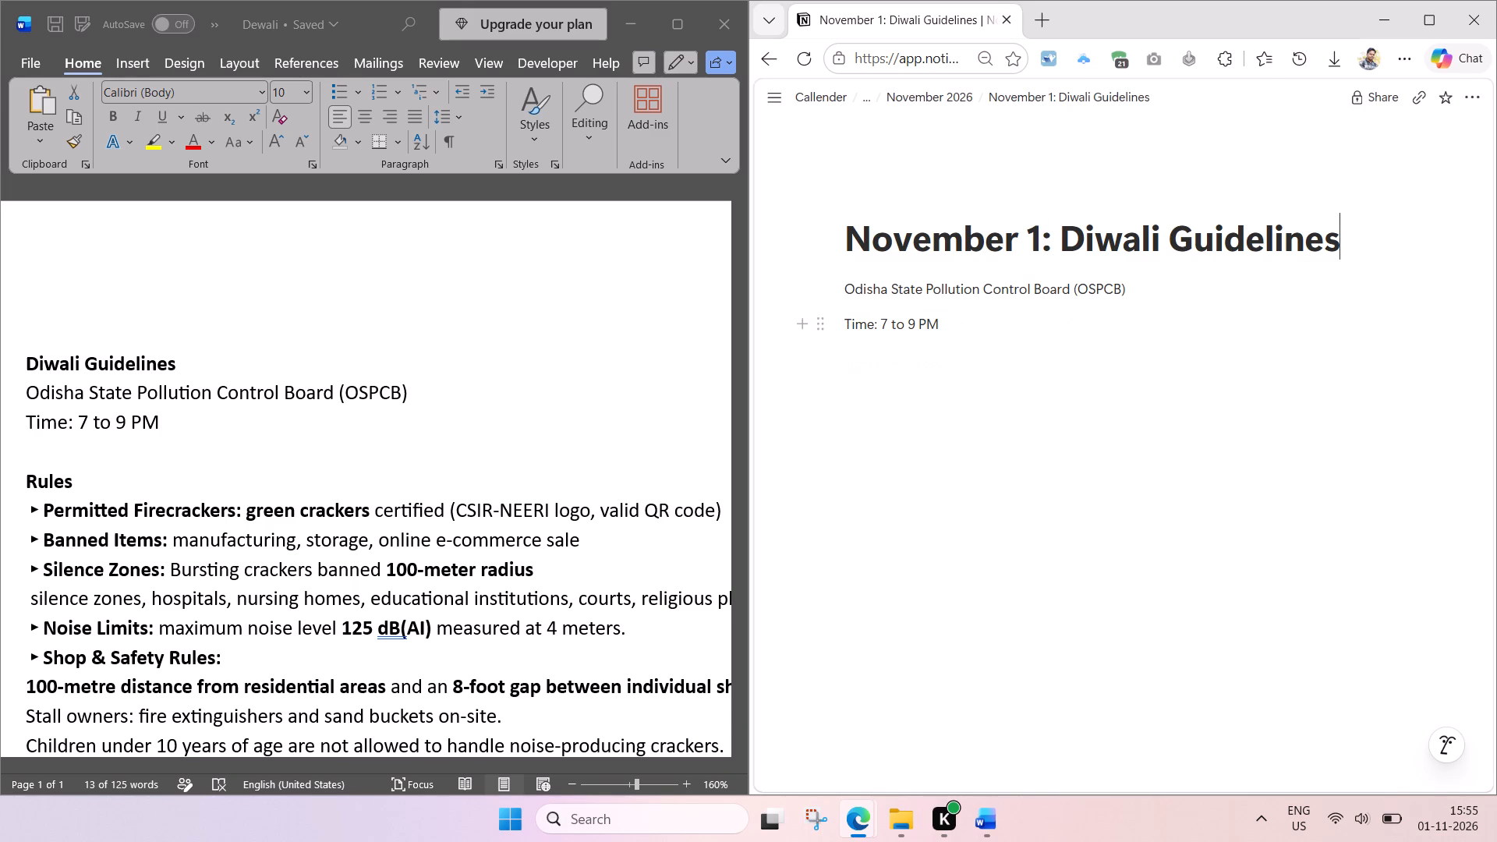
In the Word document, remove the bold formatting from the "Rules" heading and all the rules beneath it.
scroll(918, 458, "down", 3)
left_click(394, 484)
scroll(394, 484, "up", 1)
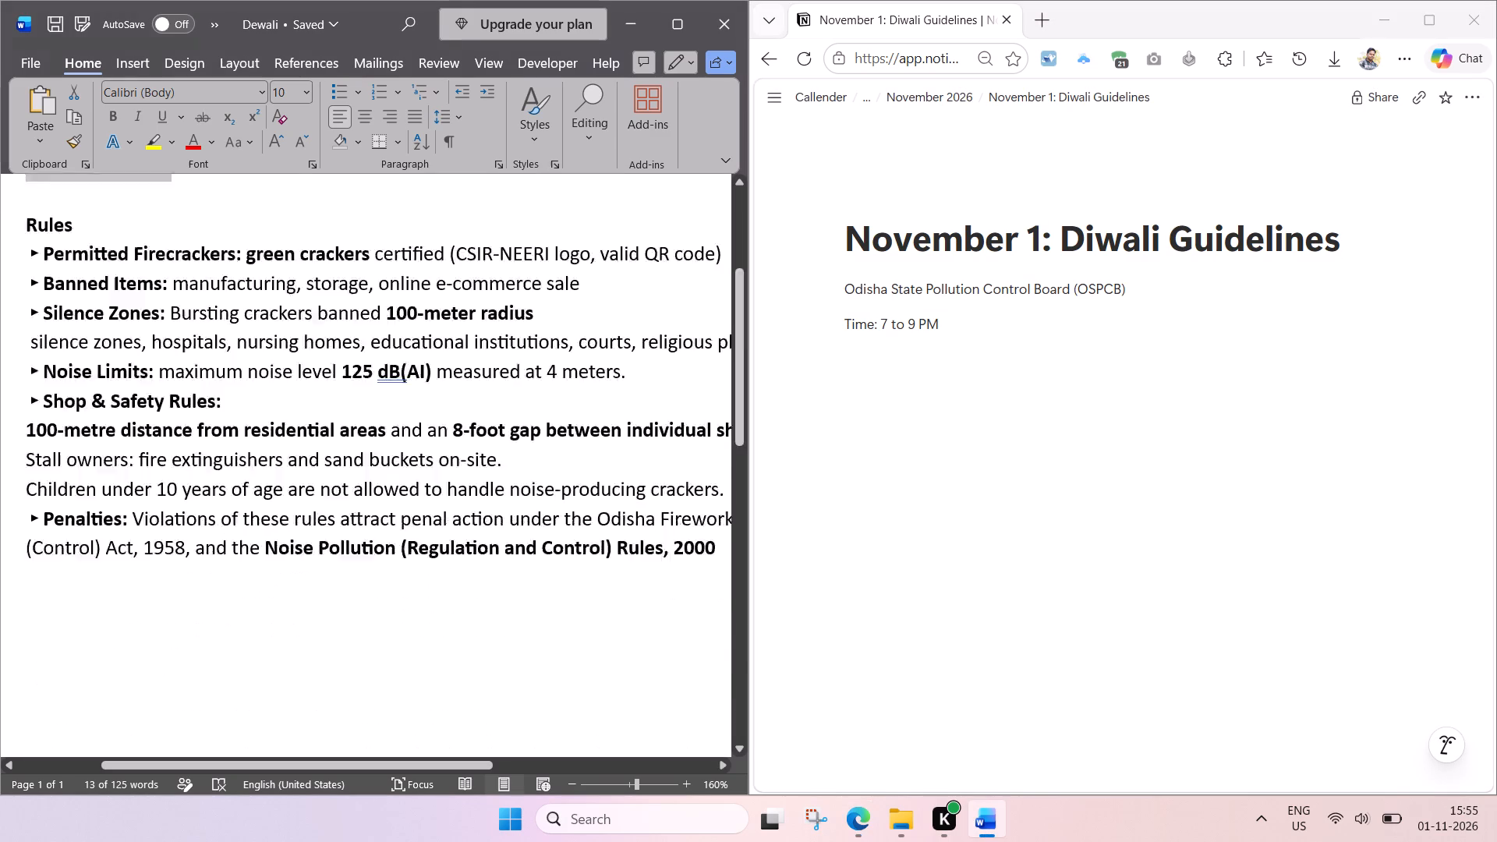
scroll(394, 484, "up", 1)
scroll(259, 401, "up", 1)
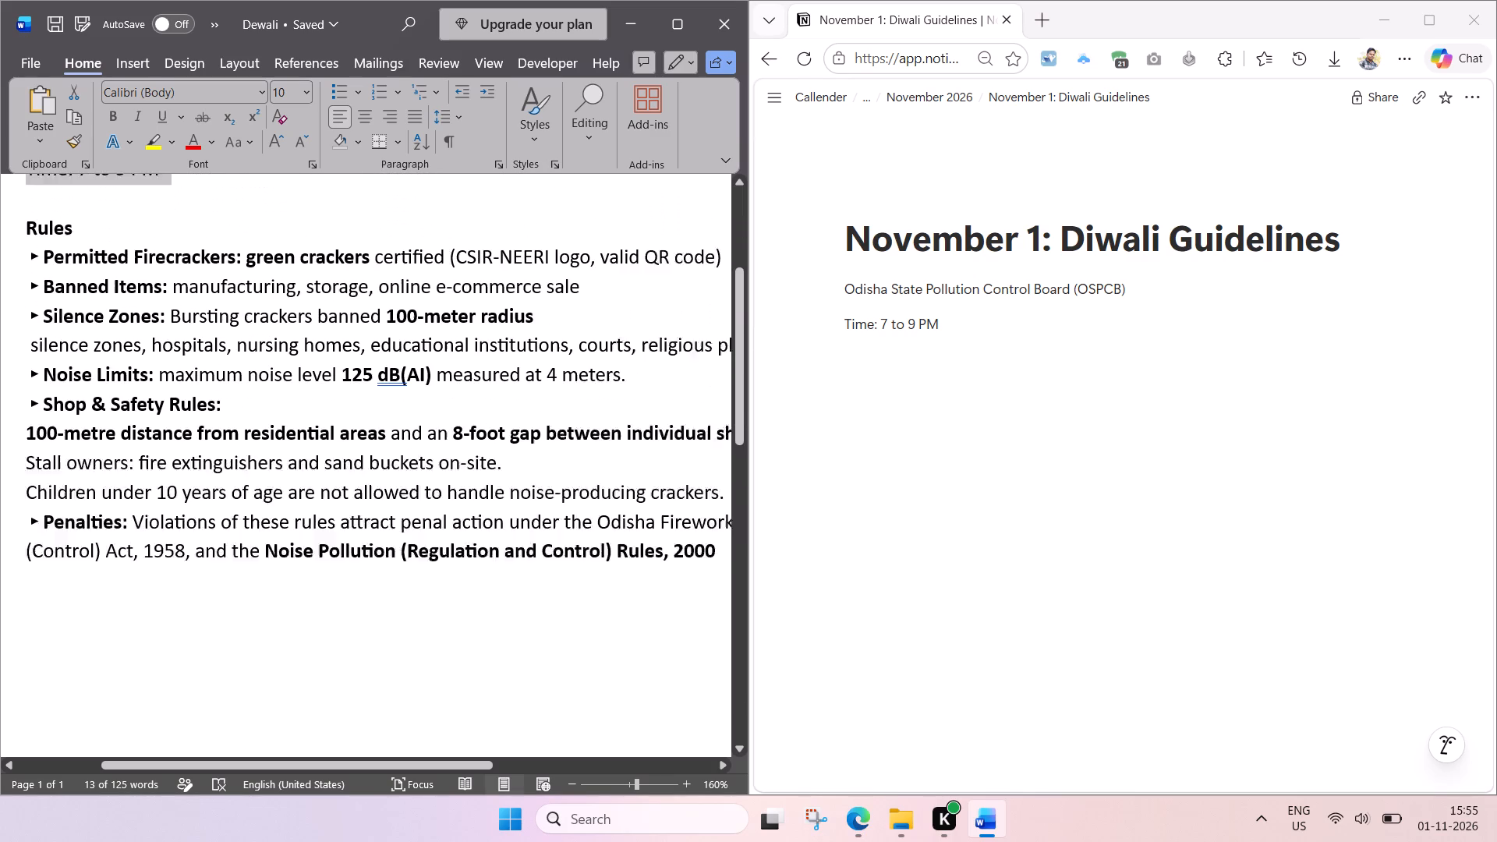
scroll(259, 401, "up", 1)
scroll(239, 388, "down", 2, "ctrl")
scroll(286, 373, "up", 1)
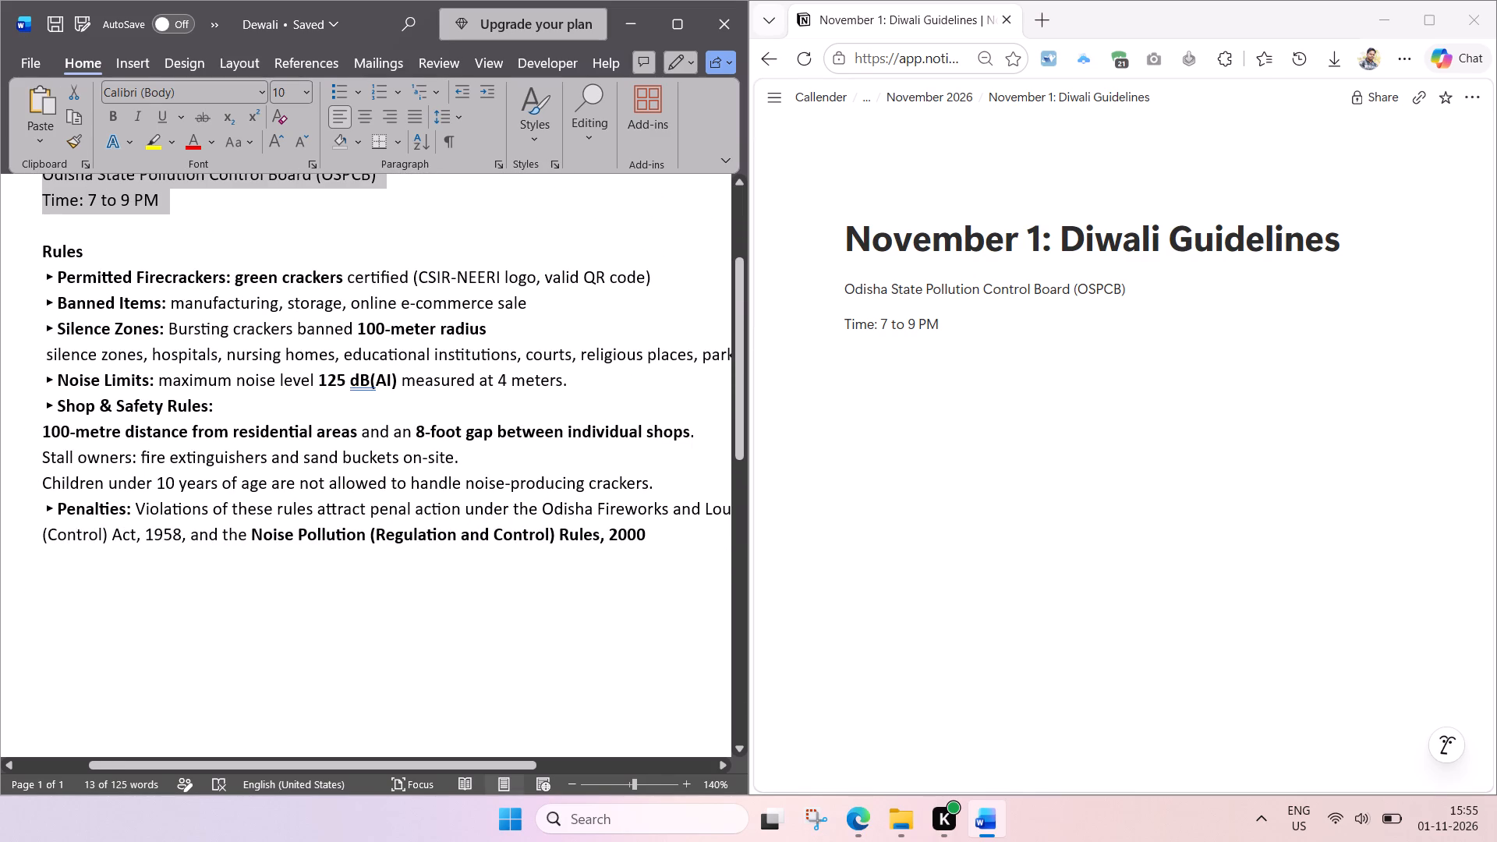
scroll(286, 373, "up", 1)
left_click(627, 575)
left_click_drag(649, 594, 55, 347)
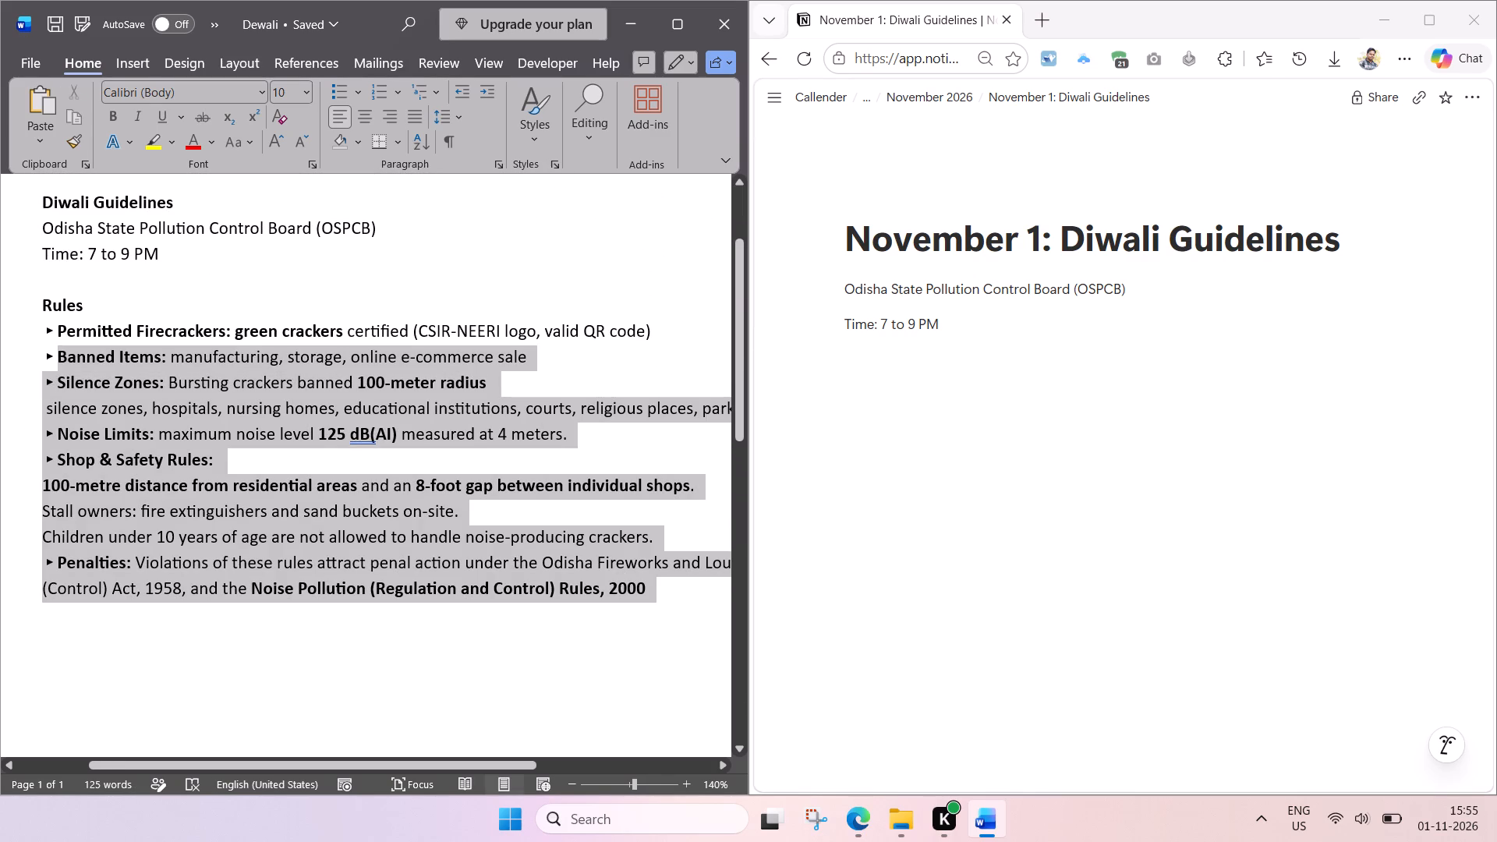
left_click_drag(55, 347, 34, 307)
key("ctrl+b")
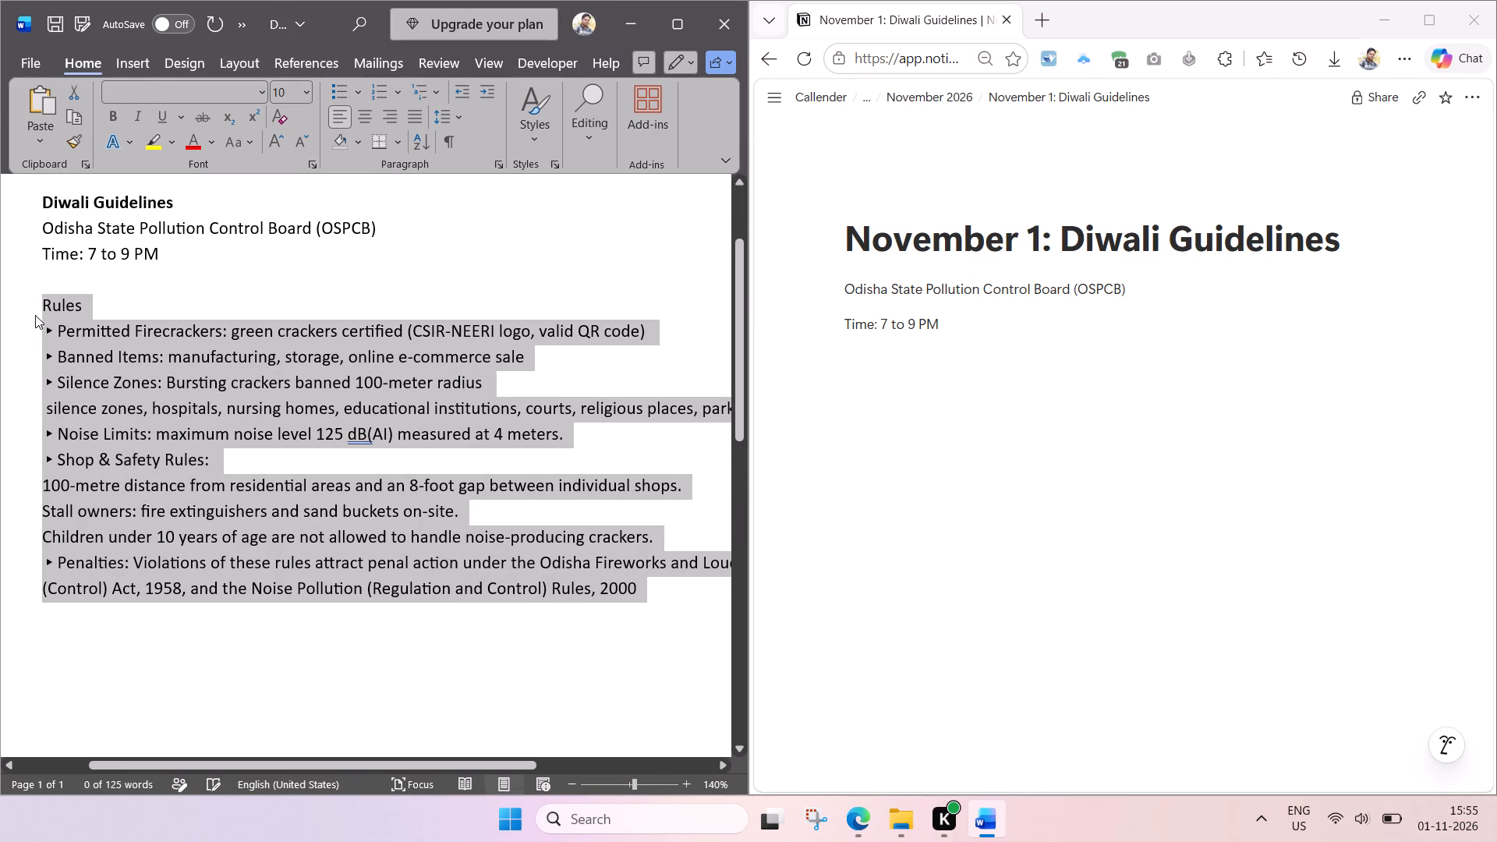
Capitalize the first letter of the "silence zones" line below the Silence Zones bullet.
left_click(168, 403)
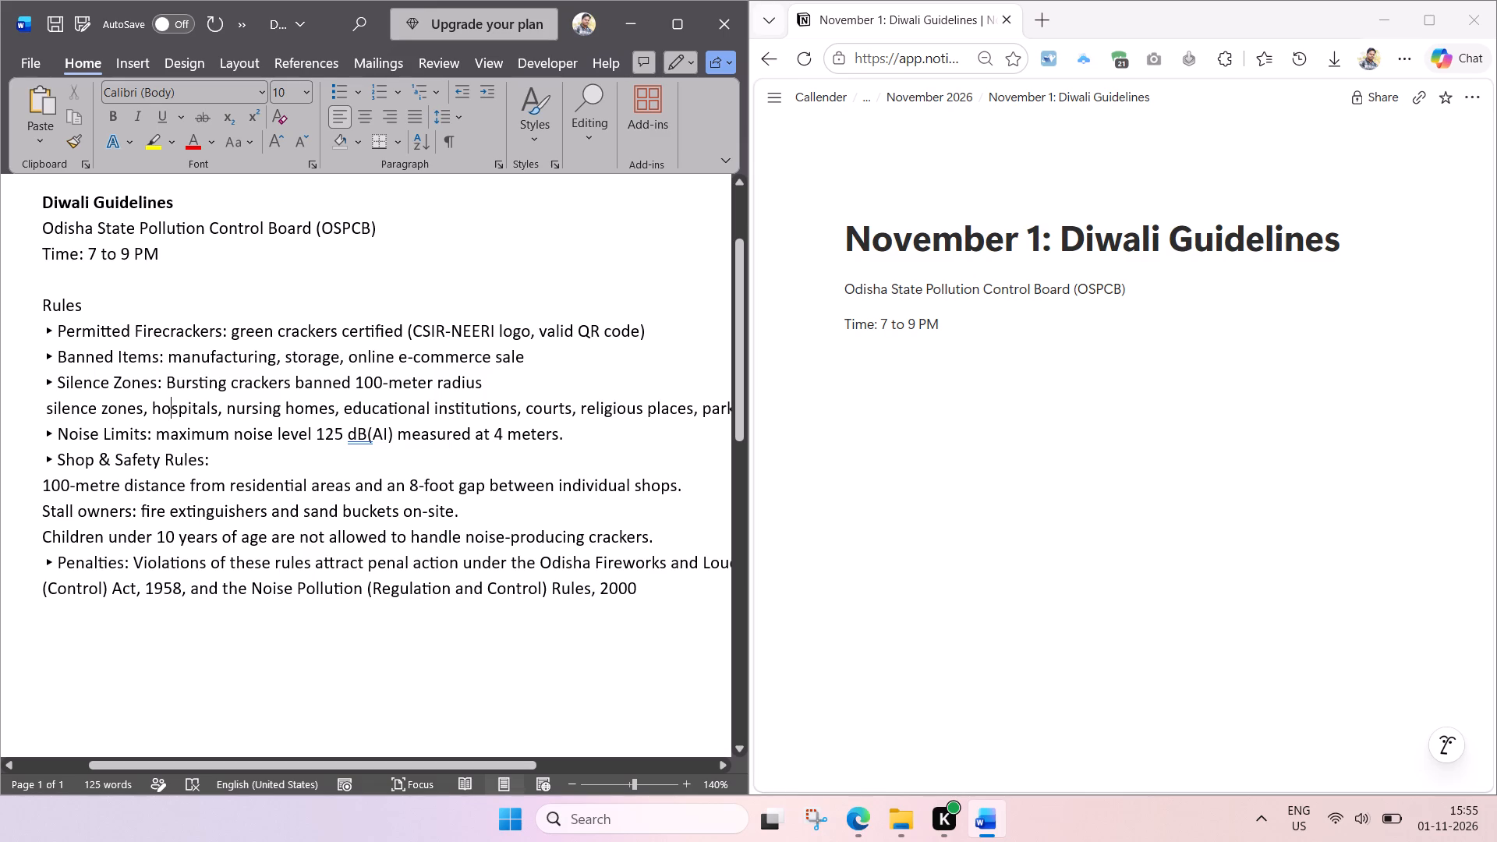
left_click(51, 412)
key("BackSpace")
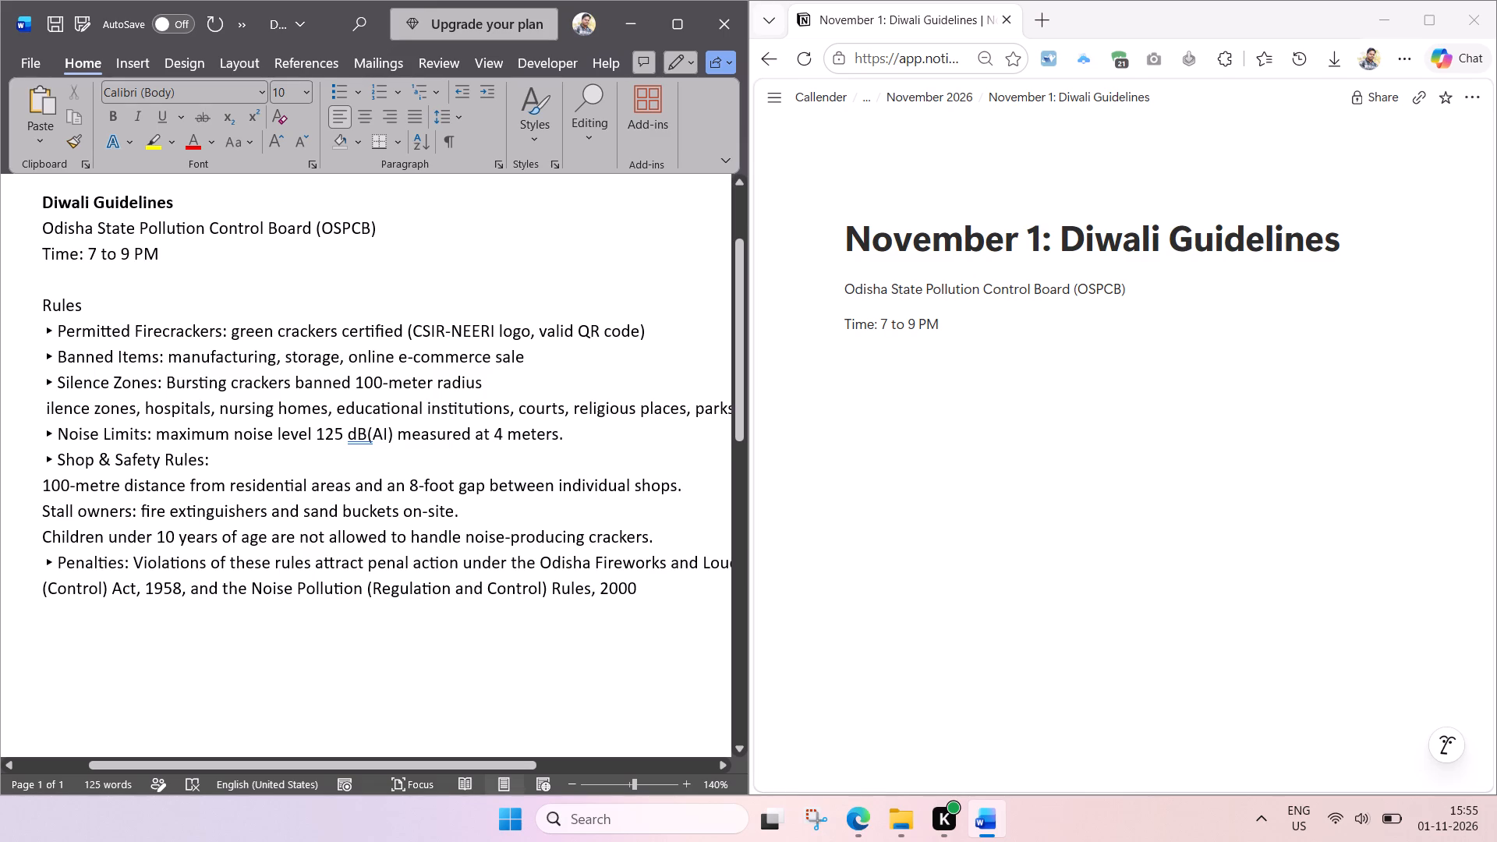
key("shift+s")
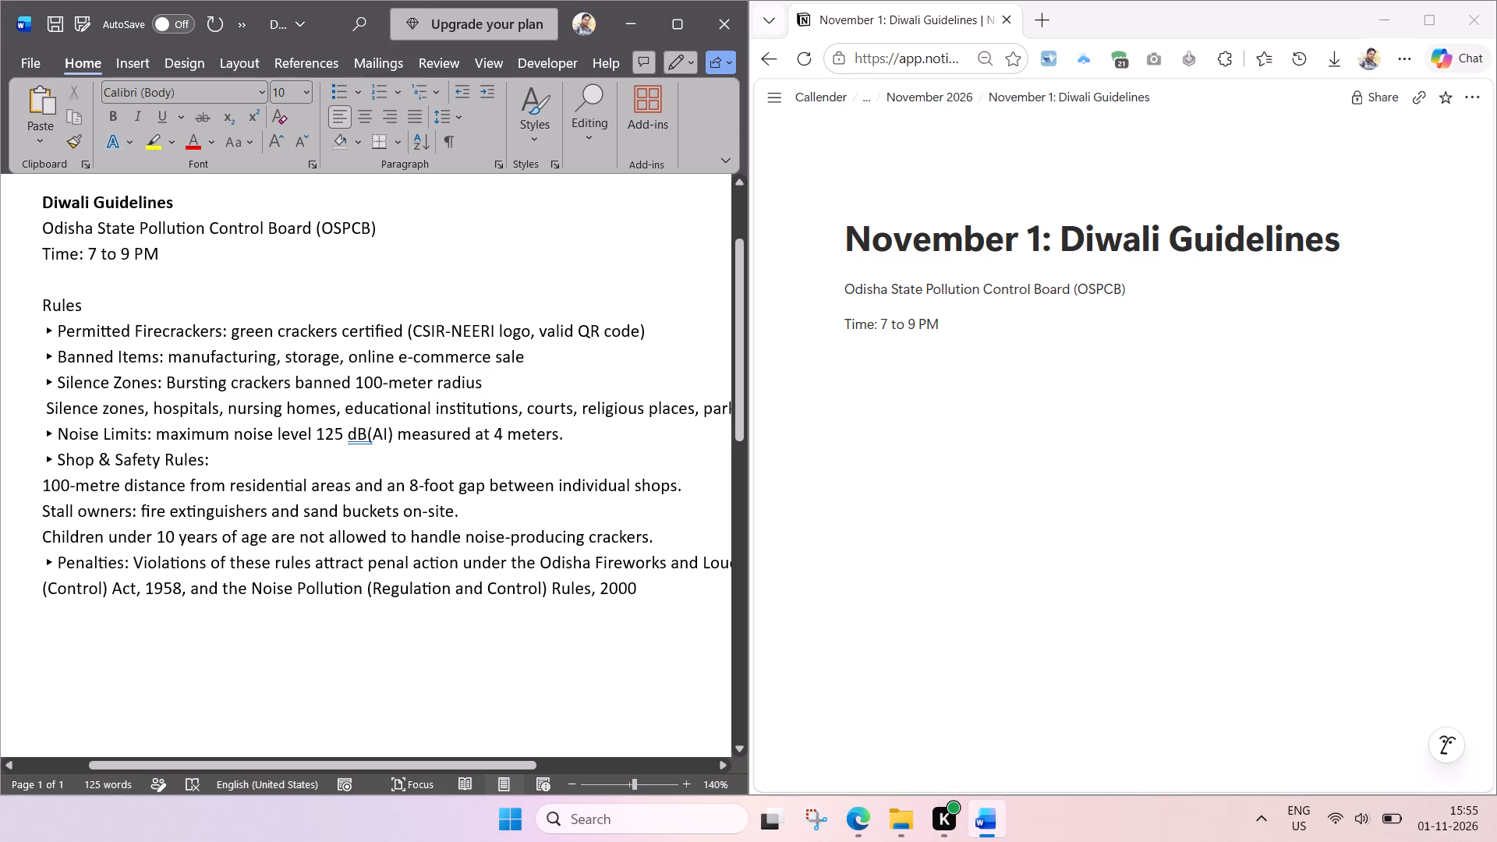
Delete the word "and" before "gardens" in the list of silence zone places.
left_click_drag(156, 410, 522, 406)
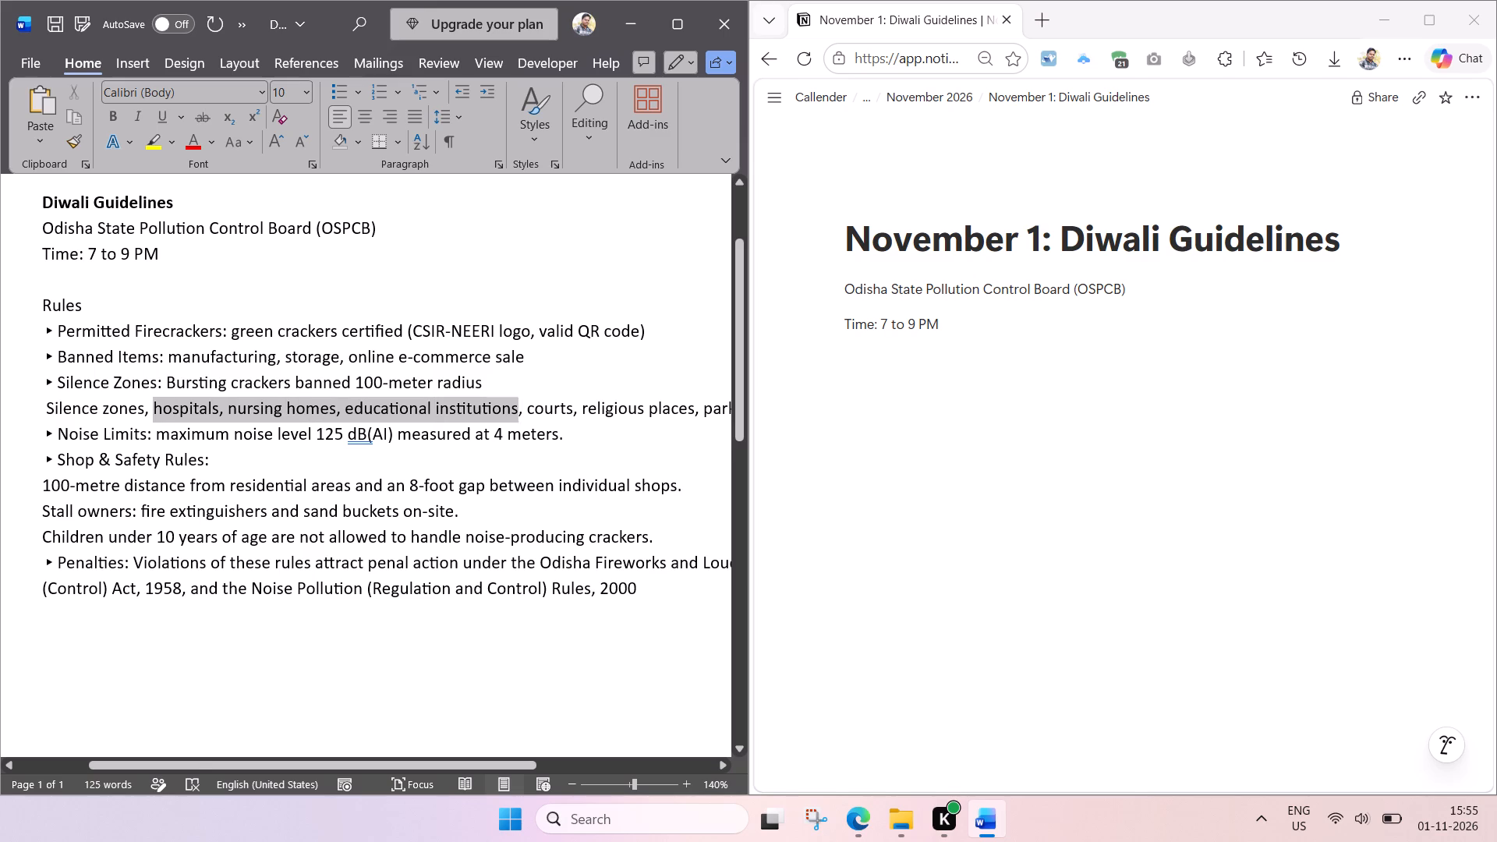
left_click_drag(522, 406, 661, 406)
left_click(411, 421)
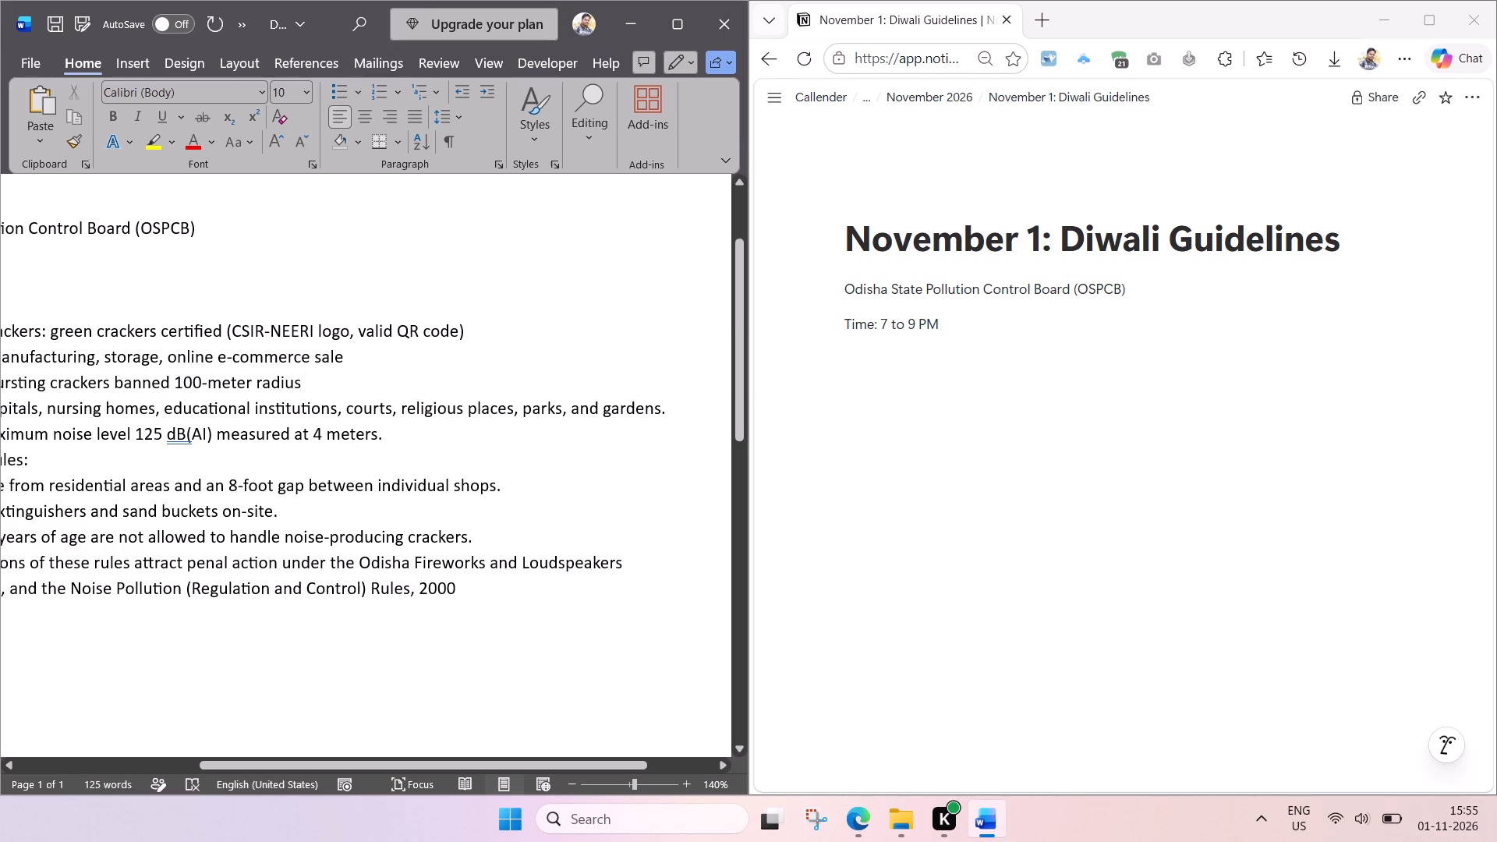
double_click(582, 405)
key("BackSpace")
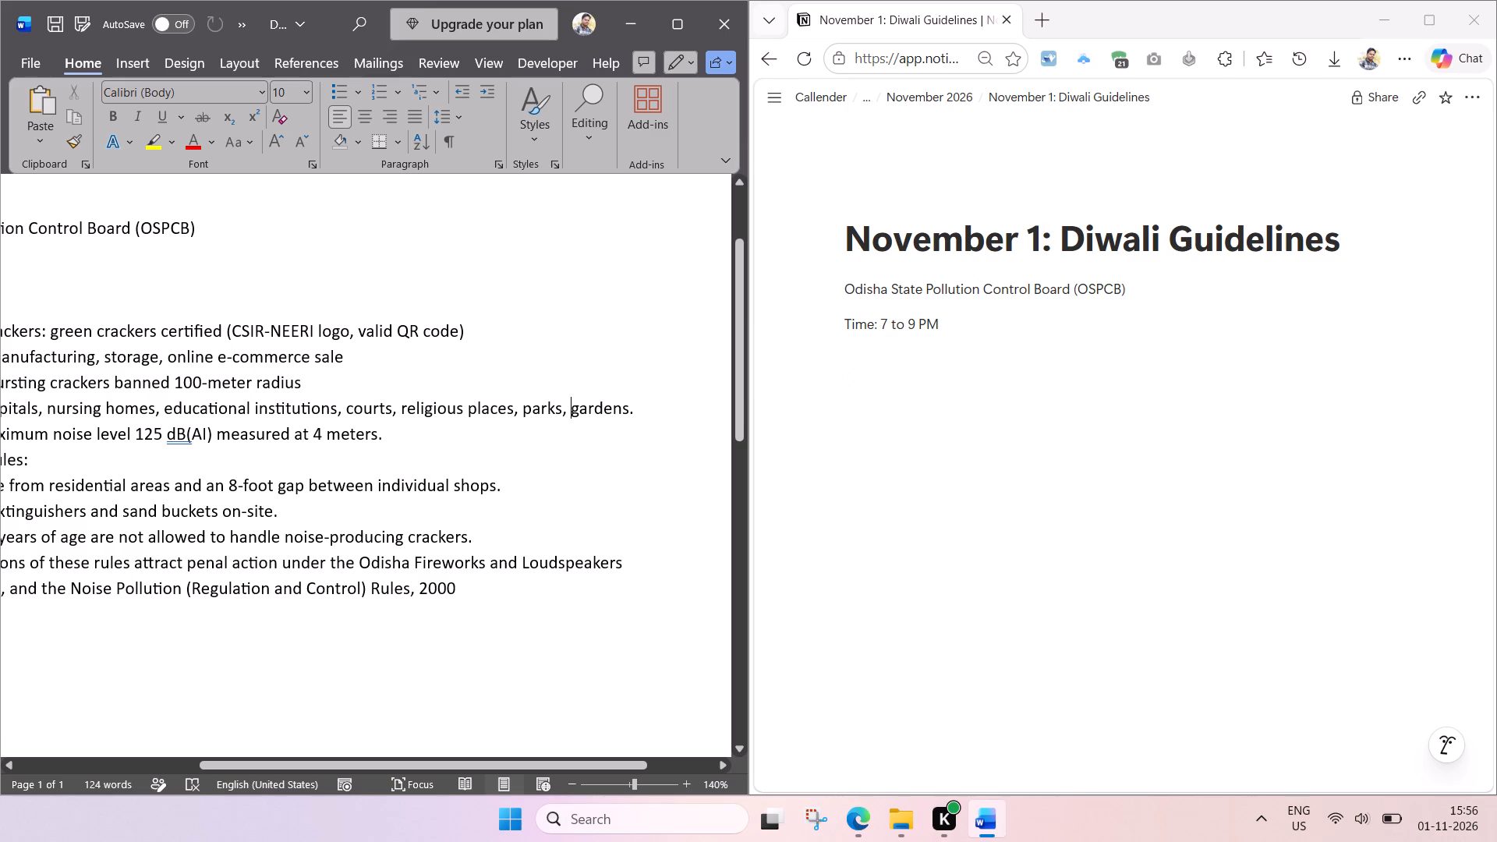
left_click(630, 414)
Move "Bursting crackers banned 100-meter radius" from the Silence Zones bullet to its own line below the list of places.
scroll(381, 433, "right", 2)
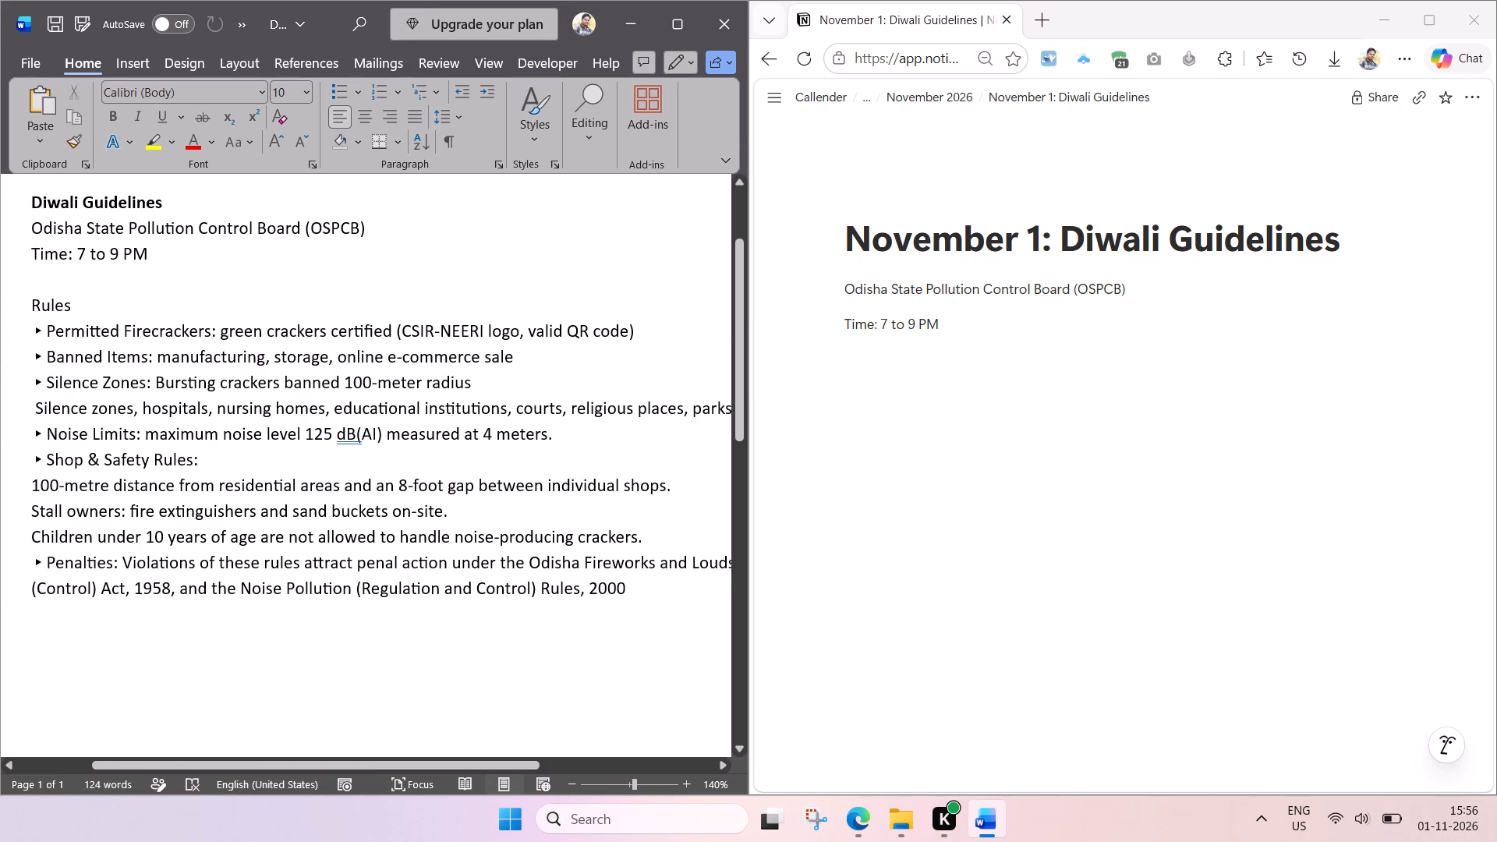
scroll(377, 432, "right", 1)
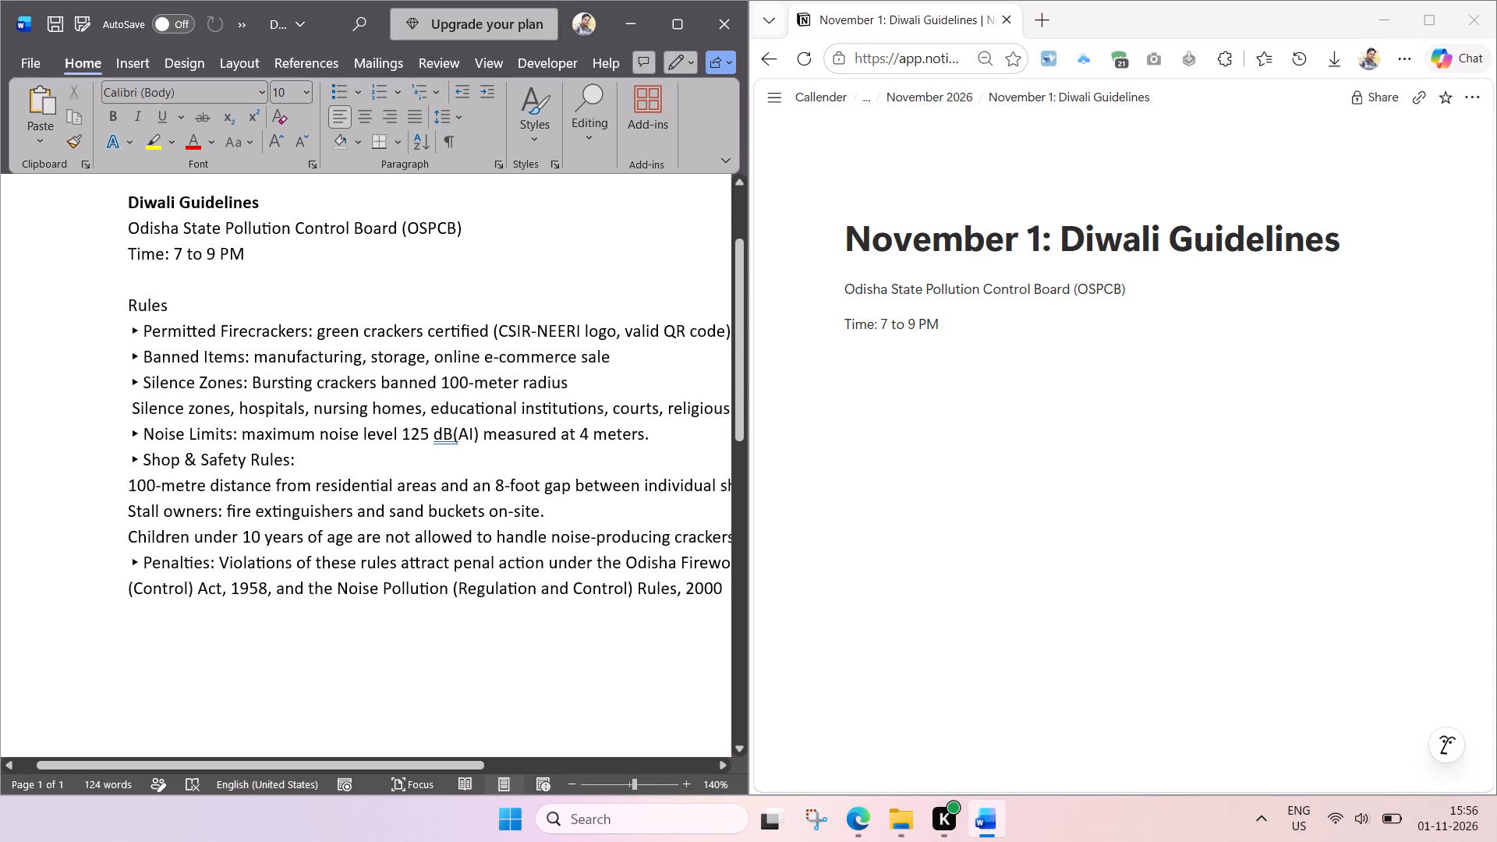
left_click_drag(568, 384, 298, 384)
key("ctrl+x")
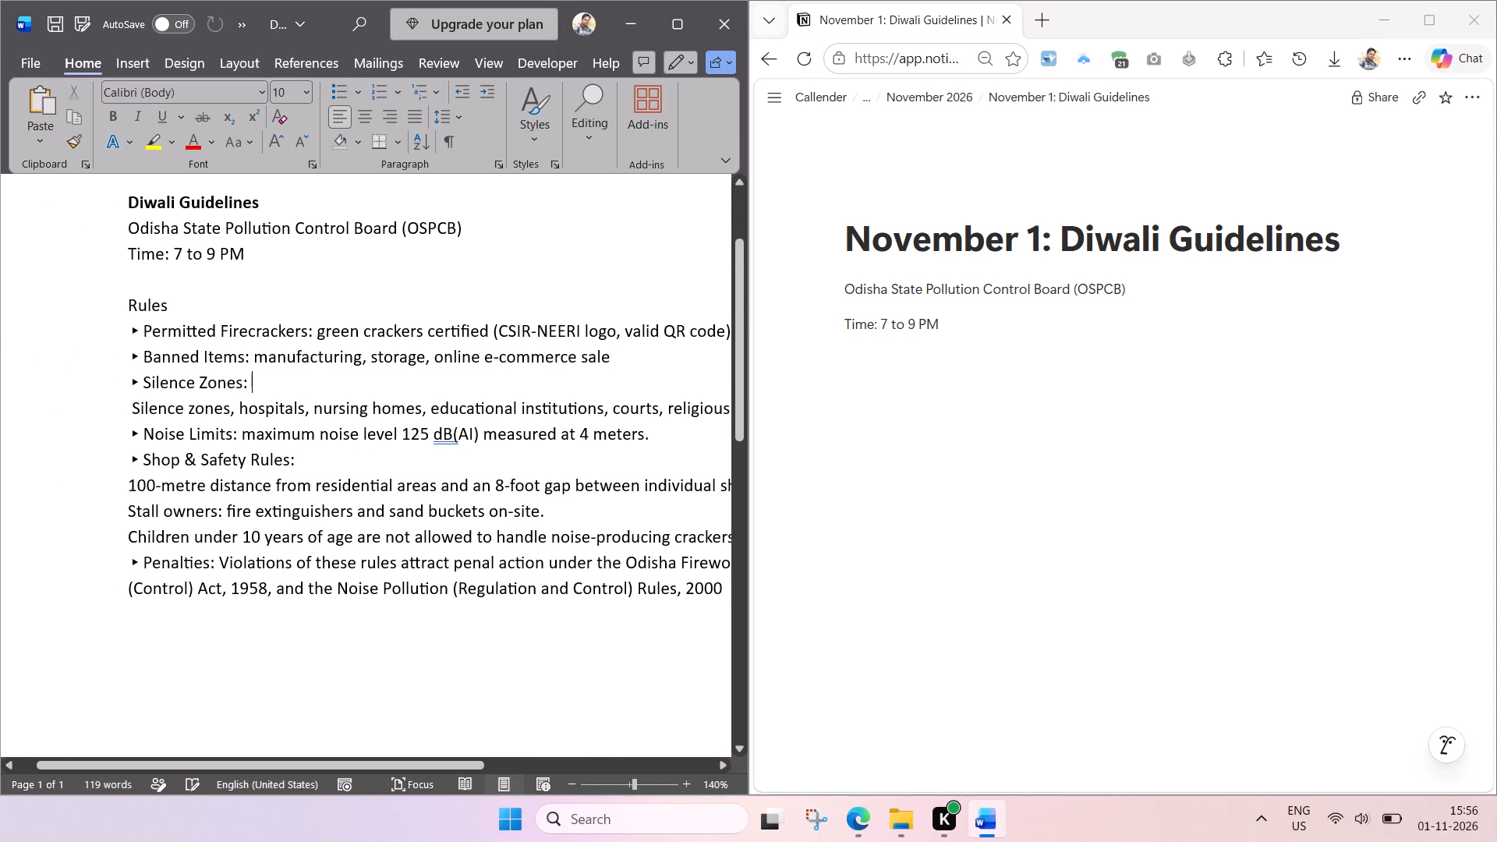
scroll(556, 435, "left", 1)
left_click(647, 412)
key("Return")
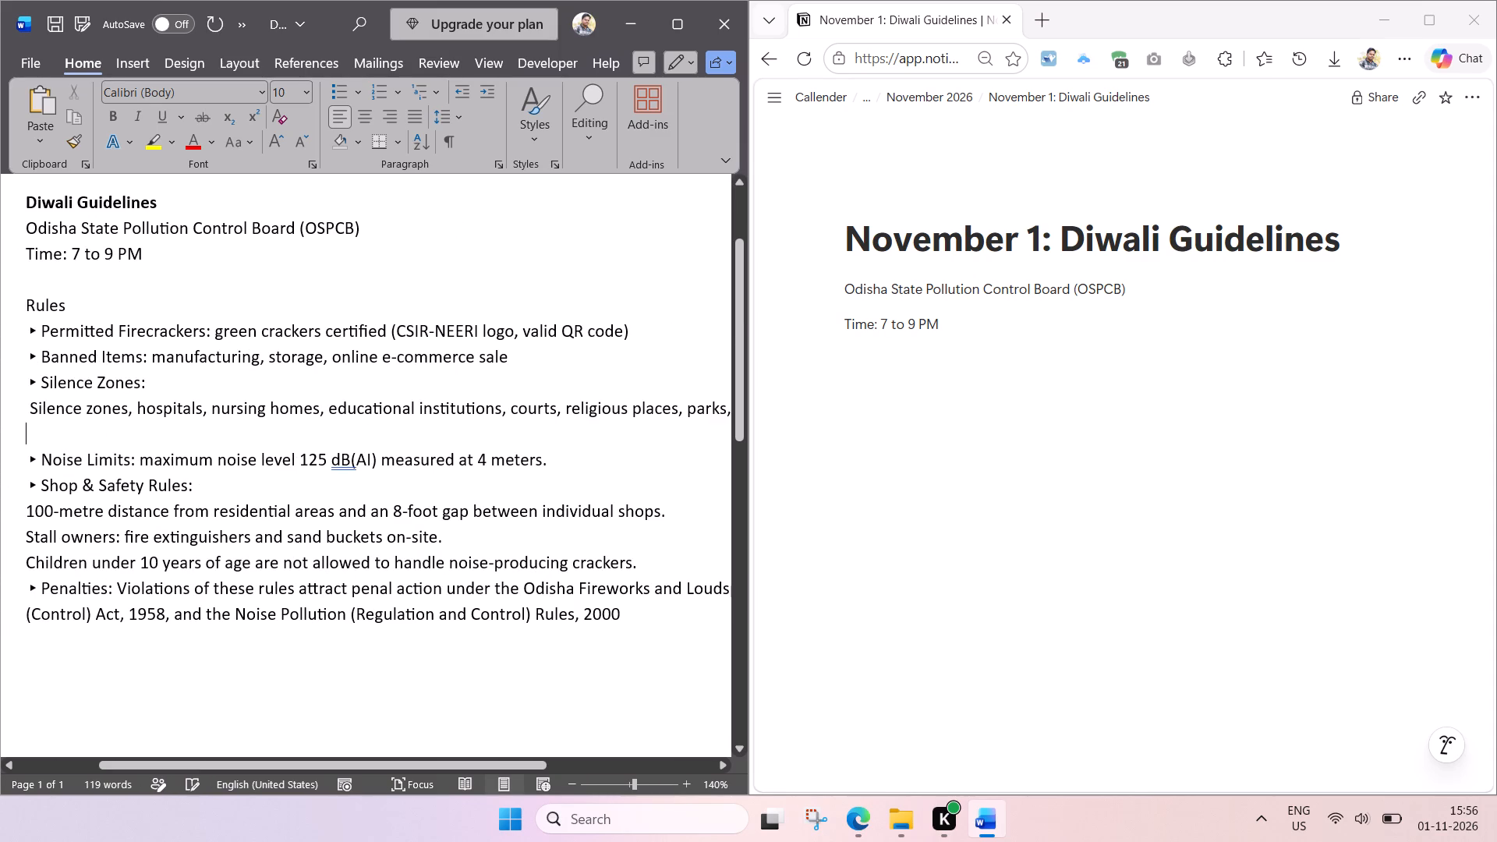
key("ctrl+v")
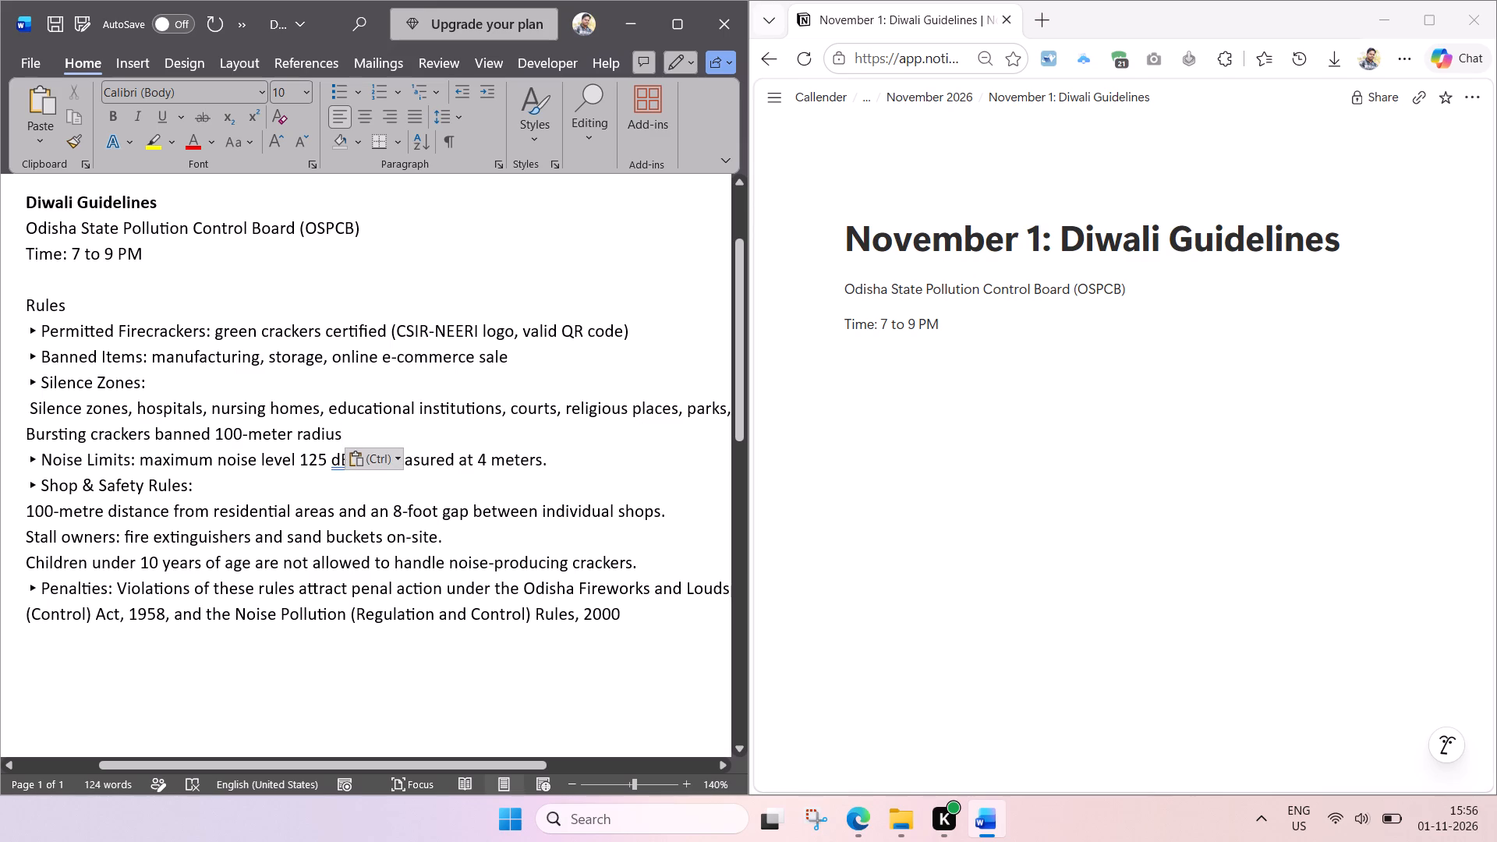
Capitalize "Hospitals" in the list of silence zone places.
left_click(144, 407)
key("BackSpace")
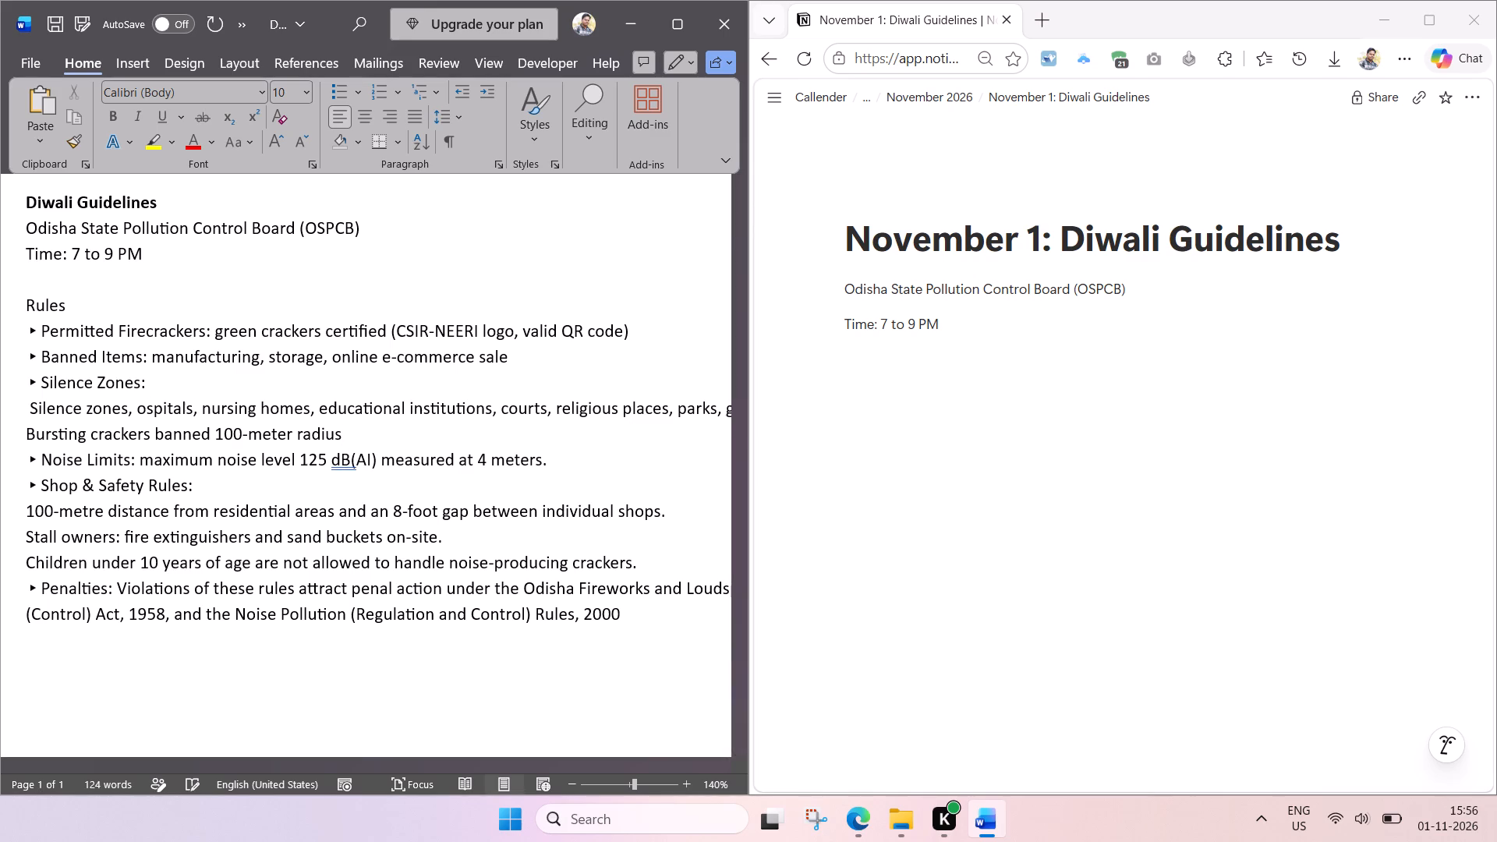
key("shift+h")
Copy the list of places from "Hospitals" through "gardens" and insert it after "Silence Zones:" on the bullet line.
left_click_drag(137, 410, 161, 411)
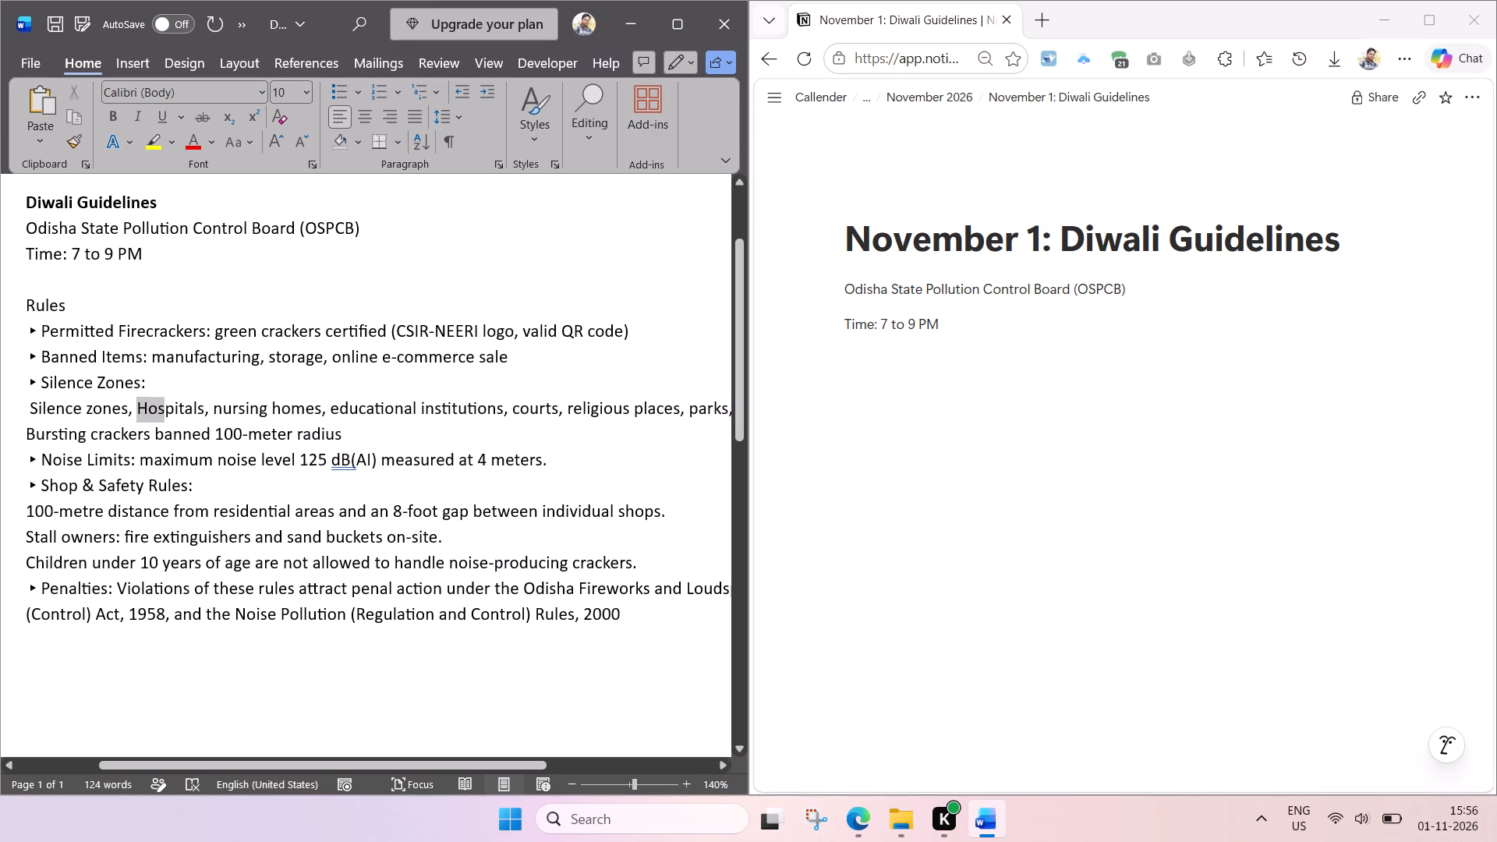
left_click_drag(161, 411, 161, 412)
scroll(603, 435, "left", 1)
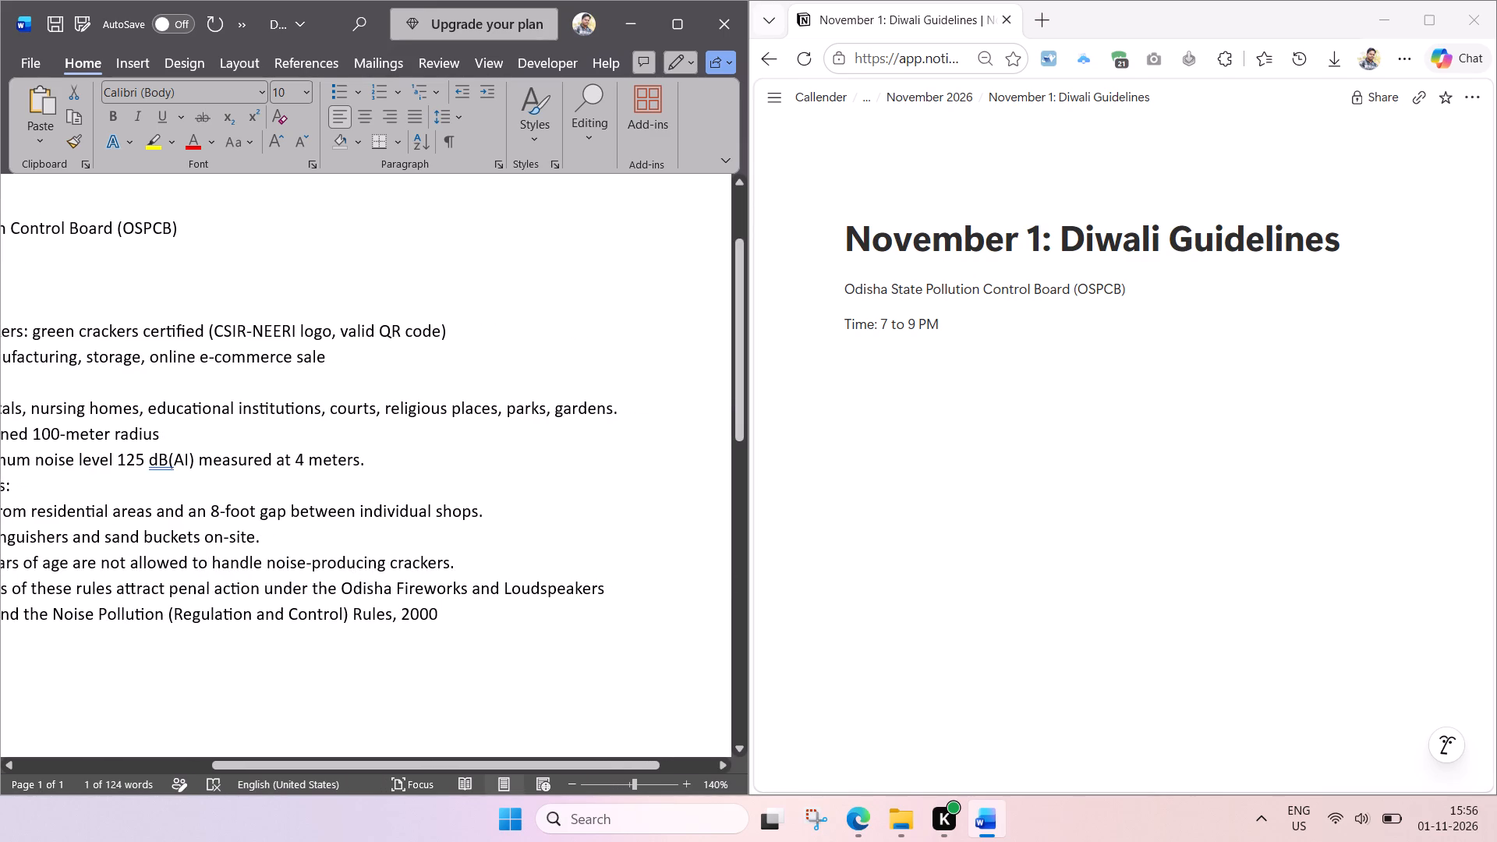
left_click(612, 405, "shift")
key("ctrl+c")
scroll(421, 391, "right", 2)
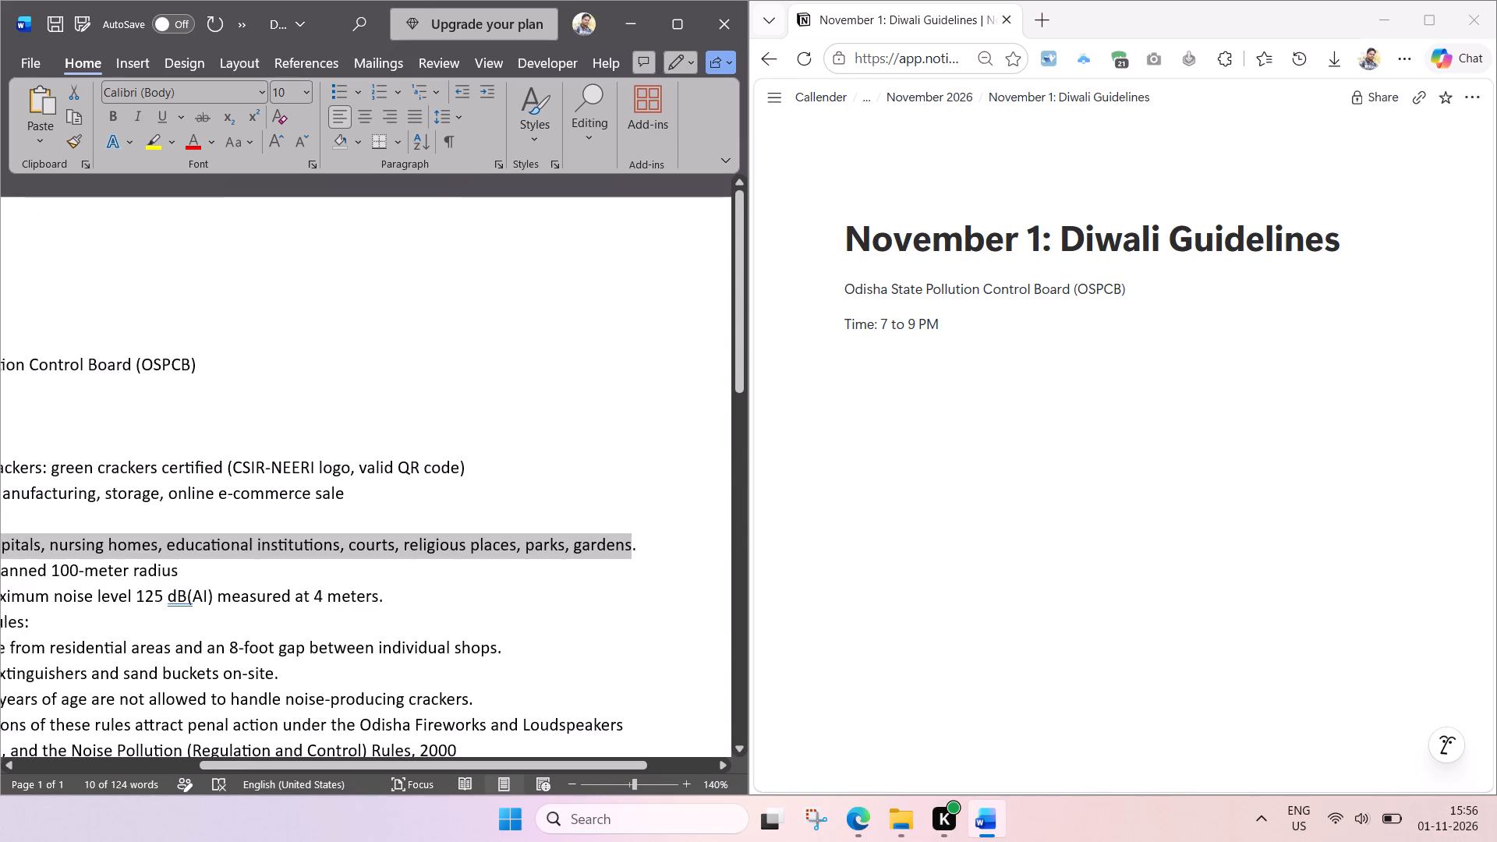
scroll(325, 397, "right", 2)
scroll(317, 500, "down", 1)
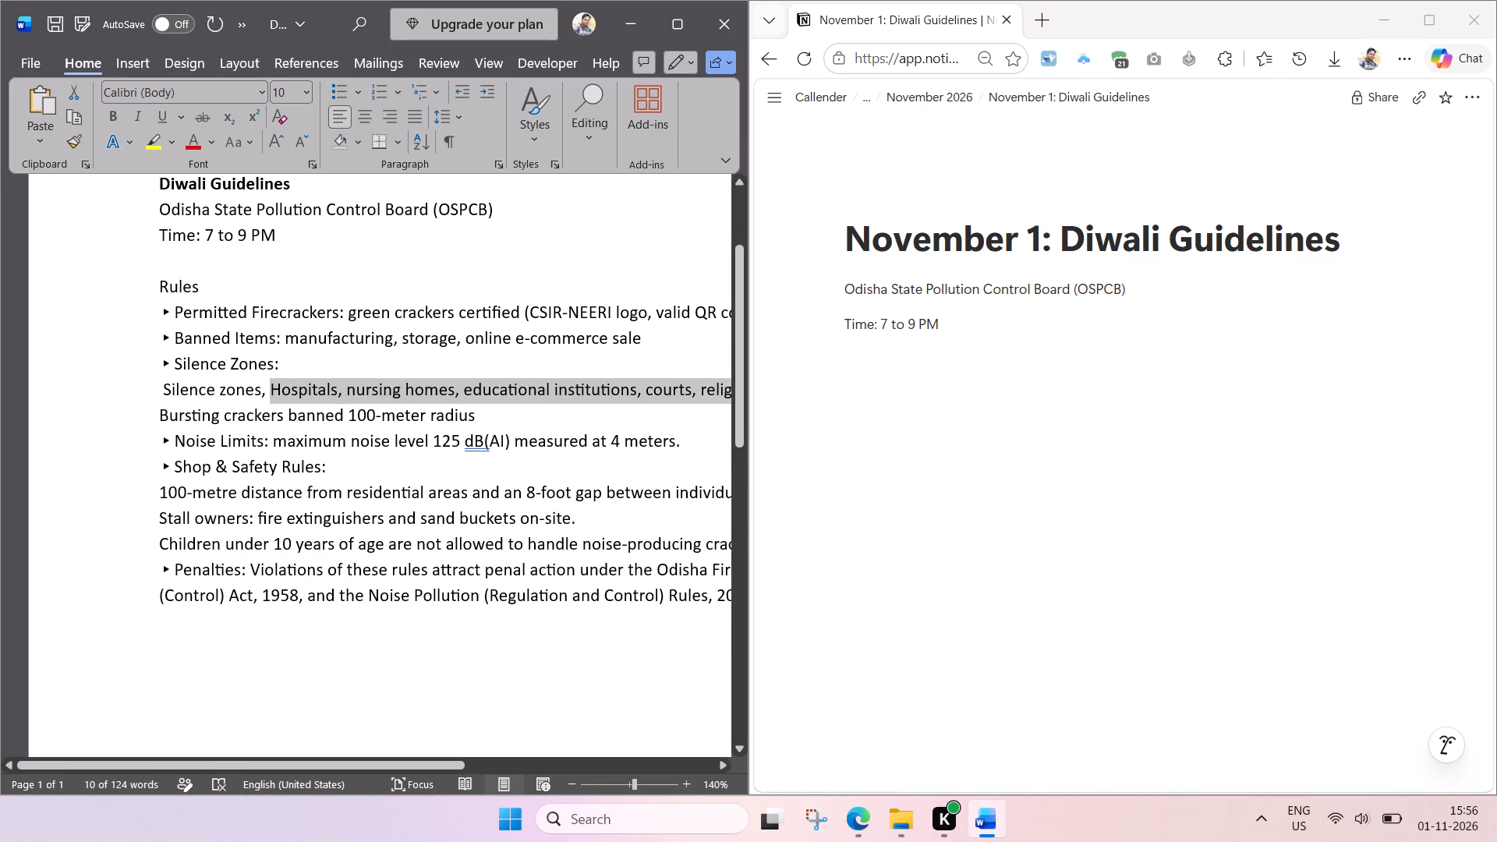
left_click(318, 358)
key("ctrl+v")
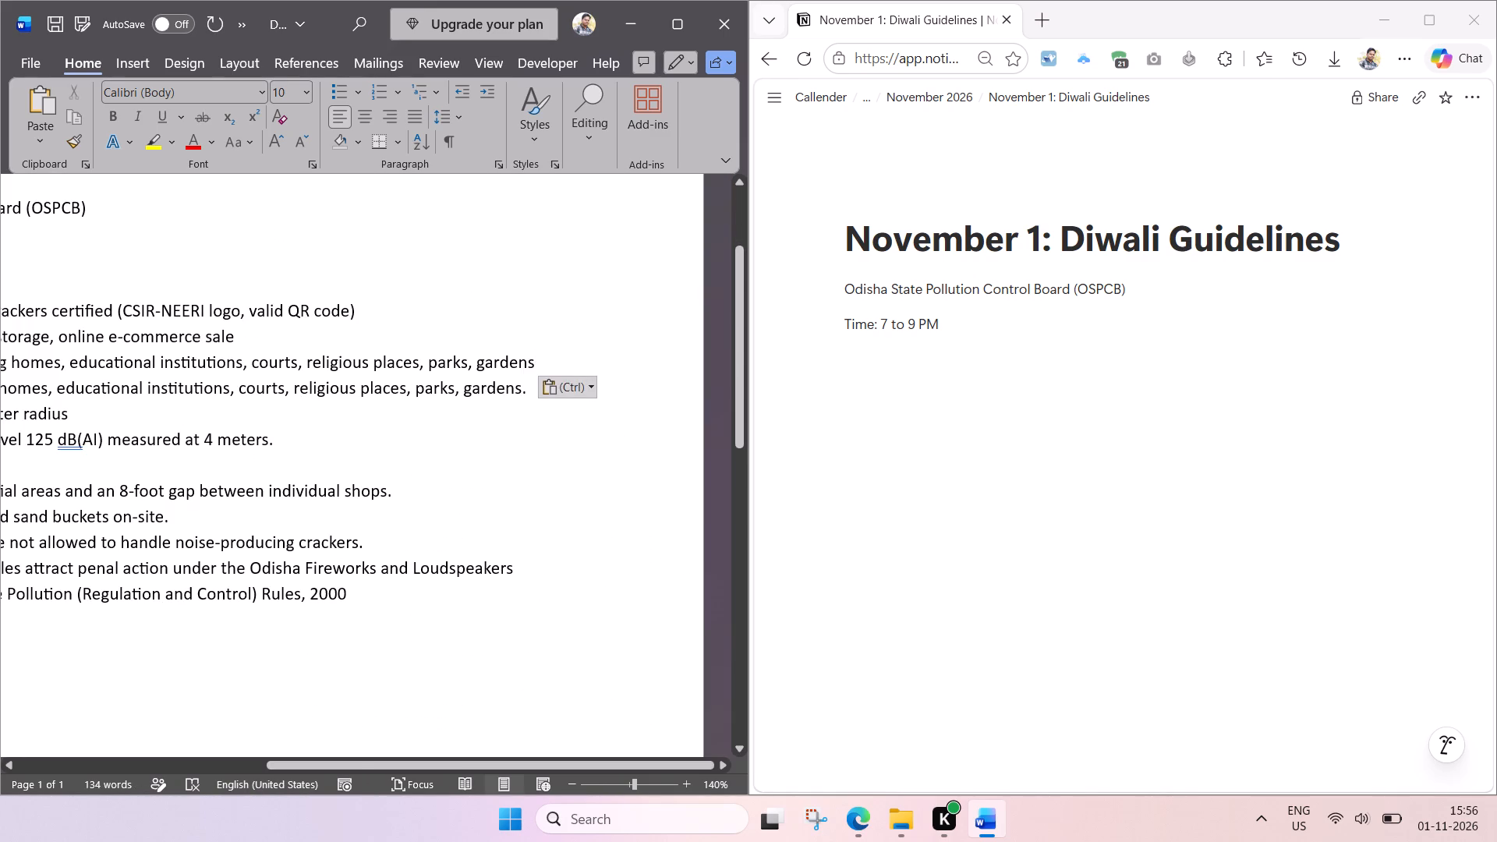
Delete the duplicate line starting with "Silence zones, Hospitals" below the Silence Zones bullet.
left_click_drag(531, 390, 0, 419)
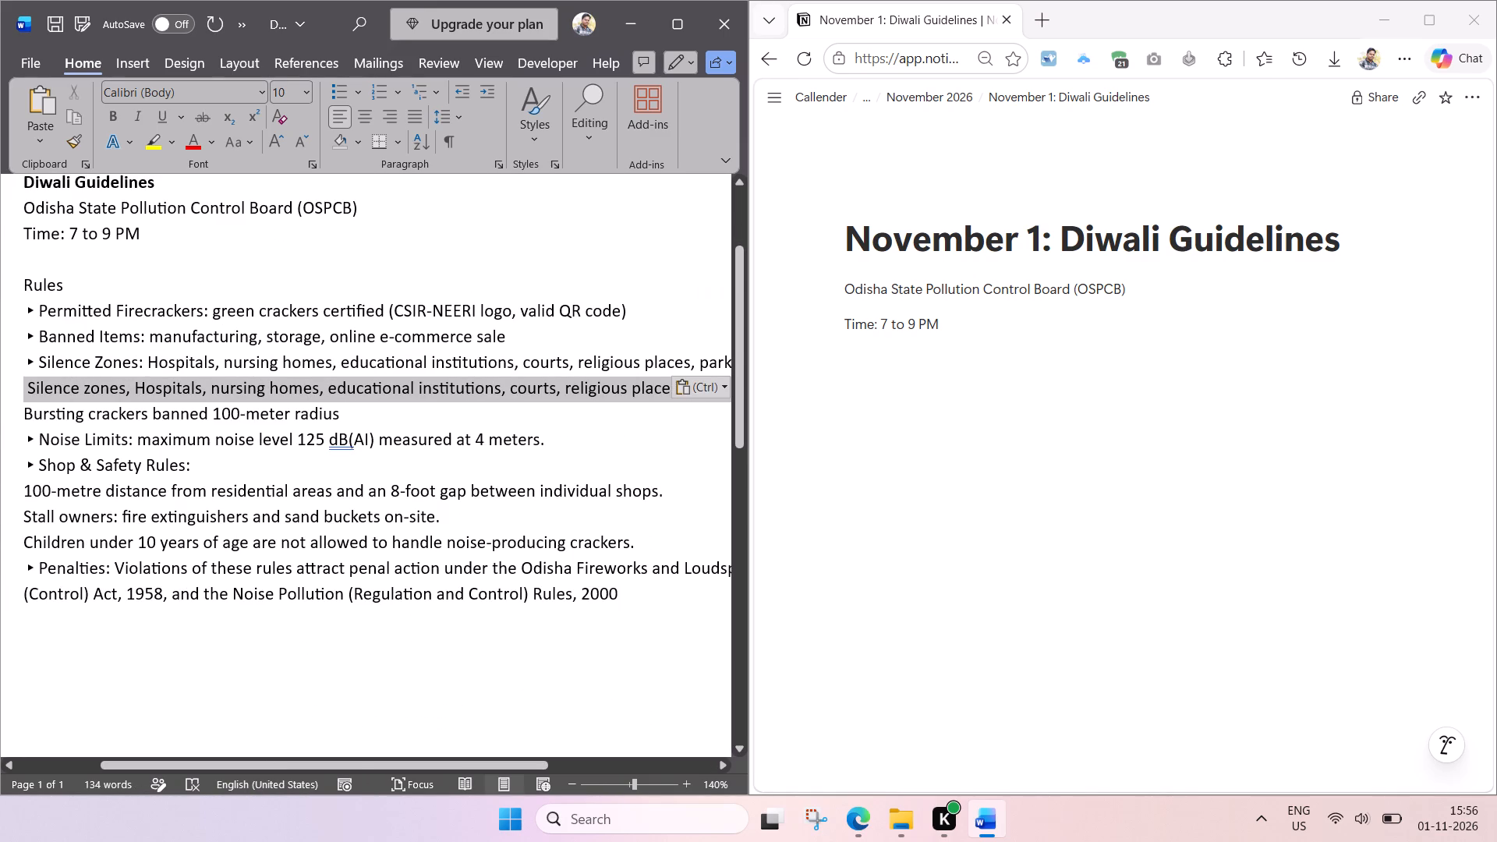
left_click_drag(0, 419, 0, 395)
key("BackSpace")
key("BackSpace")
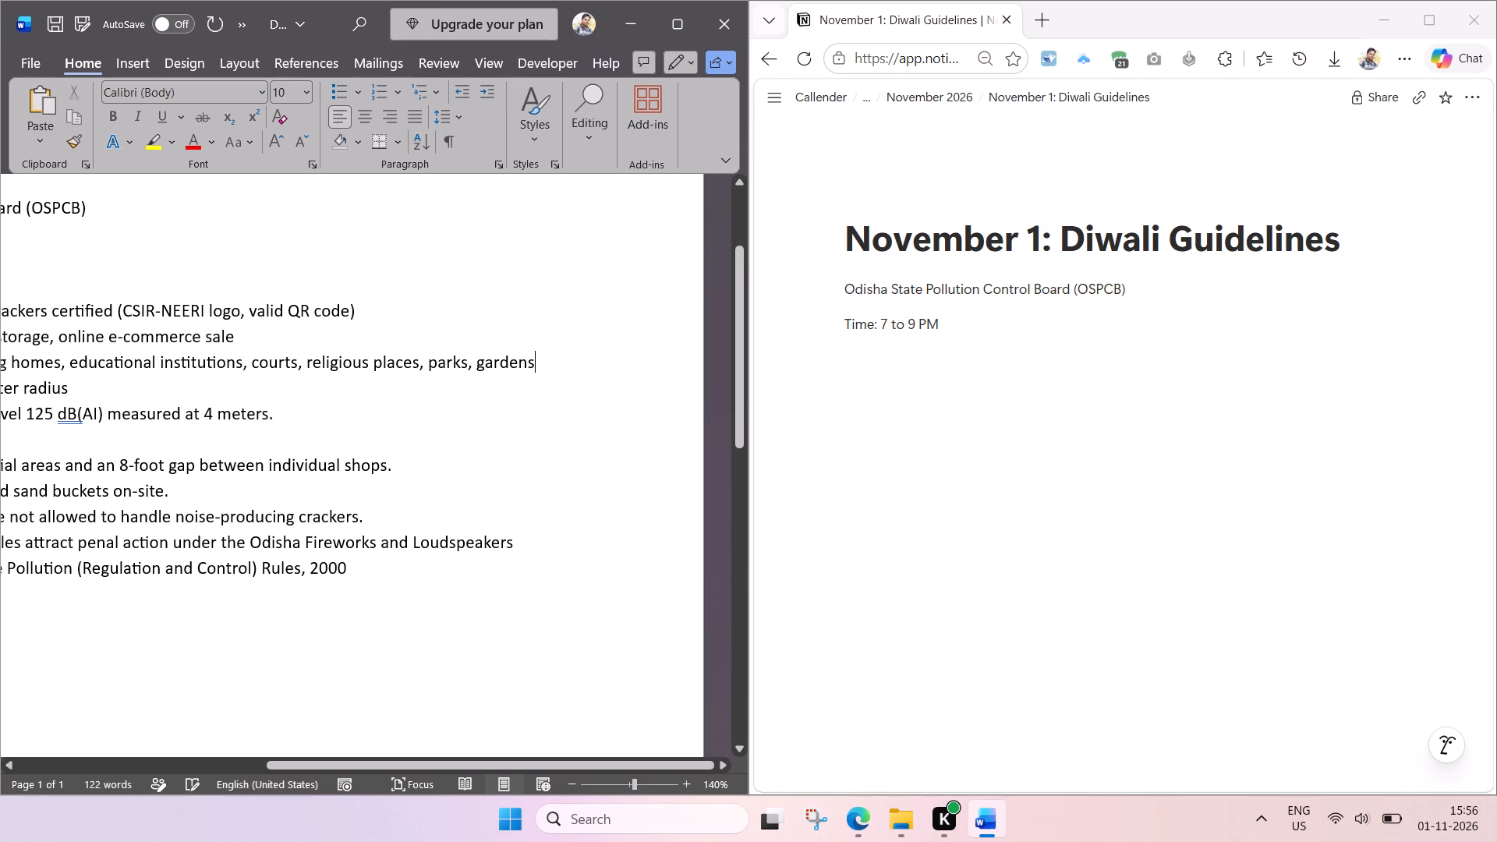
Indent the "Bursting crackers banned 100-meter radius" line with five spaces under the Silence Zones bullet.
scroll(151, 406, "right", 9)
scroll(299, 433, "right", 1)
scroll(301, 433, "left", 1)
scroll(302, 433, "right", 1)
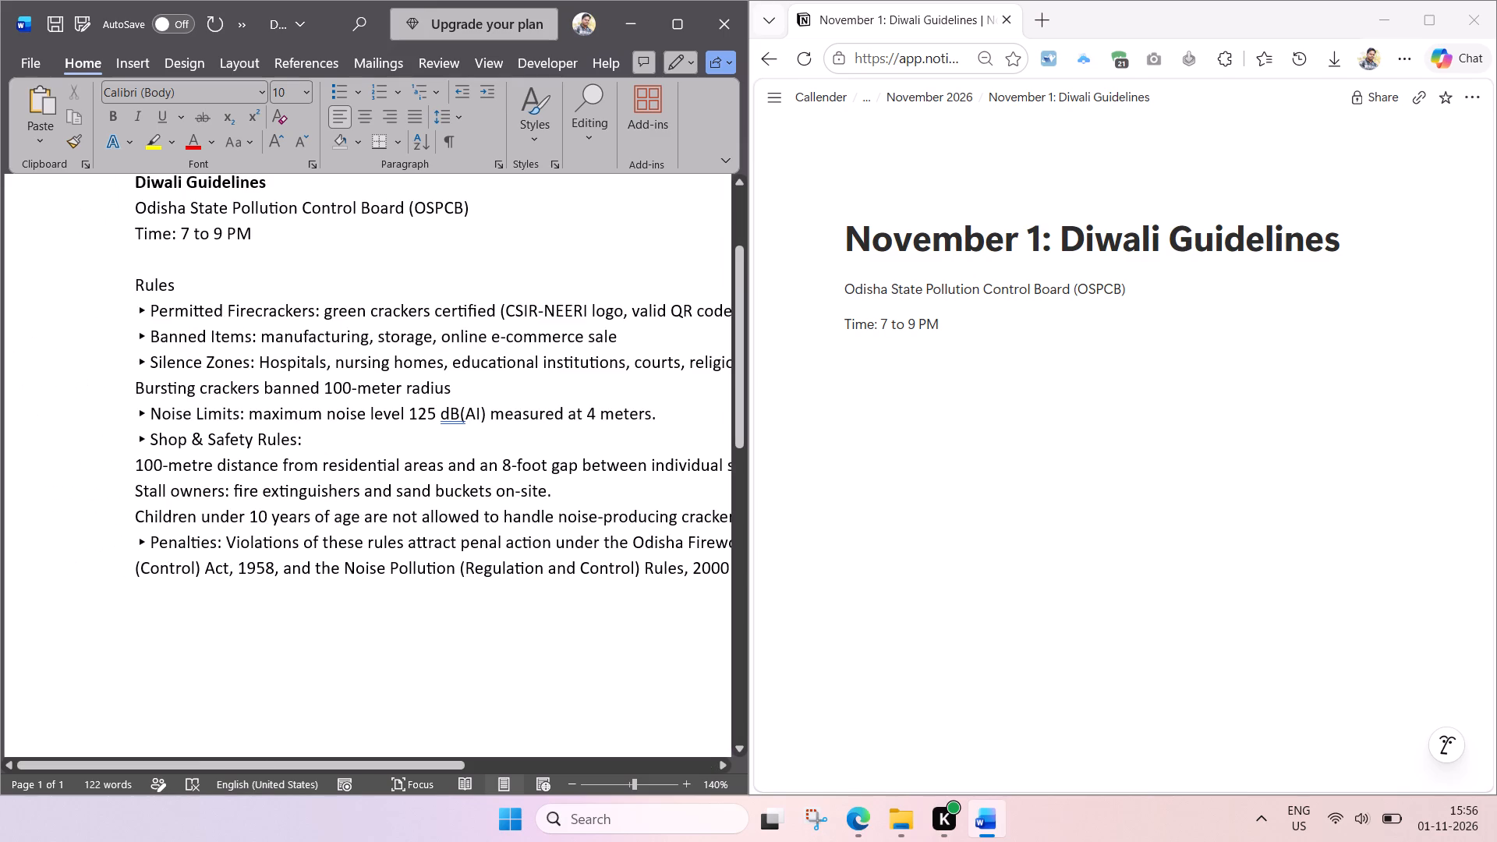
left_click(150, 387)
key("space")
key("space")
key("space")
key("space")
key("space")
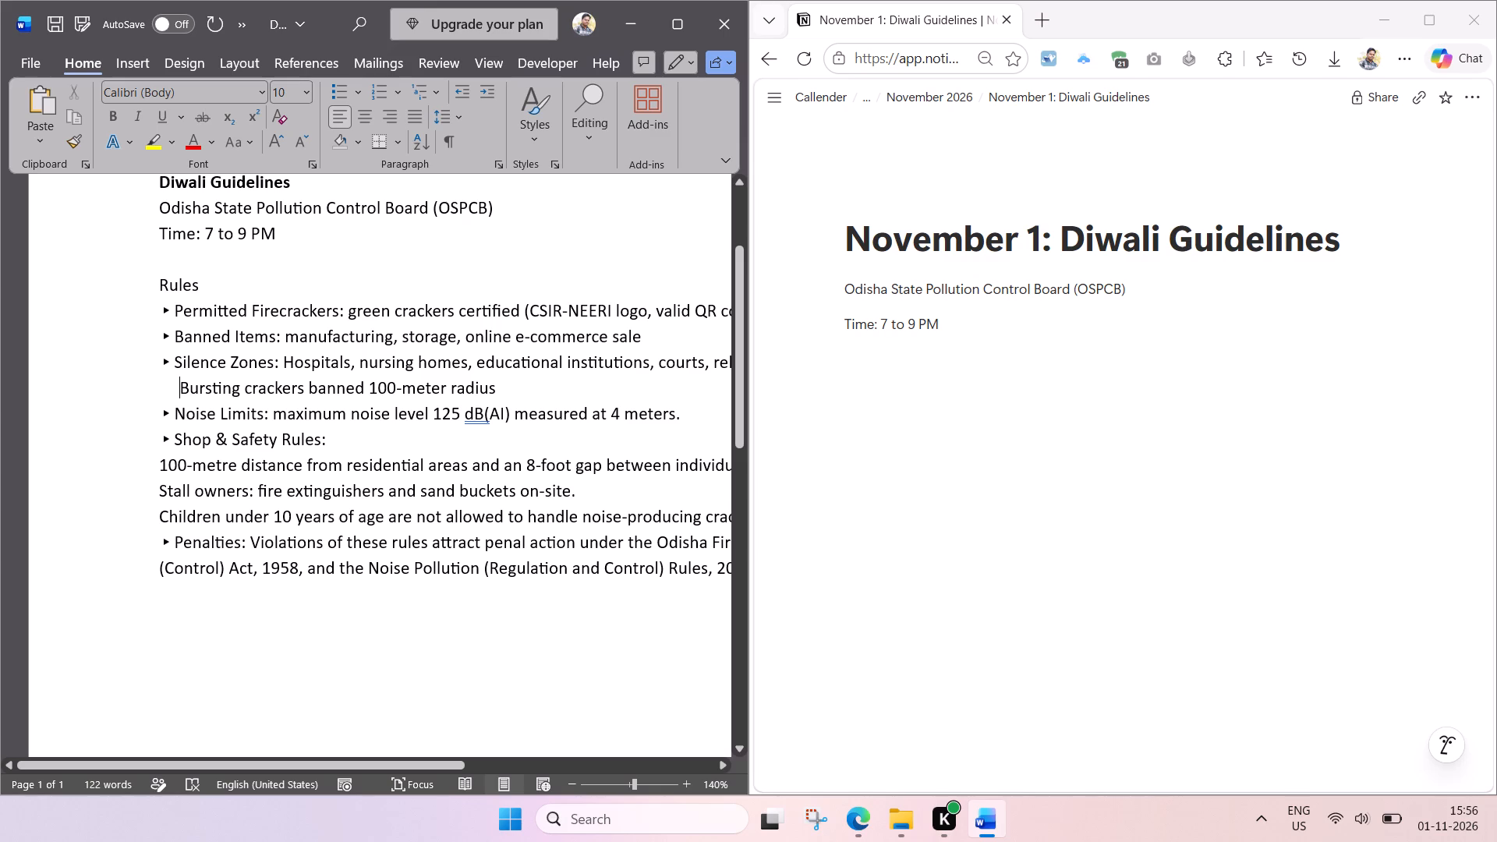
Join the "100-metre distance from residential areas" line onto the "Shop & Safety Rules:" line, adding a space before it.
left_click(156, 468)
key("BackSpace")
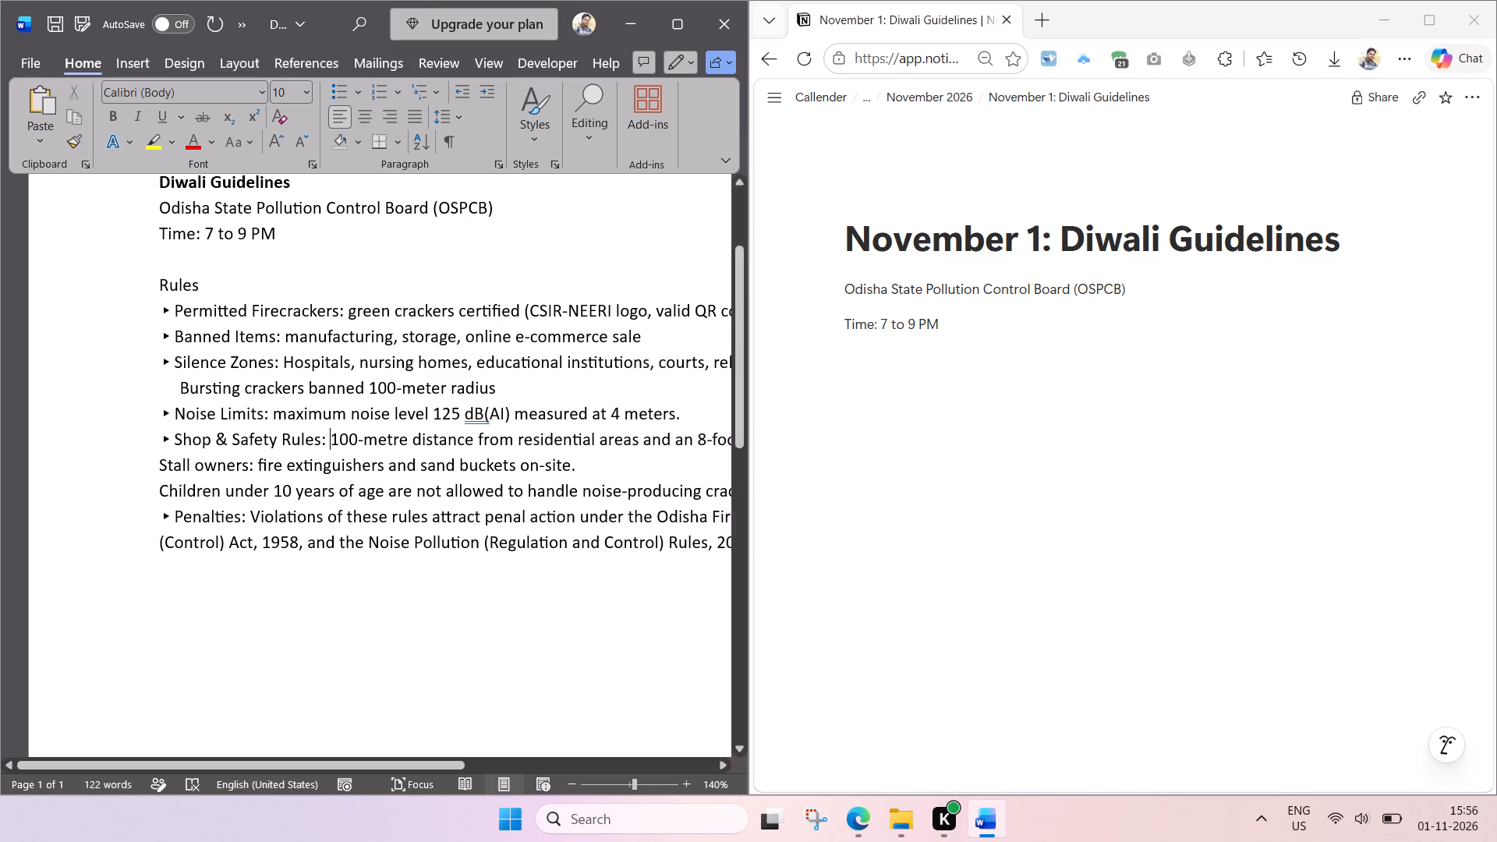
key("space")
Move the bullet and word "Shop" from the Shop & Safety Rules line to before "Stall owners", following it with a colon.
scroll(373, 497, "down", 1)
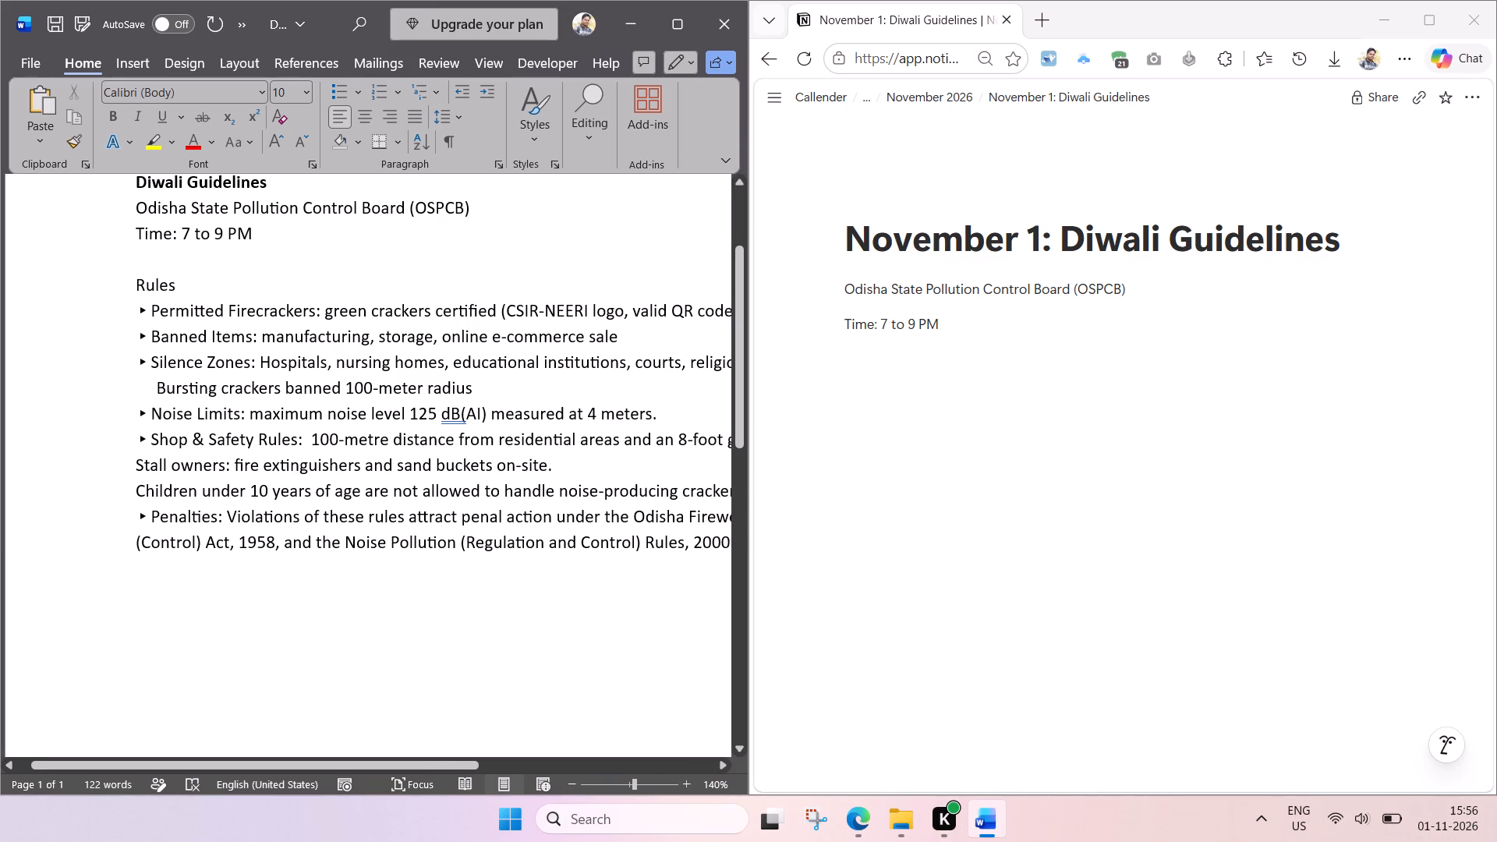
scroll(373, 497, "down", 2)
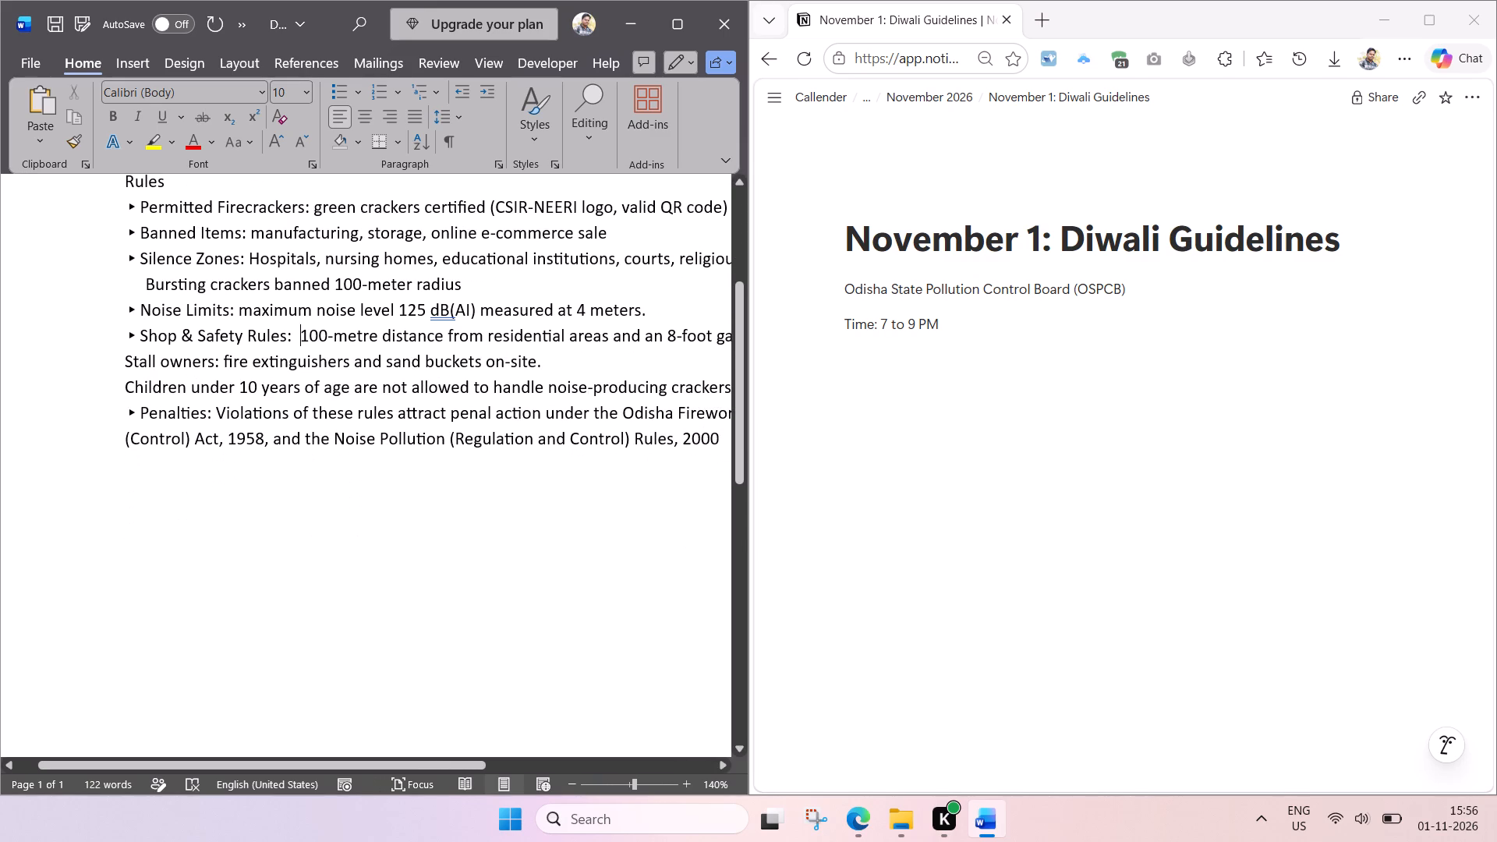
scroll(375, 517, "down", 1)
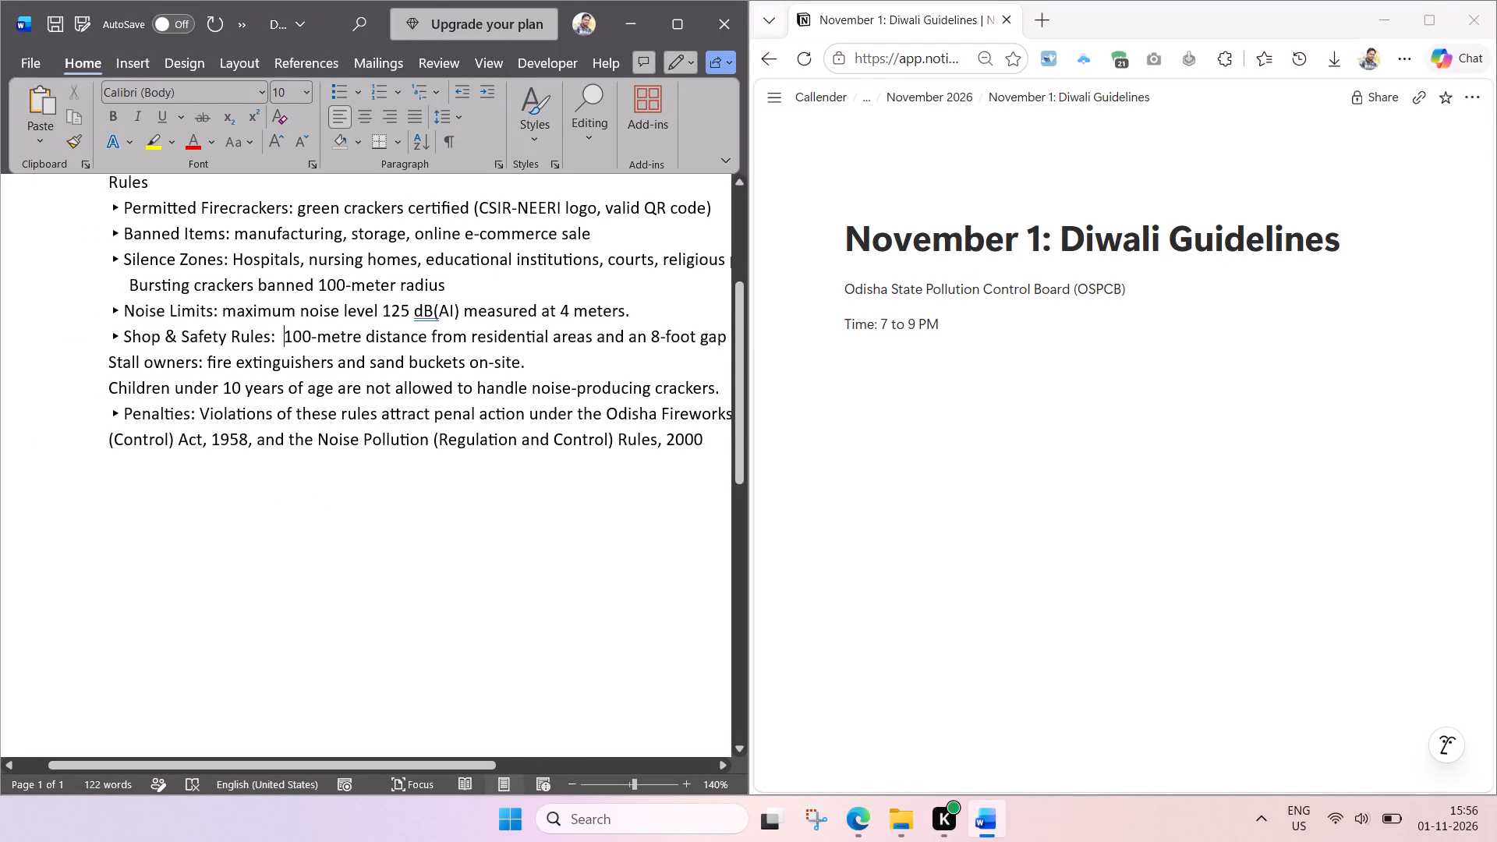
left_click_drag(164, 334, 73, 338)
key("ctrl+x")
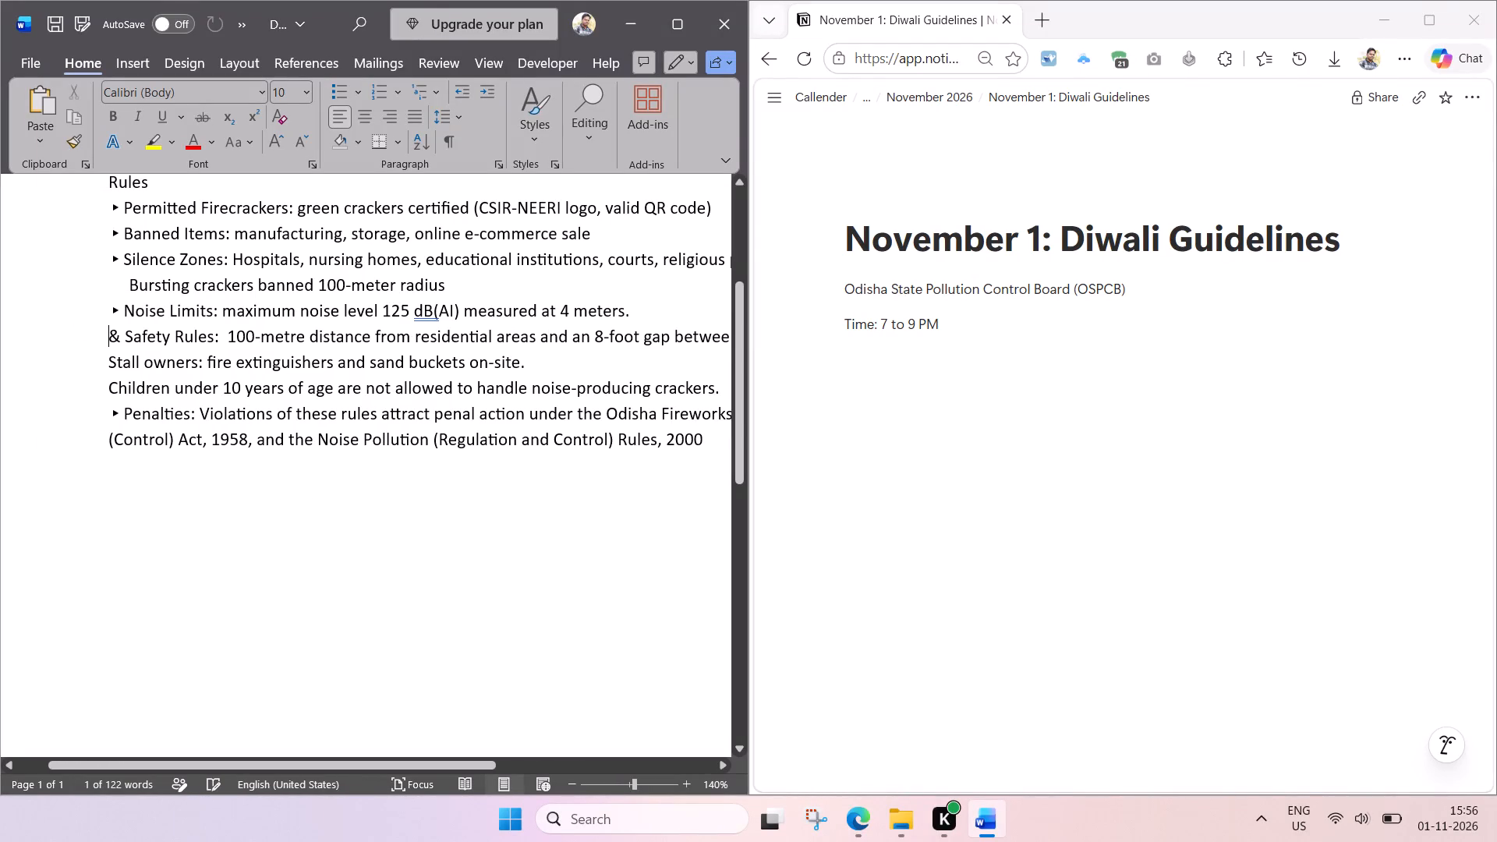
left_click(108, 360)
key("ctrl+v")
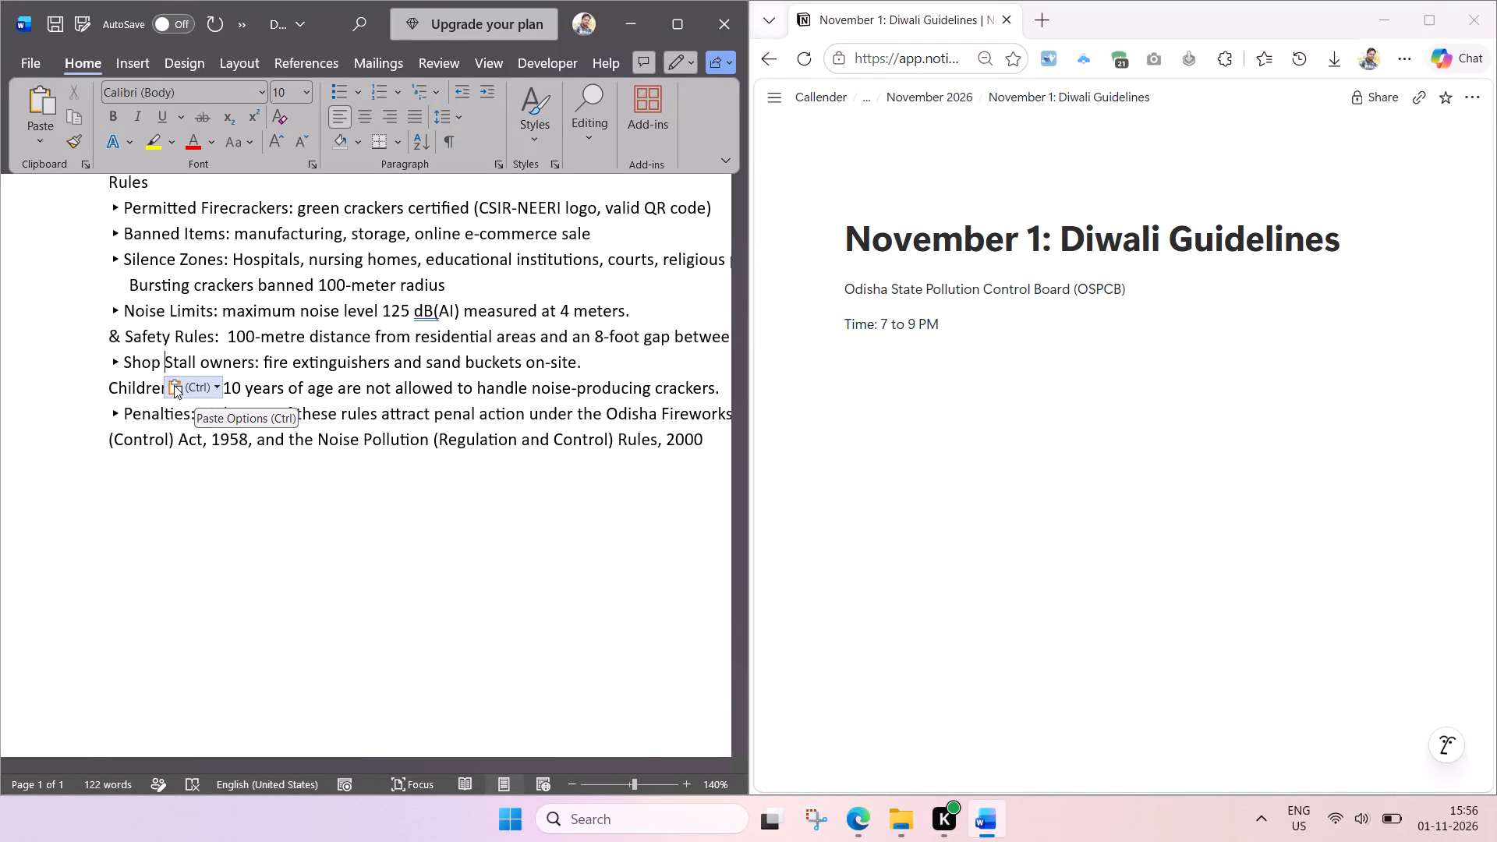
key("BackSpace")
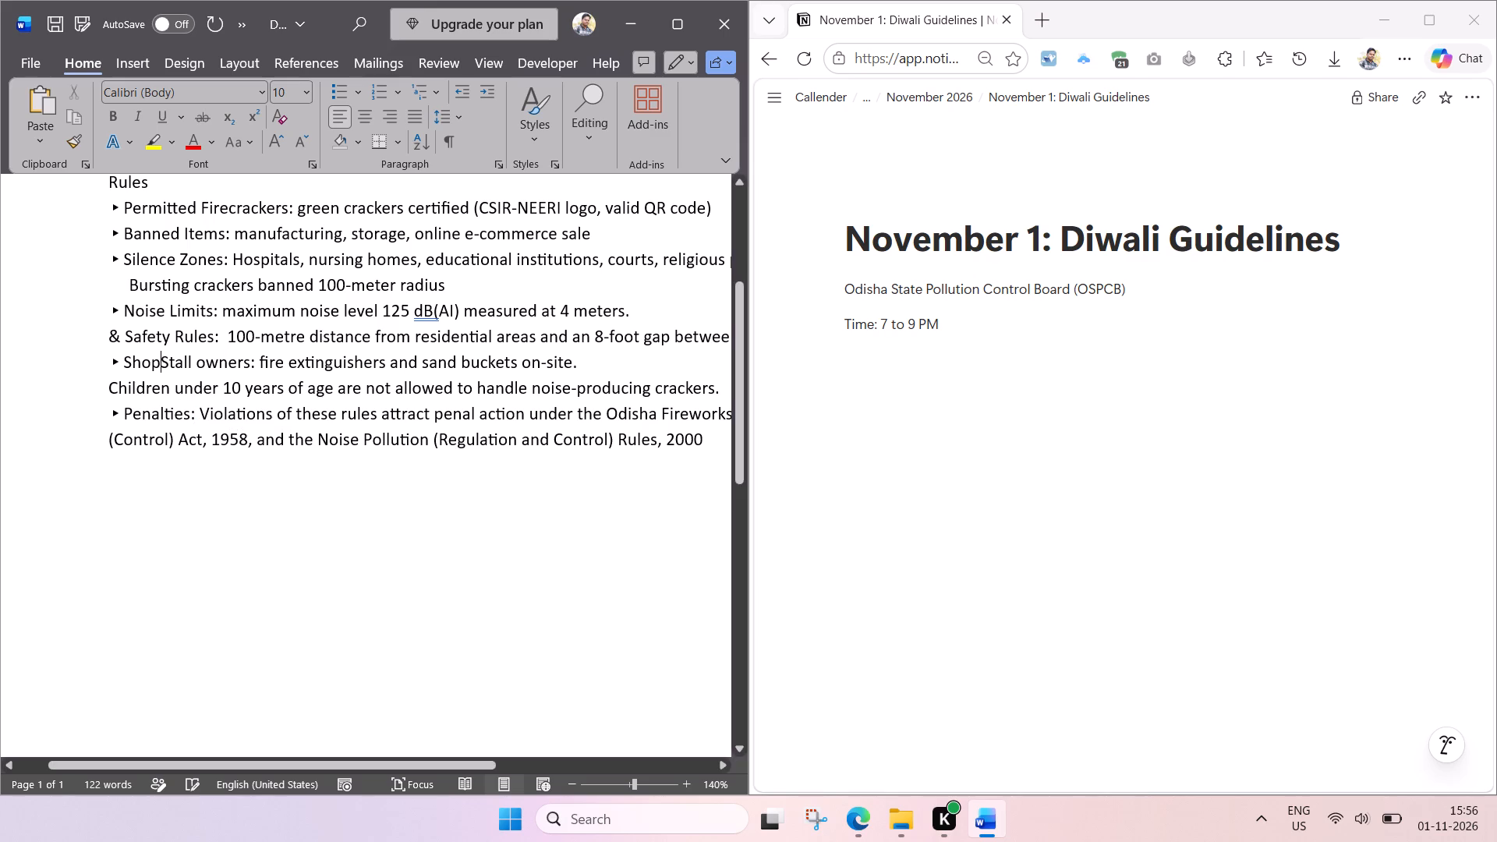
type(":")
key("space")
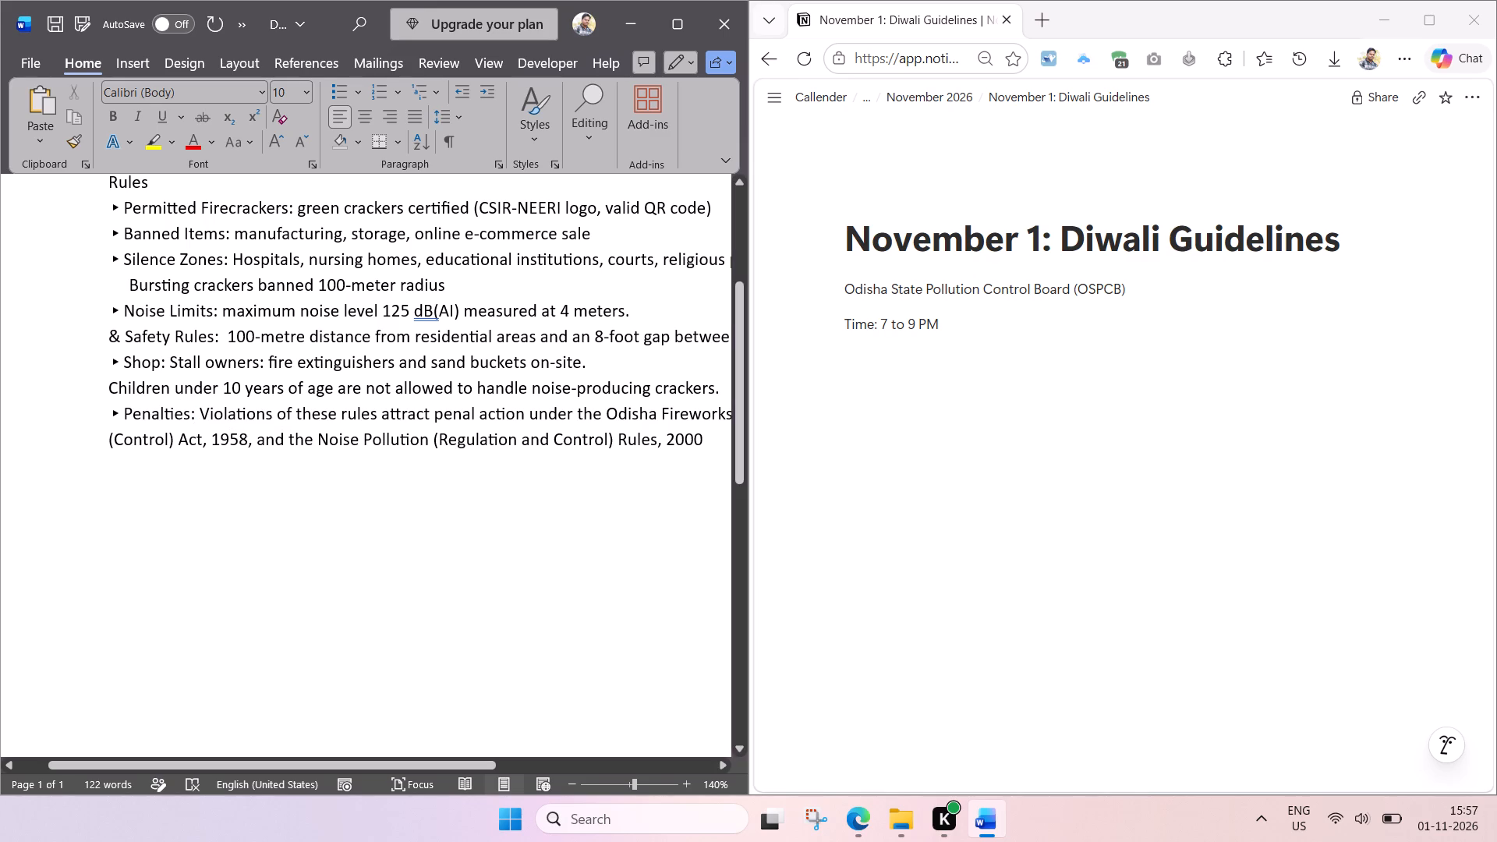
Replace the leftover "&" before "Safety Rules:" with the arrow bullet copied from the Noise Limits line.
left_click_drag(123, 310, 83, 313)
key("ctrl+c")
left_click_drag(128, 339, 83, 337)
key("ctrl+v")
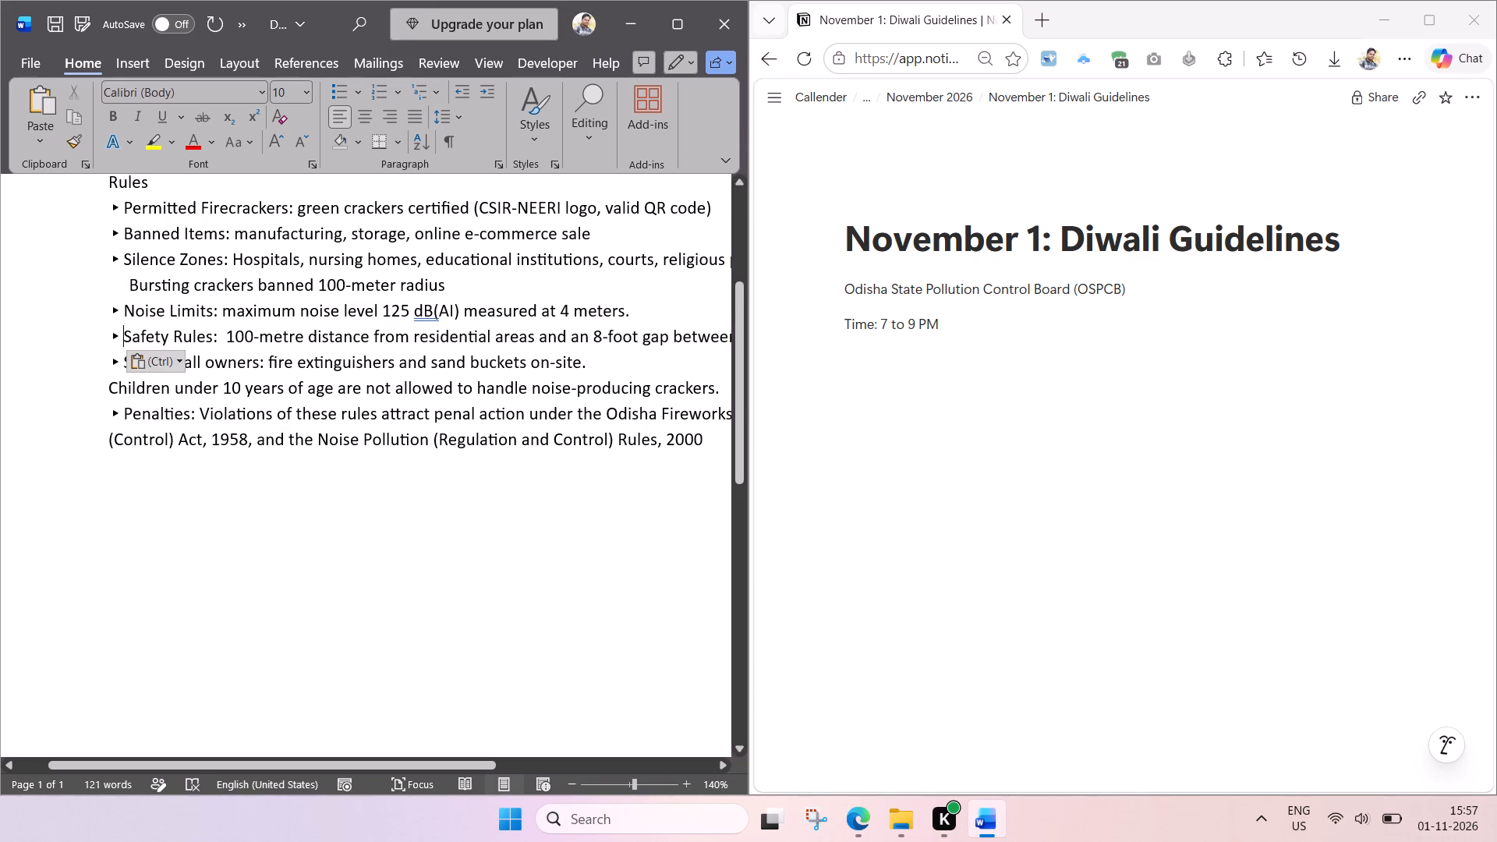
Remove the colon after "Stall owners" in the Shop bullet, keeping a single space before "fire extinguishers".
left_click(270, 365)
key("BackSpace")
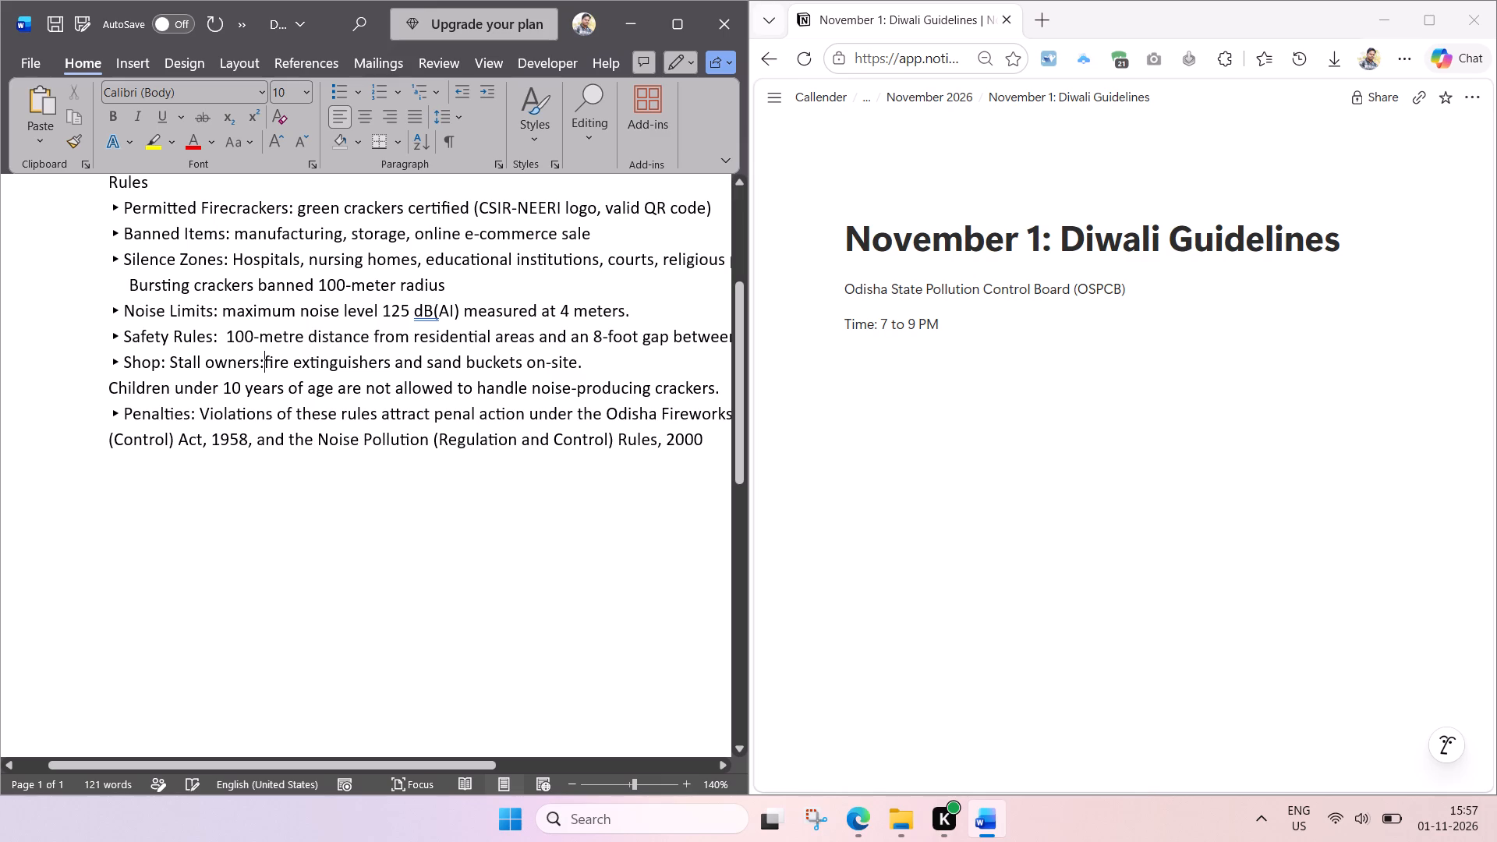
key("BackSpace")
key("space")
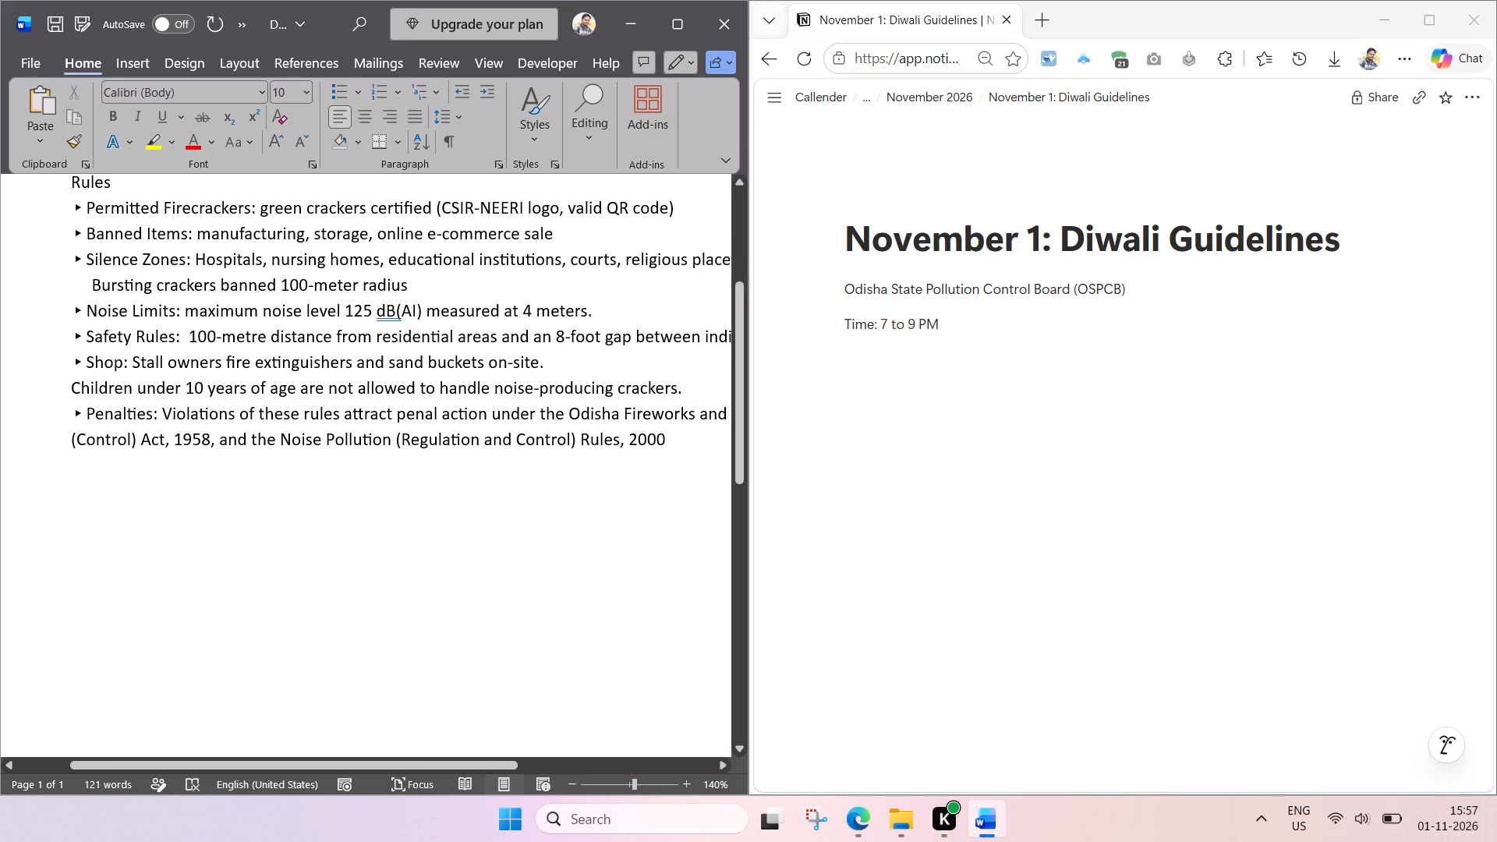
Indent the "Children under 10 years of age" line with four spaces under the Shop bullet.
left_click(100, 390)
key("space")
key("space")
key("space")
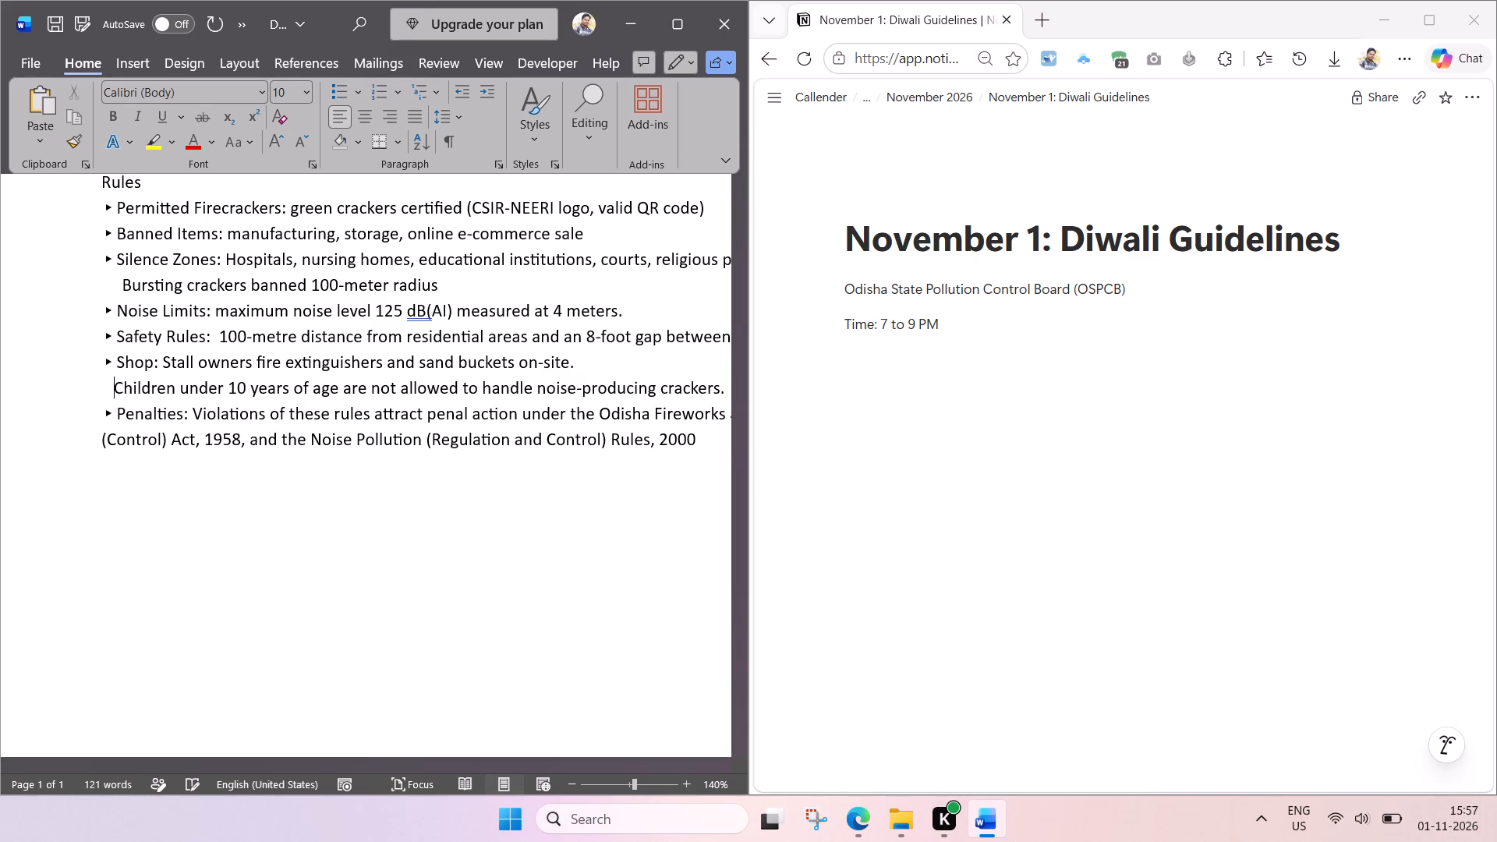
key("space")
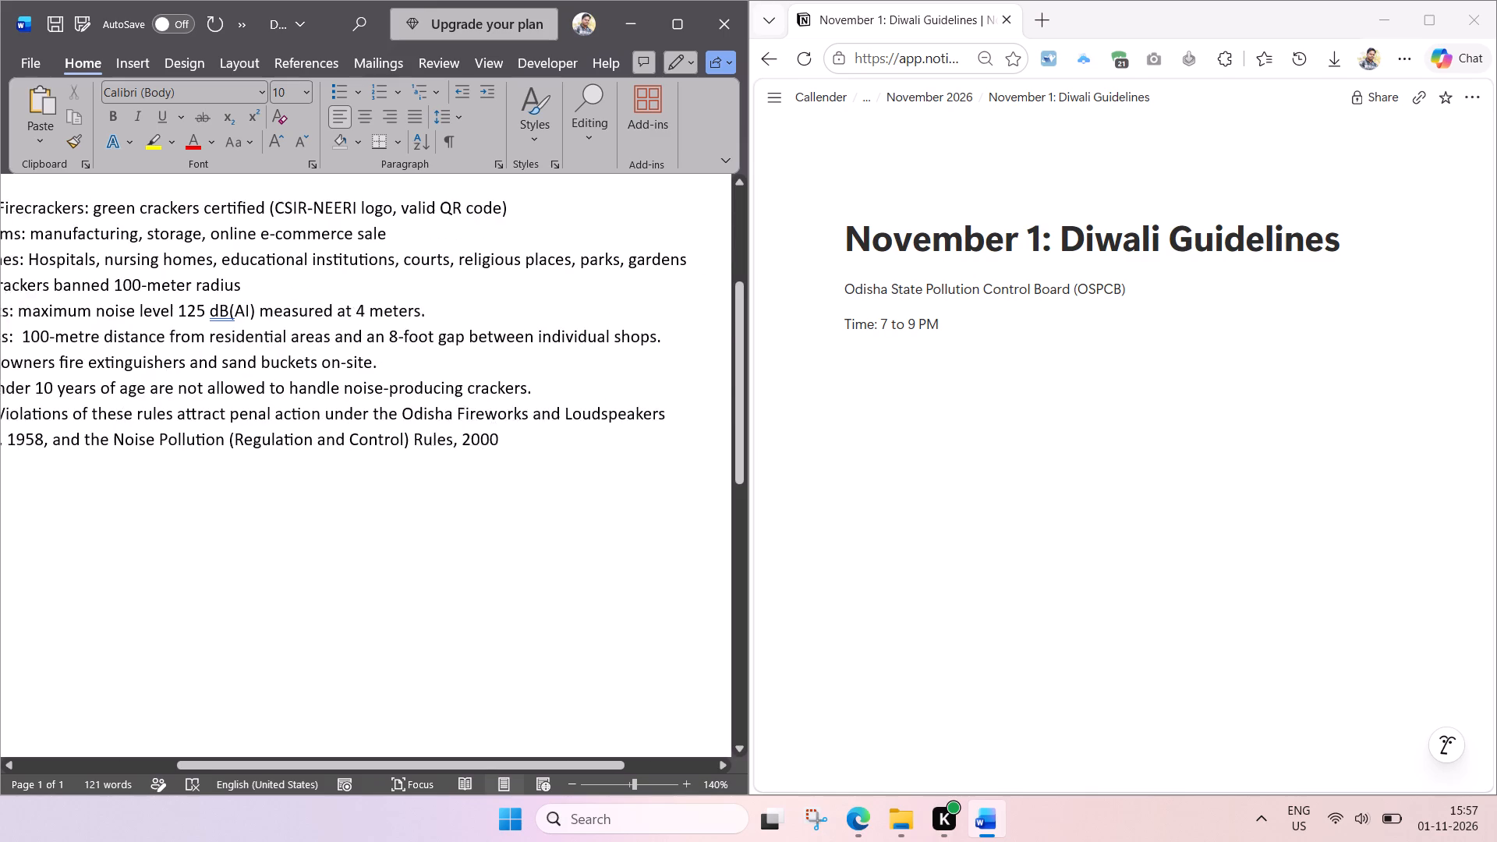
Move the Silence Zones and Noise Limits lines, with the 100-meter radius line, to below the "Children under 10 years of age" line.
scroll(343, 466, "left", 1)
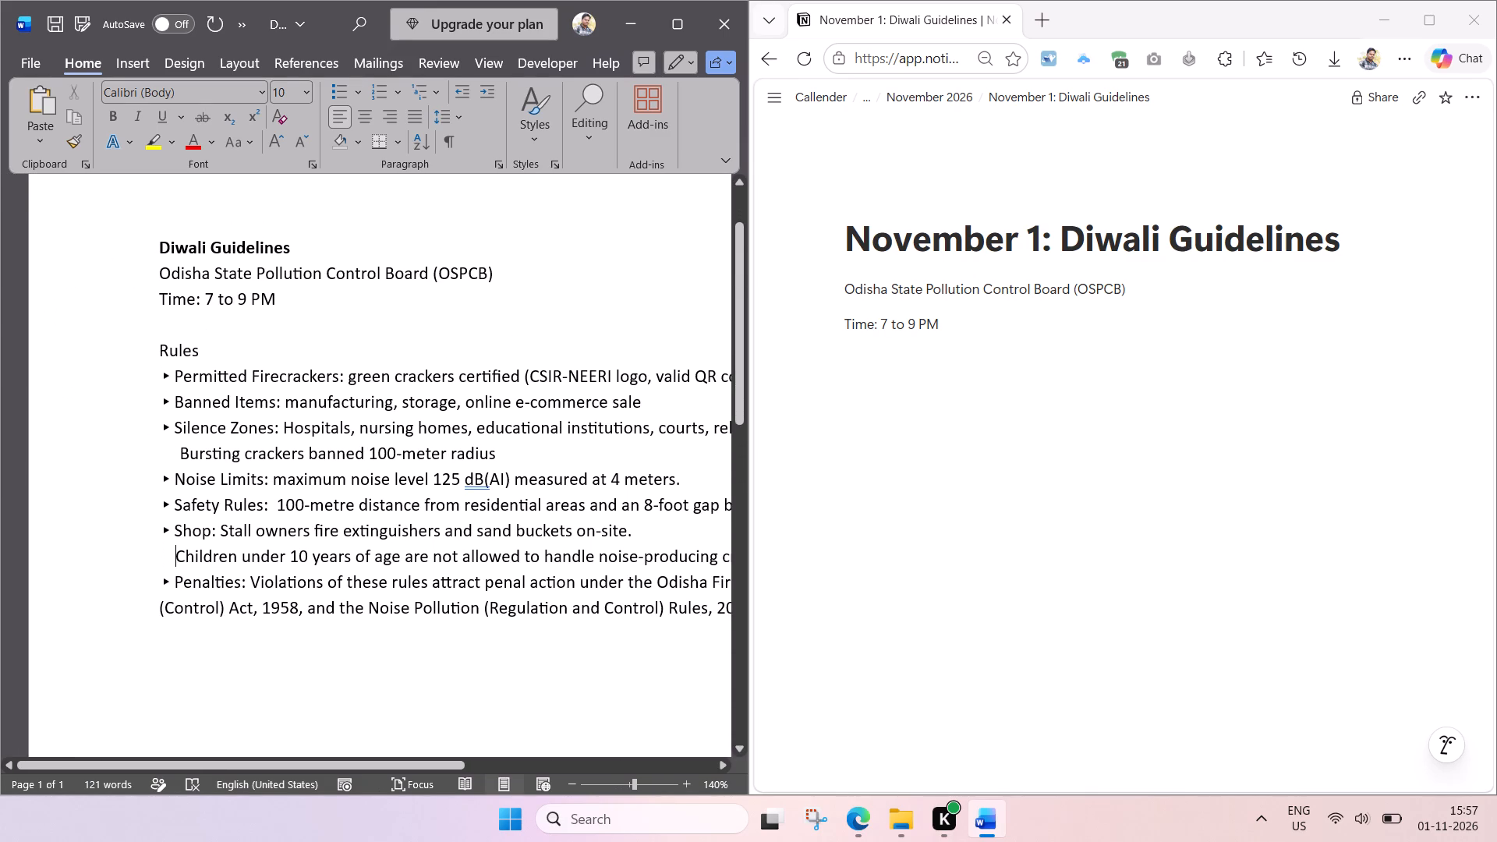
scroll(342, 467, "left", 2)
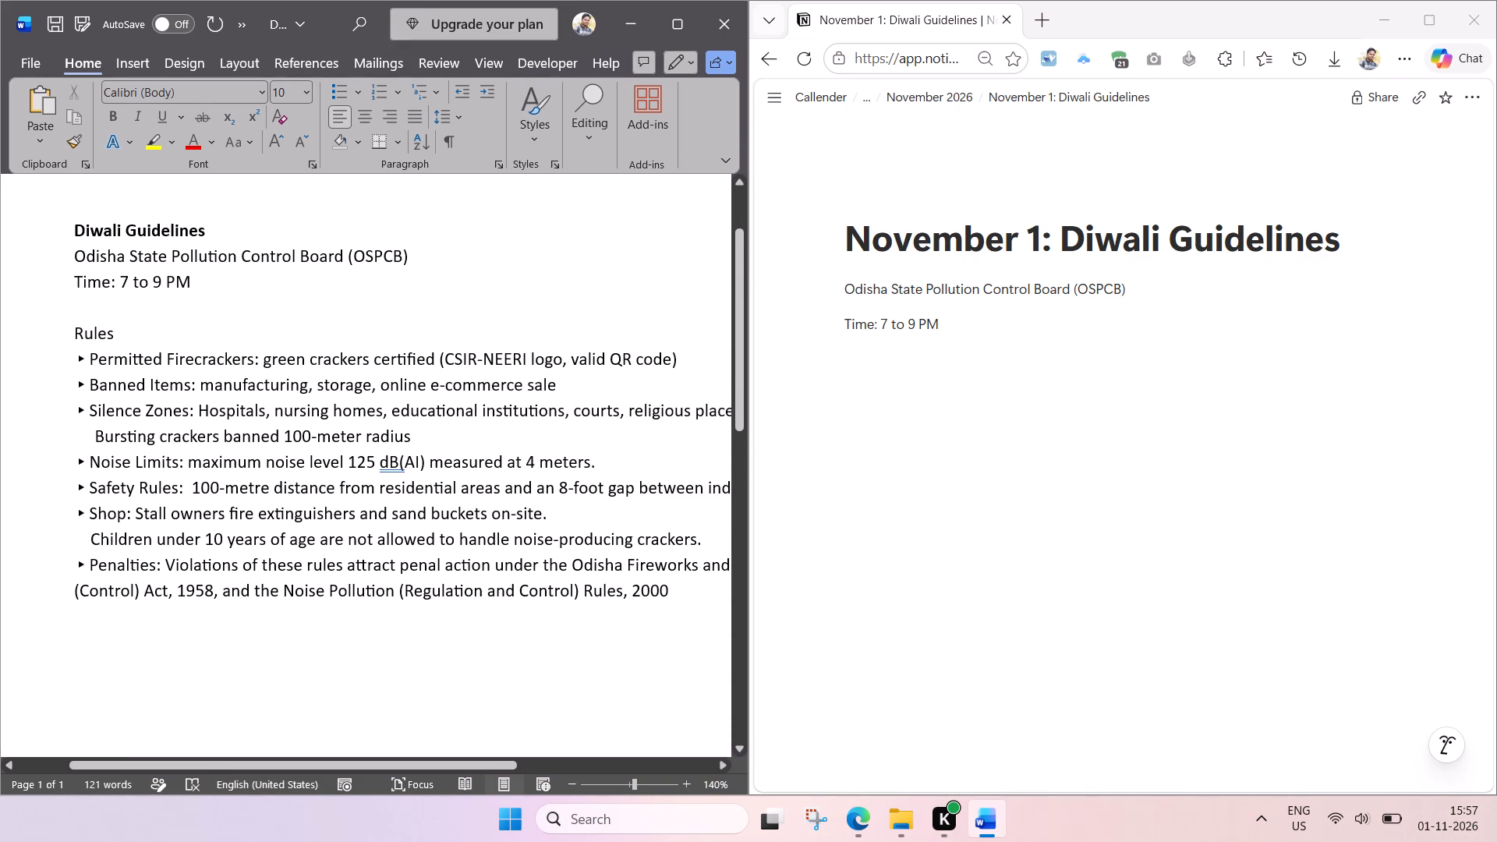
scroll(342, 467, "down", 1)
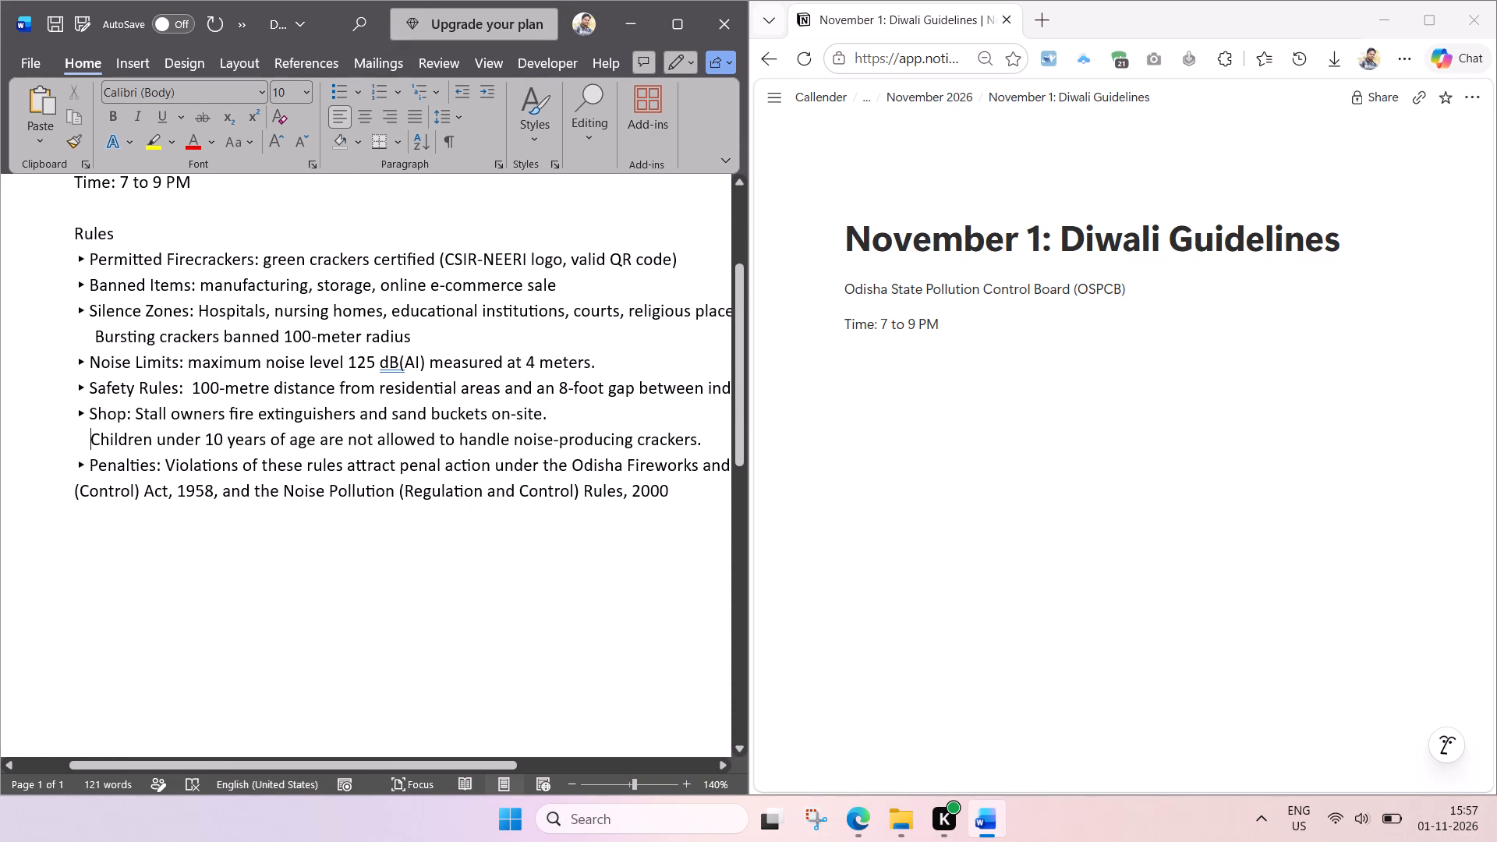
scroll(342, 467, "down", 3)
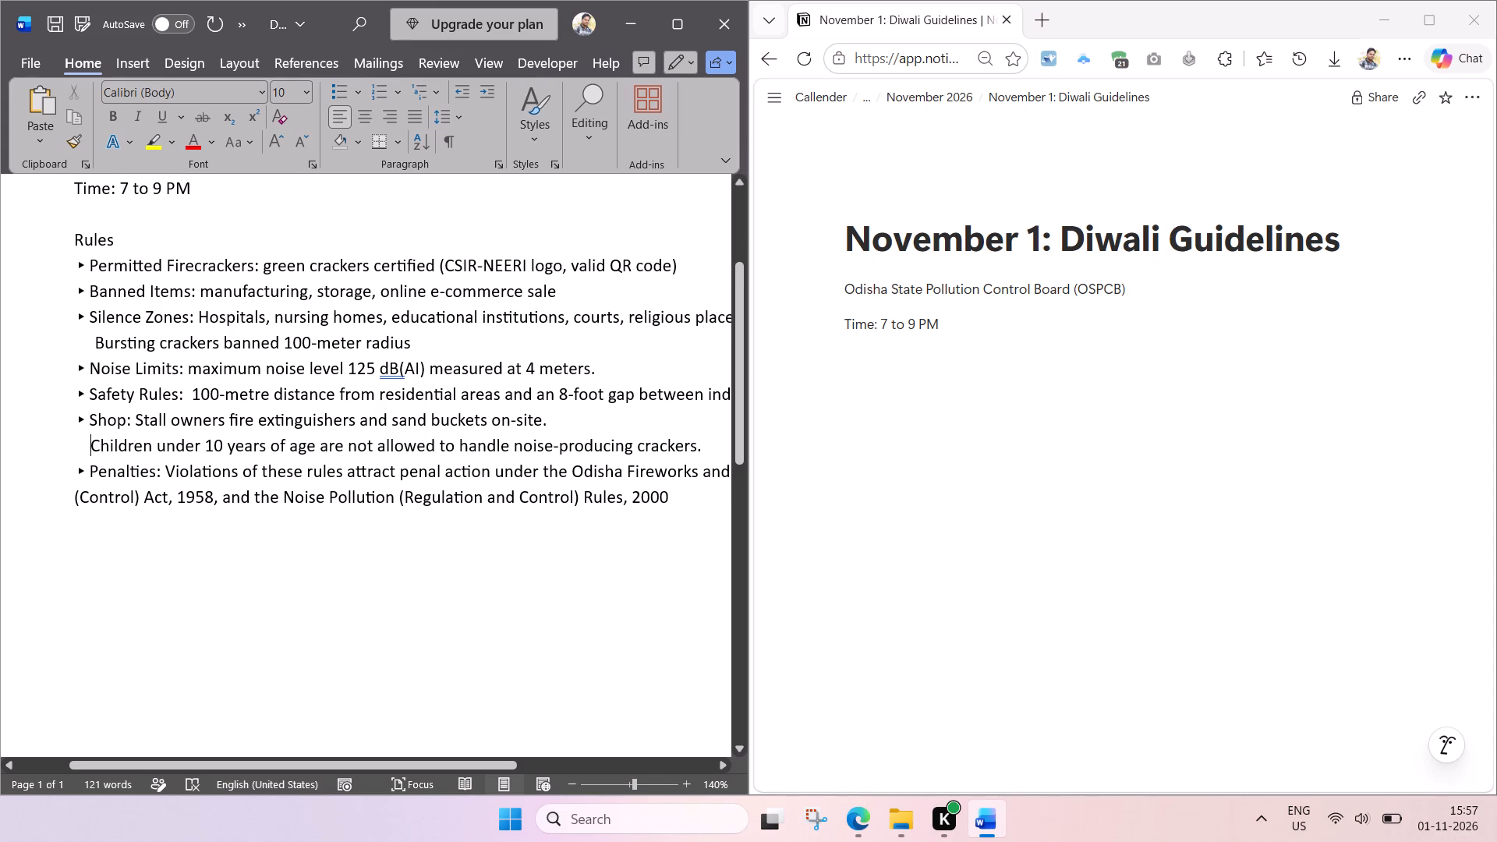
scroll(342, 467, "down", 1)
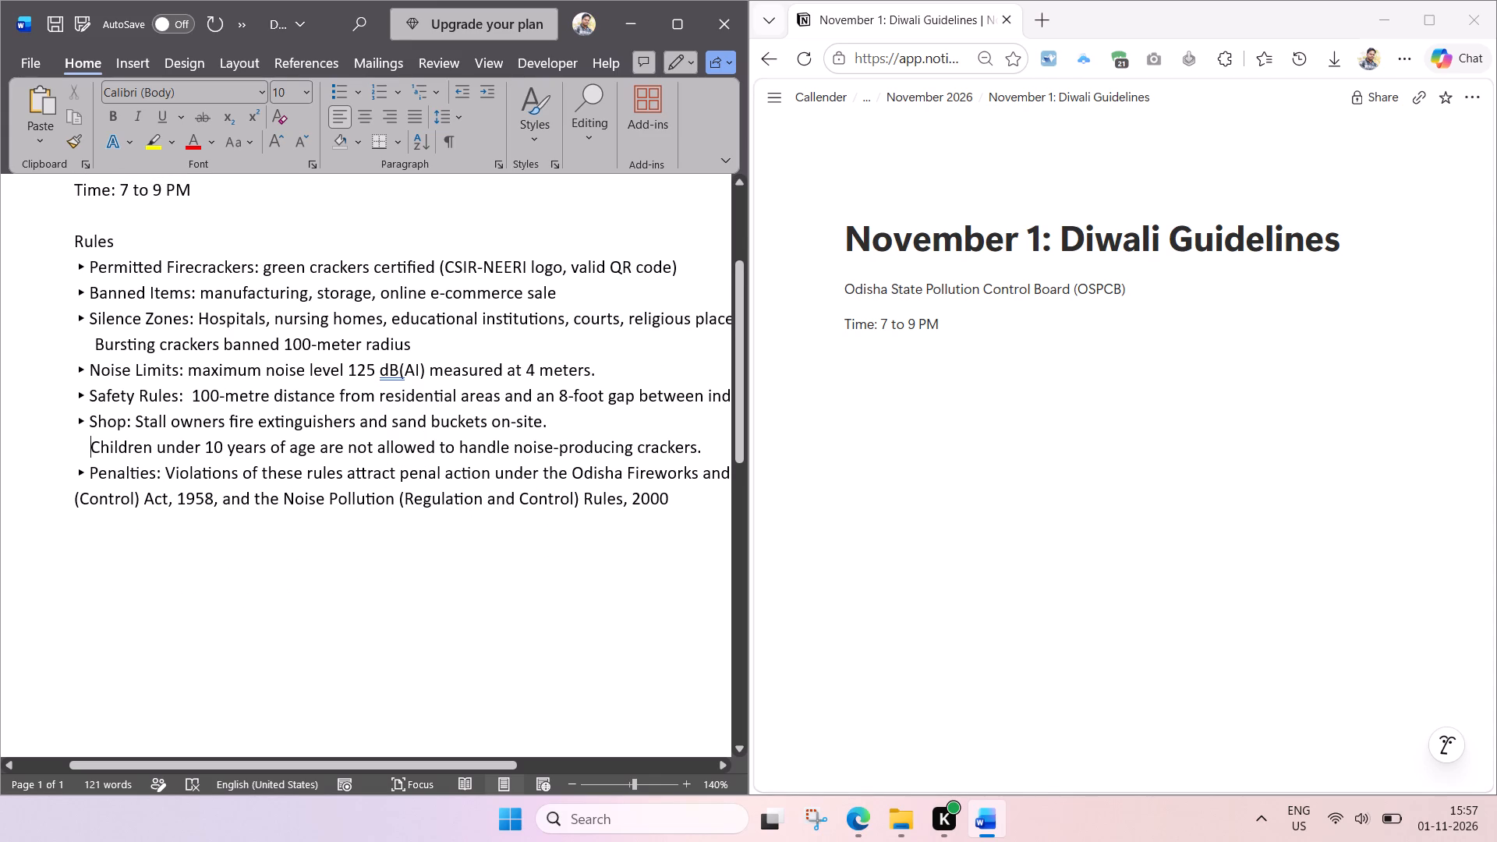
left_click_drag(586, 373, 150, 318)
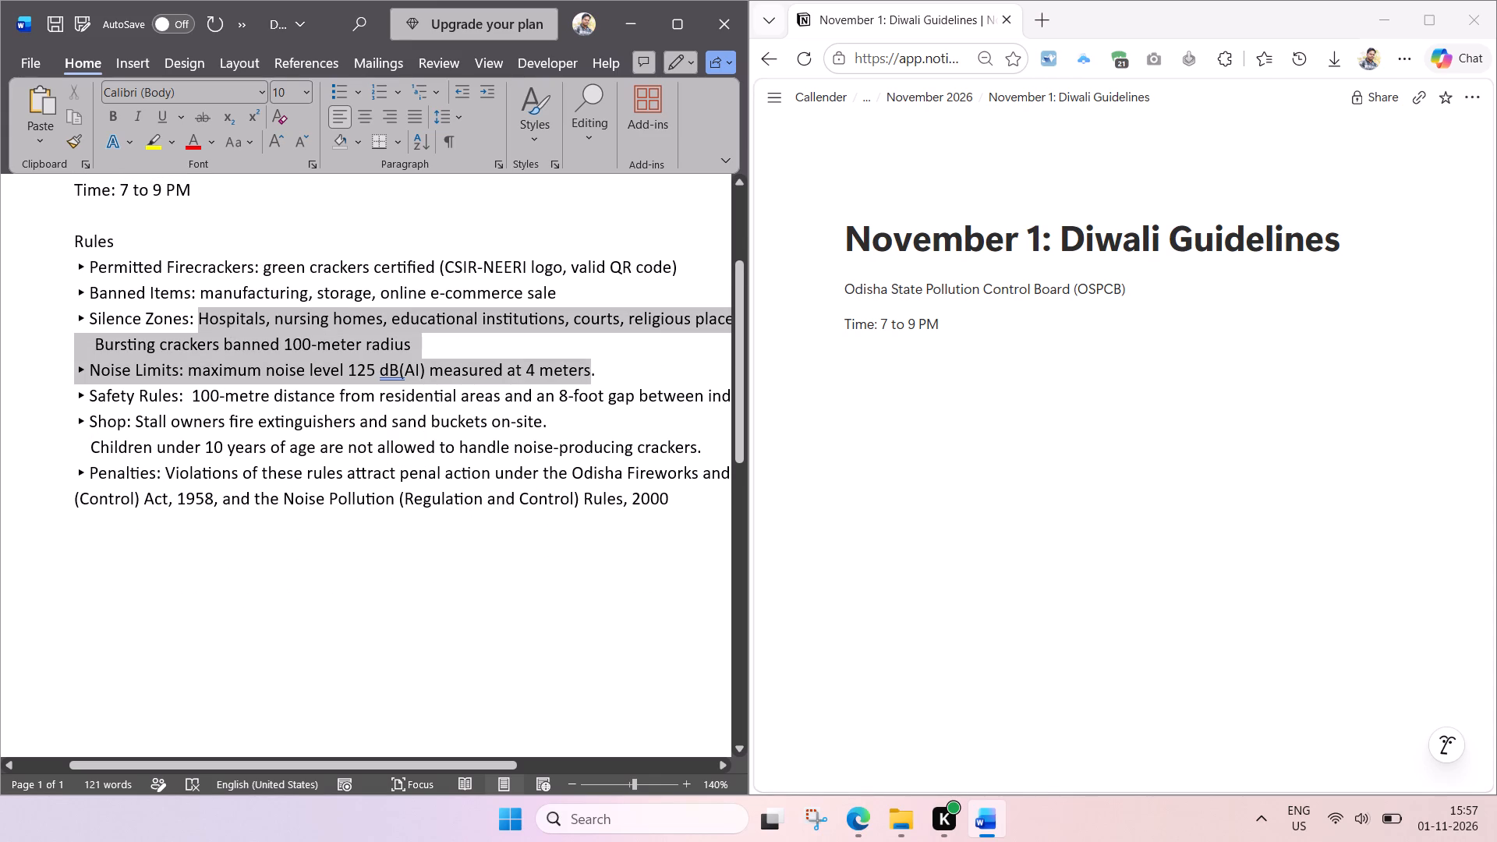
left_click_drag(150, 318, 76, 318)
key("ctrl+x")
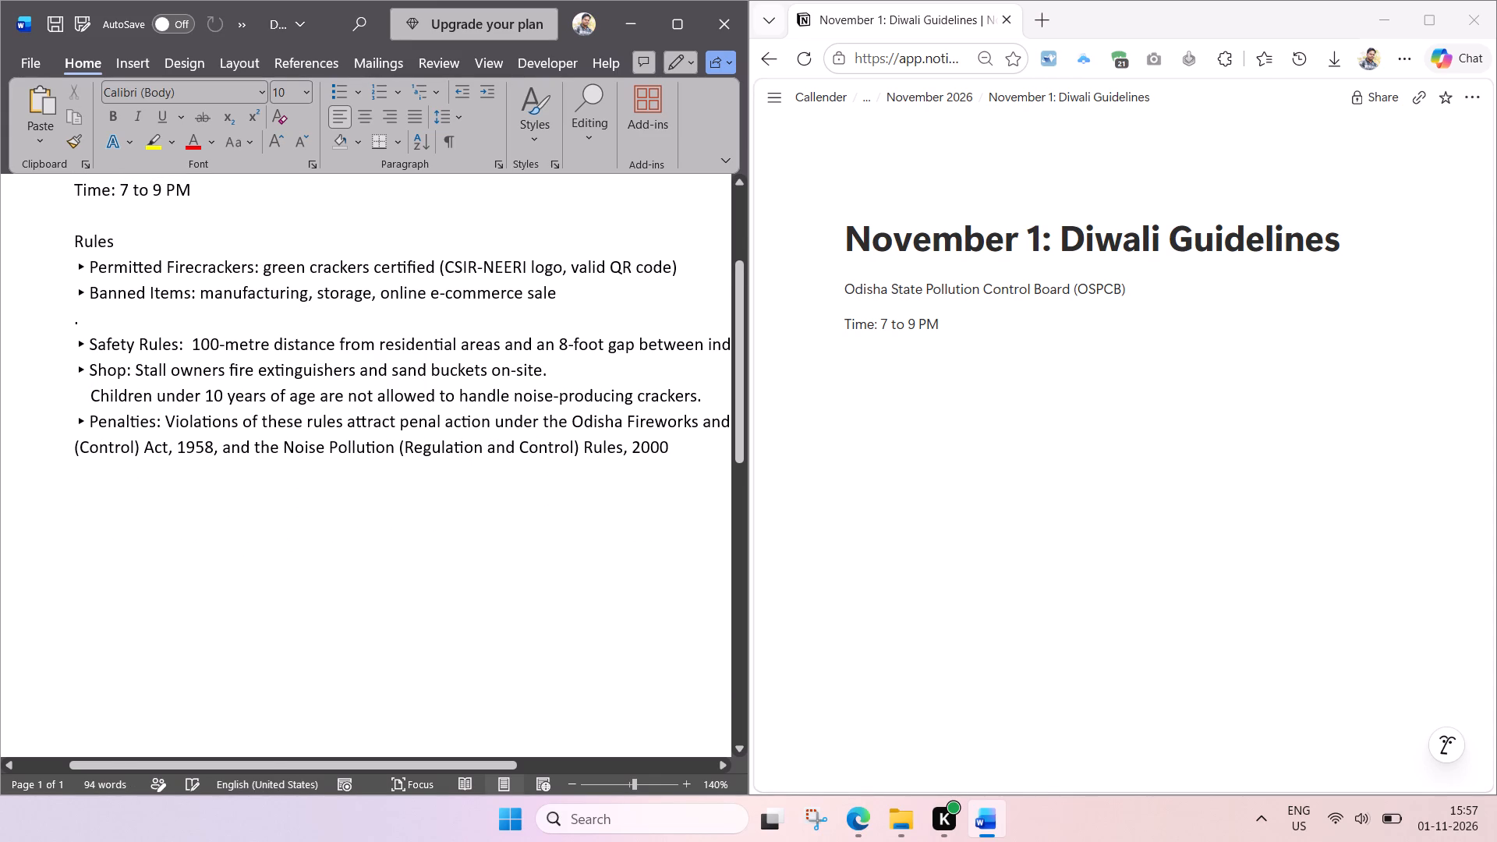
left_click(696, 269)
key("Return")
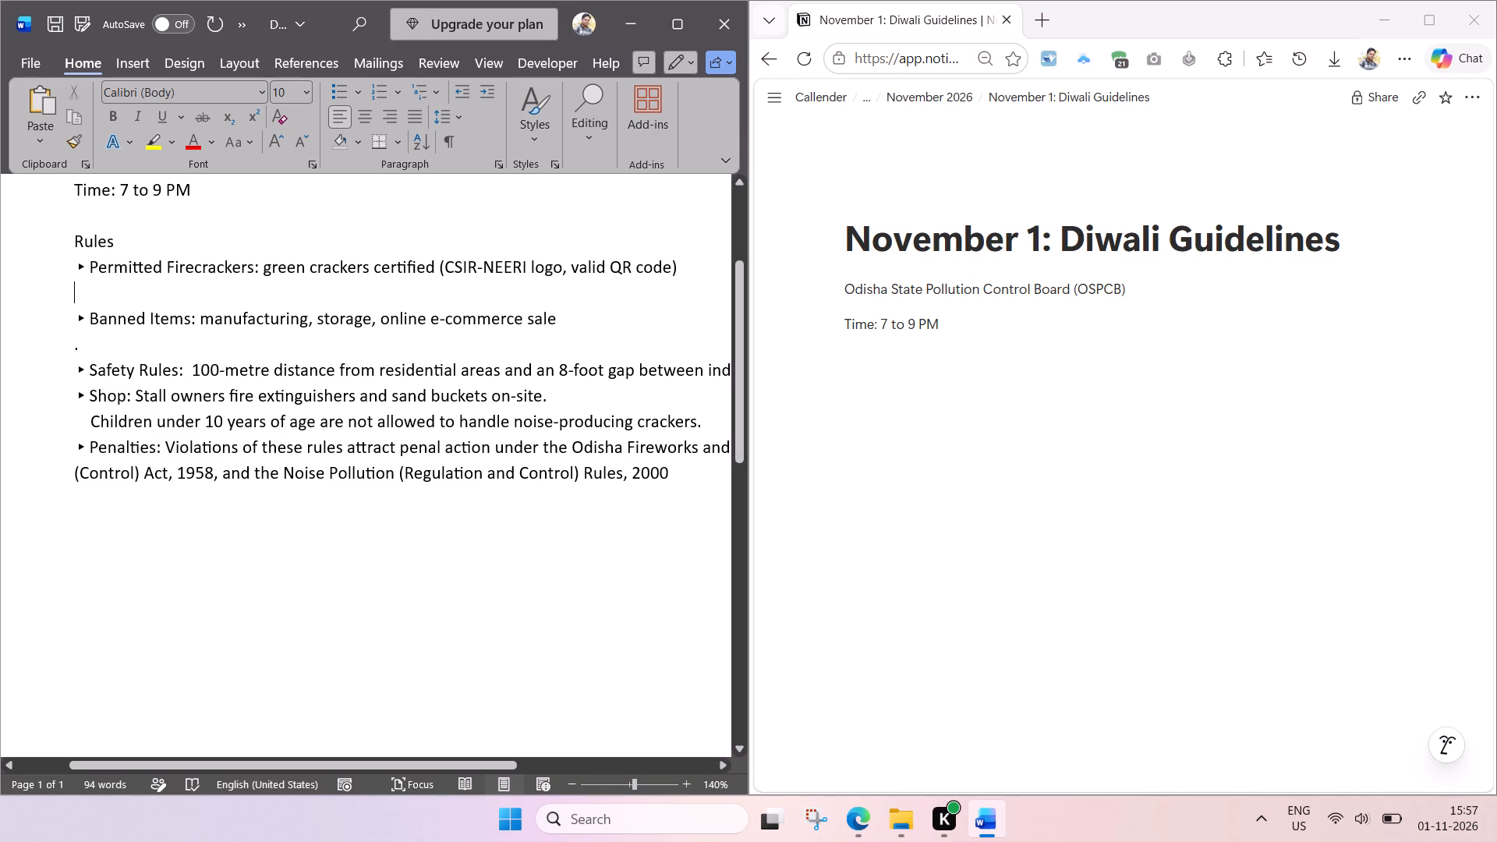
key("BackSpace")
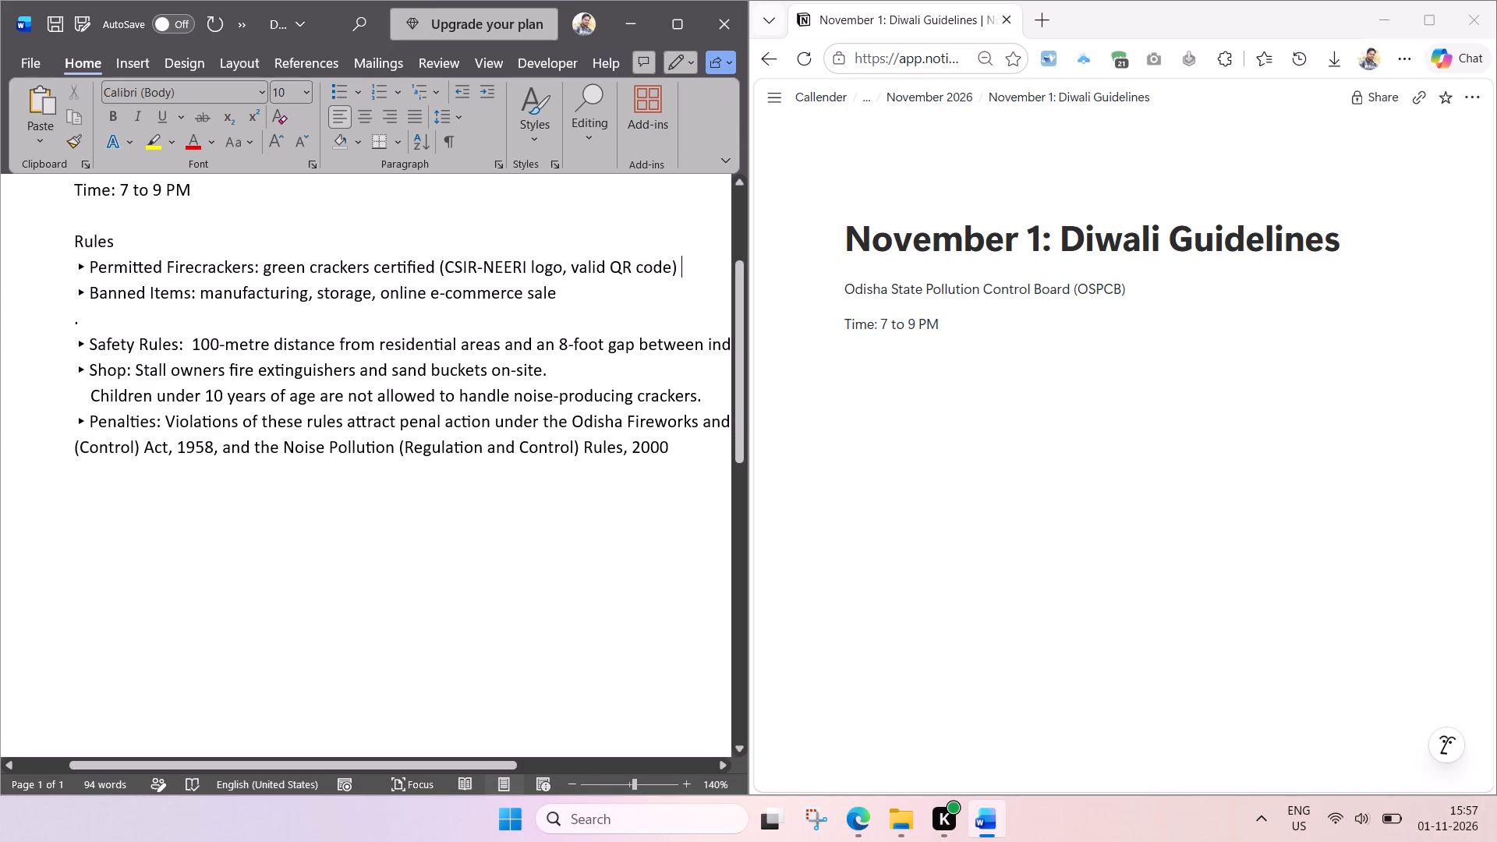
left_click(674, 451)
left_click(702, 395)
key("Return")
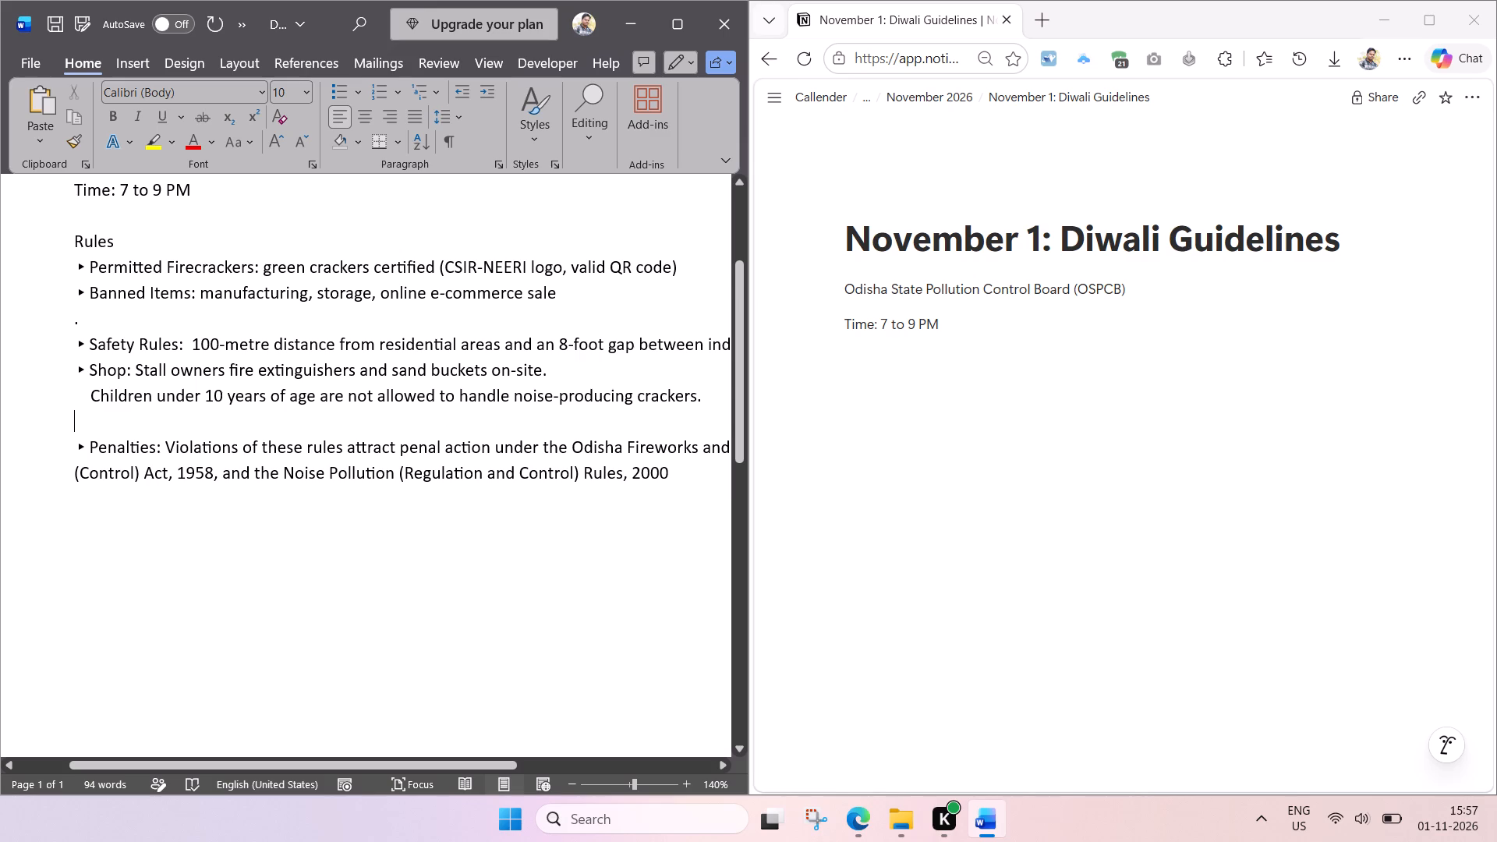
key("ctrl+v")
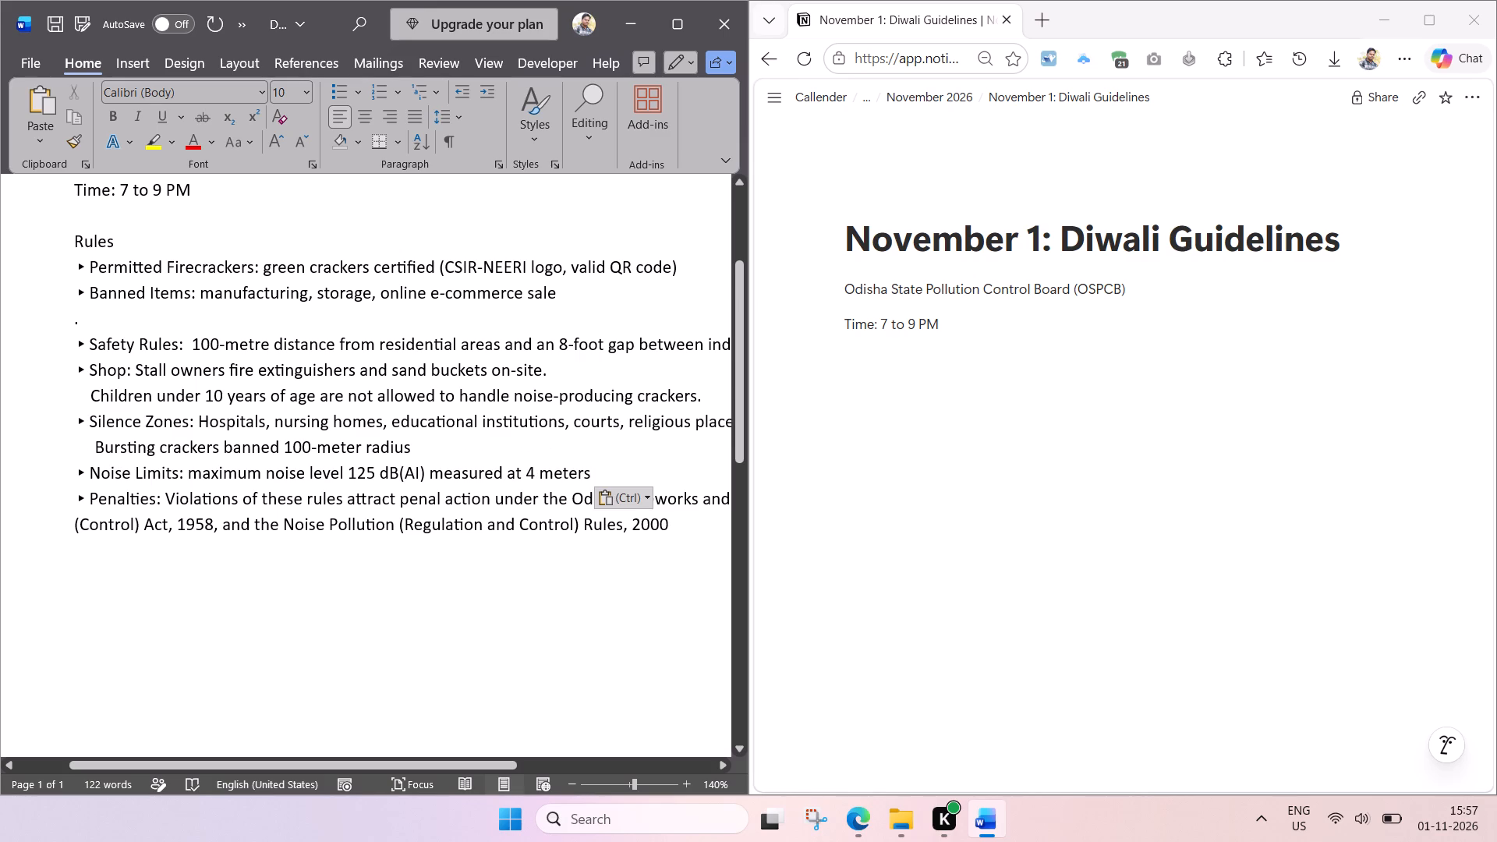
Delete the line containing only a period between the Banned Items and Safety Rules bullets.
scroll(522, 386, "left", 1)
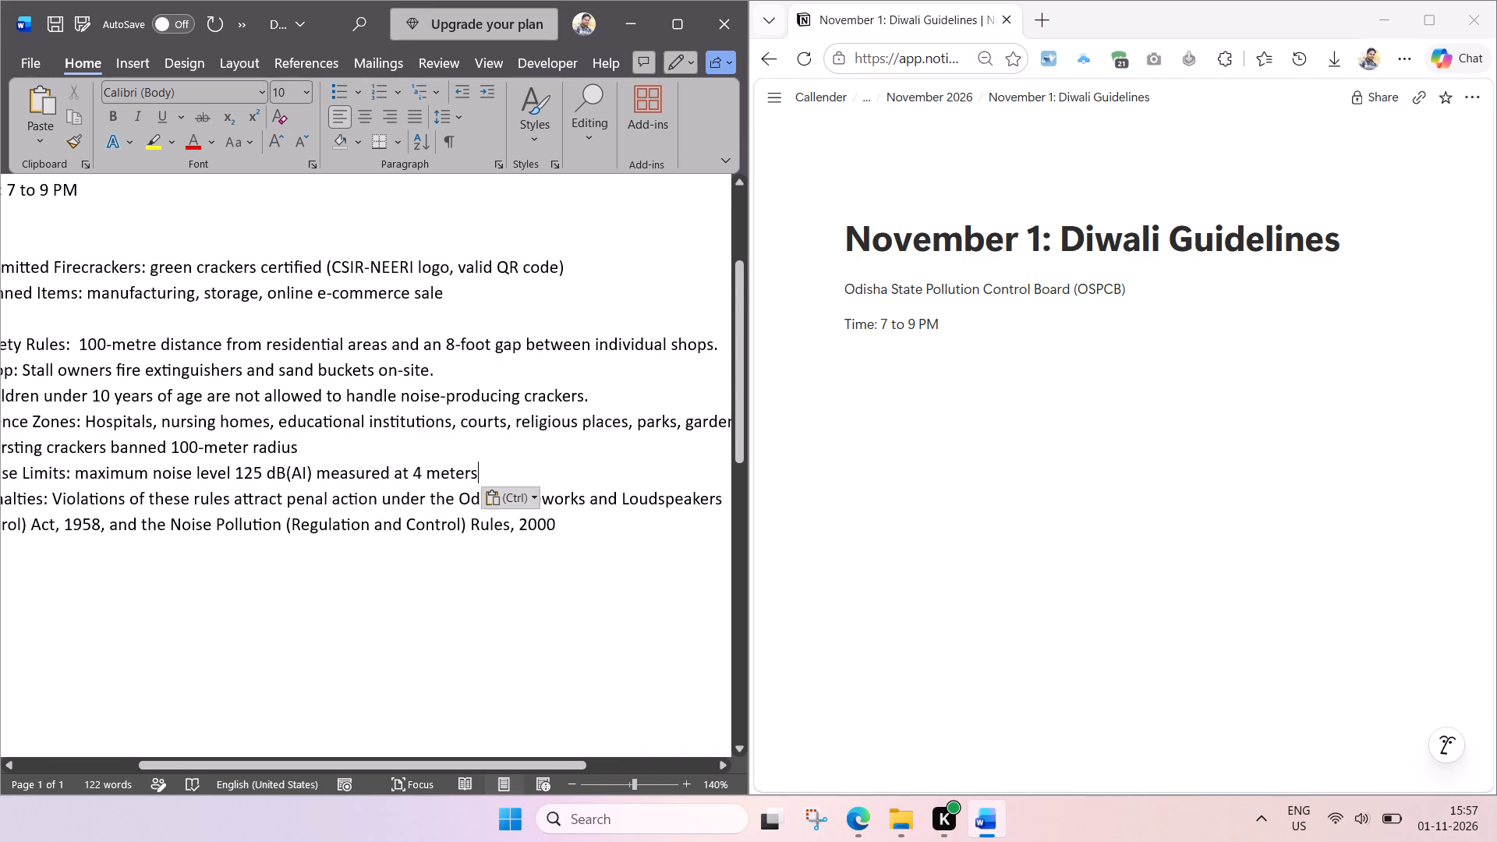
left_click(388, 315)
key("BackSpace")
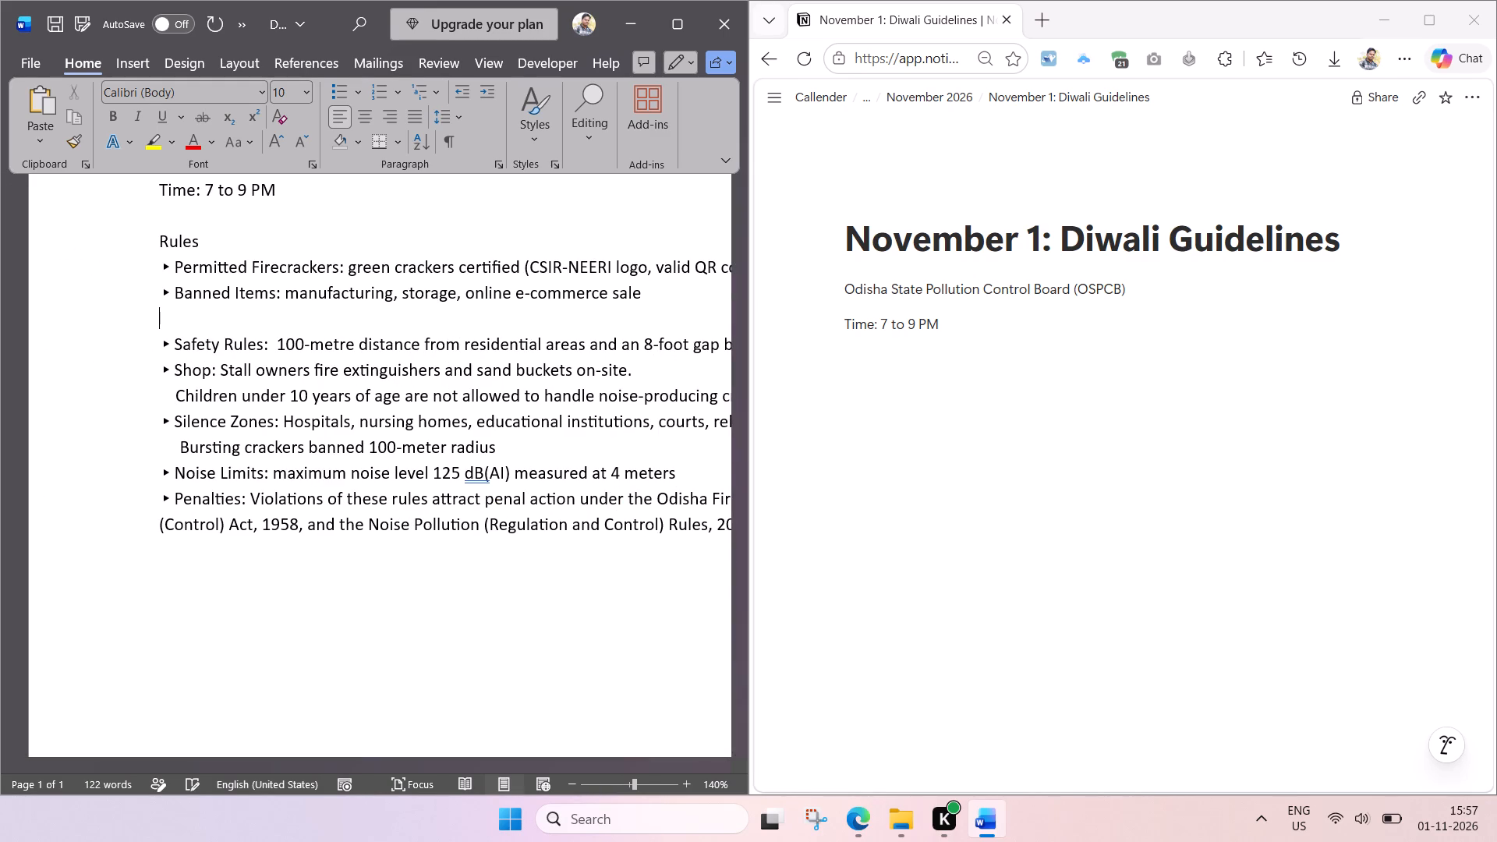
key("BackSpace")
left_click(495, 511)
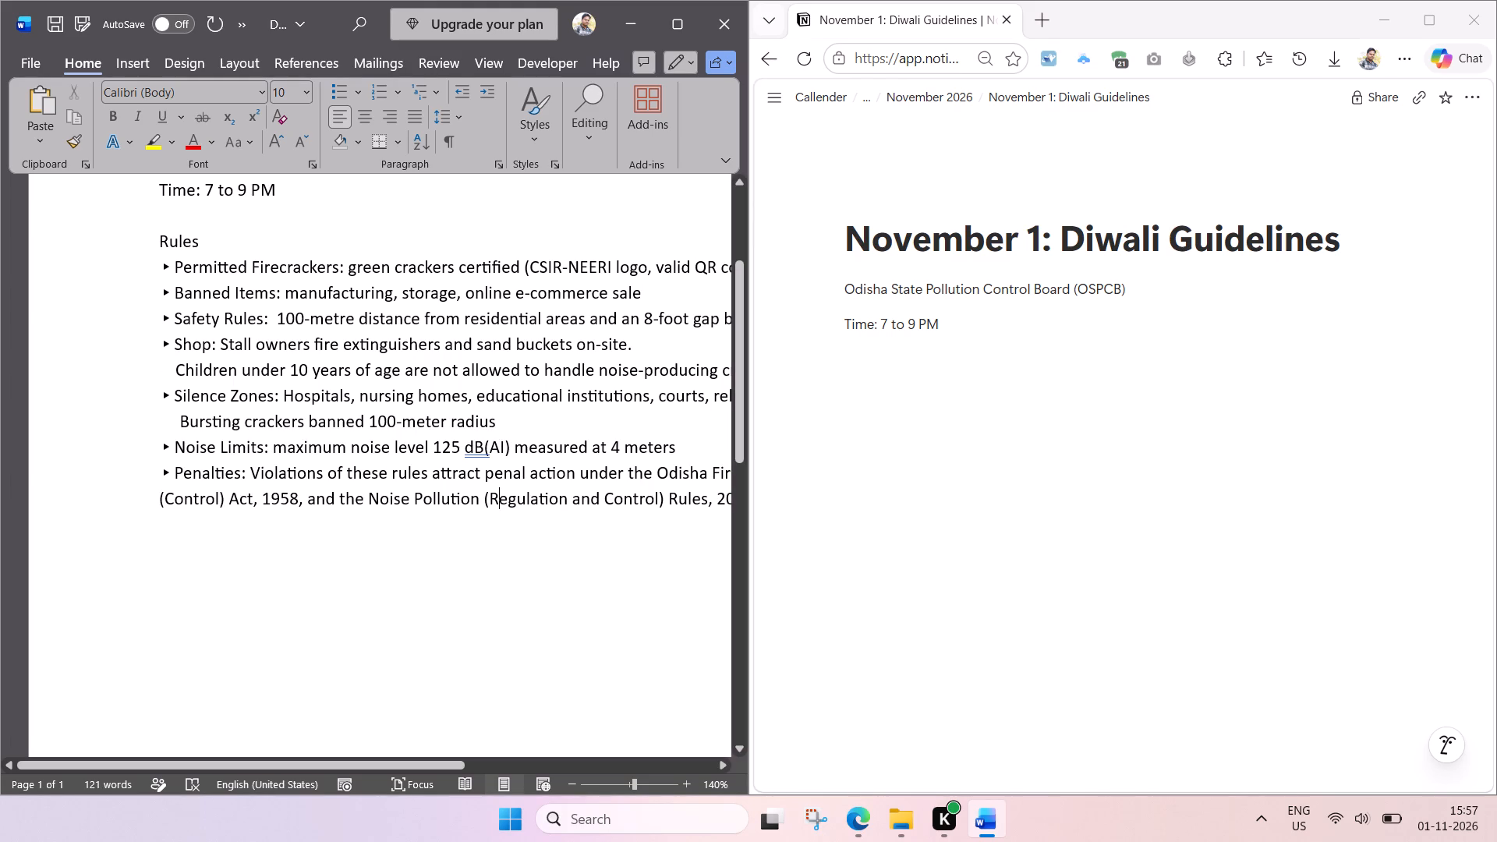
Copy the text from "Rules" through "Rules, 2000" and paste it below "Time: 7 to 9 PM" on Notion's Diwali Guidelines page.
left_click(154, 238)
scroll(299, 304, "left", 1)
left_click(416, 497, "shift")
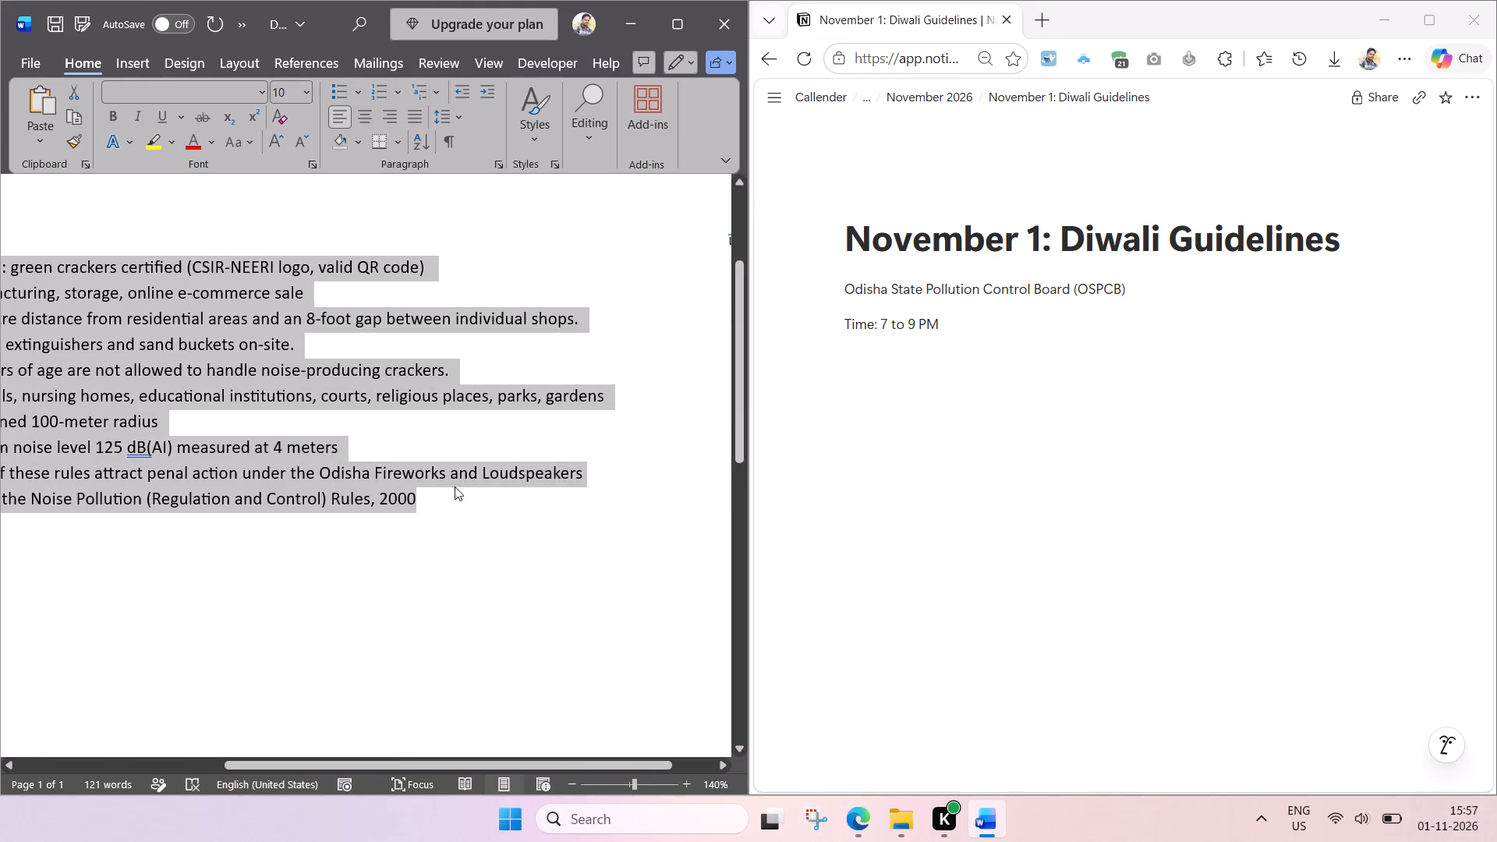
key("ctrl+c")
left_click(928, 360)
key("ctrl+v")
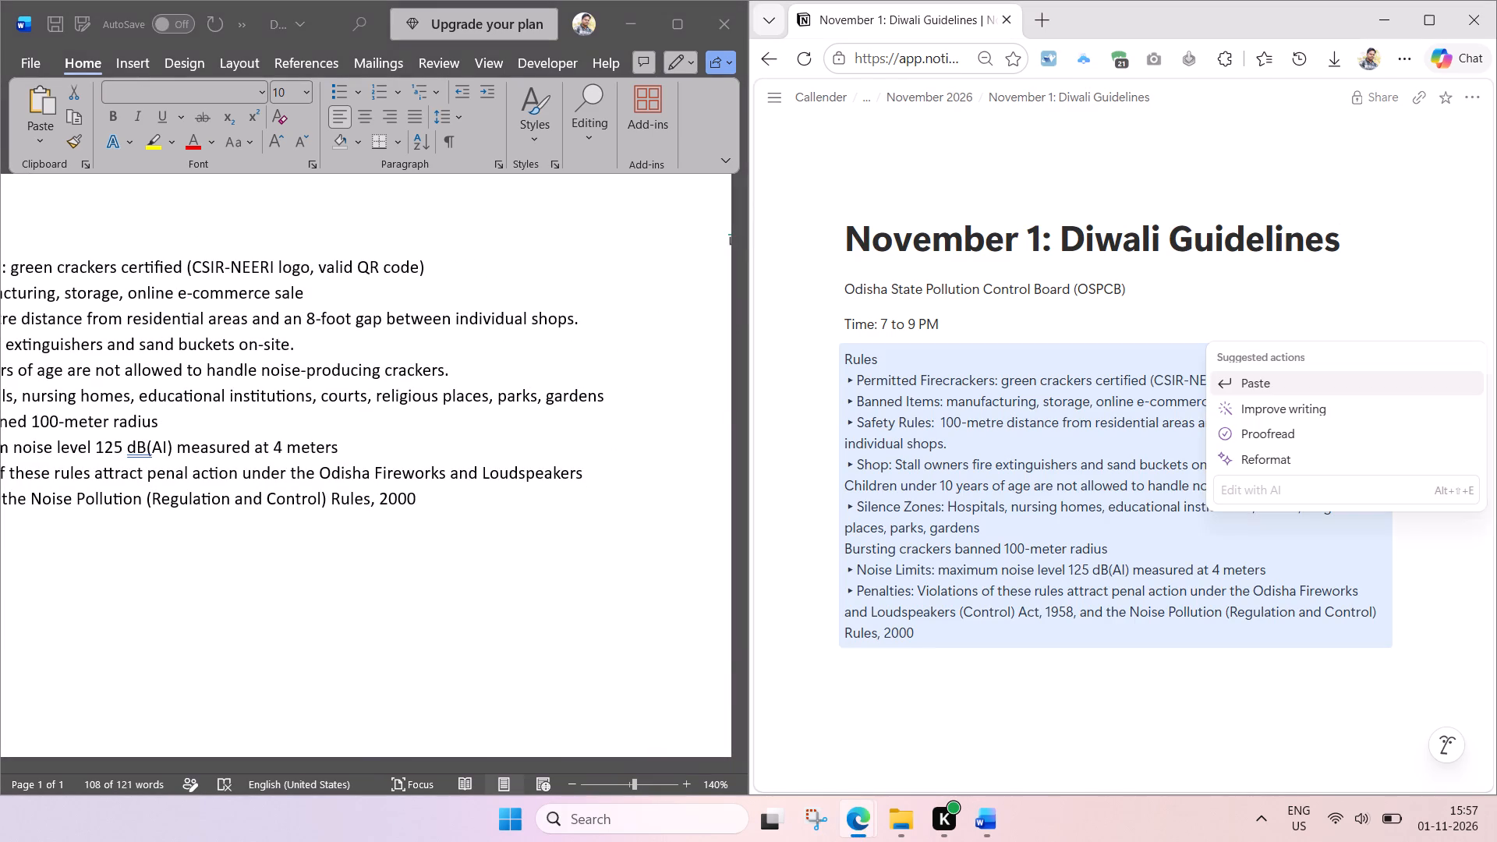
Return to the November 2026 page in Notion and look over its news table and list of November 1 pages.
scroll(993, 338, "up", 1)
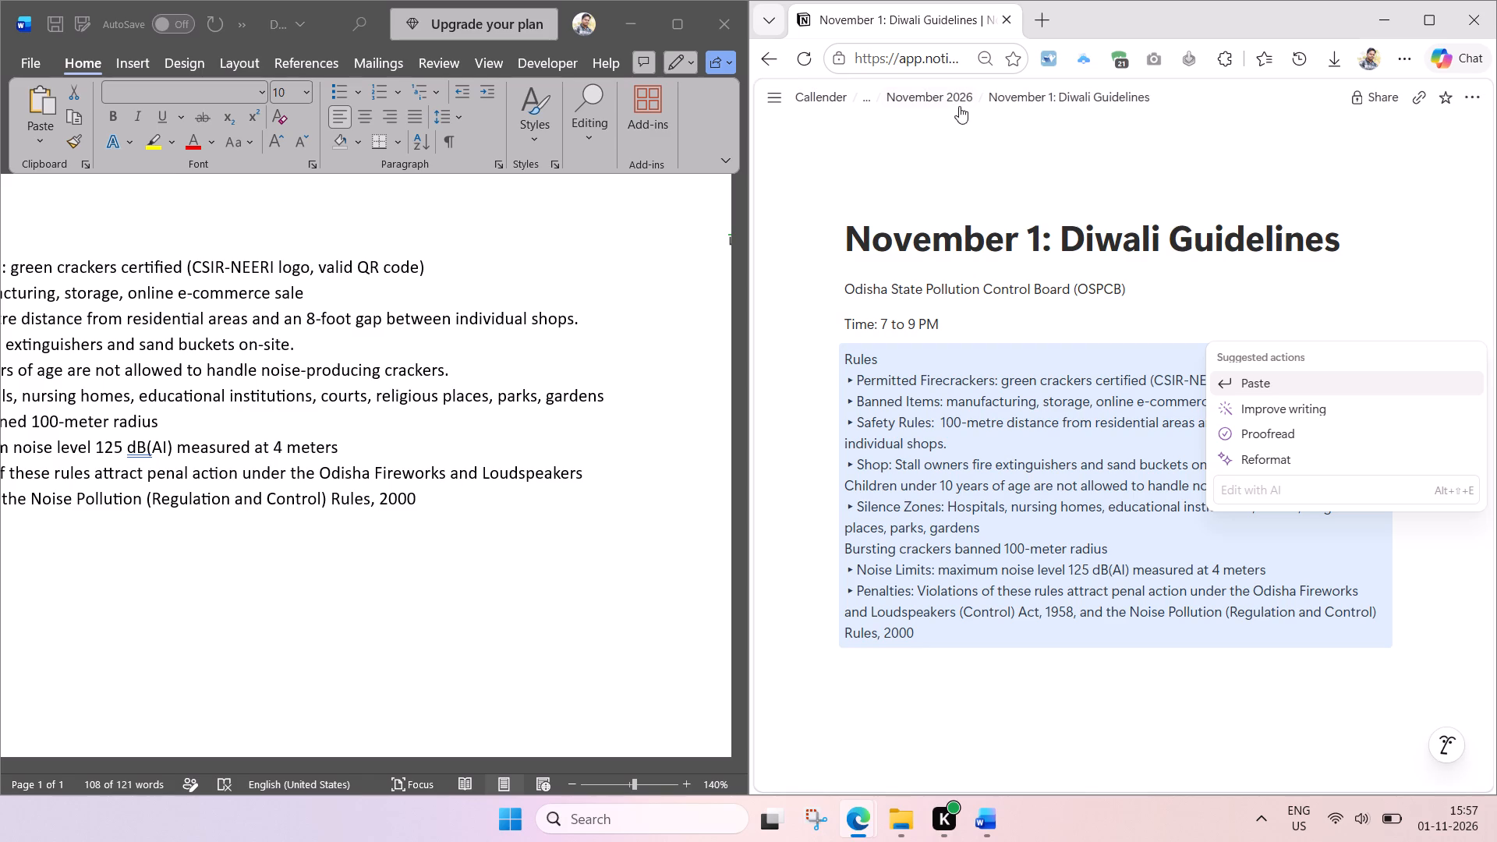
left_click(950, 104)
scroll(1092, 540, "down", 2)
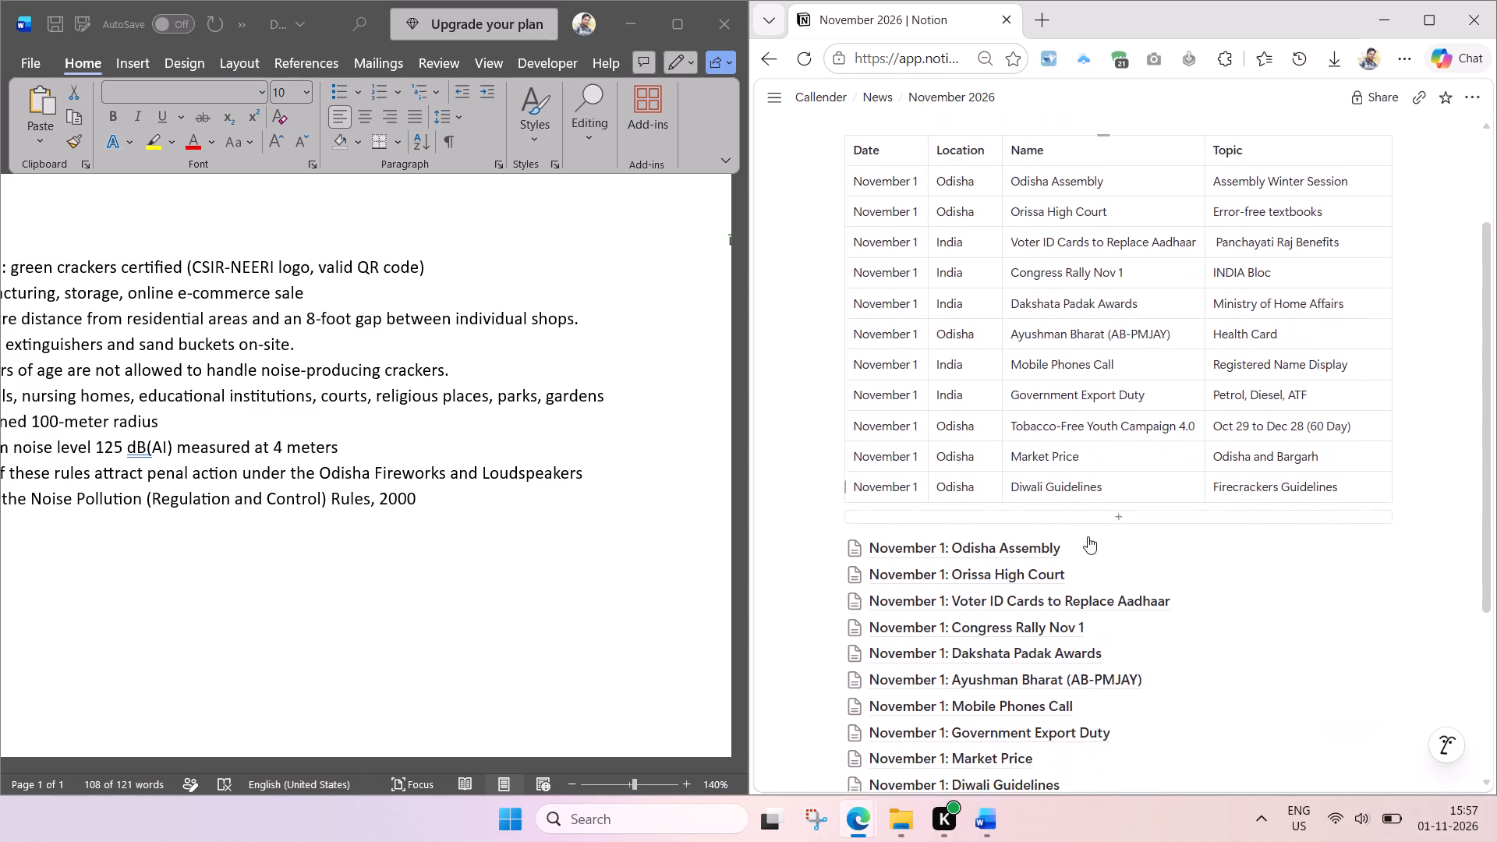
scroll(1088, 536, "down", 4)
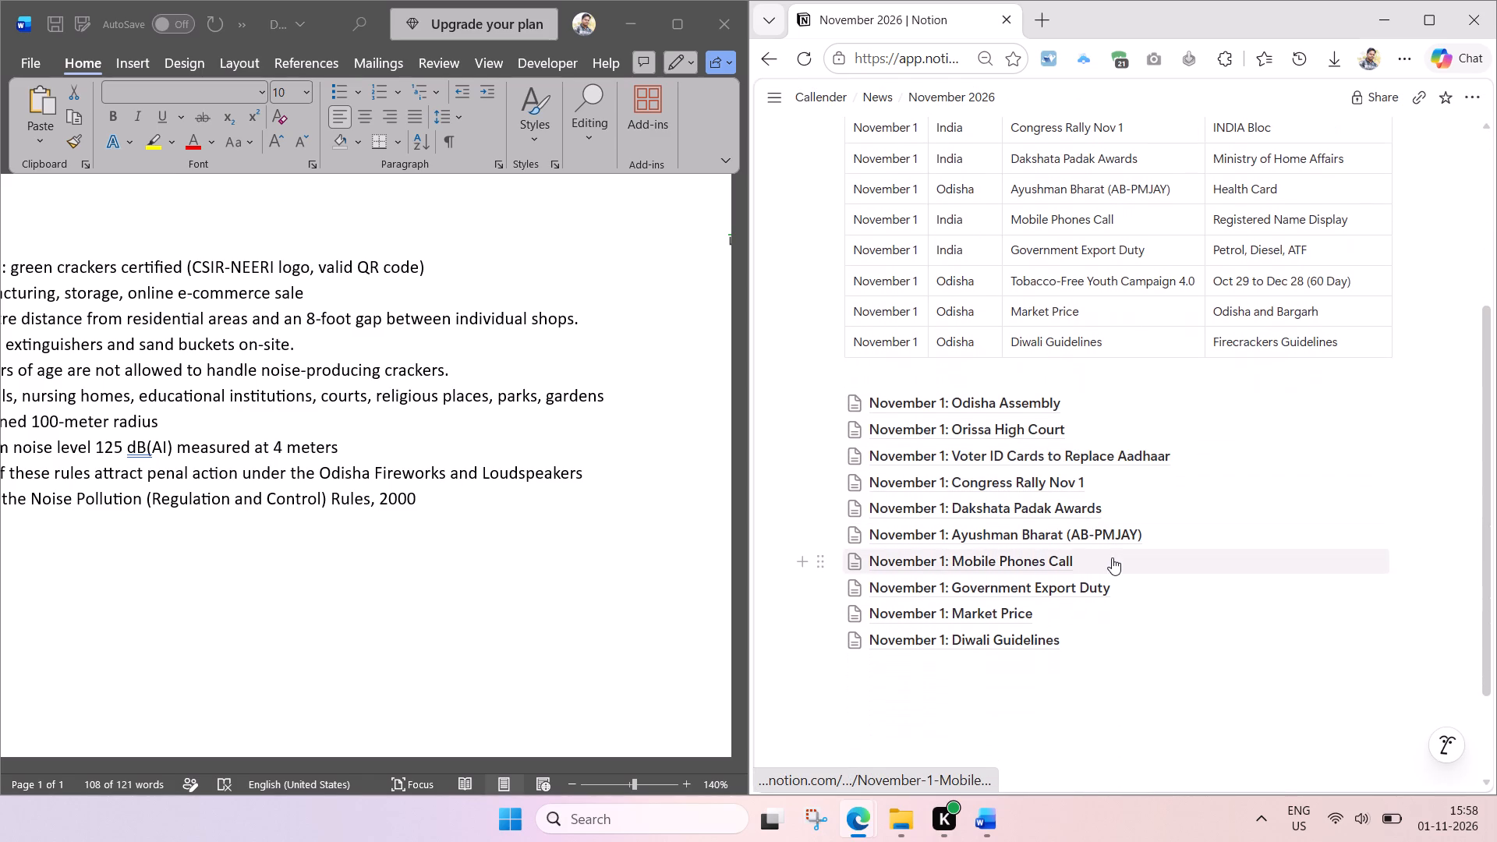
Close the Dewali Word document without saving its changes.
key("ctrl+s")
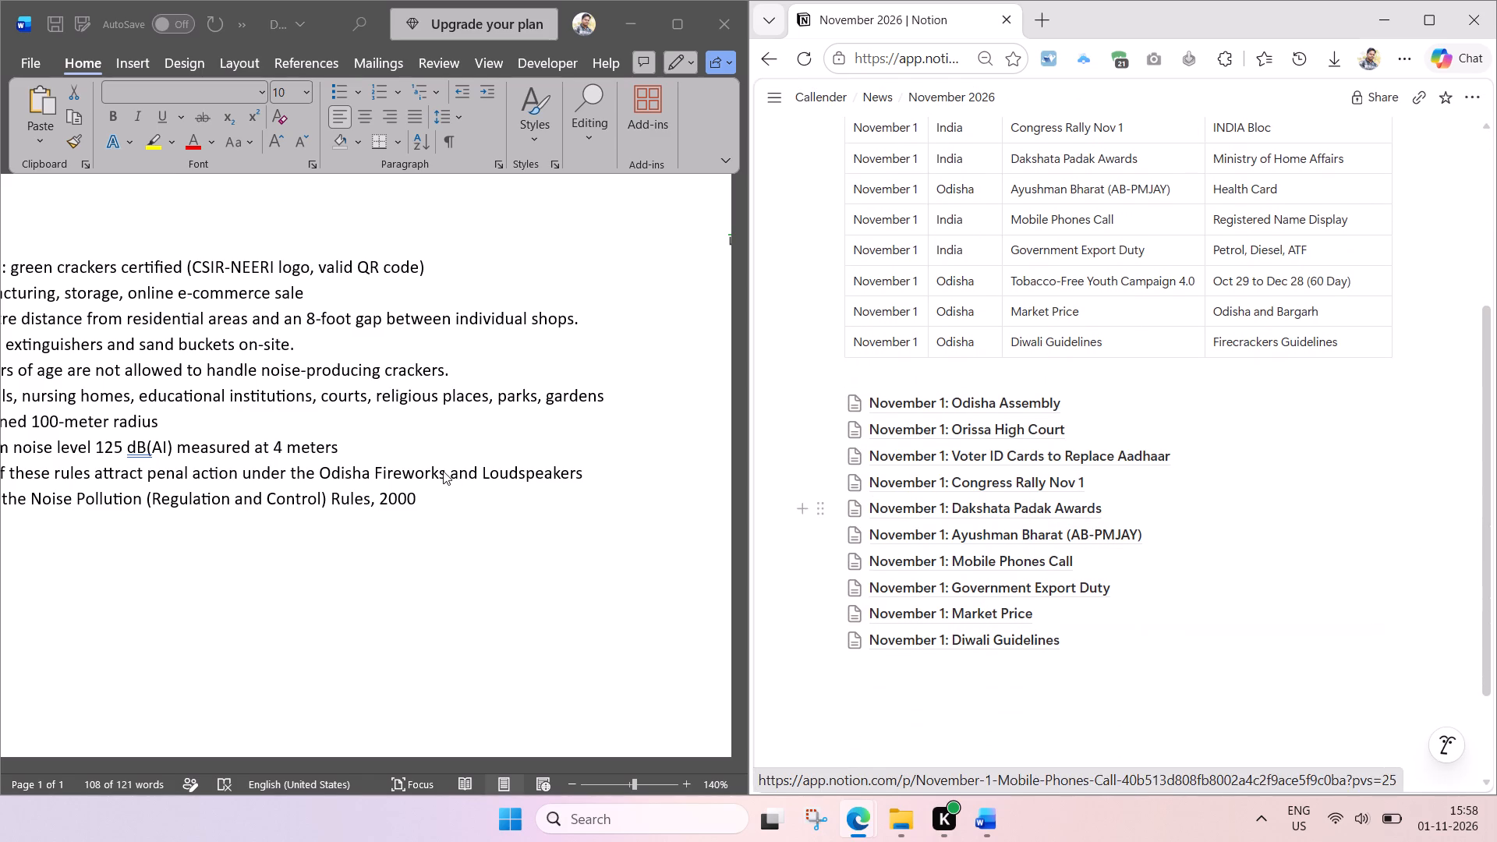
left_click(465, 288)
left_click(724, 26)
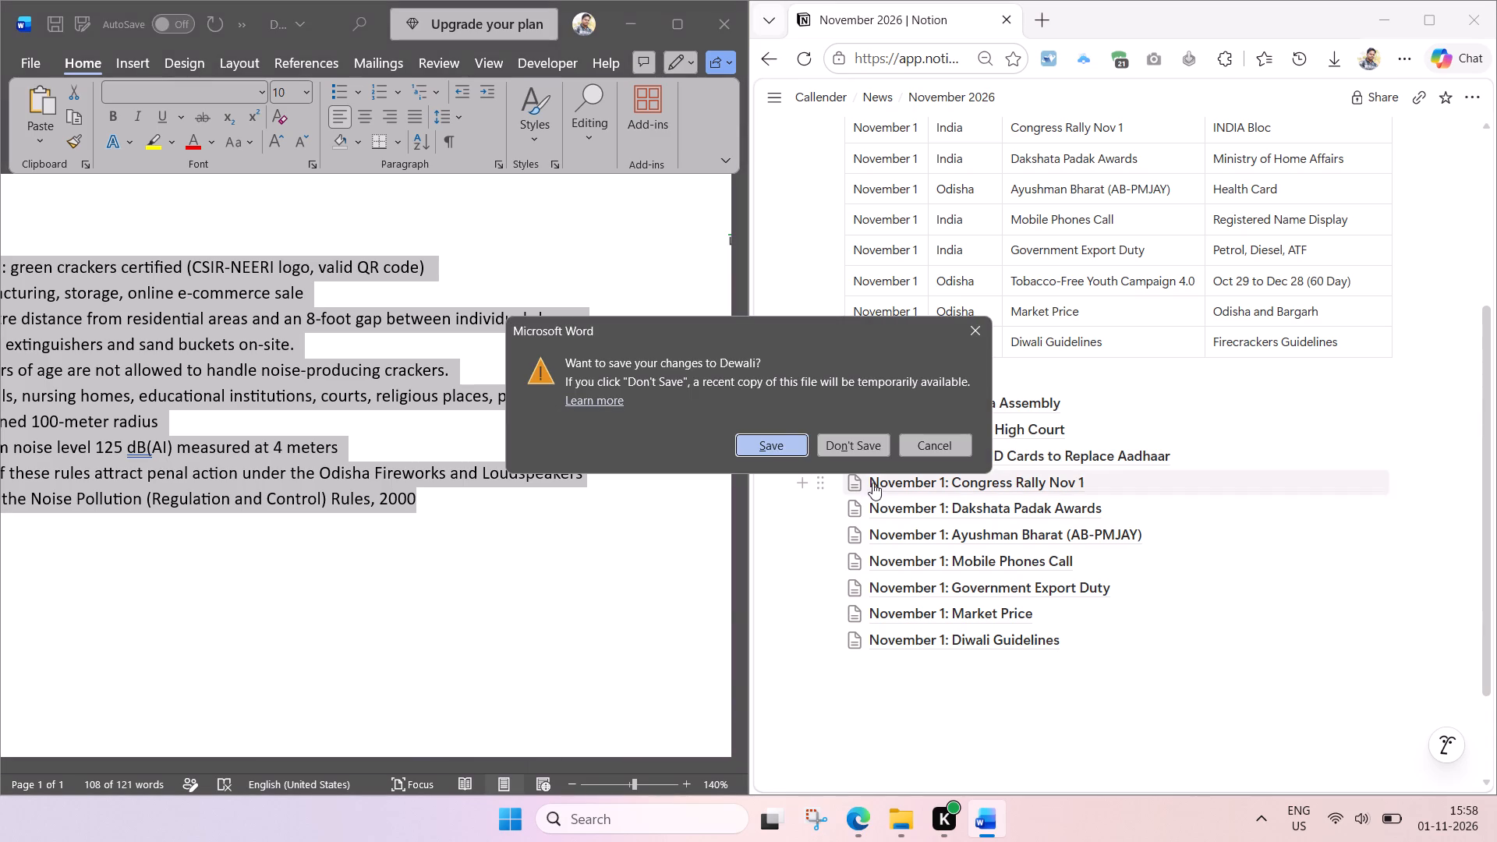
left_click(865, 458)
left_click(862, 443)
Delete the Dewali Word file from the Nov 1 folder in File Explorer.
left_click(497, 497)
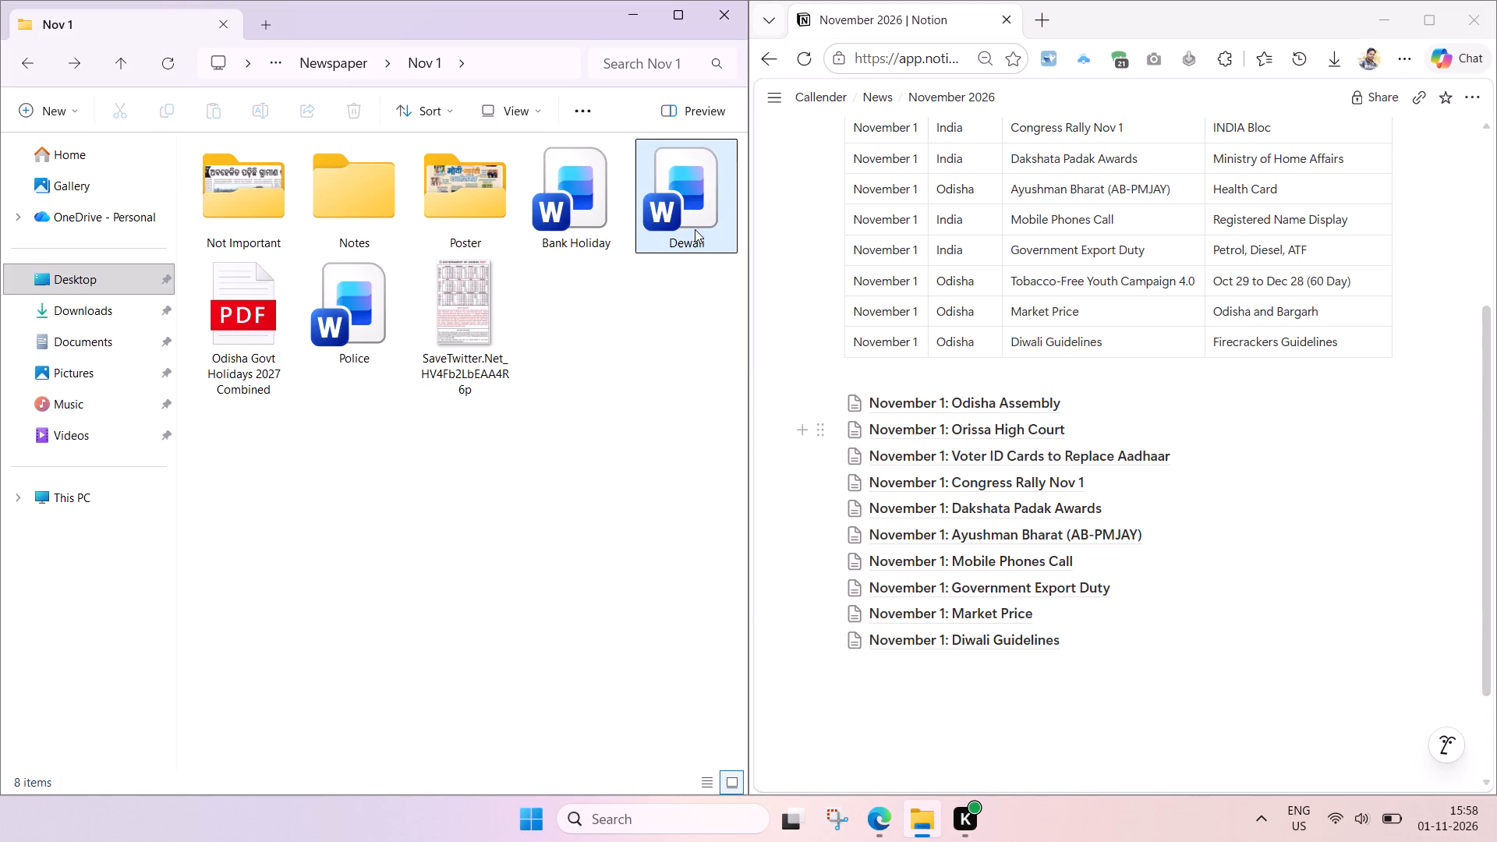
left_click(695, 229)
key("Delete")
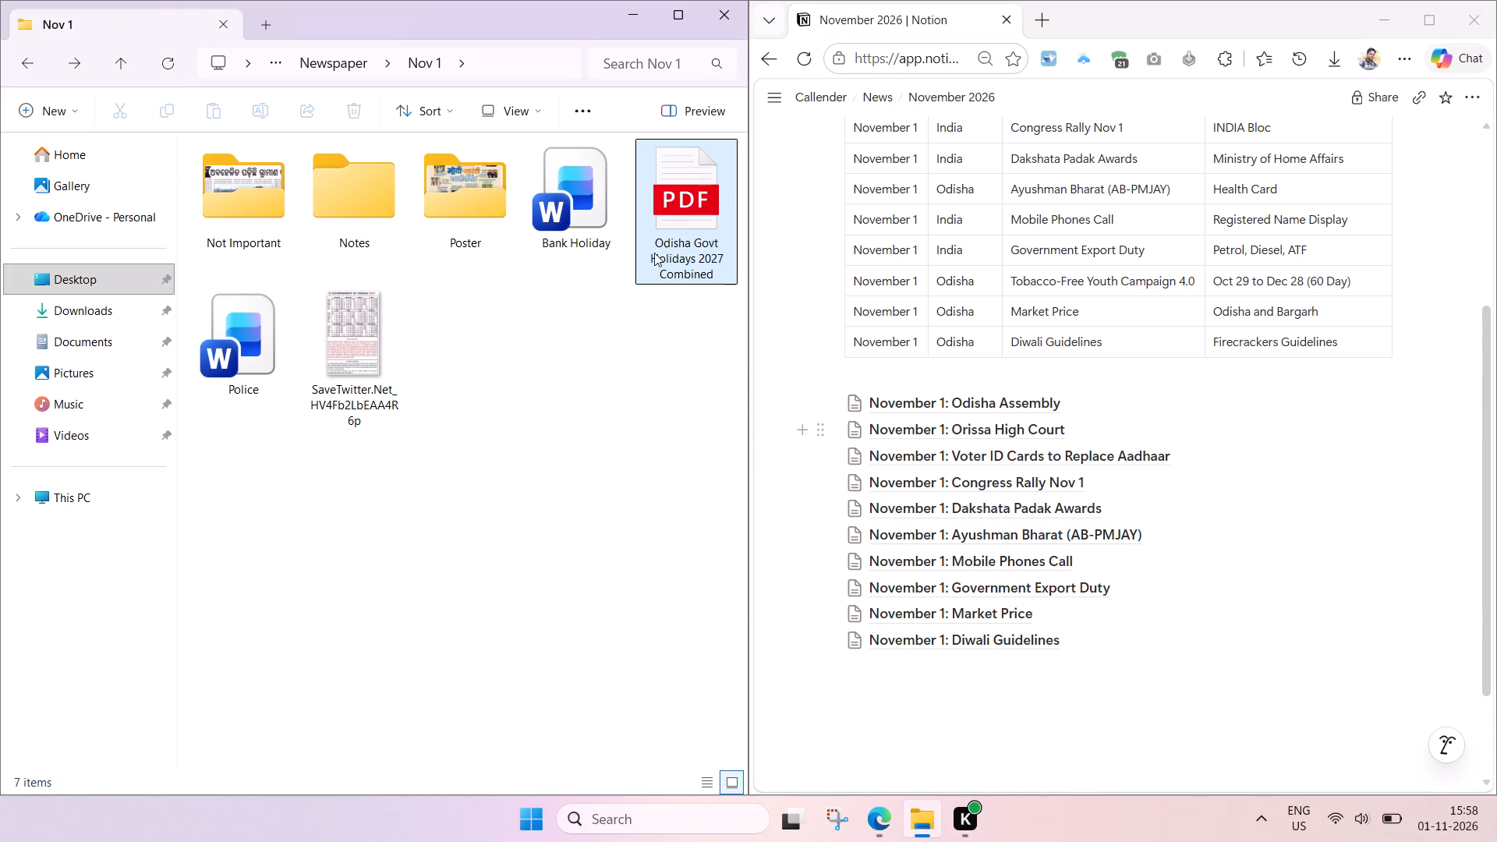
Open the Bank Holiday Word document from the Nov 1 folder.
left_click(594, 233)
left_click(246, 359)
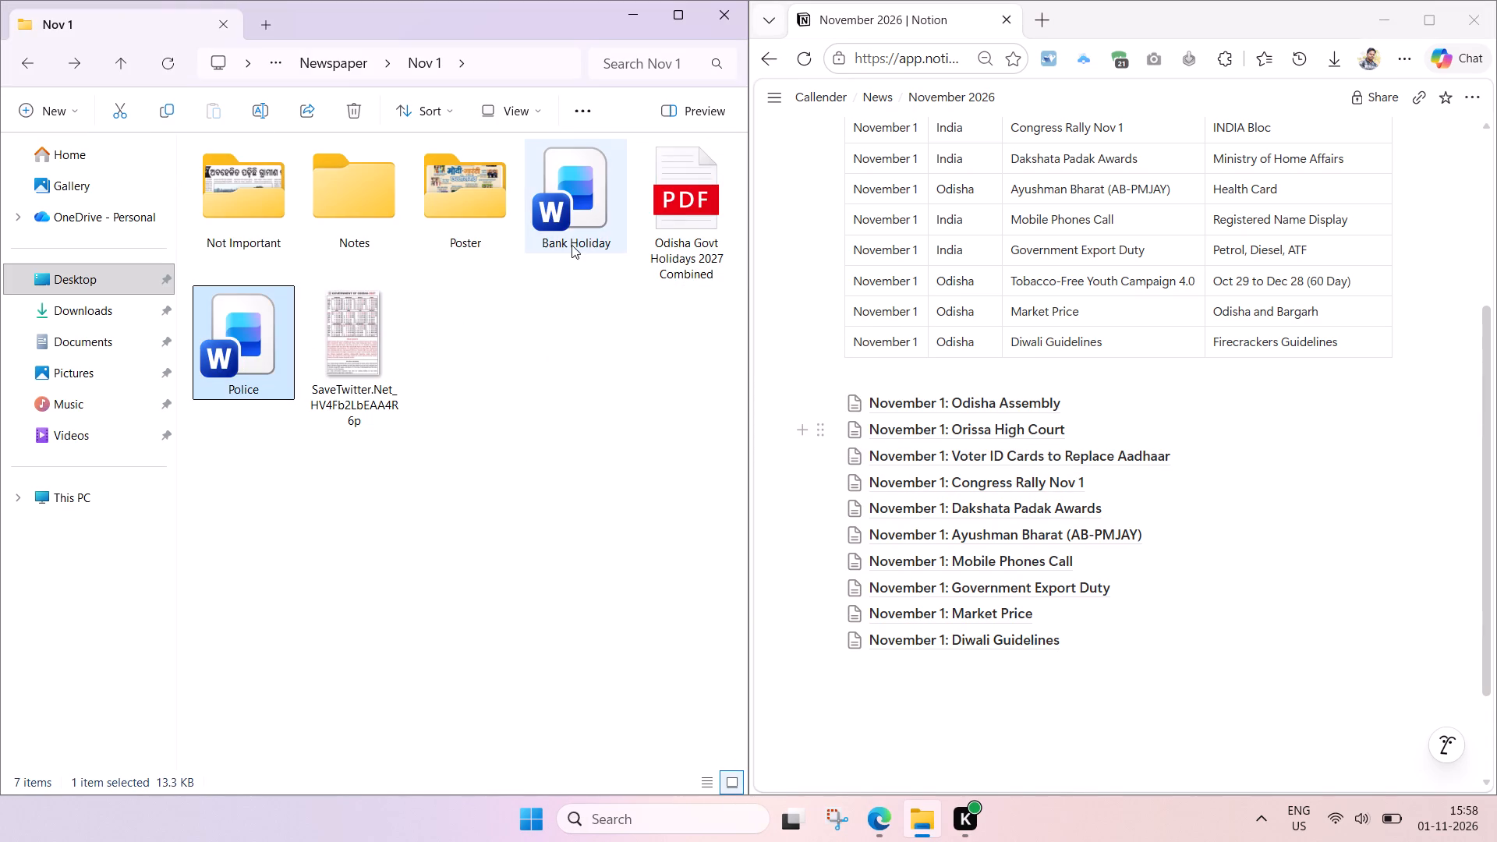
double_click(599, 182)
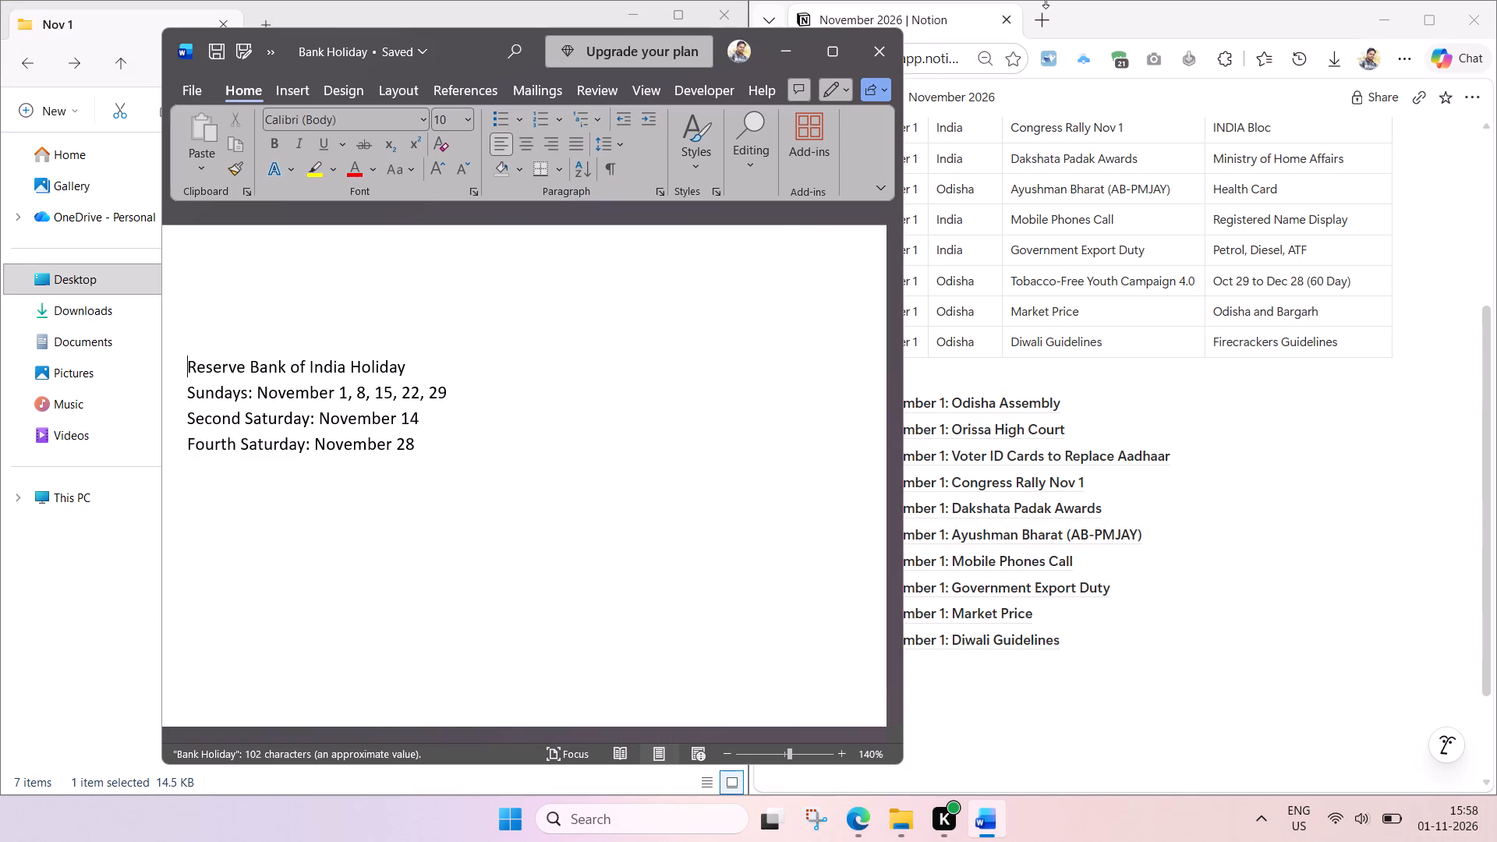
Switch to Notion and go from the November 2026 page up to the top-level Callender page.
left_click(1108, 21)
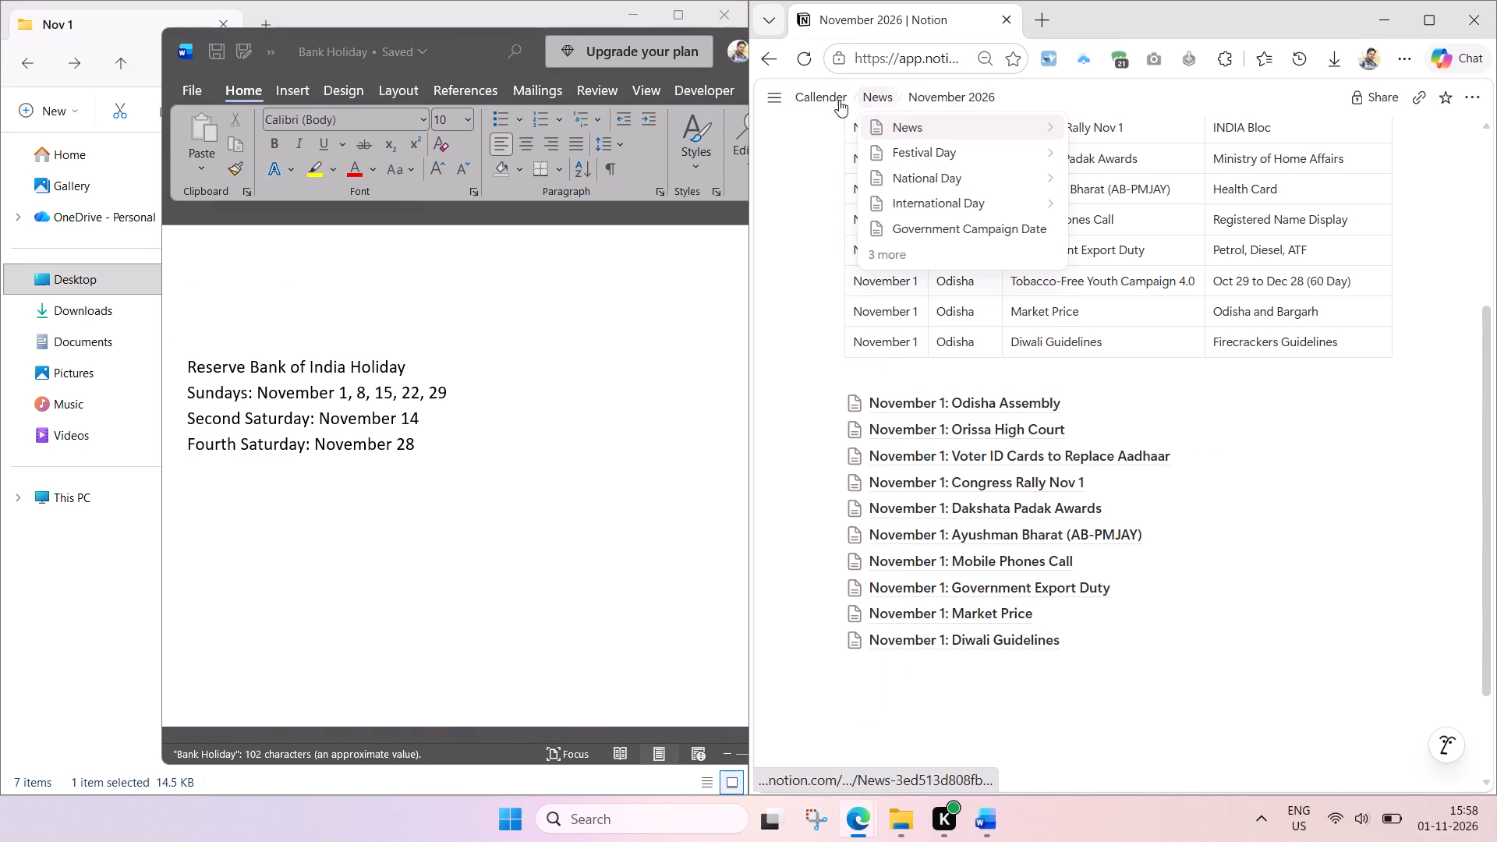
left_click(822, 100)
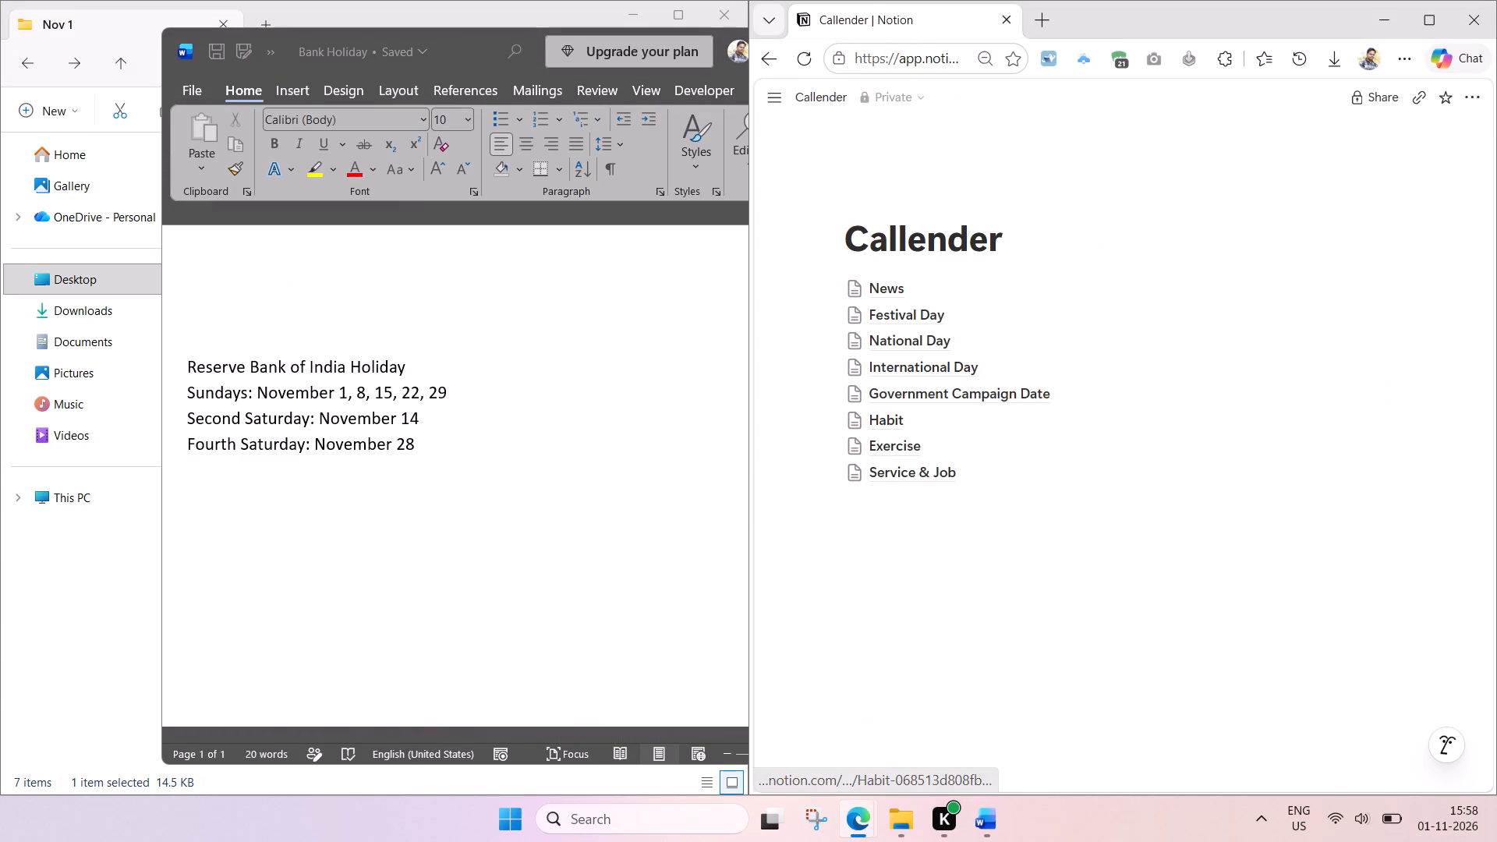